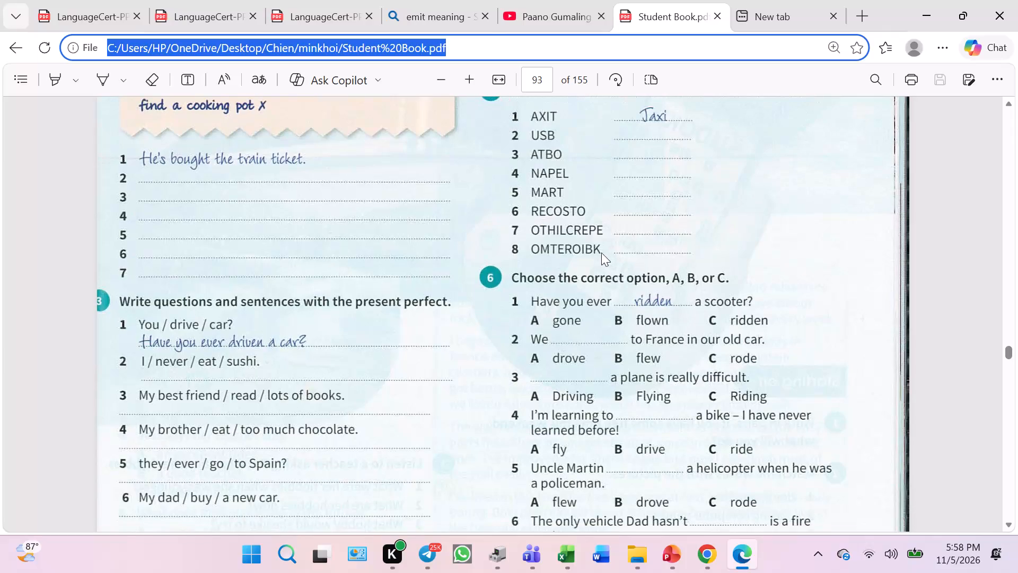
Snip exercise 3, "Write questions and sentences with the present perfect", from the Student Book page and copy it without saving.
{"action": "scroll", "coordinate": [367, 409], "scroll_direction": "down", "scroll_amount": 1}
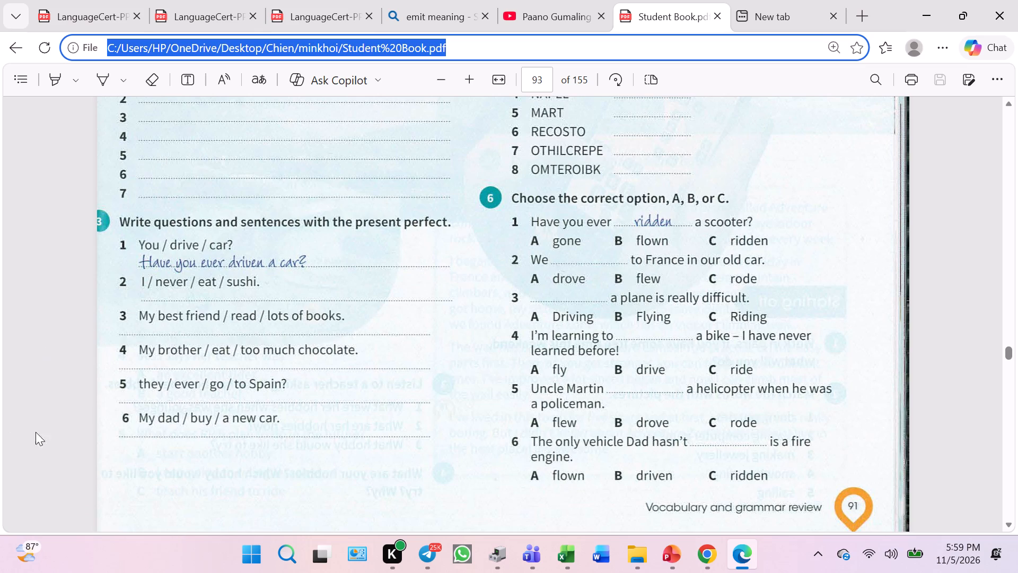
{"action": "left_click", "coordinate": [647, 337]}
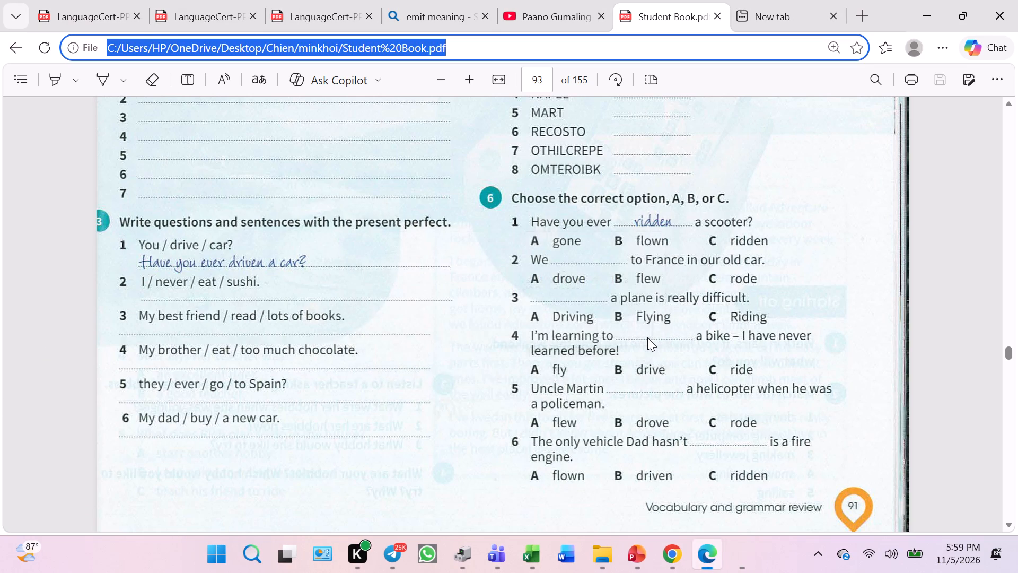
{"action": "key", "text": "Print"}
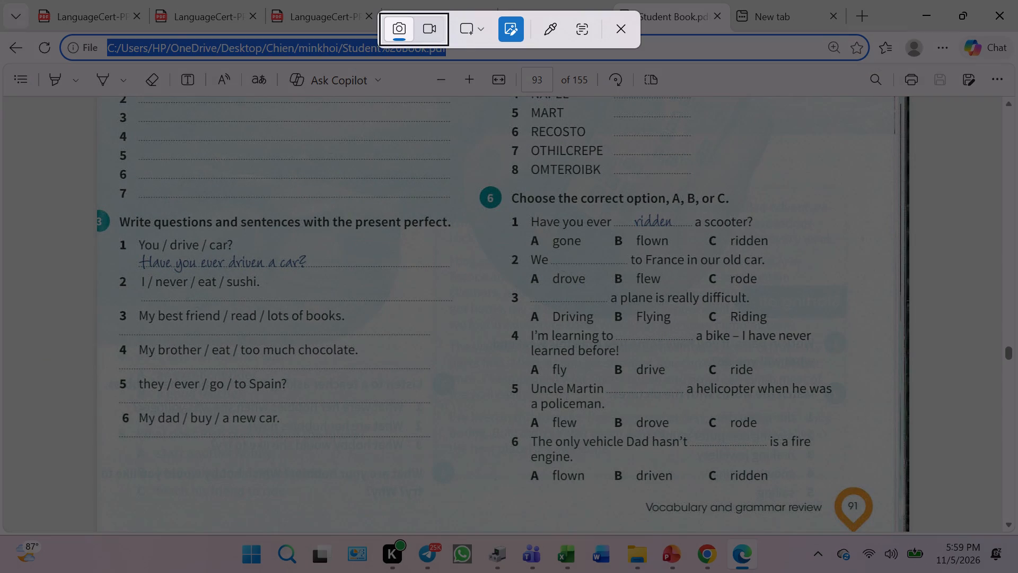
{"action": "left_click_drag", "start_coordinate": [94, 200], "coordinate": [457, 444]}
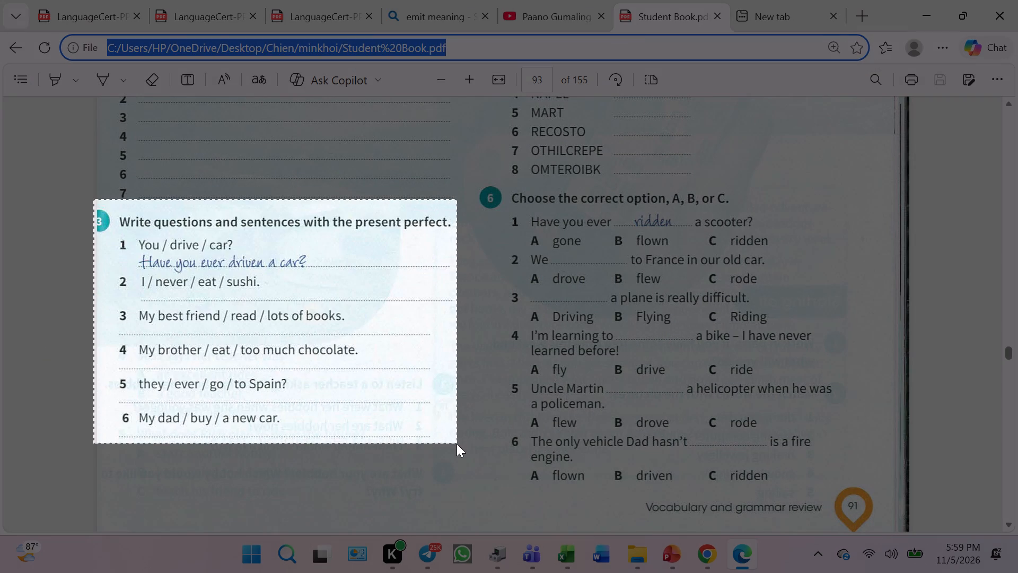
{"action": "left_click_drag", "start_coordinate": [457, 444], "coordinate": [454, 443]}
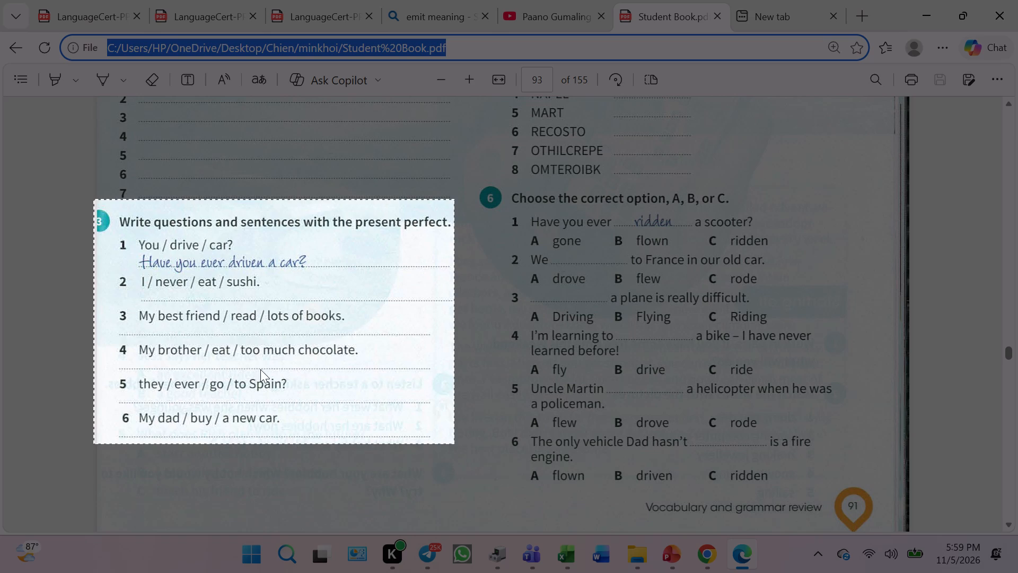
{"action": "left_click", "coordinate": [154, 482]}
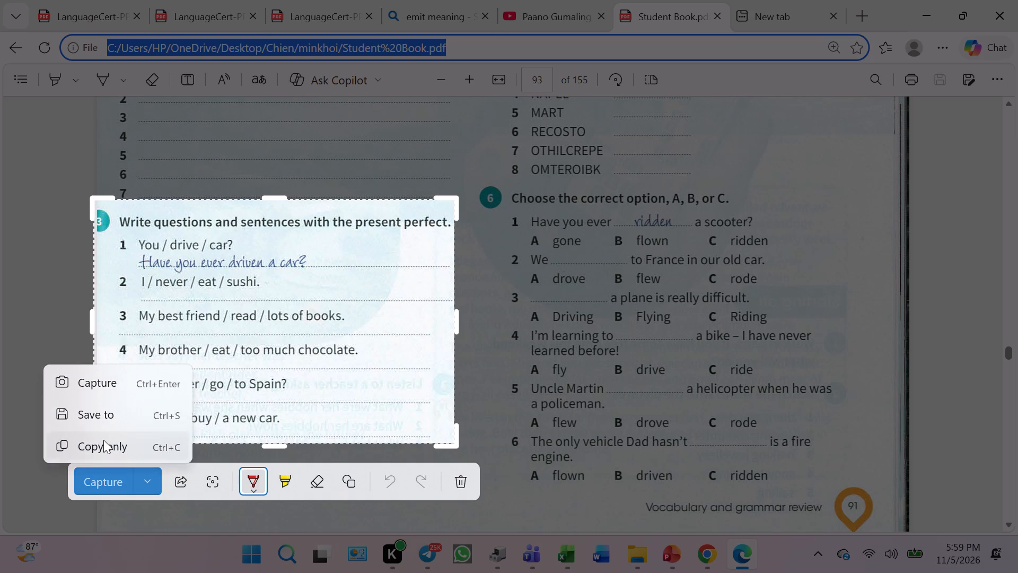
{"action": "left_click", "coordinate": [103, 440]}
In PowerPoint, paste the exercise image onto blank slide 23 and stretch it to about 12.5 by 7.1 inches, nearly filling the slide.
{"action": "left_click", "coordinate": [669, 550]}
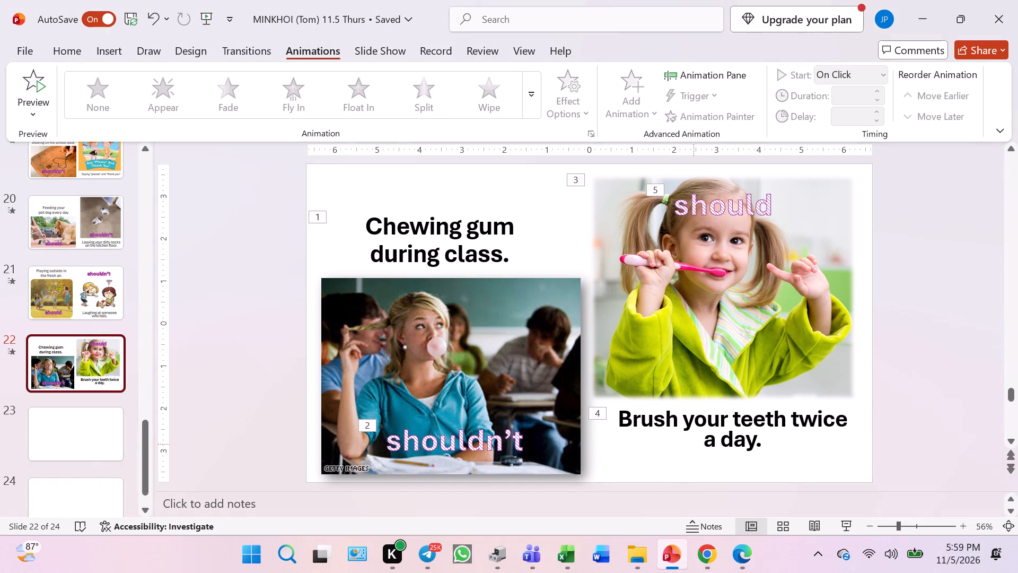
{"action": "left_click", "coordinate": [85, 437]}
{"action": "left_click", "coordinate": [538, 293]}
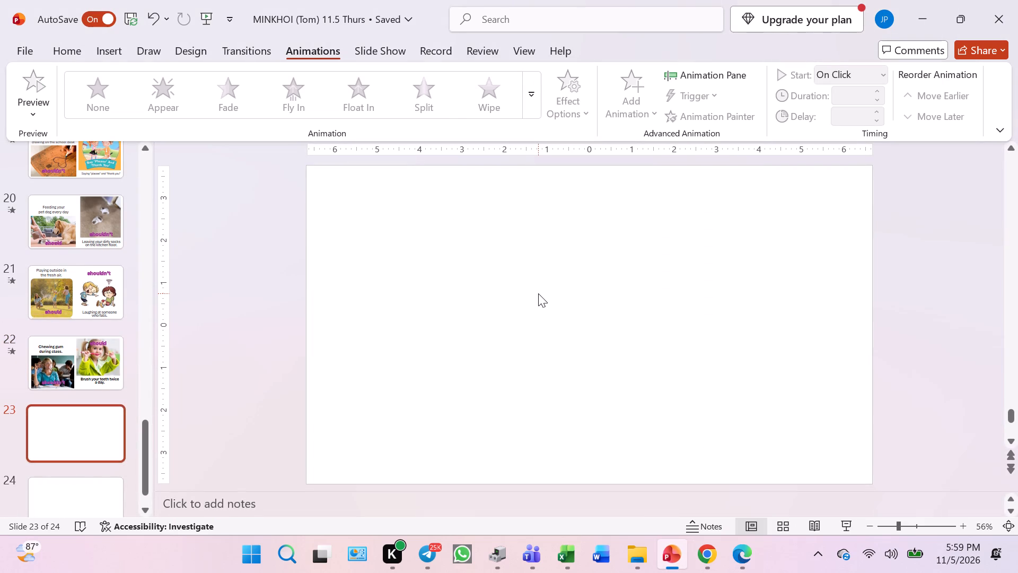
{"action": "key", "text": "ctrl+v"}
{"action": "left_click_drag", "start_coordinate": [584, 290], "coordinate": [429, 210]}
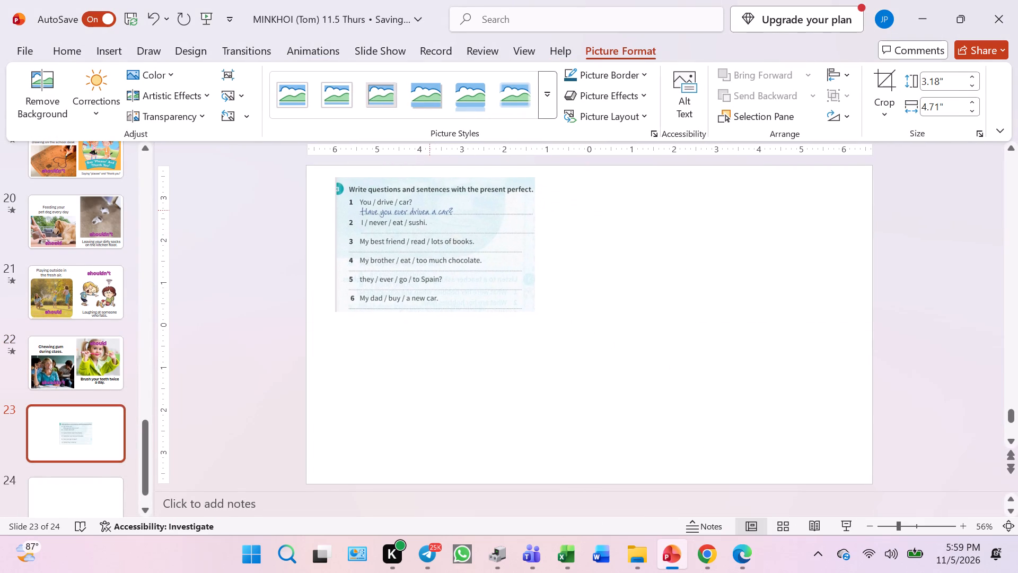
{"action": "left_click_drag", "start_coordinate": [429, 210], "coordinate": [416, 210]}
{"action": "left_click_drag", "start_coordinate": [522, 246], "coordinate": [784, 280]}
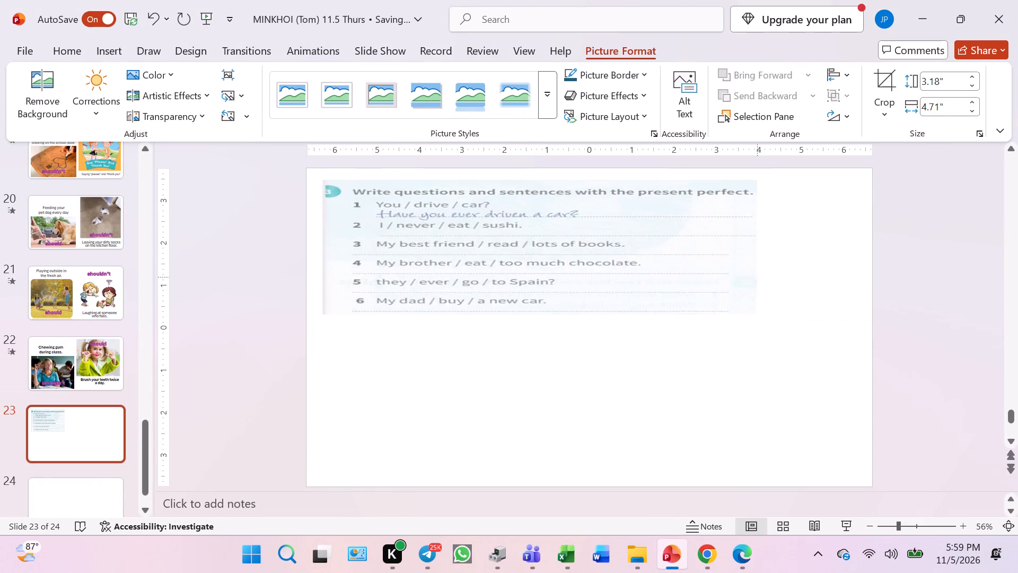
{"action": "left_click_drag", "start_coordinate": [784, 280], "coordinate": [852, 289]}
{"action": "left_click_drag", "start_coordinate": [586, 317], "coordinate": [564, 482]}
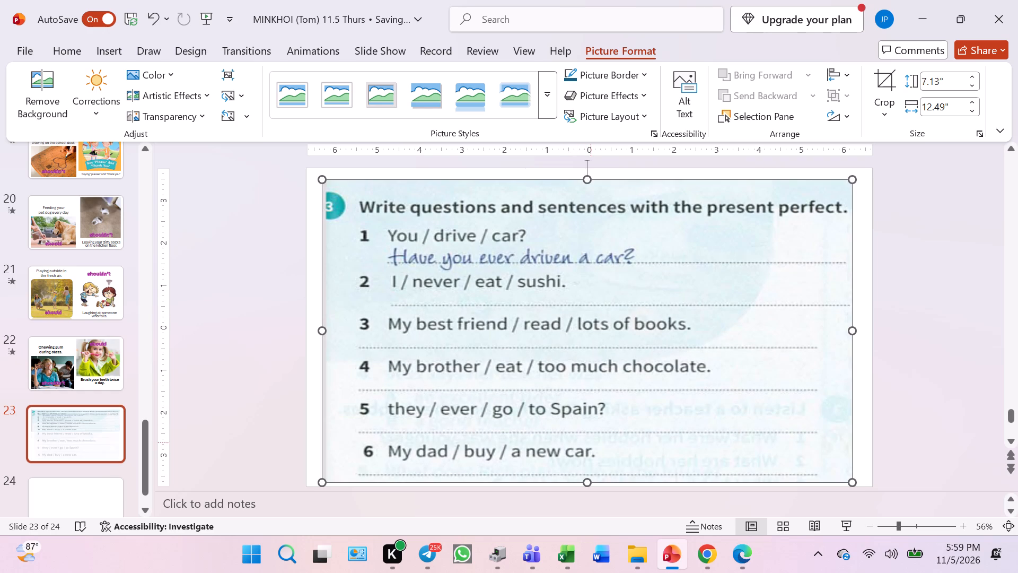
{"action": "left_click_drag", "start_coordinate": [591, 440], "coordinate": [587, 435]}
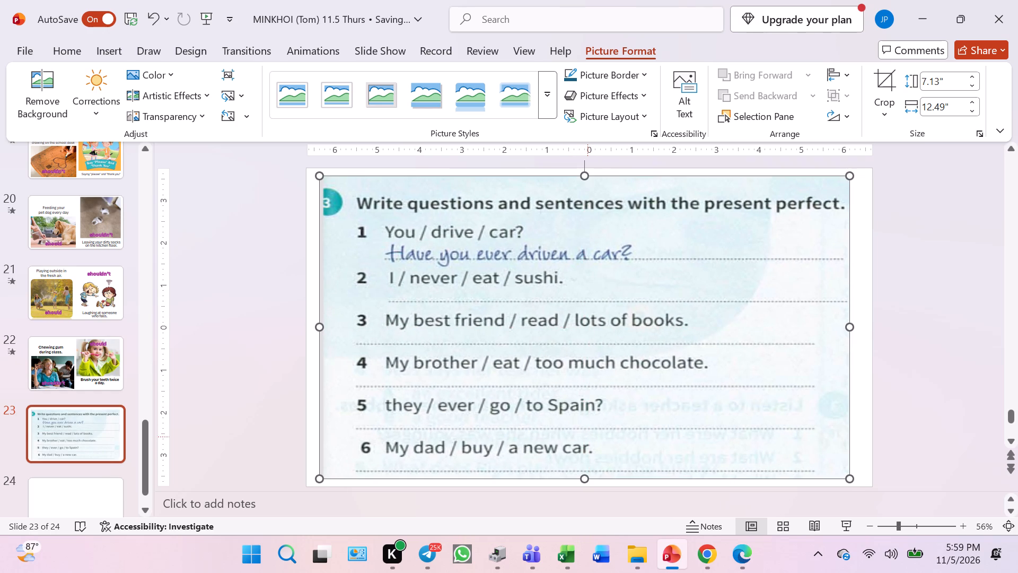
In Chrome, submit the copied exercise image to the existing Google AI chat with the prompt "answer pls".
{"action": "left_click", "coordinate": [717, 555]}
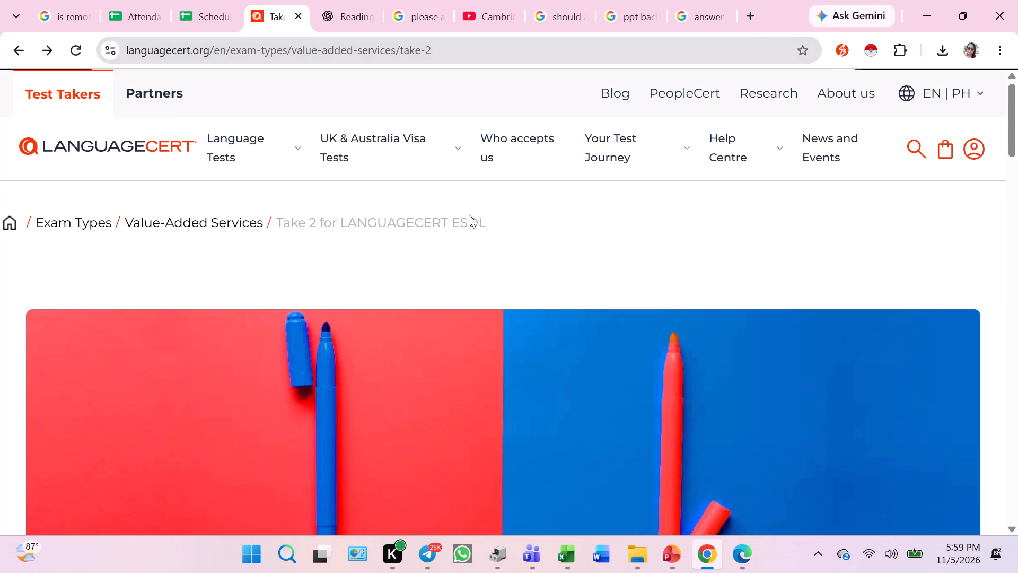
{"action": "left_click", "coordinate": [701, 14]}
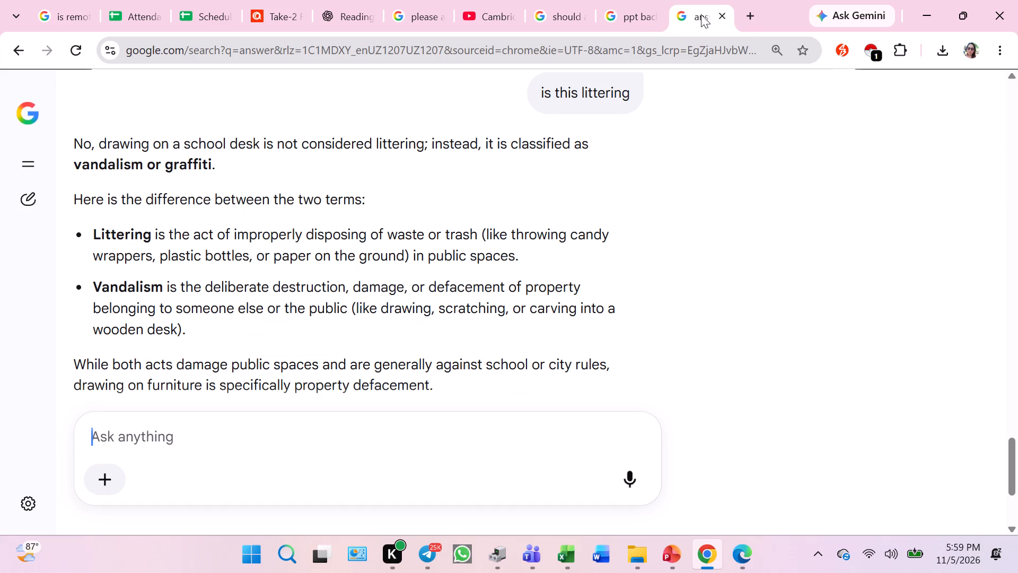
{"action": "left_click", "coordinate": [187, 418]}
{"action": "key", "text": "ctrl+v"}
{"action": "type", "text": "answe rr"}
{"action": "key", "text": "BackSpace"}
{"action": "key", "text": "BackSpace"}
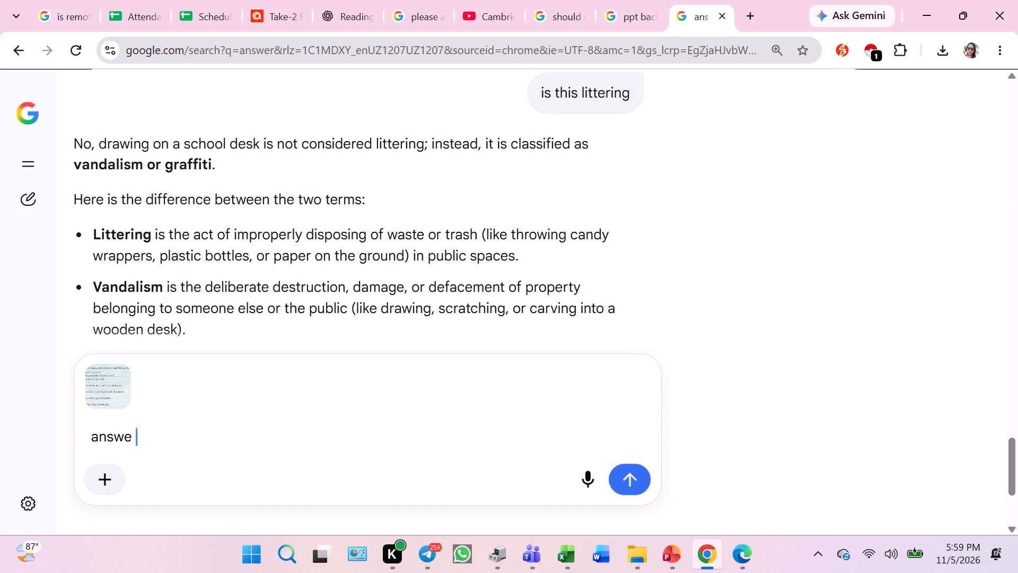
{"action": "key", "text": "r"}
{"action": "key", "text": "BackSpace"}
{"action": "key", "text": "BackSpace"}
{"action": "type", "text": "r pls"}
{"action": "key", "text": "Return"}
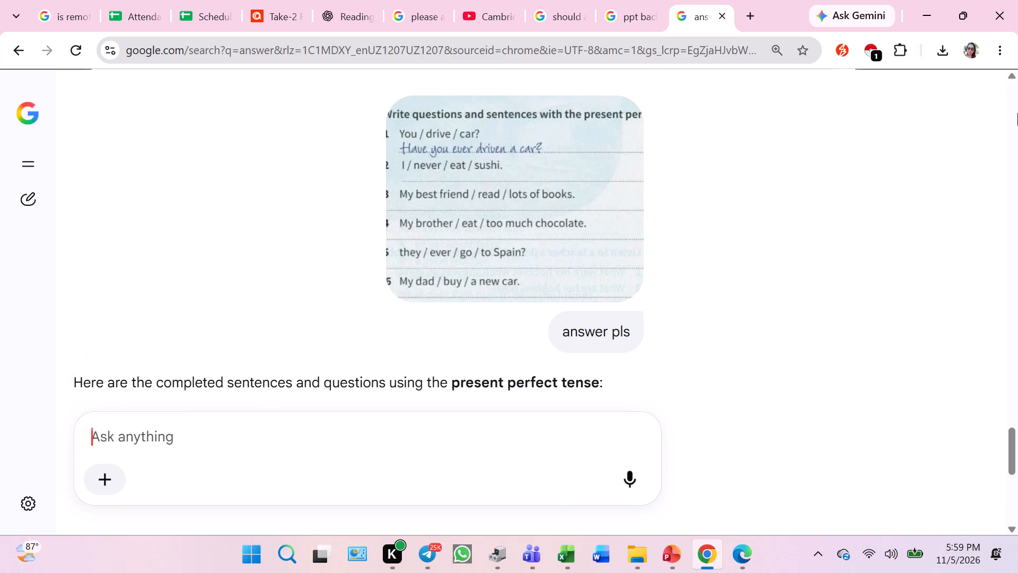
Copy the answer "I have never eaten sushi." from the chat and place it on slide 23's answer line for item 2.
{"action": "scroll", "coordinate": [224, 354], "scroll_direction": "down", "scroll_amount": 2}
{"action": "scroll", "coordinate": [339, 300], "scroll_direction": "down", "scroll_amount": 2}
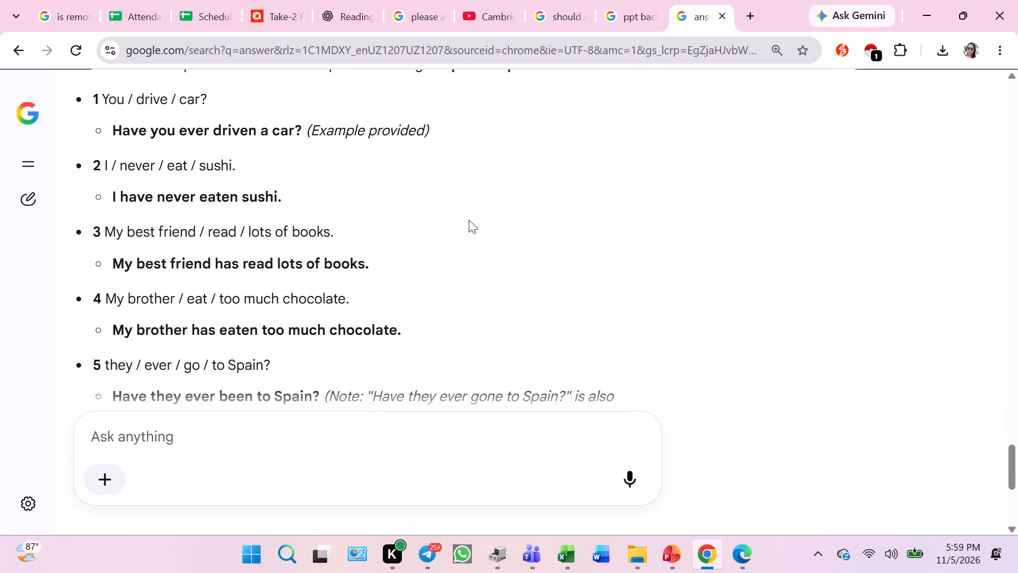
{"action": "scroll", "coordinate": [432, 205], "scroll_direction": "up", "scroll_amount": 1}
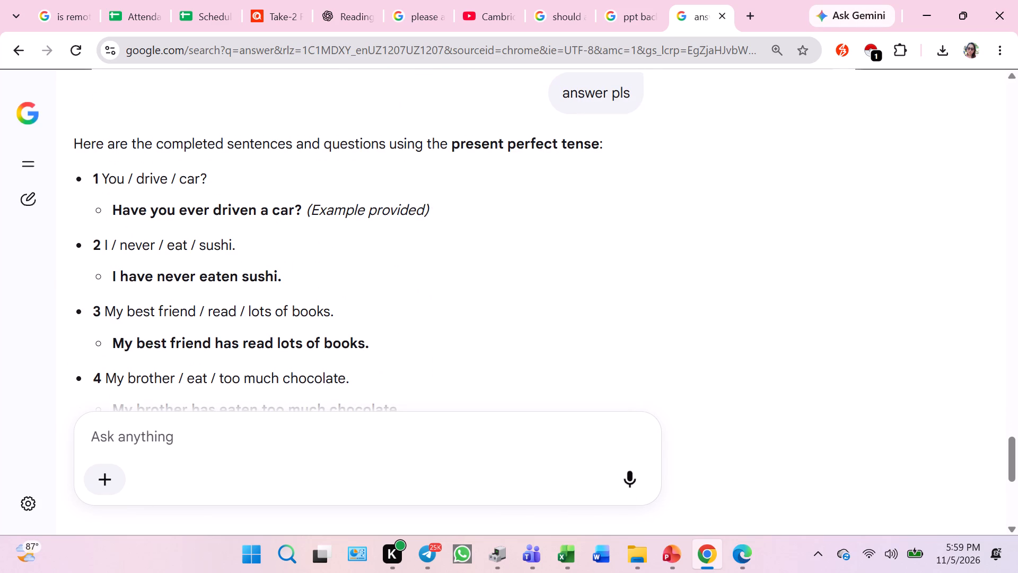
{"action": "left_click_drag", "start_coordinate": [111, 279], "coordinate": [295, 271]}
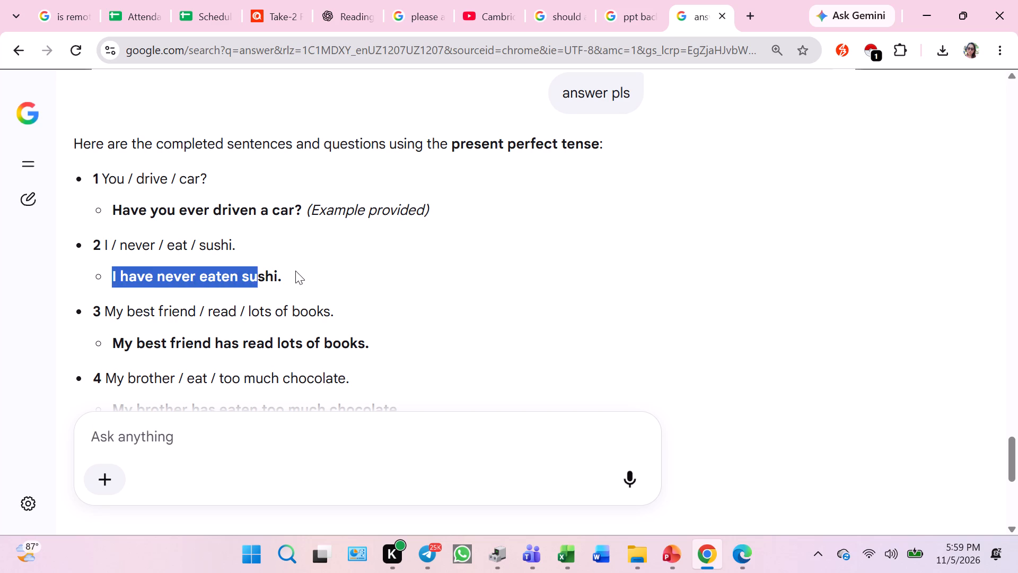
{"action": "left_click_drag", "start_coordinate": [295, 271], "coordinate": [331, 273]}
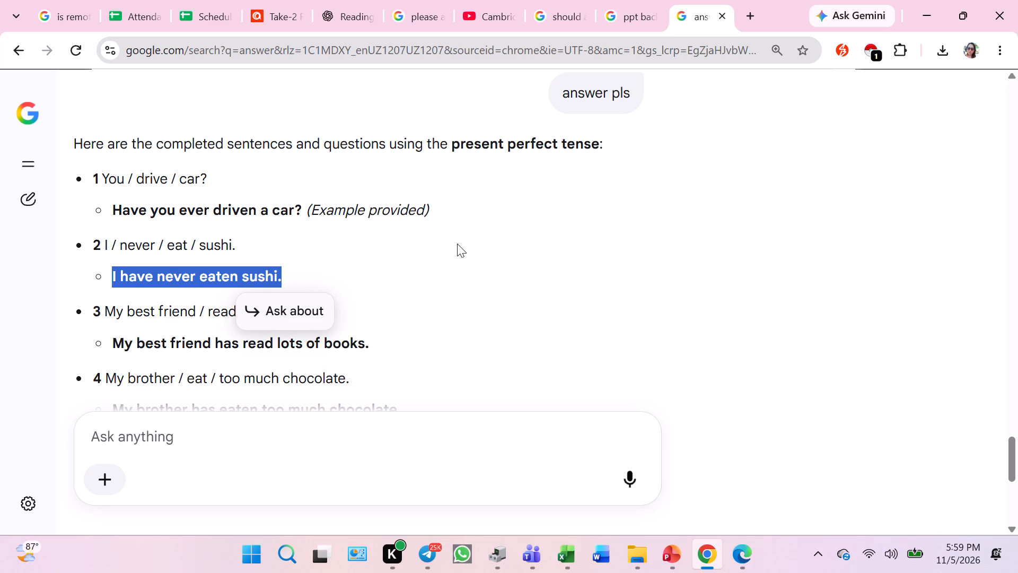
{"action": "key", "text": "ctrl+c"}
{"action": "left_click", "coordinate": [683, 560]}
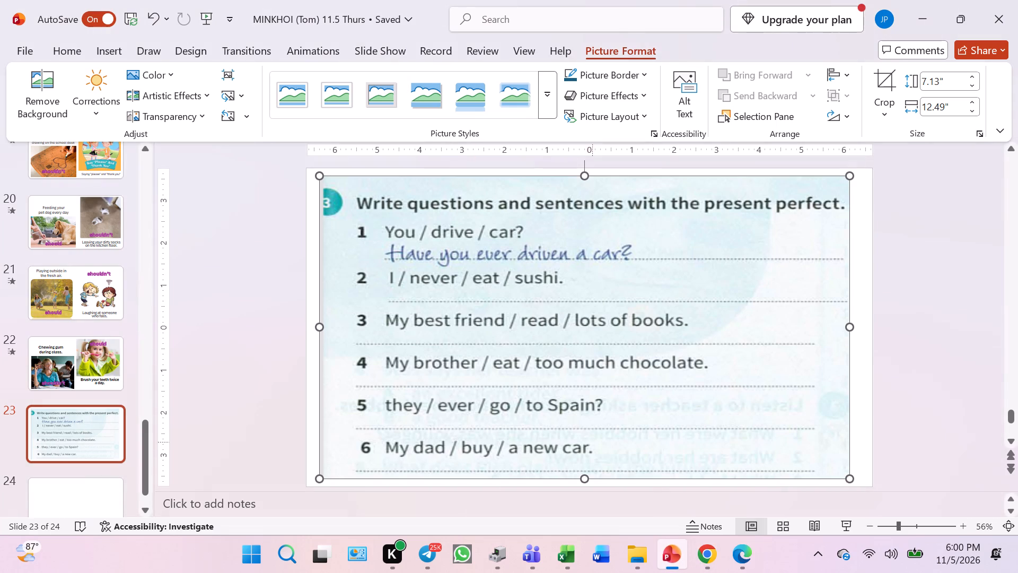
{"action": "key", "text": "ctrl+v"}
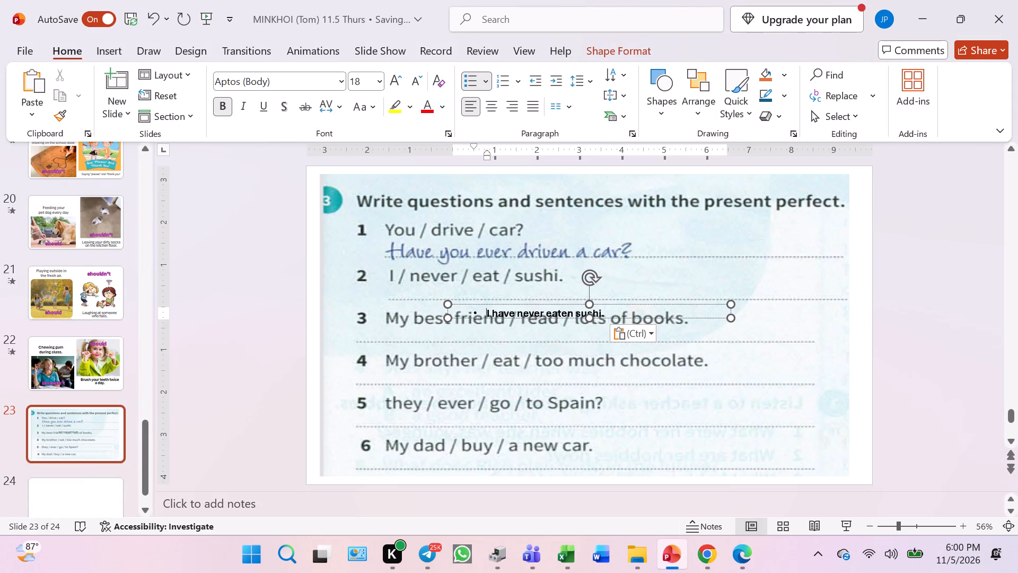
{"action": "left_click_drag", "start_coordinate": [622, 319], "coordinate": [571, 299]}
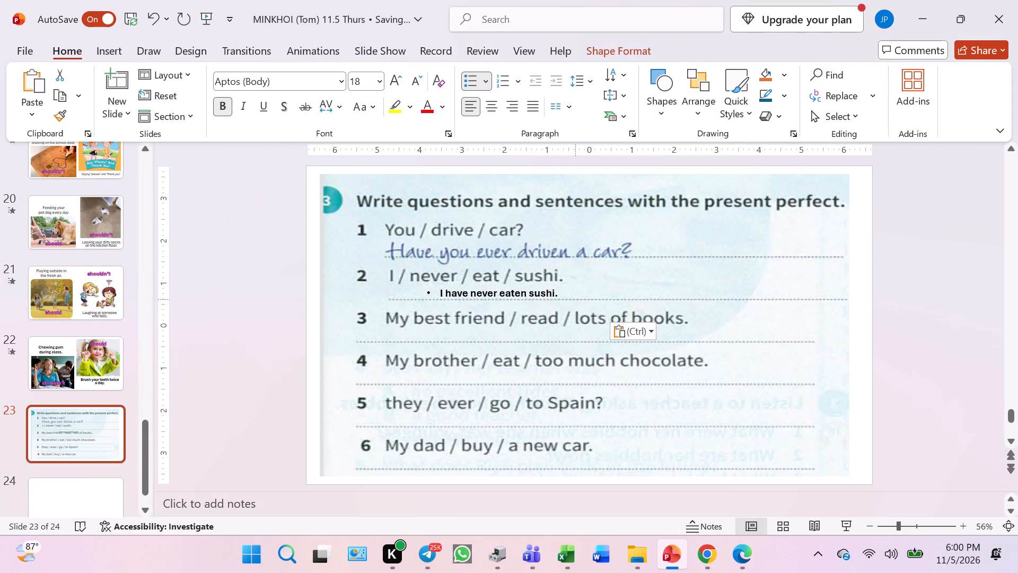
{"action": "left_click_drag", "start_coordinate": [571, 299], "coordinate": [530, 298]}
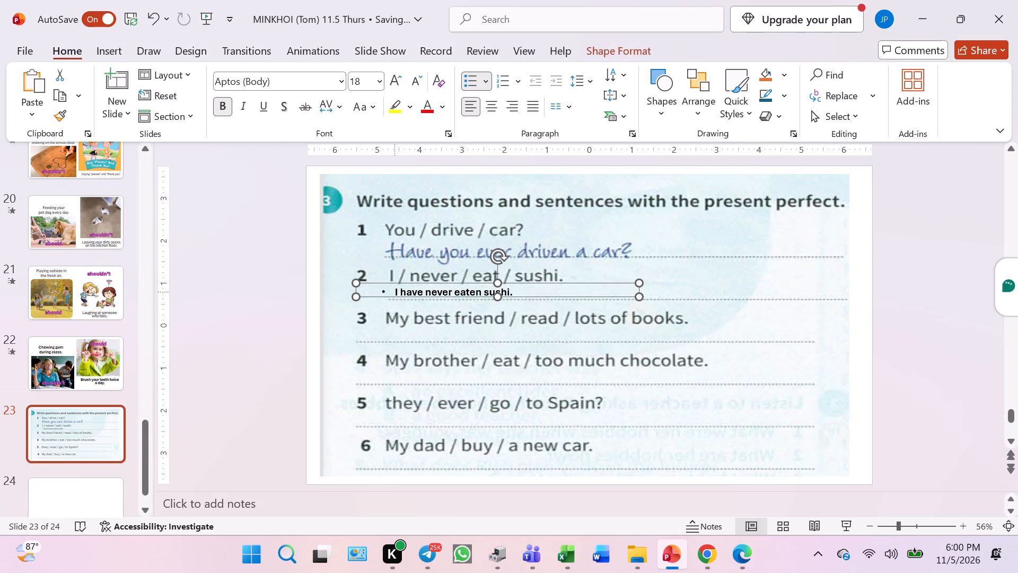
Remove the bullet from the sushi answer, enlarge its text to 24 pt, and align it on item 2's answer line.
{"action": "left_click", "coordinate": [394, 292]}
{"action": "key", "text": "BackSpace"}
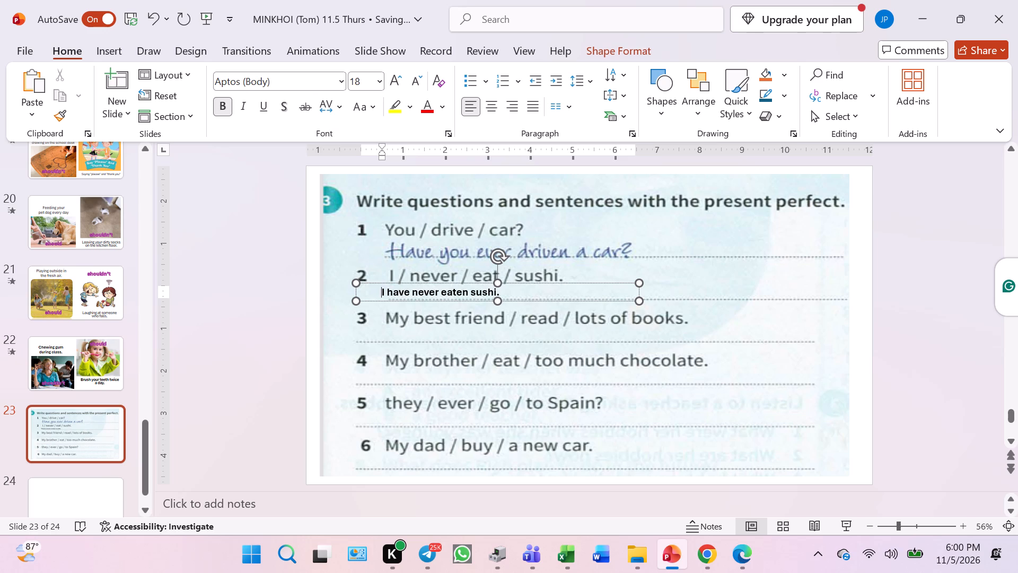
{"action": "key", "text": "ctrl+s"}
{"action": "key", "text": "ctrl+a"}
{"action": "key", "text": "ctrl+shift+period"}
{"action": "key", "text": "ctrl+shift+period"}
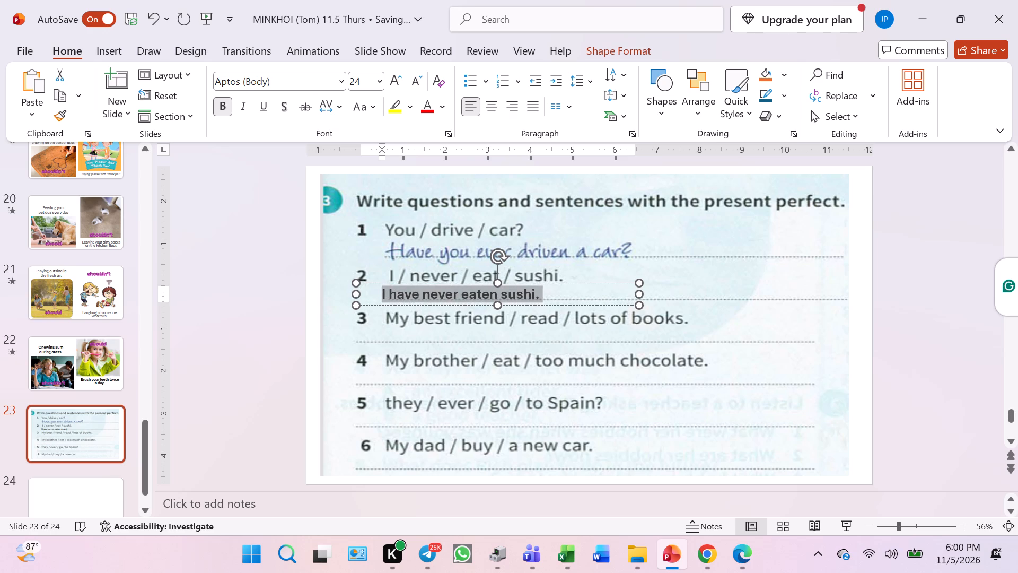
{"action": "left_click_drag", "start_coordinate": [584, 282], "coordinate": [594, 282]}
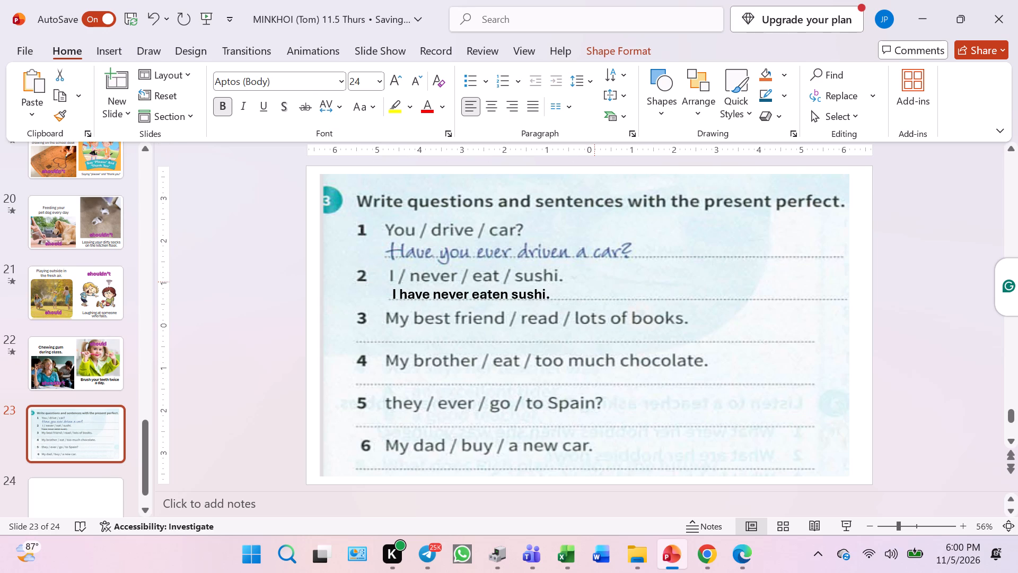
{"action": "left_click_drag", "start_coordinate": [594, 282], "coordinate": [592, 282]}
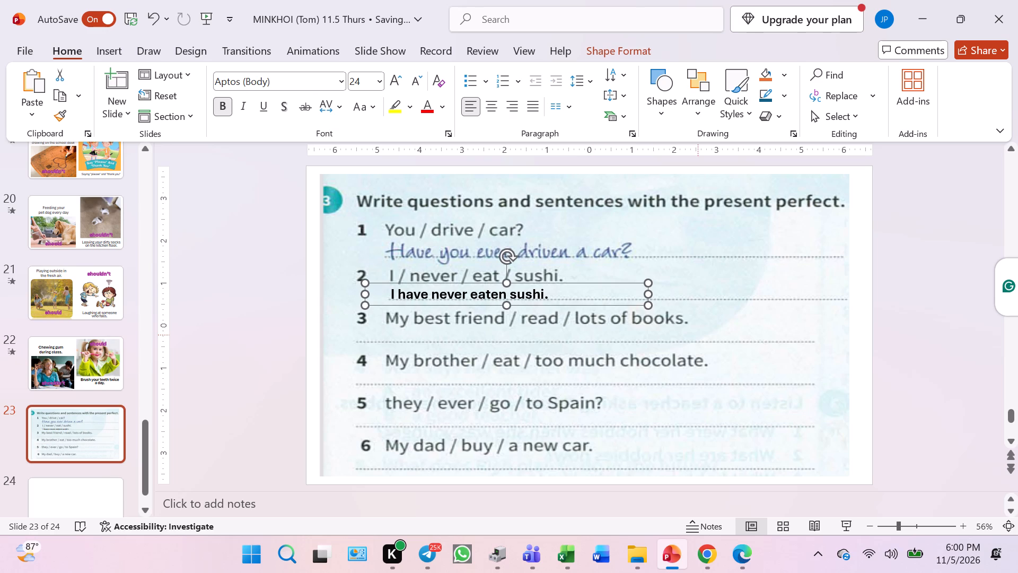
{"action": "left_click", "coordinate": [701, 335]}
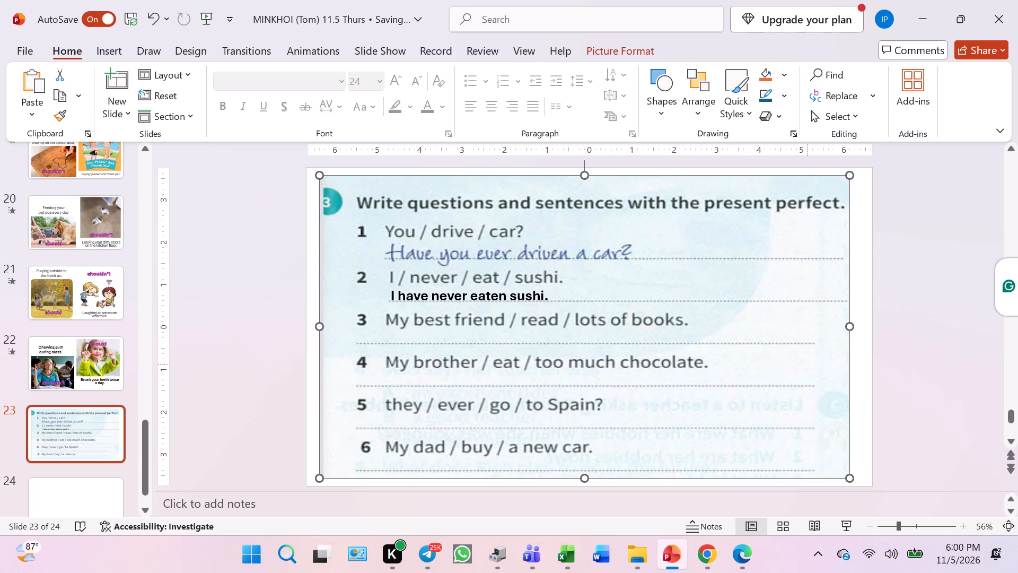
In Chrome, reply to the AI chat's follow-up offer with the prompt "yes, simple formula for elem".
{"action": "left_click", "coordinate": [703, 543]}
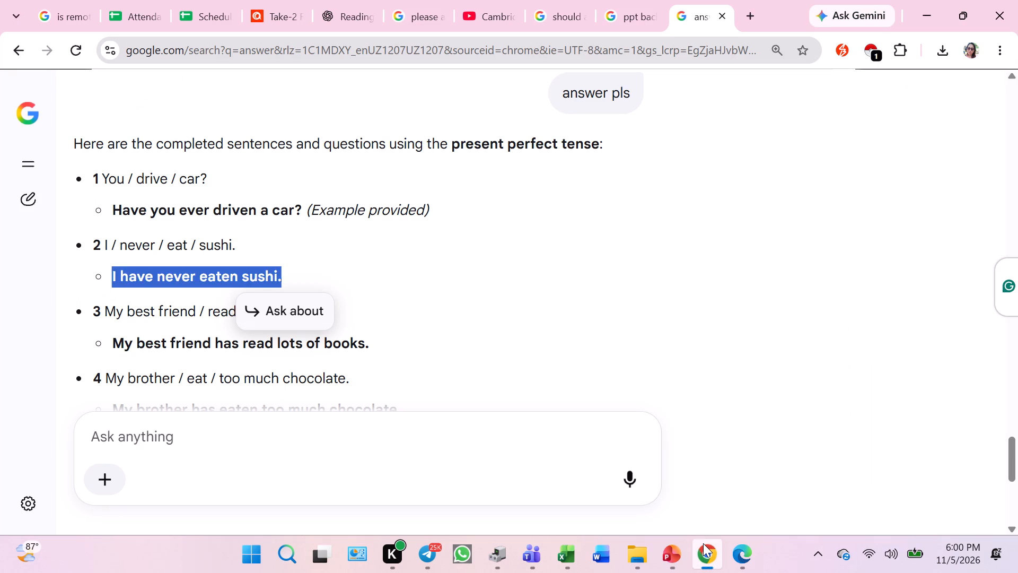
{"action": "scroll", "coordinate": [378, 353], "scroll_direction": "up", "scroll_amount": 4}
{"action": "scroll", "coordinate": [384, 352], "scroll_direction": "down", "scroll_amount": 7}
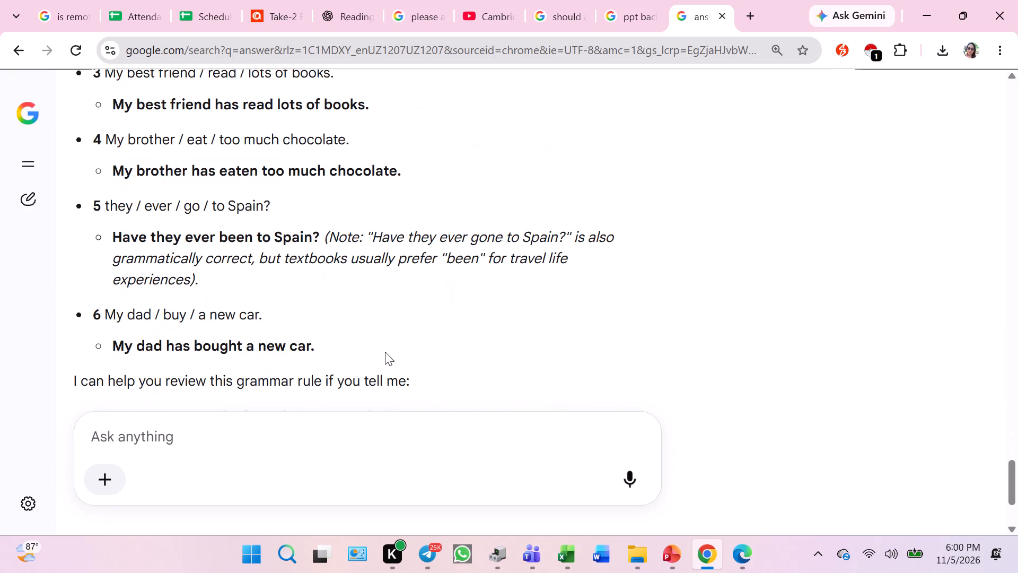
{"action": "scroll", "coordinate": [385, 352], "scroll_direction": "down", "scroll_amount": 2}
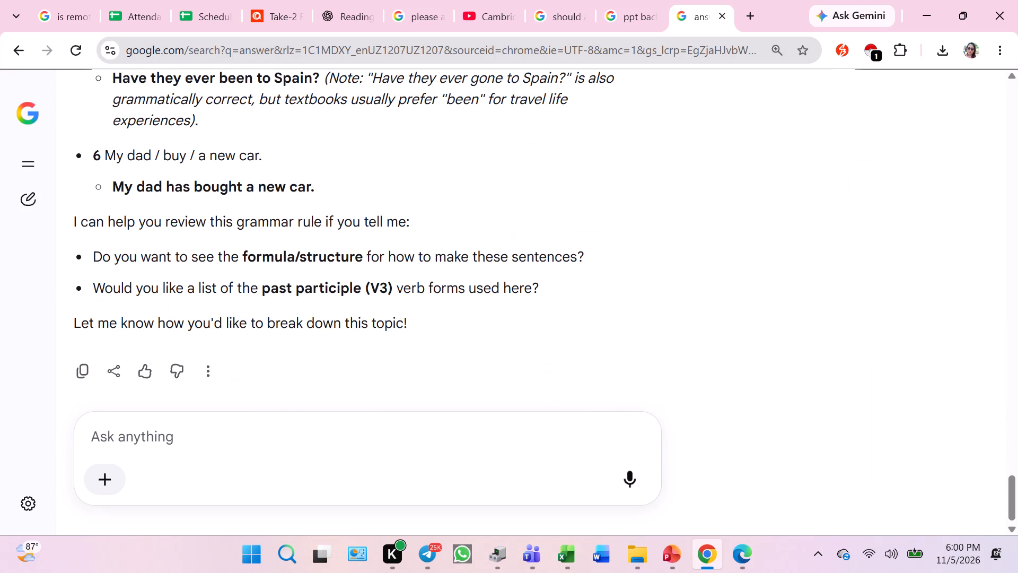
{"action": "left_click", "coordinate": [291, 430]}
{"action": "key", "text": "e"}
{"action": "key", "text": "BackSpace"}
{"action": "type", "text": "si"}
{"action": "key", "text": "BackSpace"}
{"action": "key", "text": "BackSpace"}
{"action": "type", "text": "yes, siml"}
{"action": "key", "text": "BackSpace"}
{"action": "type", "text": "ple formula for"}
{"action": "key", "text": "space"}
{"action": "type", "text": "elem"}
{"action": "key", "text": "Return"}
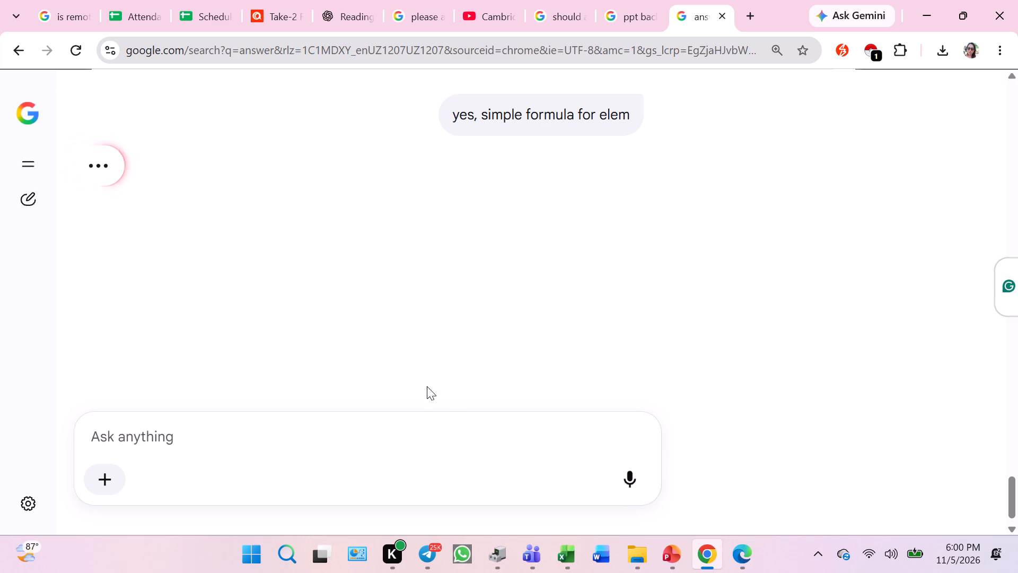
Read through the chat's simple present perfect formulas for statements, questions and Verb 3.
{"action": "scroll", "coordinate": [380, 287], "scroll_direction": "down", "scroll_amount": 1}
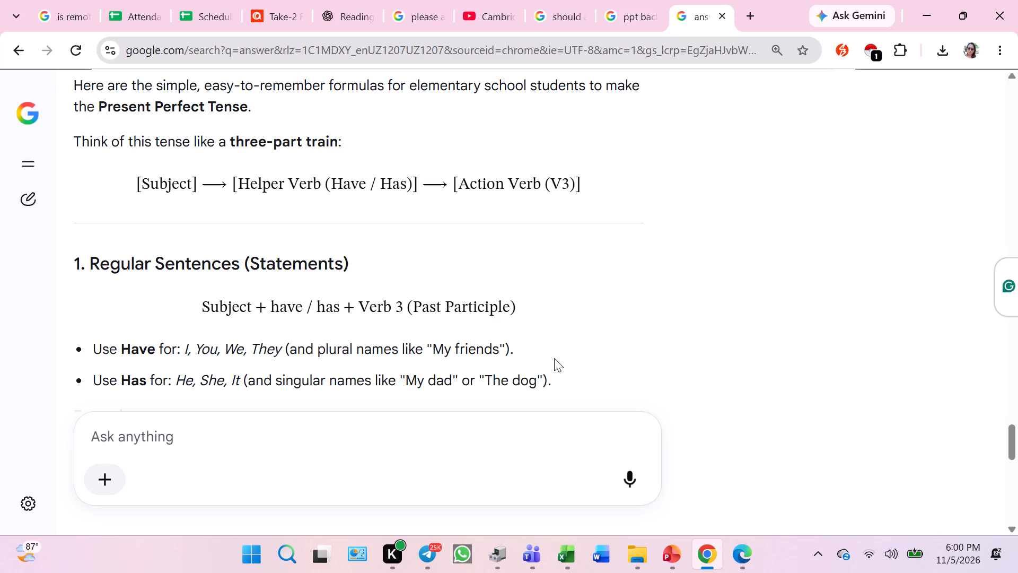
{"action": "scroll", "coordinate": [582, 361], "scroll_direction": "down", "scroll_amount": 1}
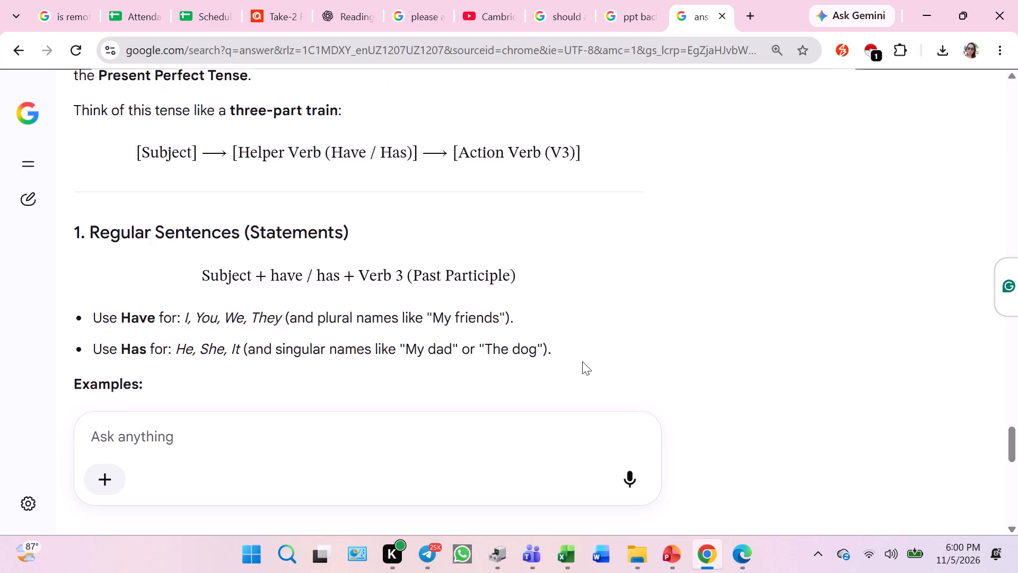
{"action": "scroll", "coordinate": [583, 361], "scroll_direction": "down", "scroll_amount": 2}
{"action": "scroll", "coordinate": [583, 361], "scroll_direction": "up", "scroll_amount": 3}
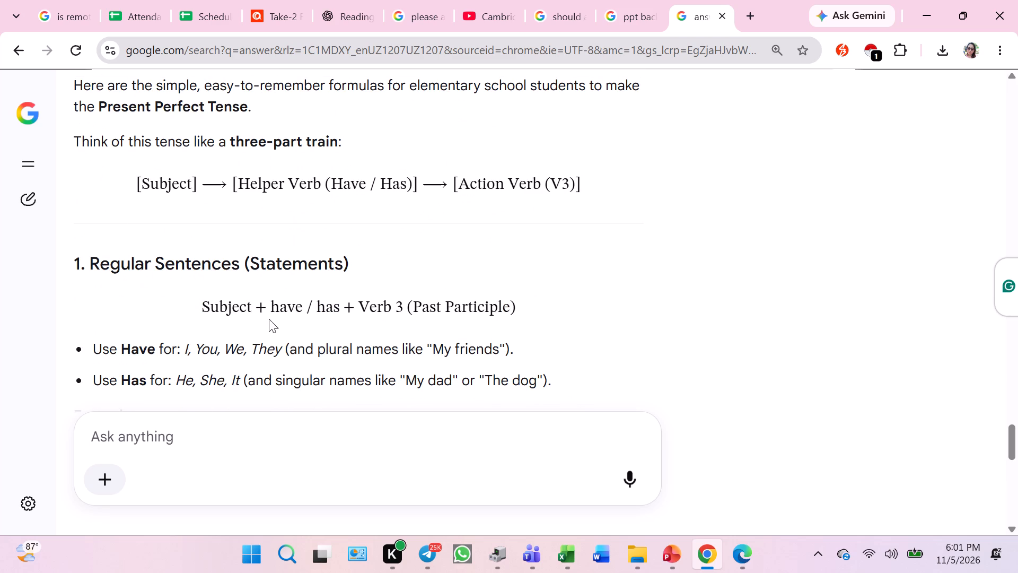
{"action": "scroll", "coordinate": [282, 319], "scroll_direction": "down", "scroll_amount": 1}
{"action": "scroll", "coordinate": [330, 324], "scroll_direction": "down", "scroll_amount": 2}
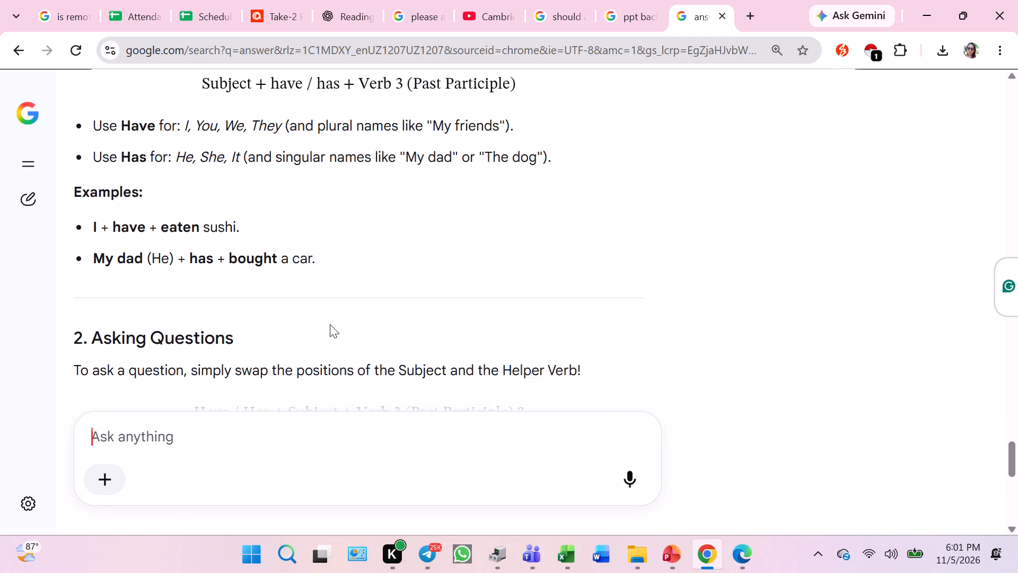
{"action": "scroll", "coordinate": [330, 324], "scroll_direction": "down", "scroll_amount": 3}
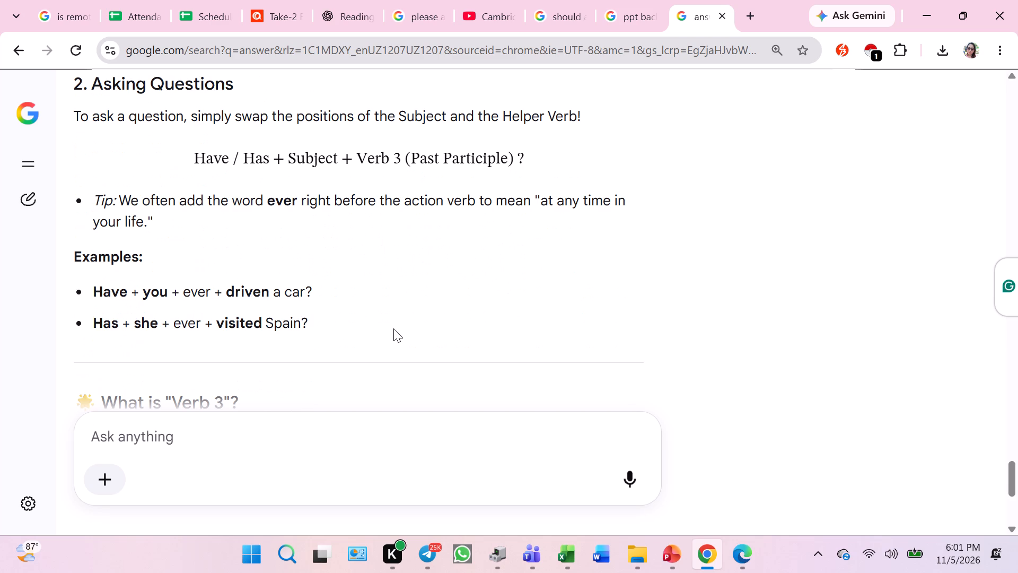
{"action": "scroll", "coordinate": [393, 328], "scroll_direction": "down", "scroll_amount": 1}
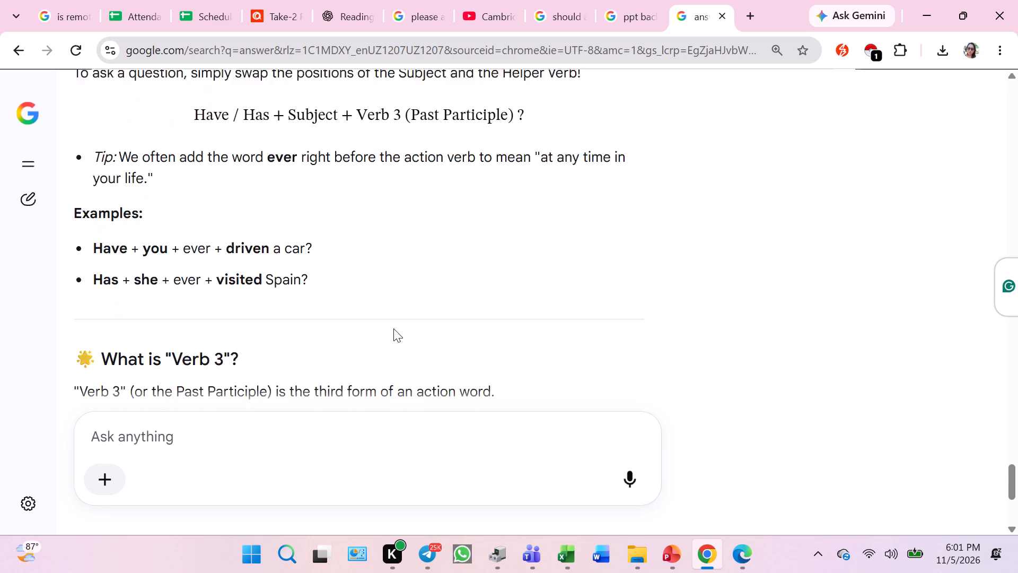
{"action": "scroll", "coordinate": [393, 328], "scroll_direction": "down", "scroll_amount": 1}
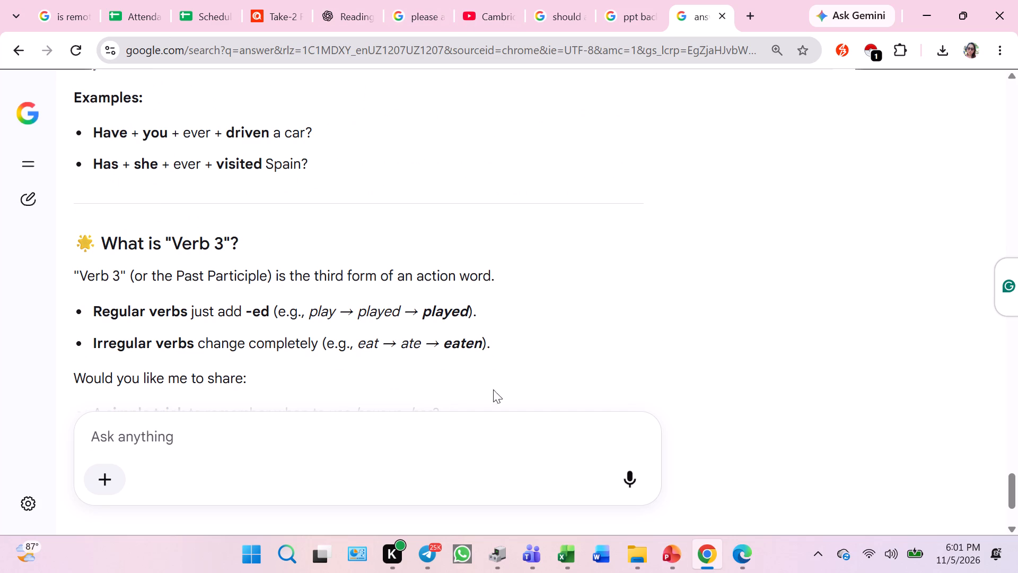
{"action": "scroll", "coordinate": [604, 369], "scroll_direction": "up", "scroll_amount": 4}
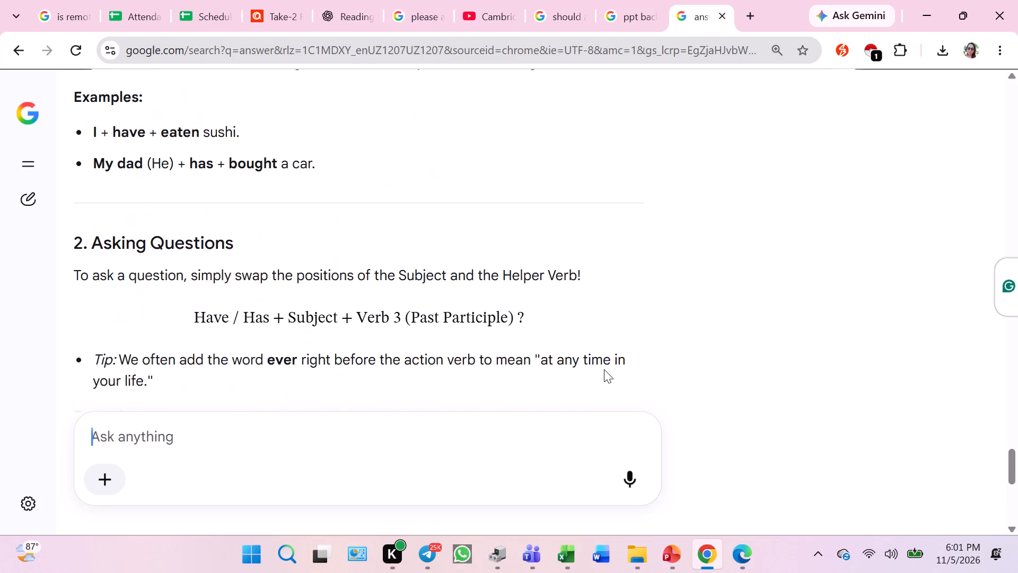
{"action": "scroll", "coordinate": [604, 369], "scroll_direction": "up", "scroll_amount": 6}
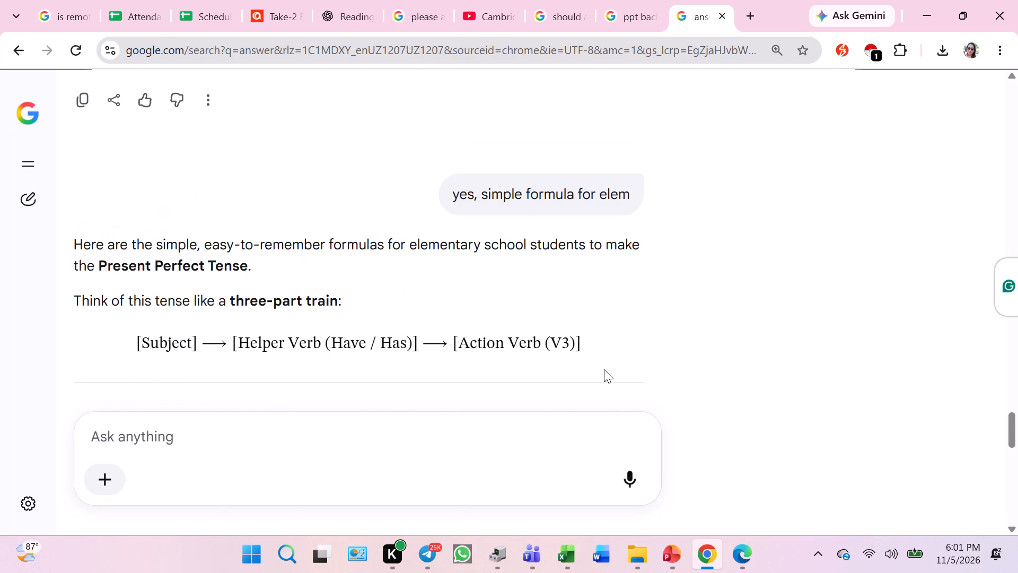
Capture the formula reply from its introduction through the Have/Has rules under "Regular Sentences (Statements)" and copy the snip without saving it.
{"action": "scroll", "coordinate": [604, 369], "scroll_direction": "down", "scroll_amount": 1}
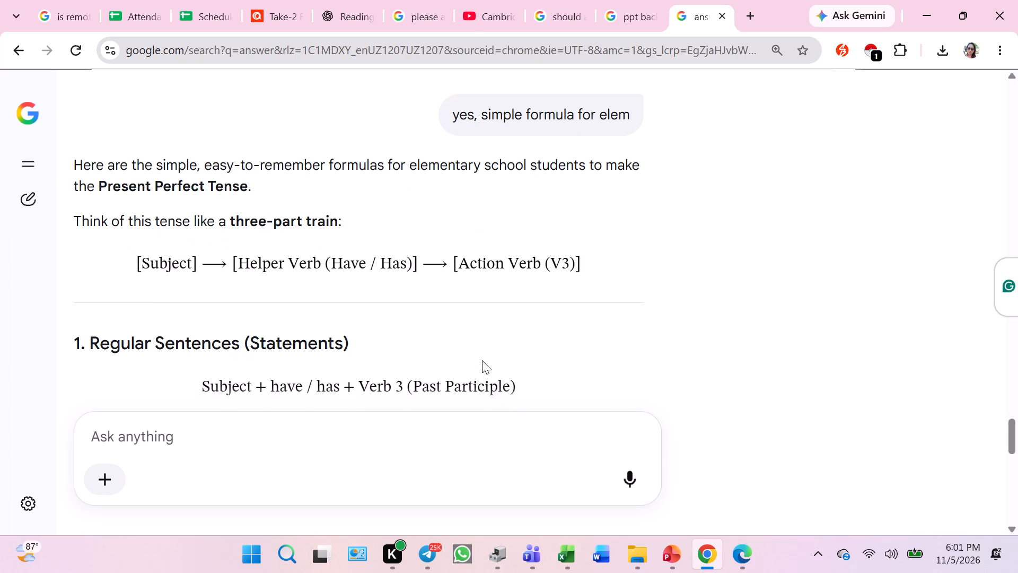
{"action": "scroll", "coordinate": [487, 361], "scroll_direction": "down", "scroll_amount": 1}
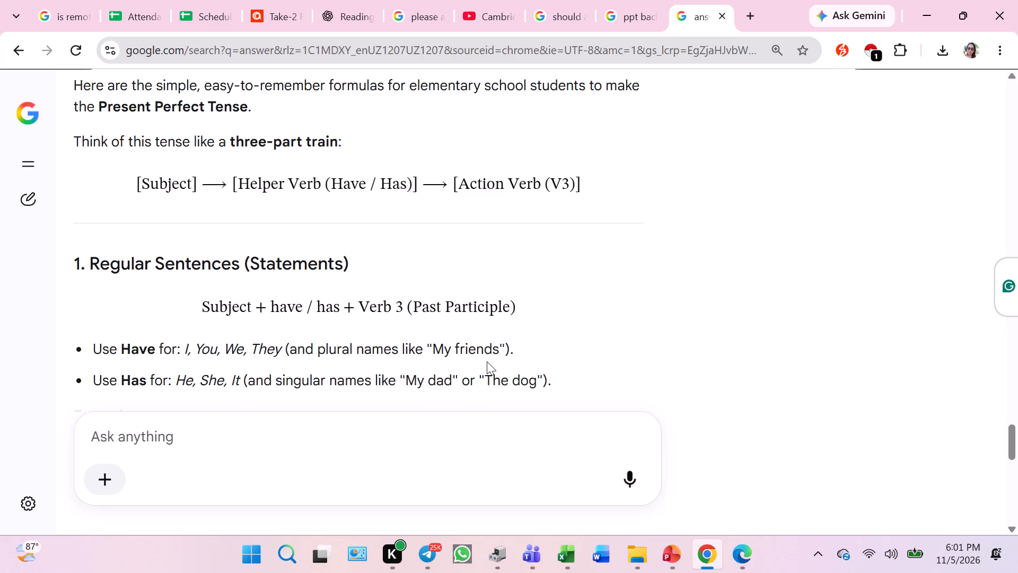
{"action": "scroll", "coordinate": [487, 361], "scroll_direction": "down", "scroll_amount": 1}
{"action": "scroll", "coordinate": [487, 361], "scroll_direction": "up", "scroll_amount": 1}
{"action": "key", "text": "Print"}
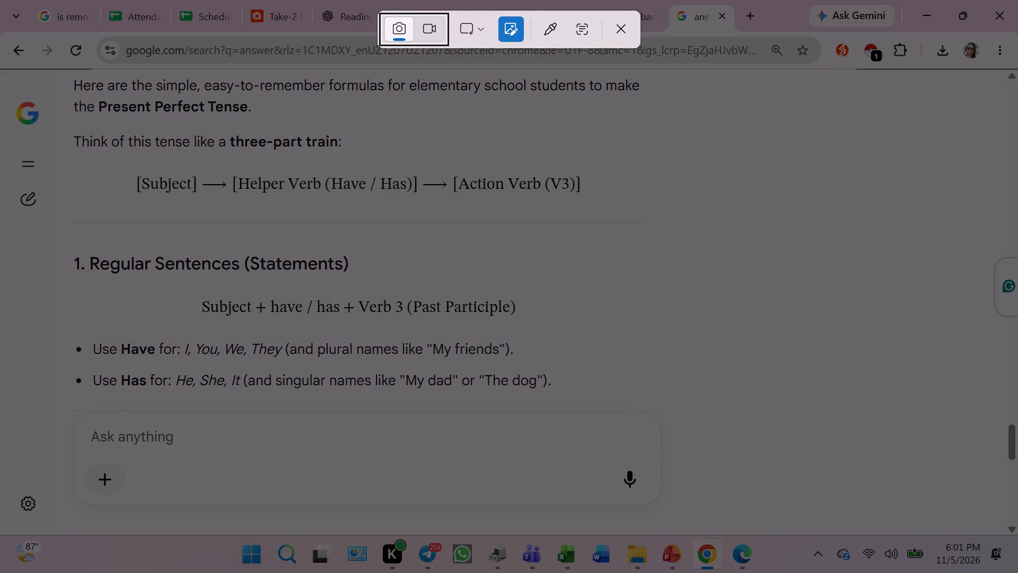
{"action": "left_click_drag", "start_coordinate": [63, 75], "coordinate": [515, 403]}
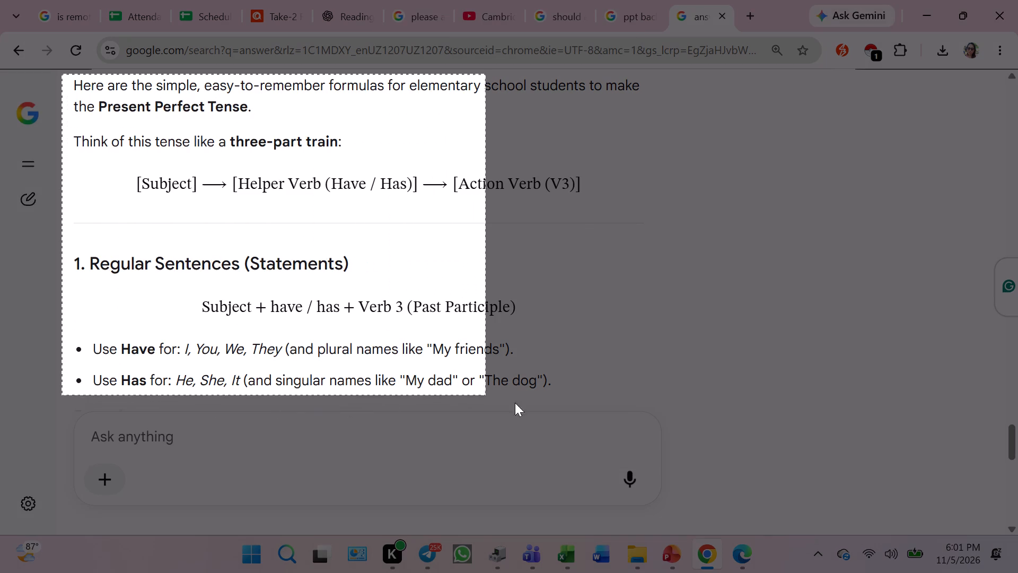
{"action": "left_click_drag", "start_coordinate": [515, 403], "coordinate": [650, 404]}
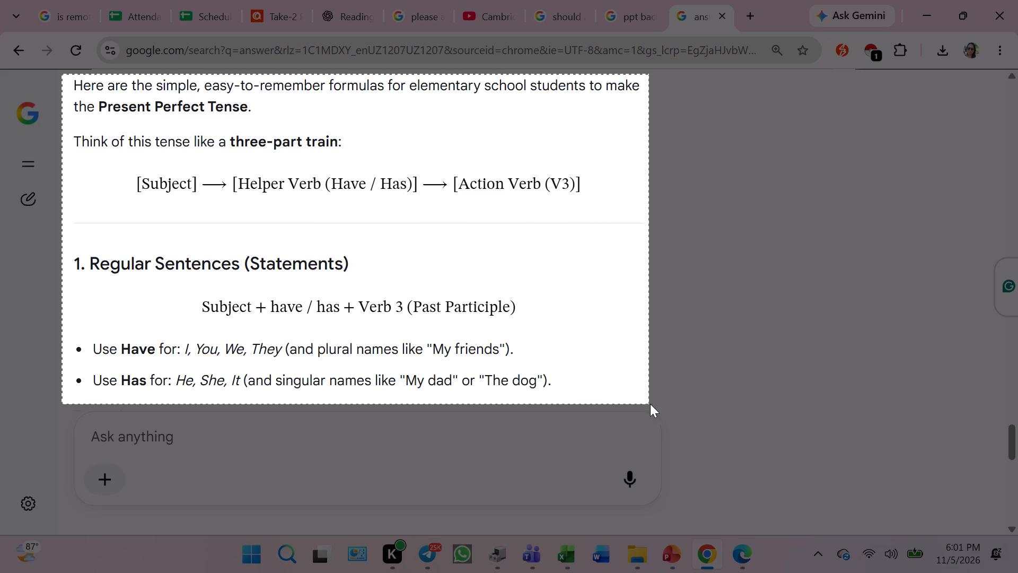
{"action": "left_click_drag", "start_coordinate": [650, 404], "coordinate": [651, 404]}
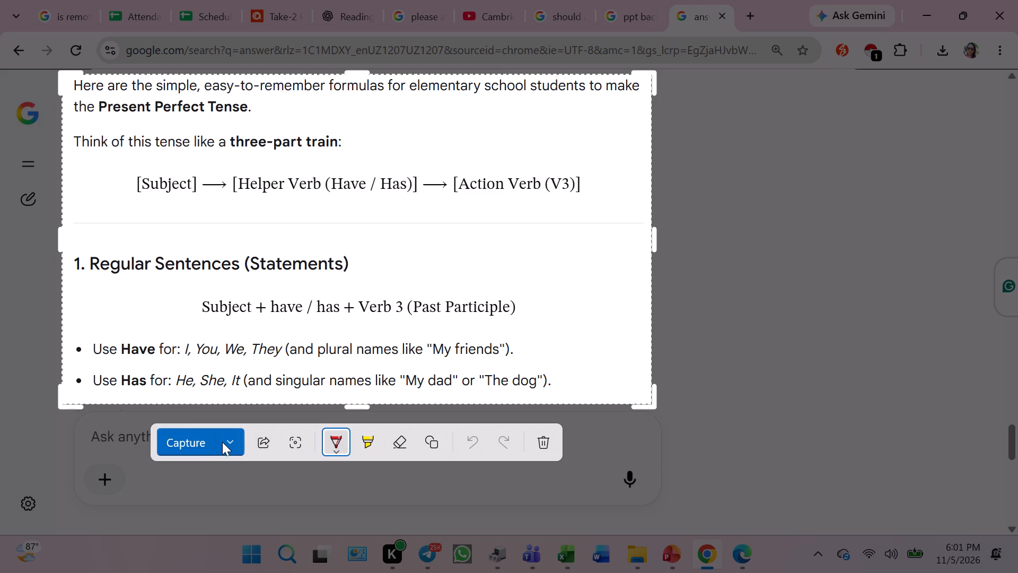
{"action": "left_click", "coordinate": [231, 439]}
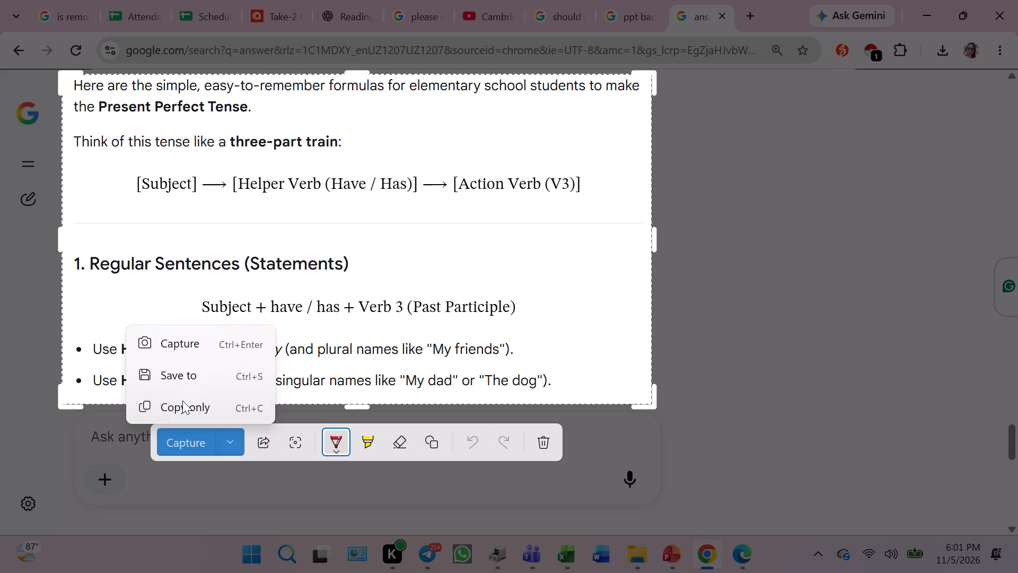
{"action": "left_click", "coordinate": [182, 401]}
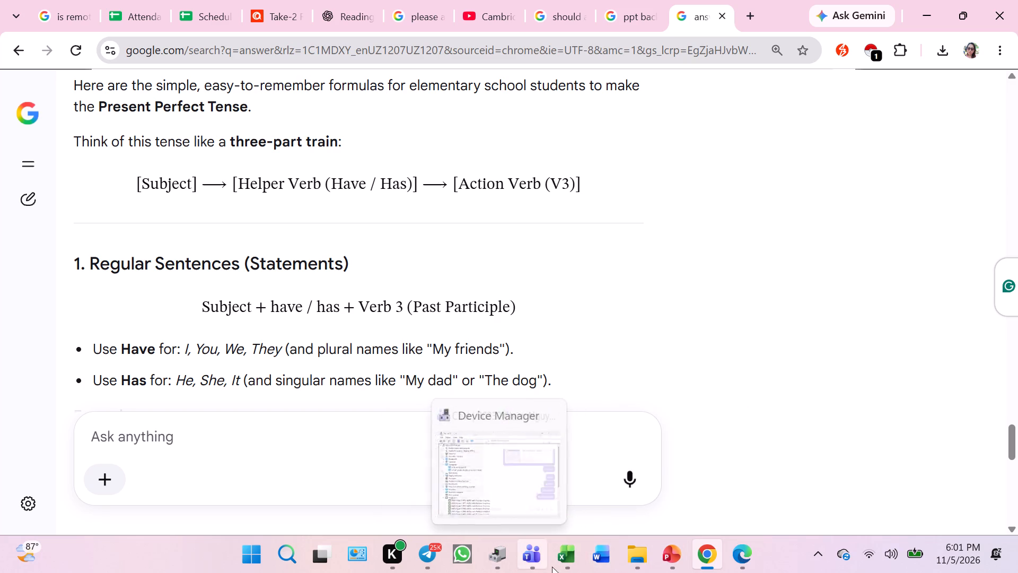
Switch to PowerPoint and paste the formula snip onto blank slide 24.
{"action": "left_click", "coordinate": [676, 557]}
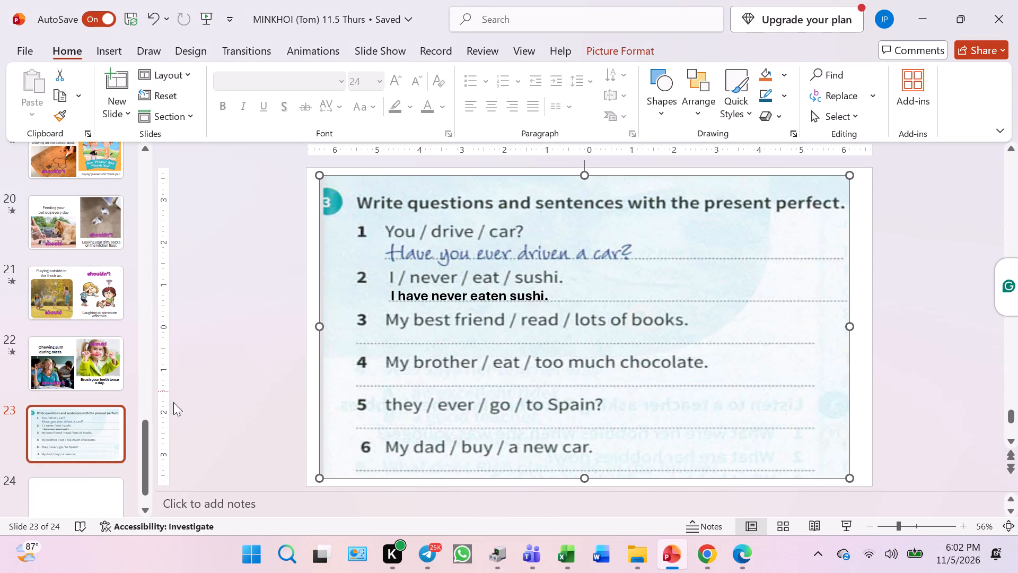
{"action": "left_click", "coordinate": [111, 435]}
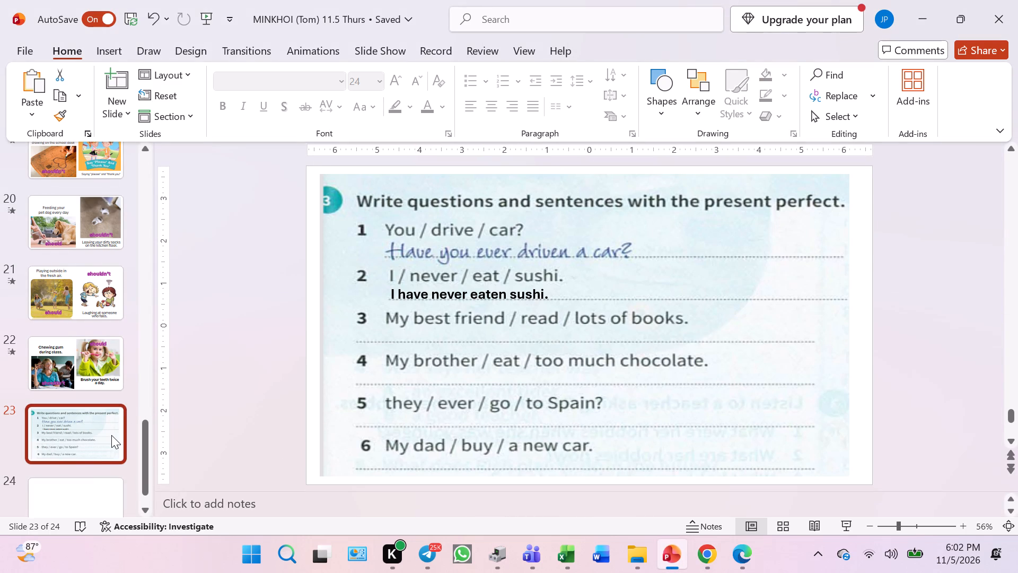
{"action": "left_click", "coordinate": [95, 472]}
{"action": "left_click", "coordinate": [94, 492]}
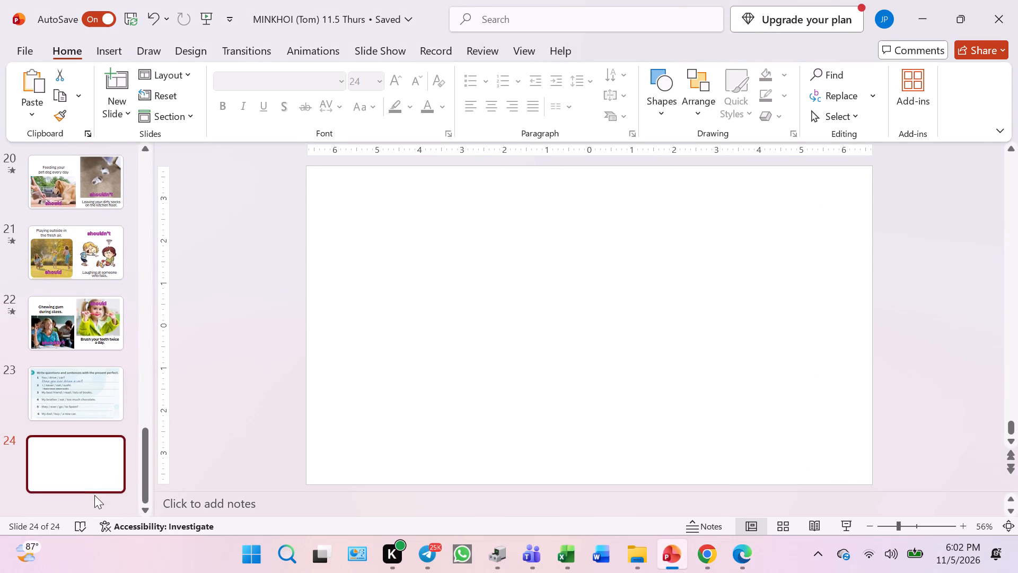
{"action": "key", "text": "ctrl+v"}
Duplicate exercise slide 23 and move the copy behind the formula slide, making it slide 25.
{"action": "left_click", "coordinate": [57, 403]}
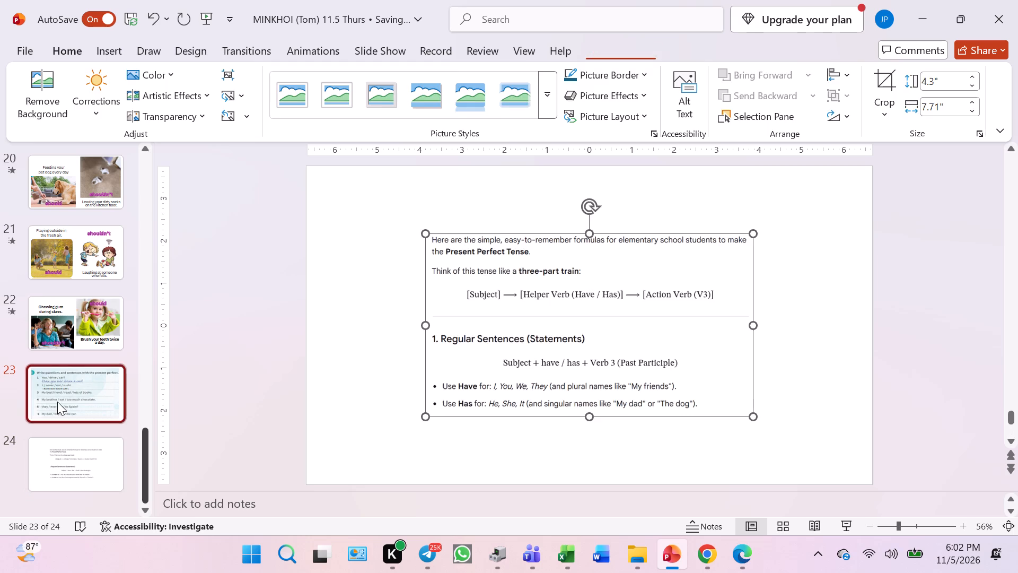
{"action": "key", "text": "ctrl+c"}
{"action": "key", "text": "ctrl+v"}
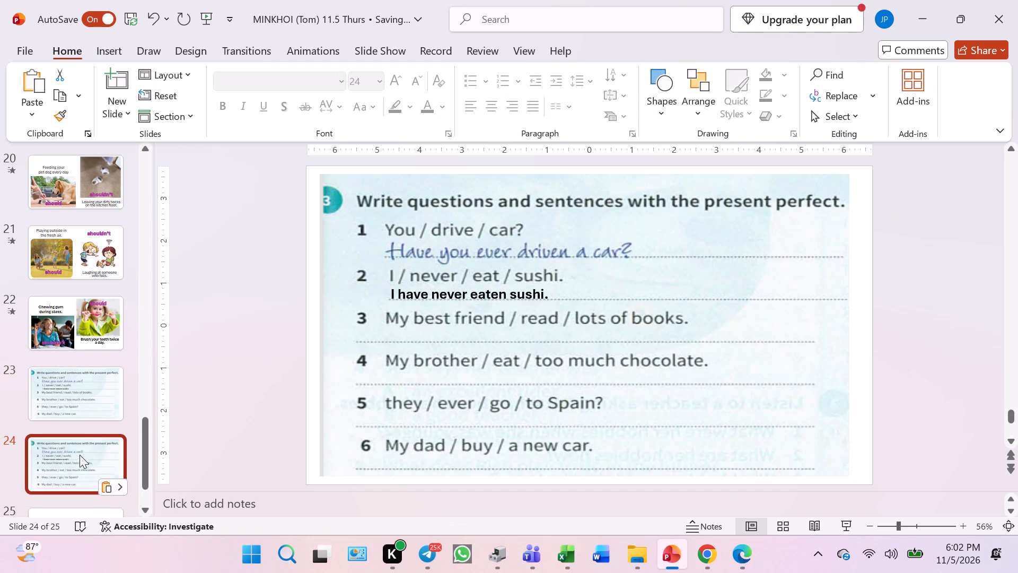
{"action": "scroll", "coordinate": [247, 395], "scroll_direction": "down", "scroll_amount": 1}
{"action": "left_click_drag", "start_coordinate": [63, 381], "coordinate": [57, 436]}
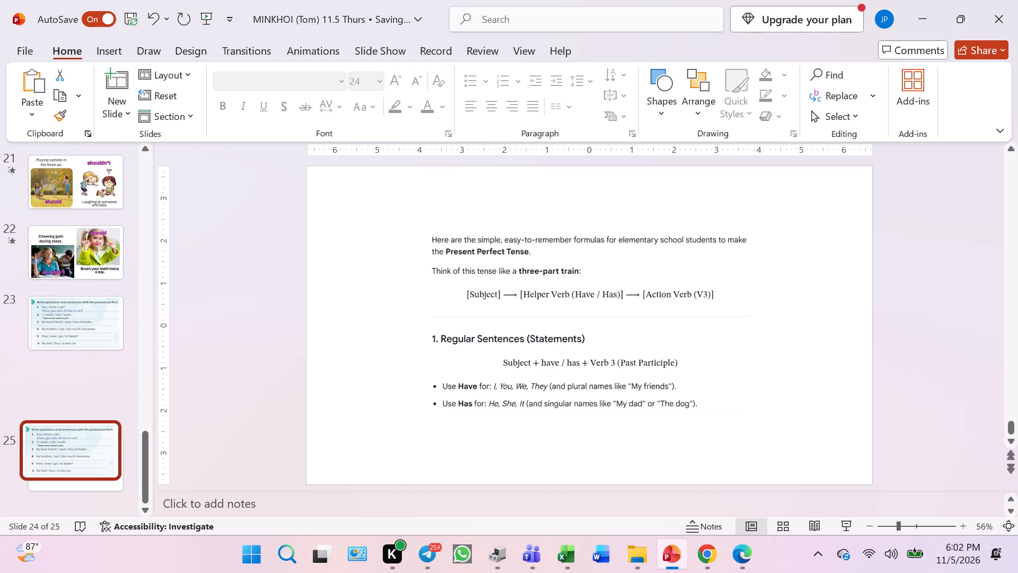
{"action": "left_click_drag", "start_coordinate": [57, 436], "coordinate": [60, 462]}
Move slide 24's formula image into the slide's upper-left corner and stretch it to about 8.3 by 4.6 inches.
{"action": "left_click", "coordinate": [59, 398]}
{"action": "left_click", "coordinate": [584, 400]}
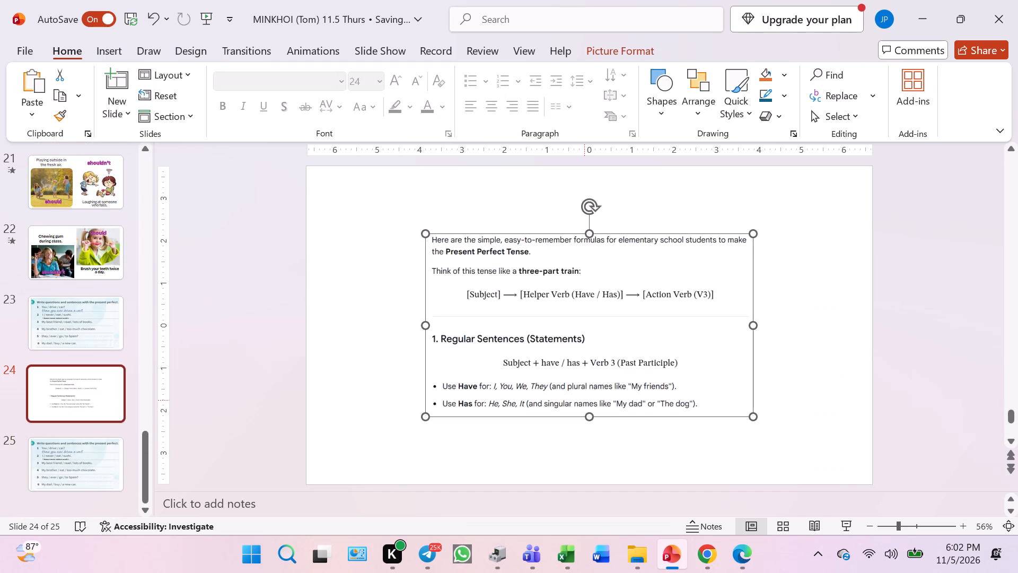
{"action": "left_click_drag", "start_coordinate": [584, 388], "coordinate": [476, 331]}
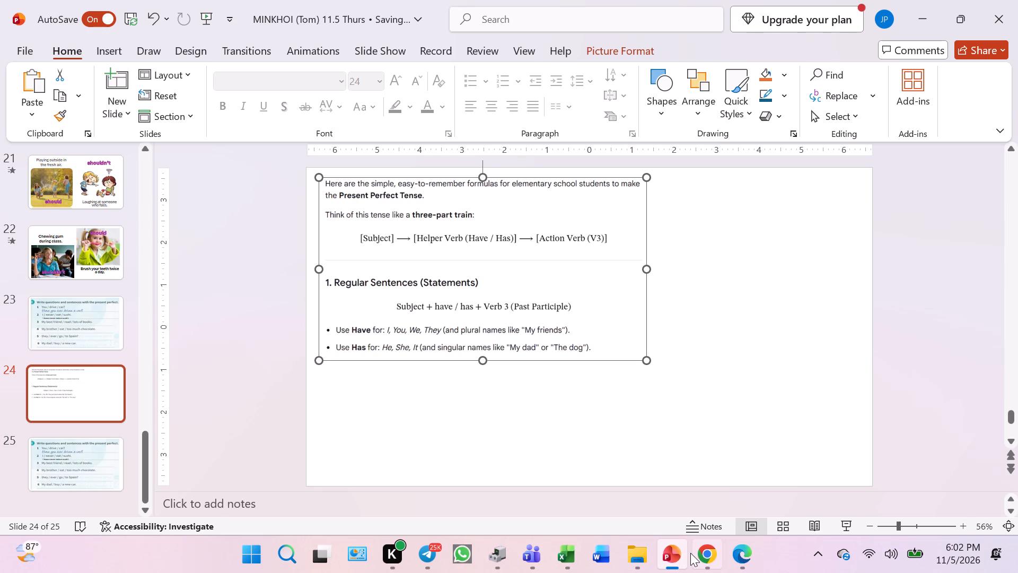
{"action": "left_click_drag", "start_coordinate": [647, 273], "coordinate": [678, 285]}
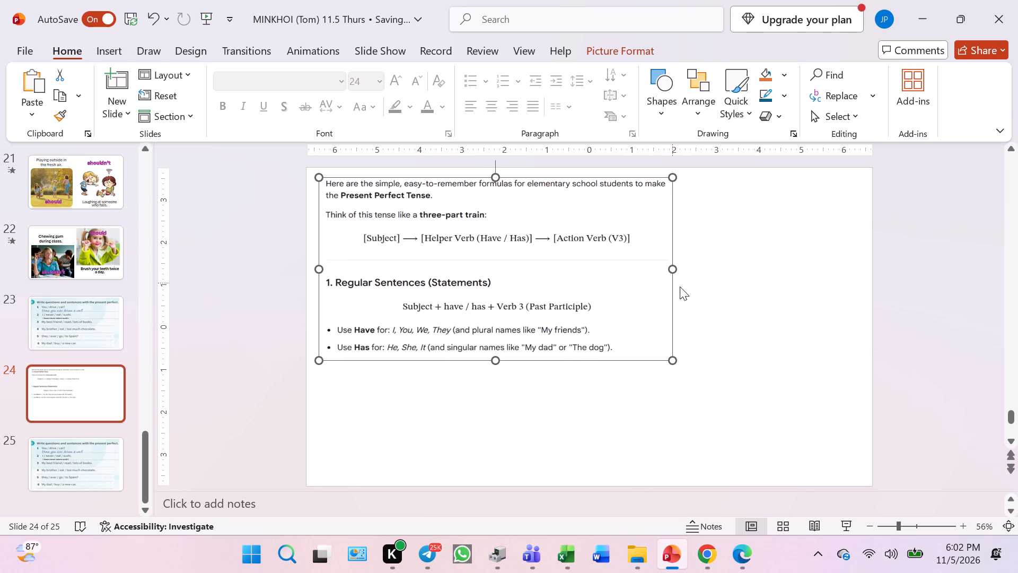
{"action": "left_click_drag", "start_coordinate": [495, 357], "coordinate": [495, 372]}
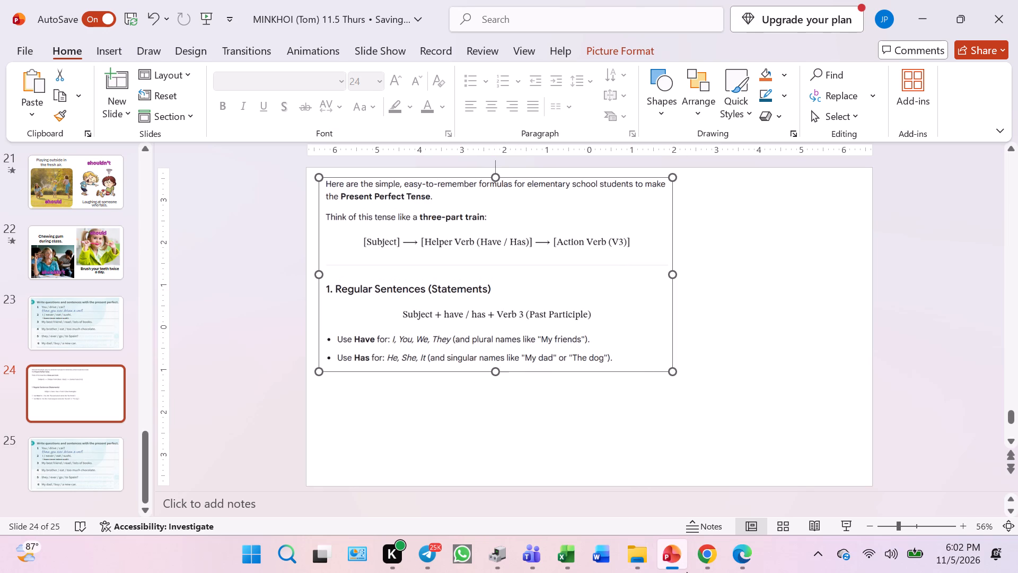
Switch to Chrome, snip the "1. Regular Sentences (Statements)" section through its Have/Has rules, and copy the snip without saving it.
{"action": "left_click", "coordinate": [704, 557]}
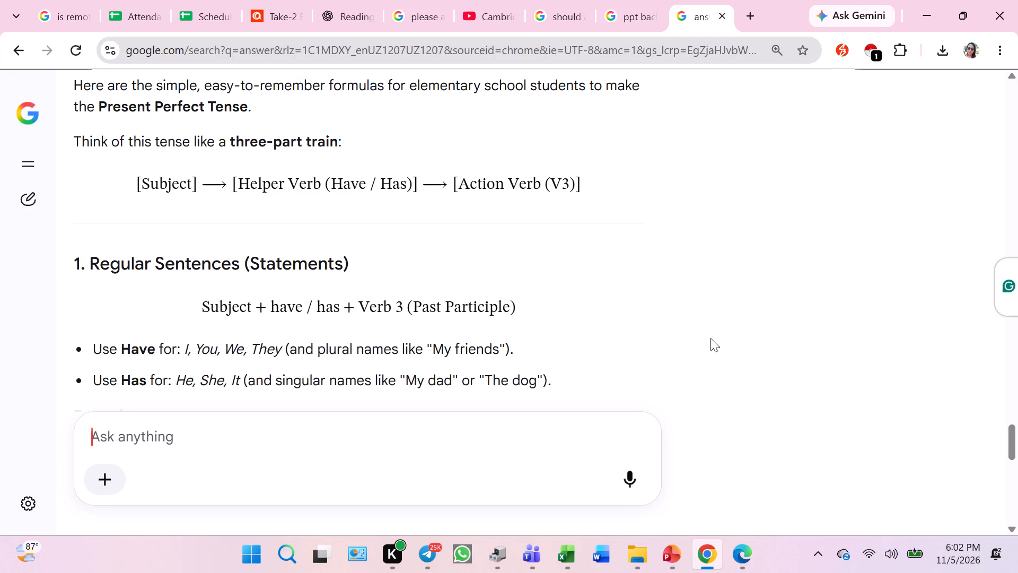
{"action": "scroll", "coordinate": [710, 338], "scroll_direction": "down", "scroll_amount": 1}
{"action": "scroll", "coordinate": [712, 338], "scroll_direction": "up", "scroll_amount": 1}
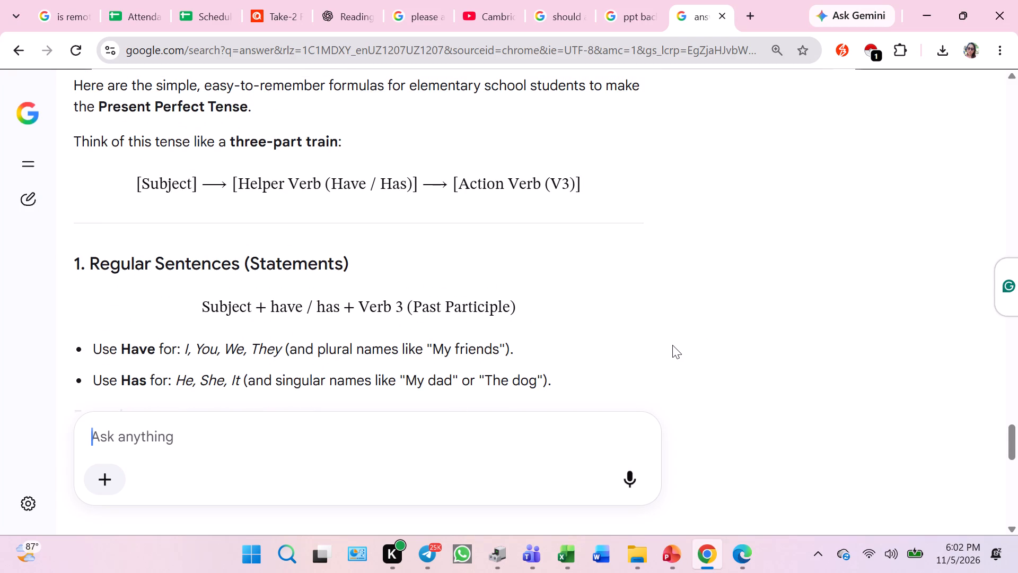
{"action": "key", "text": "Print"}
{"action": "left_click_drag", "start_coordinate": [67, 246], "coordinate": [90, 309]}
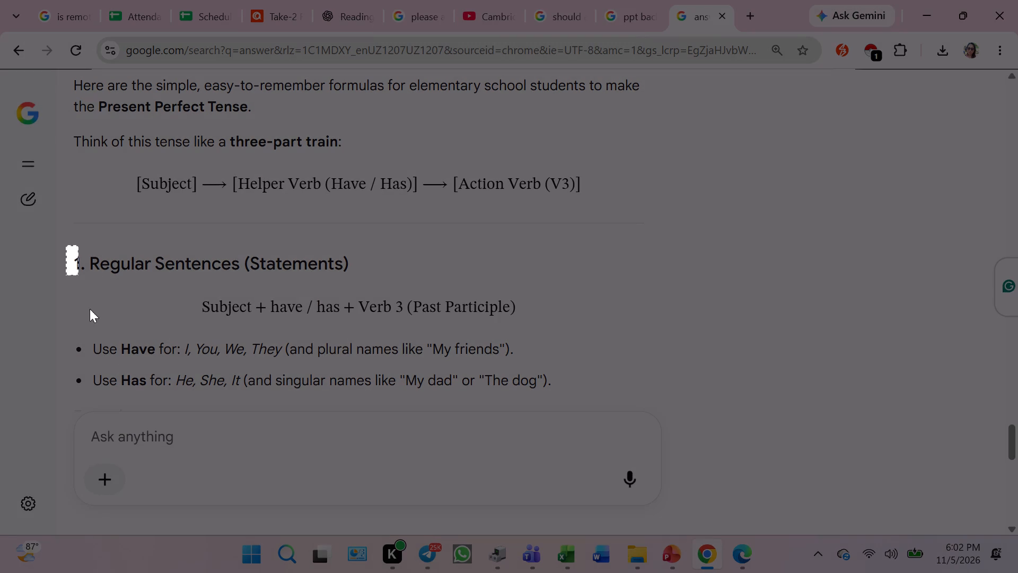
{"action": "left_click_drag", "start_coordinate": [90, 309], "coordinate": [556, 399]}
{"action": "left_click", "coordinate": [182, 442]}
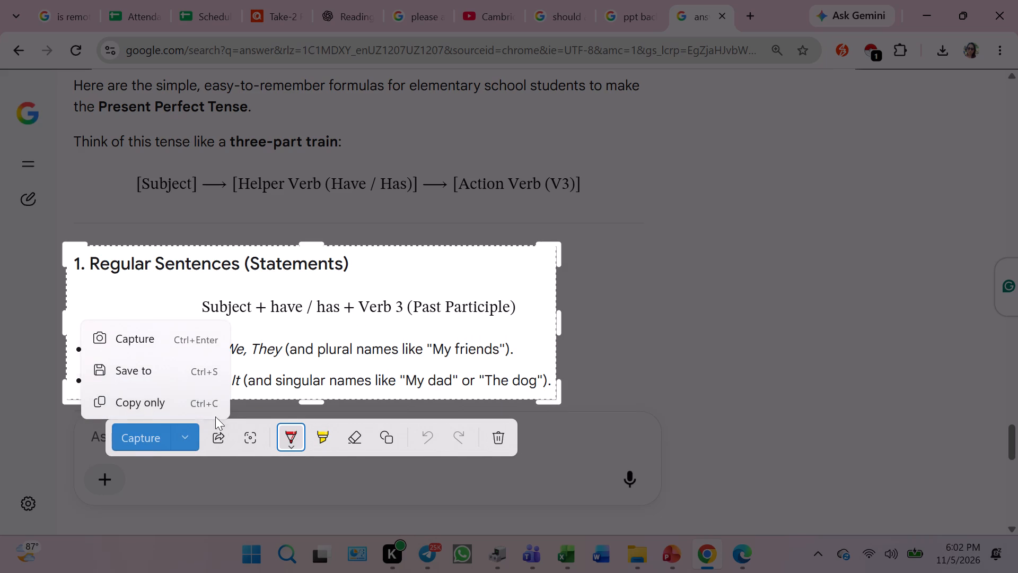
{"action": "left_click", "coordinate": [165, 401]}
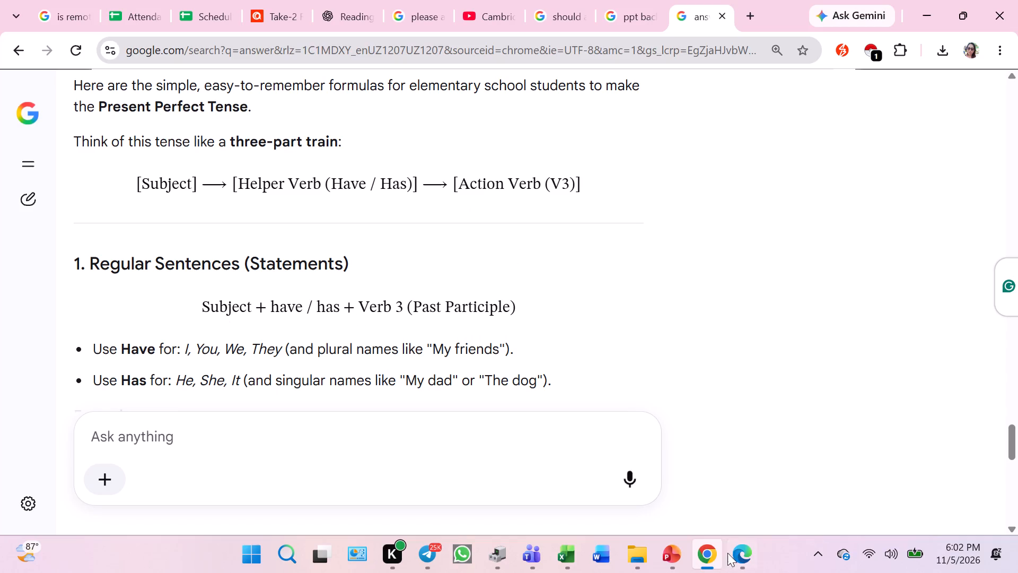
Switch to PowerPoint, paste the statements snip onto slide 24, and place it directly below the first formula image.
{"action": "left_click", "coordinate": [674, 559]}
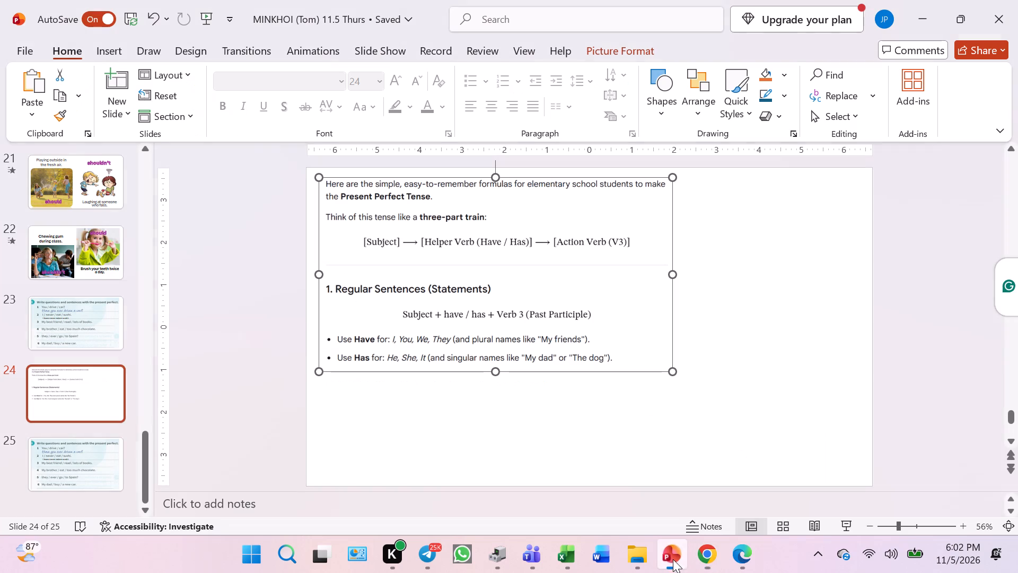
{"action": "left_click", "coordinate": [482, 431]}
{"action": "key", "text": "ctrl+v"}
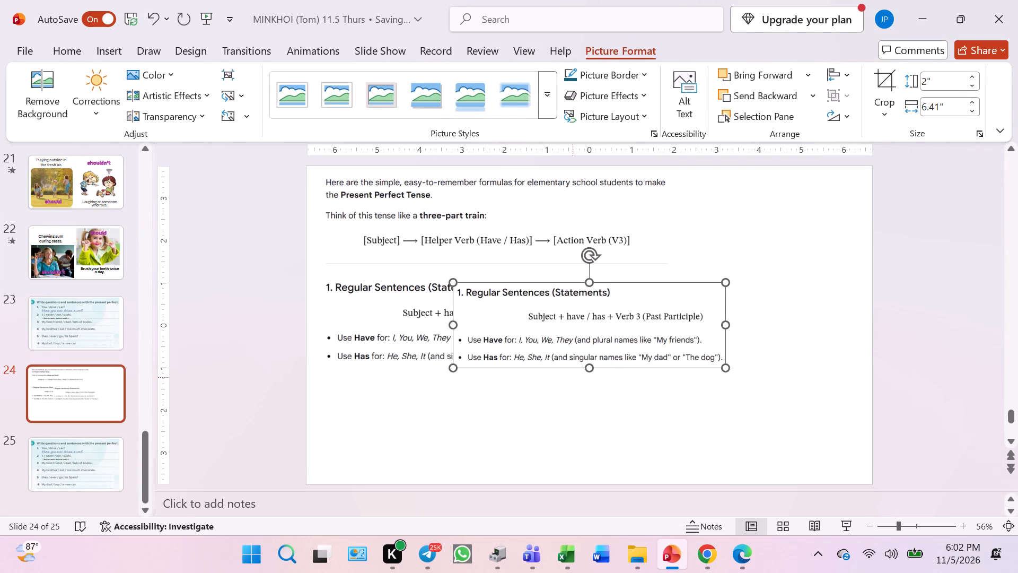
{"action": "left_click_drag", "start_coordinate": [566, 368], "coordinate": [440, 465]}
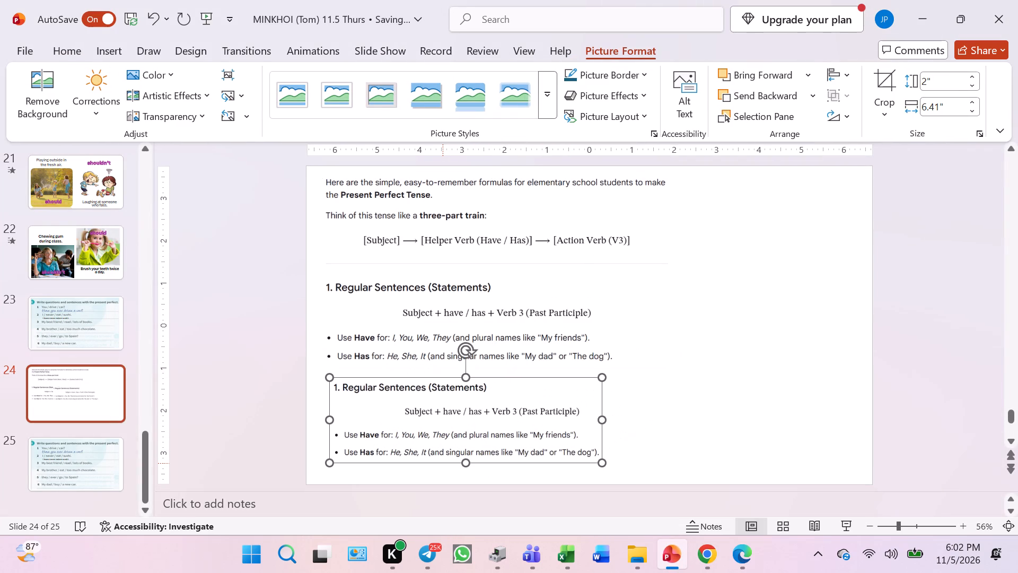
Stretch the pasted lower image on slide 24 to about 7.45 inches wide and 2.28 inches high.
{"action": "left_click_drag", "start_coordinate": [601, 421], "coordinate": [640, 433]}
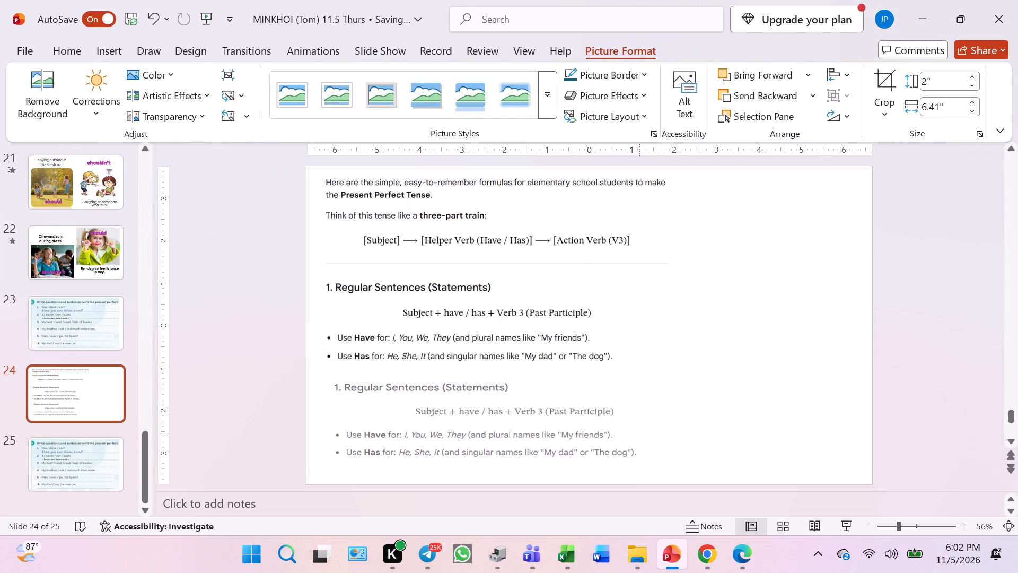
{"action": "left_click_drag", "start_coordinate": [640, 433], "coordinate": [647, 435]}
{"action": "left_click", "coordinate": [574, 435]}
{"action": "left_click_drag", "start_coordinate": [491, 464], "coordinate": [490, 467]}
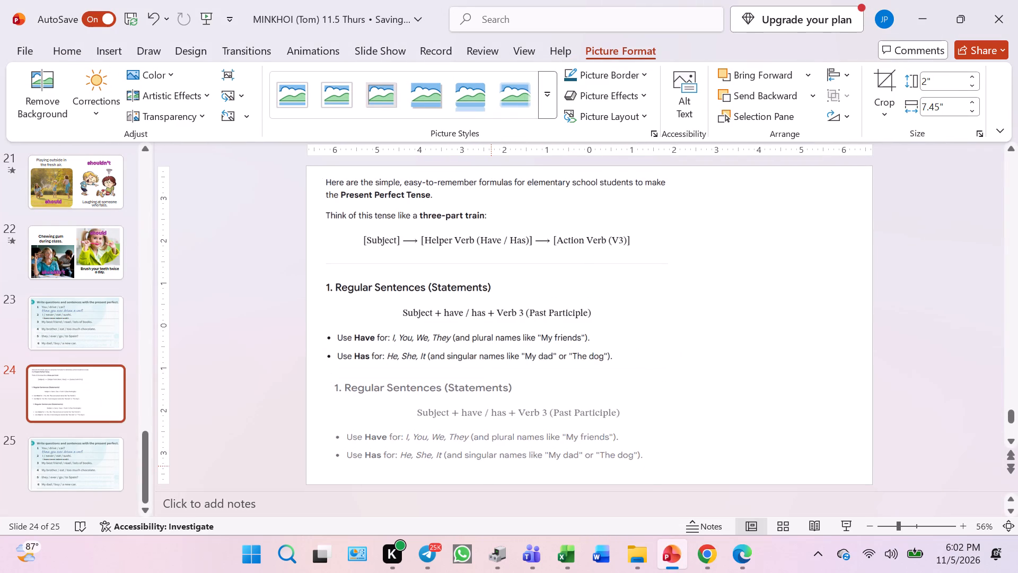
{"action": "left_click_drag", "start_coordinate": [490, 467], "coordinate": [487, 476]}
Narrow the upper formula image on slide 24 to about 8.23 inches wide.
{"action": "left_click", "coordinate": [533, 237]}
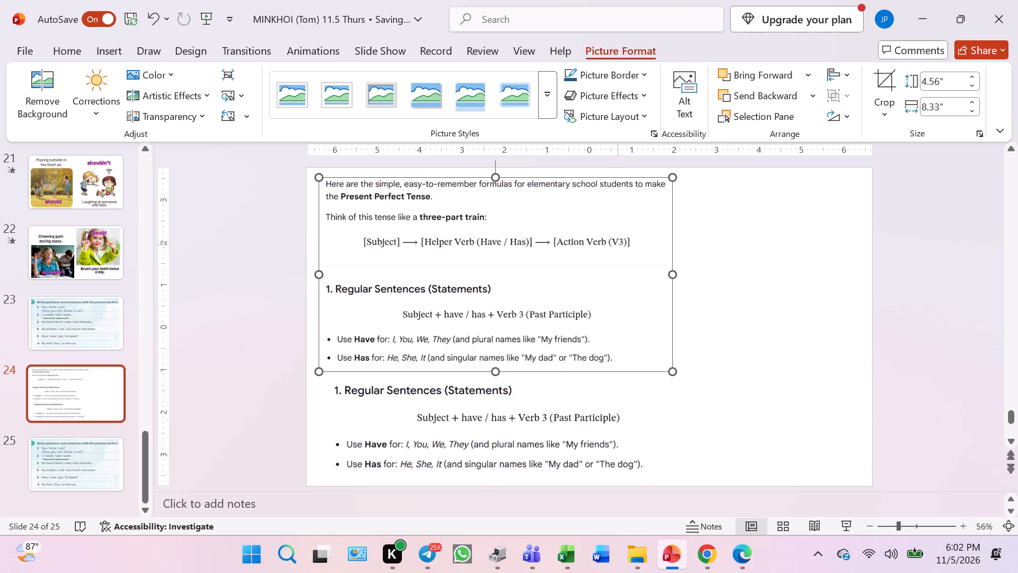
{"action": "left_click", "coordinate": [671, 277]}
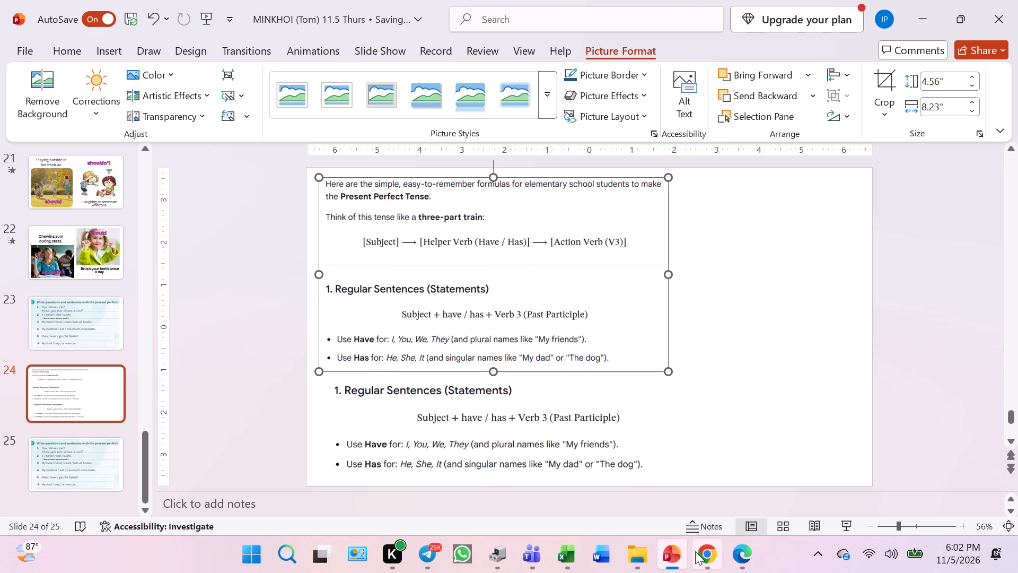
Switch to Chrome and review the present perfect answers and formula reply, including the statements, "Asking Questions" and "What is 'Verb 3'?" sections.
{"action": "left_click", "coordinate": [703, 552]}
{"action": "scroll", "coordinate": [594, 264], "scroll_direction": "down", "scroll_amount": 3}
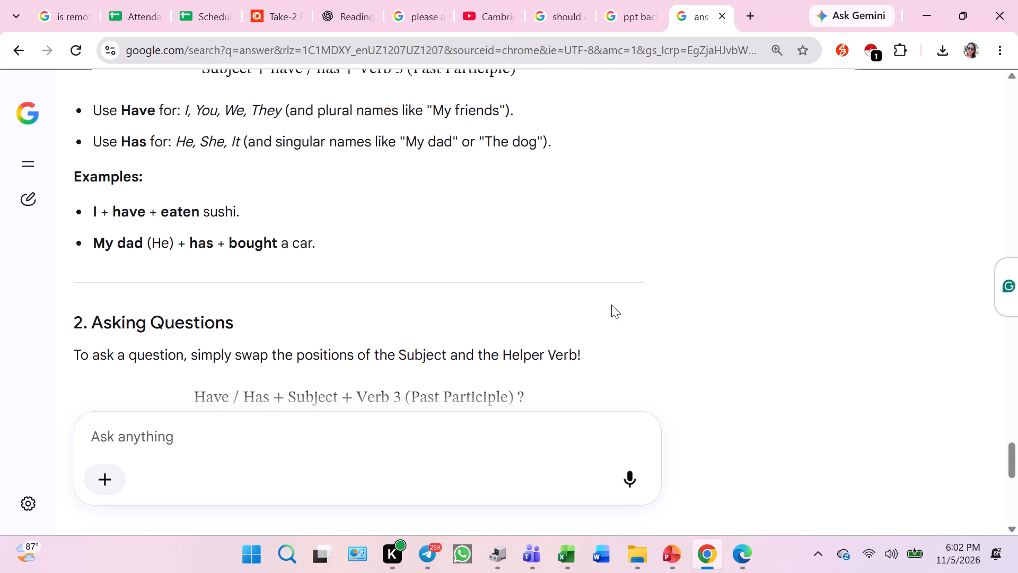
{"action": "scroll", "coordinate": [611, 352], "scroll_direction": "down", "scroll_amount": 2}
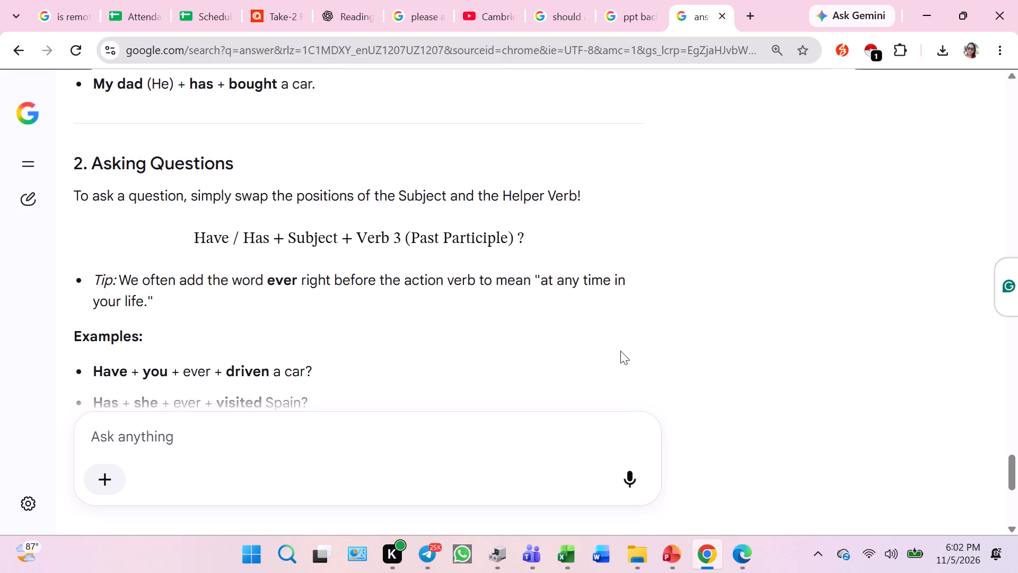
{"action": "scroll", "coordinate": [621, 351], "scroll_direction": "down", "scroll_amount": 4}
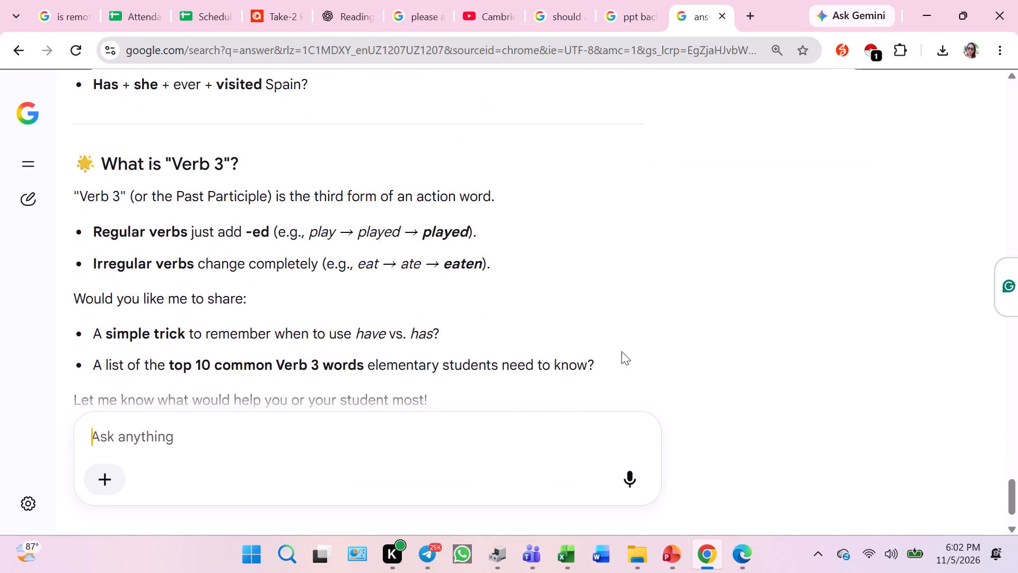
{"action": "scroll", "coordinate": [621, 351], "scroll_direction": "down", "scroll_amount": 2}
{"action": "scroll", "coordinate": [621, 352], "scroll_direction": "up", "scroll_amount": 6}
{"action": "scroll", "coordinate": [621, 352], "scroll_direction": "down", "scroll_amount": 2}
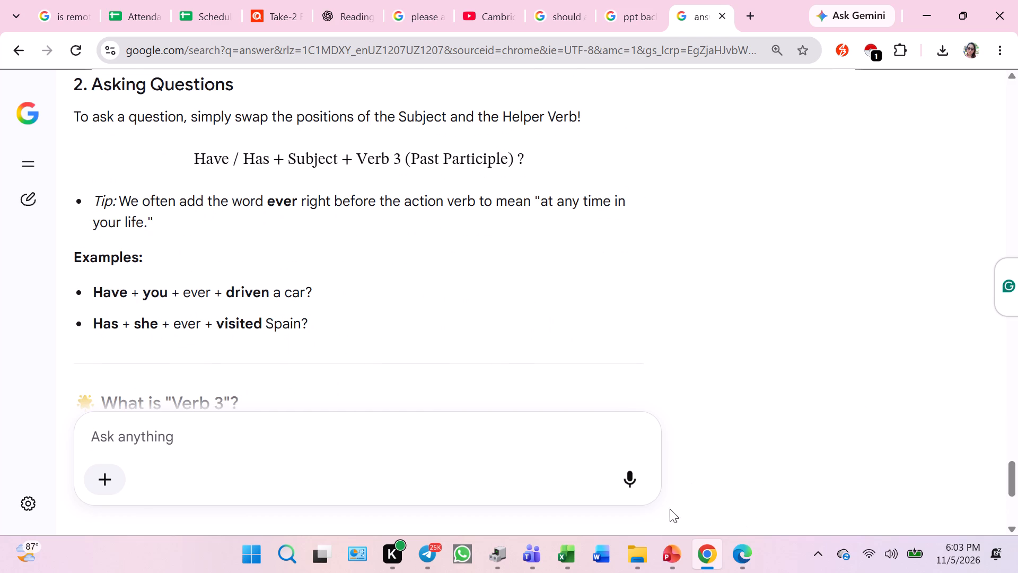
{"action": "scroll", "coordinate": [586, 385], "scroll_direction": "up", "scroll_amount": 13}
{"action": "scroll", "coordinate": [634, 396], "scroll_direction": "up", "scroll_amount": 3}
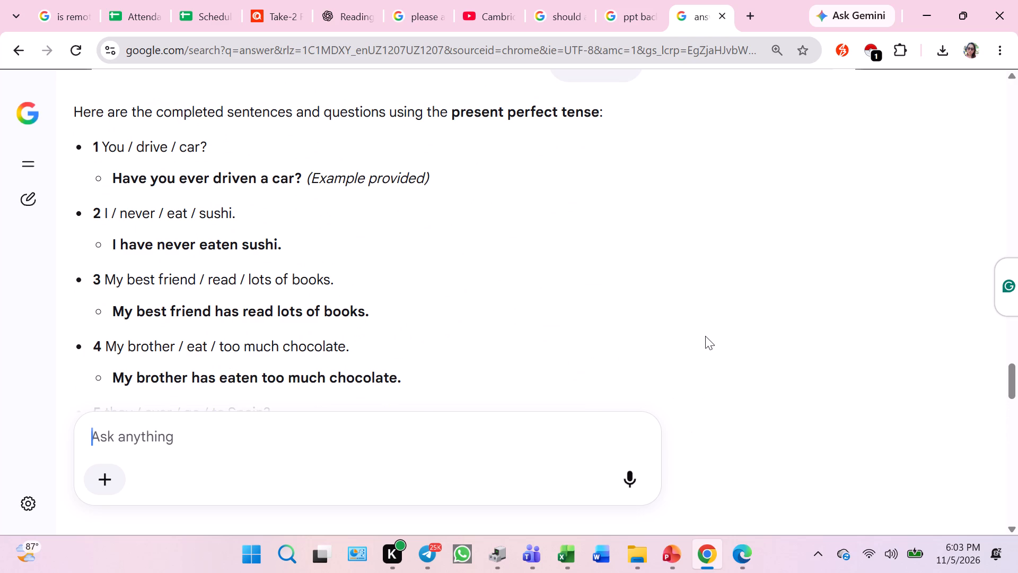
{"action": "scroll", "coordinate": [705, 334], "scroll_direction": "down", "scroll_amount": 3}
{"action": "scroll", "coordinate": [700, 279], "scroll_direction": "down", "scroll_amount": 3}
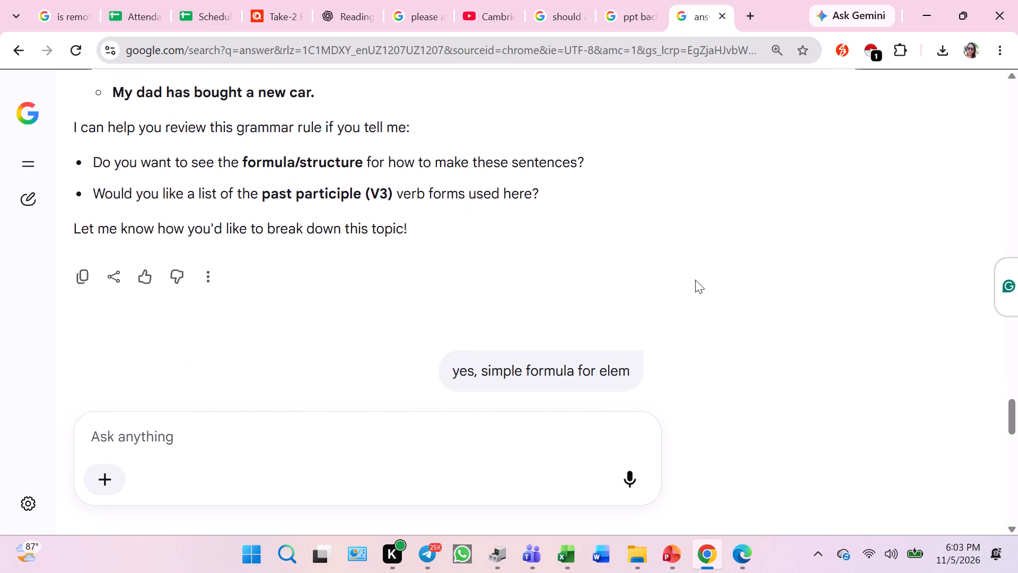
{"action": "scroll", "coordinate": [686, 292], "scroll_direction": "down", "scroll_amount": 3}
{"action": "scroll", "coordinate": [642, 360], "scroll_direction": "down", "scroll_amount": 2}
{"action": "scroll", "coordinate": [684, 316], "scroll_direction": "down", "scroll_amount": 1}
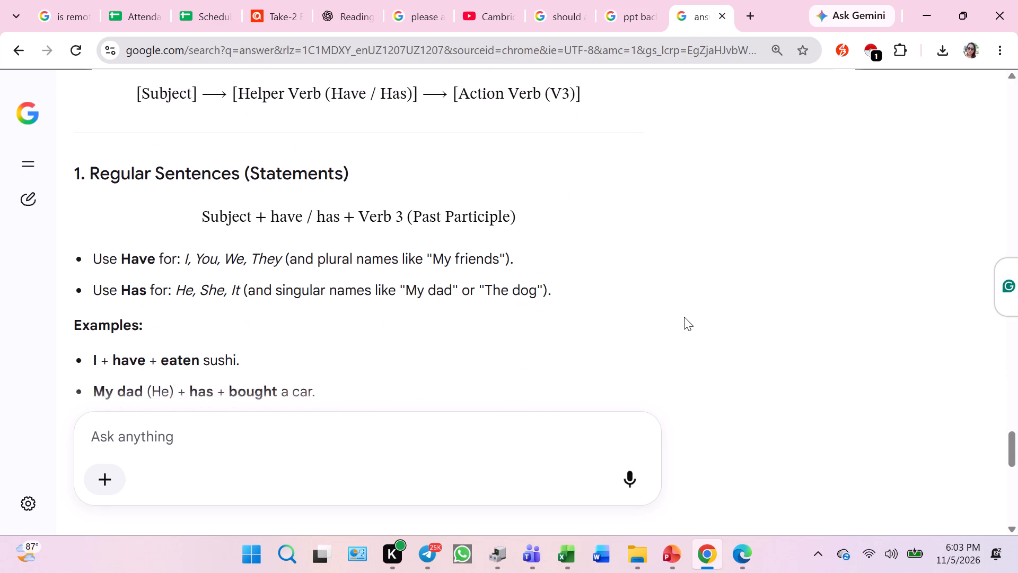
{"action": "scroll", "coordinate": [683, 317], "scroll_direction": "down", "scroll_amount": 1}
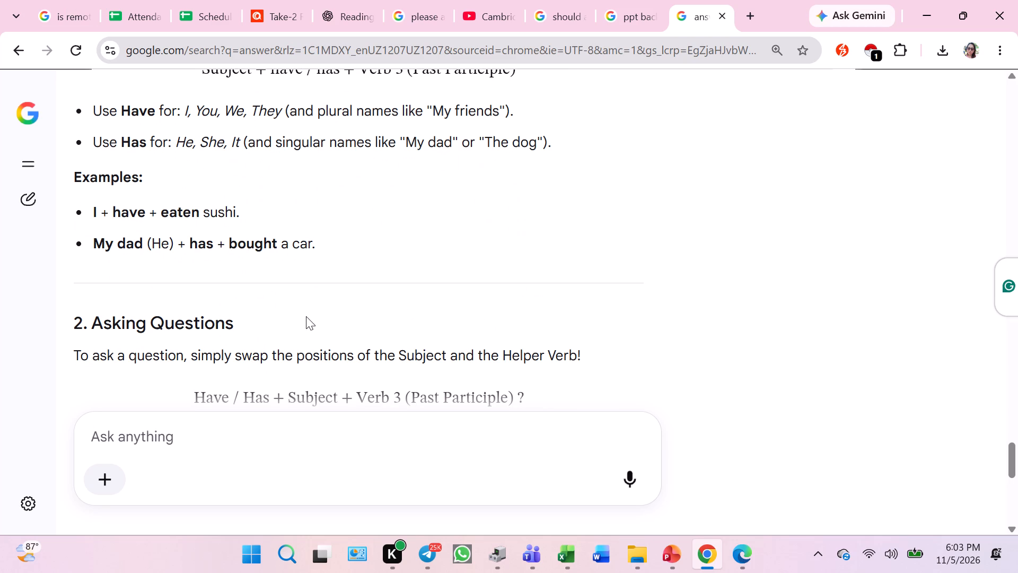
{"action": "scroll", "coordinate": [419, 299], "scroll_direction": "down", "scroll_amount": 2}
{"action": "scroll", "coordinate": [522, 307], "scroll_direction": "down", "scroll_amount": 1}
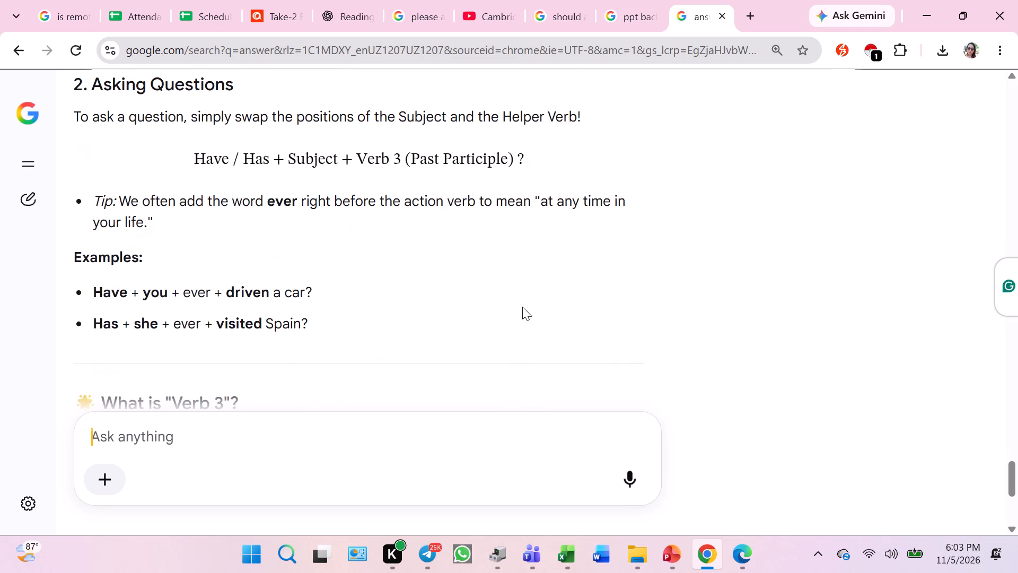
{"action": "scroll", "coordinate": [583, 299], "scroll_direction": "down", "scroll_amount": 1}
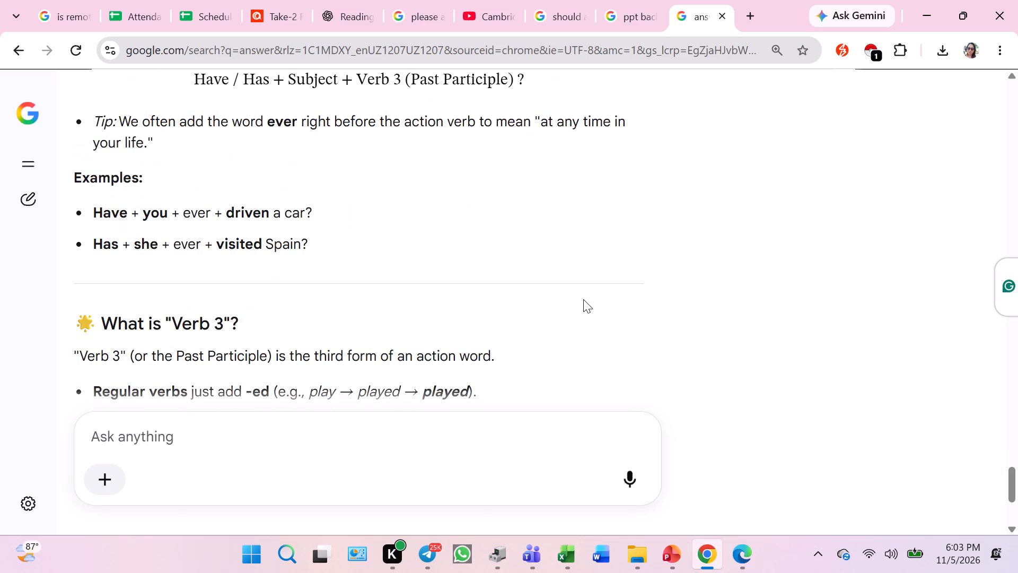
{"action": "scroll", "coordinate": [583, 299], "scroll_direction": "up", "scroll_amount": 1}
{"action": "scroll", "coordinate": [583, 299], "scroll_direction": "down", "scroll_amount": 3}
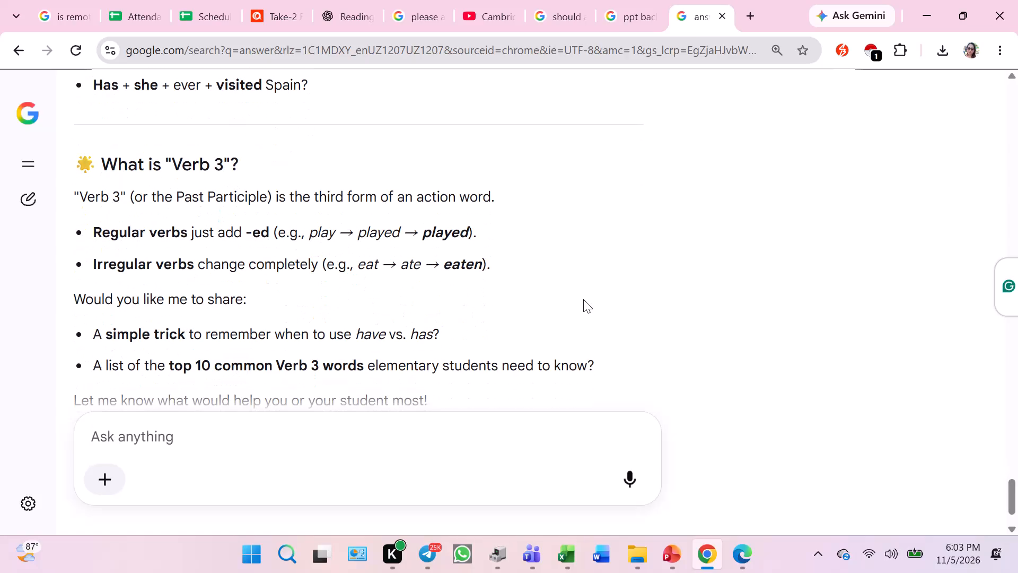
{"action": "scroll", "coordinate": [585, 299], "scroll_direction": "down", "scroll_amount": 1}
{"action": "scroll", "coordinate": [585, 299], "scroll_direction": "up", "scroll_amount": 1}
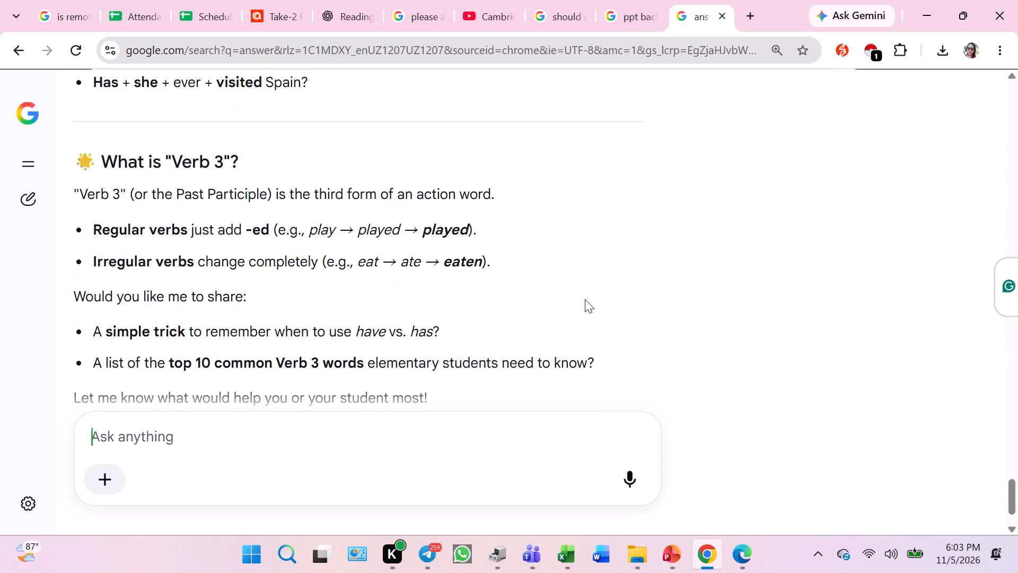
{"action": "scroll", "coordinate": [585, 299], "scroll_direction": "up", "scroll_amount": 4}
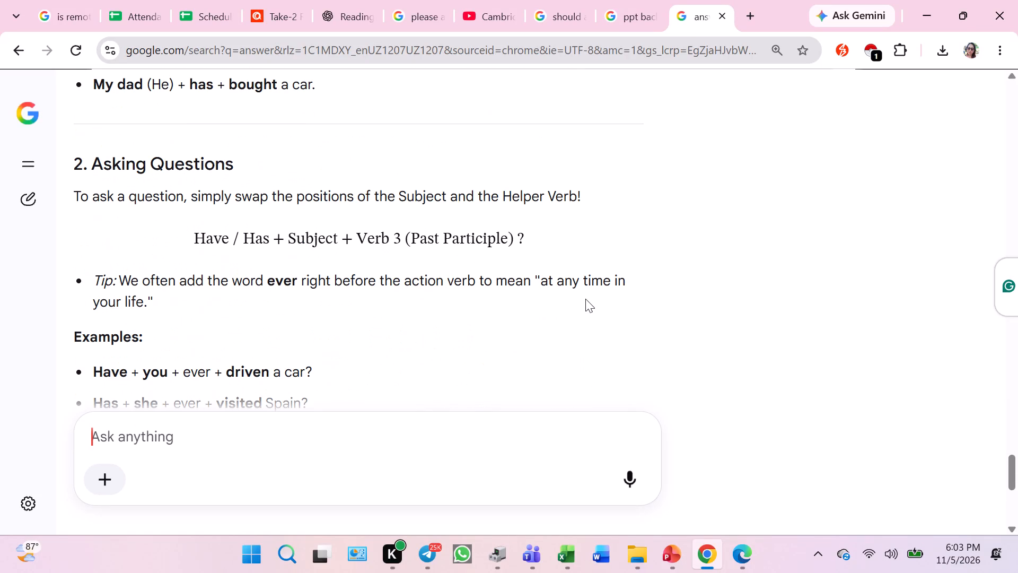
{"action": "scroll", "coordinate": [585, 299], "scroll_direction": "down", "scroll_amount": 1}
{"action": "scroll", "coordinate": [585, 299], "scroll_direction": "up", "scroll_amount": 4}
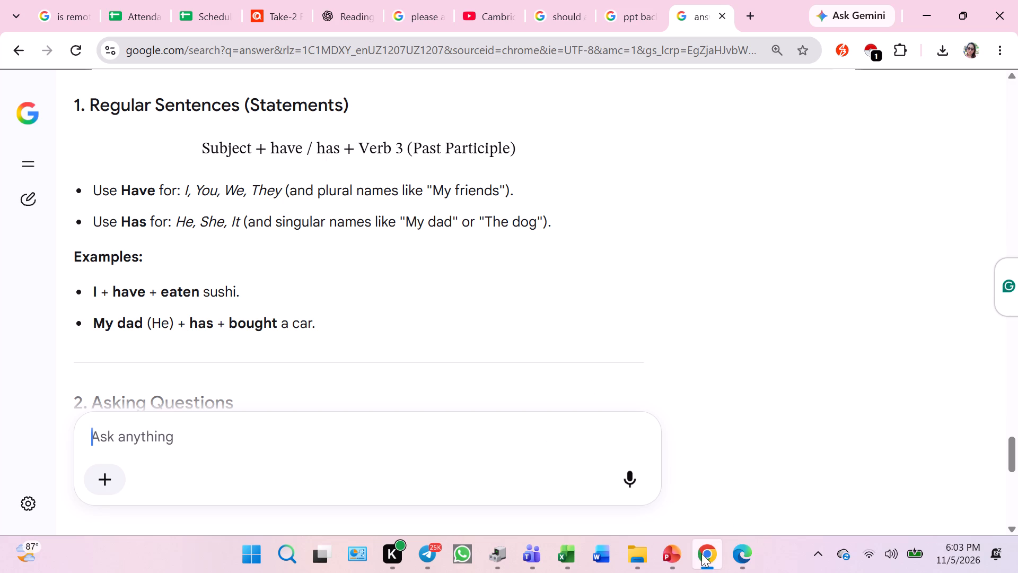
Back in PowerPoint, stretch the lower image on slide 24 upward until its top edge sits just under the first image's Has rule.
{"action": "left_click", "coordinate": [666, 549]}
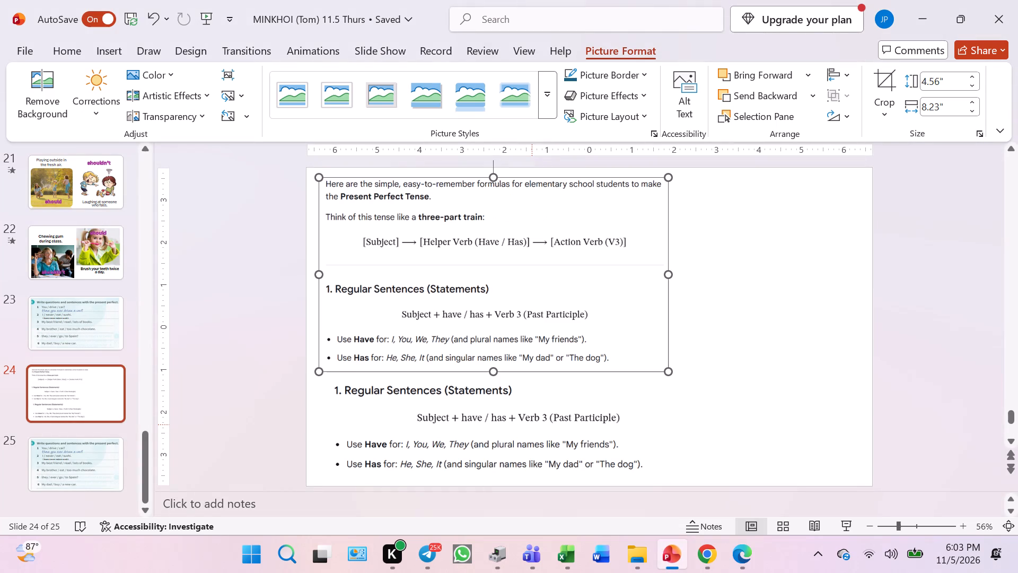
{"action": "left_click", "coordinate": [532, 424]}
{"action": "left_click", "coordinate": [437, 288]}
{"action": "left_click", "coordinate": [495, 385]}
{"action": "left_click_drag", "start_coordinate": [486, 378], "coordinate": [486, 372]}
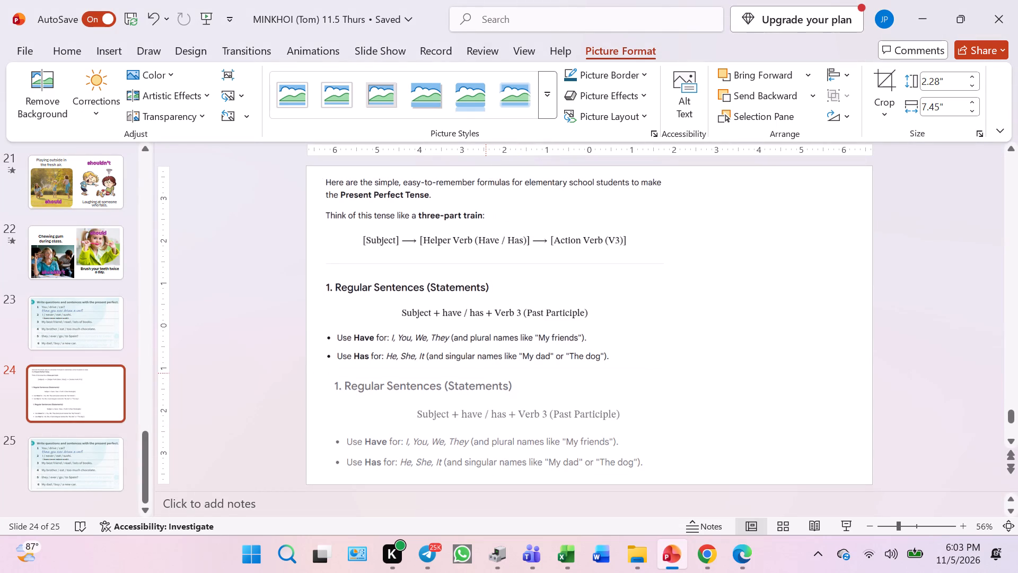
{"action": "left_click_drag", "start_coordinate": [486, 372], "coordinate": [486, 369]}
{"action": "left_click", "coordinate": [711, 302]}
{"action": "left_click", "coordinate": [586, 431]}
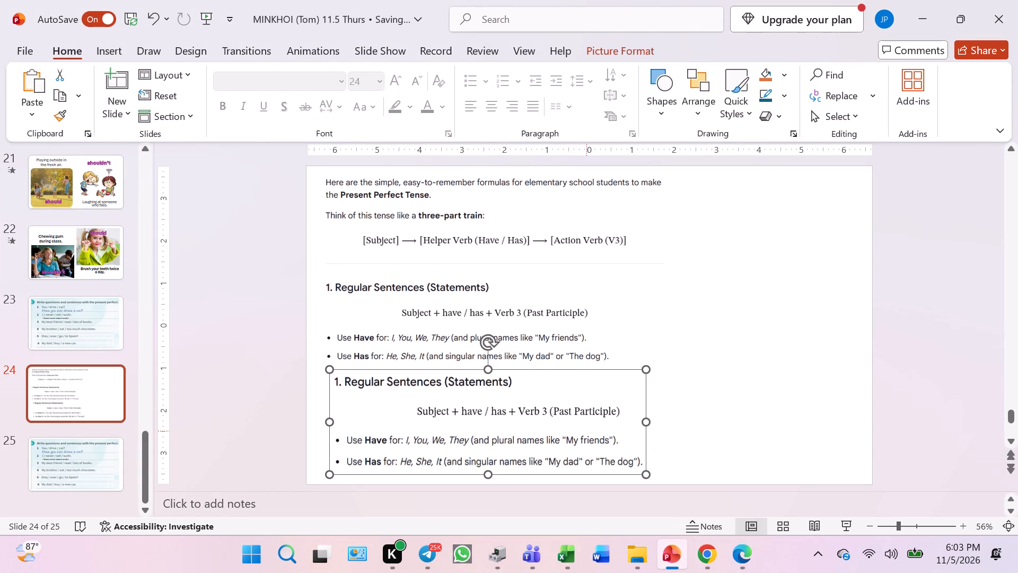
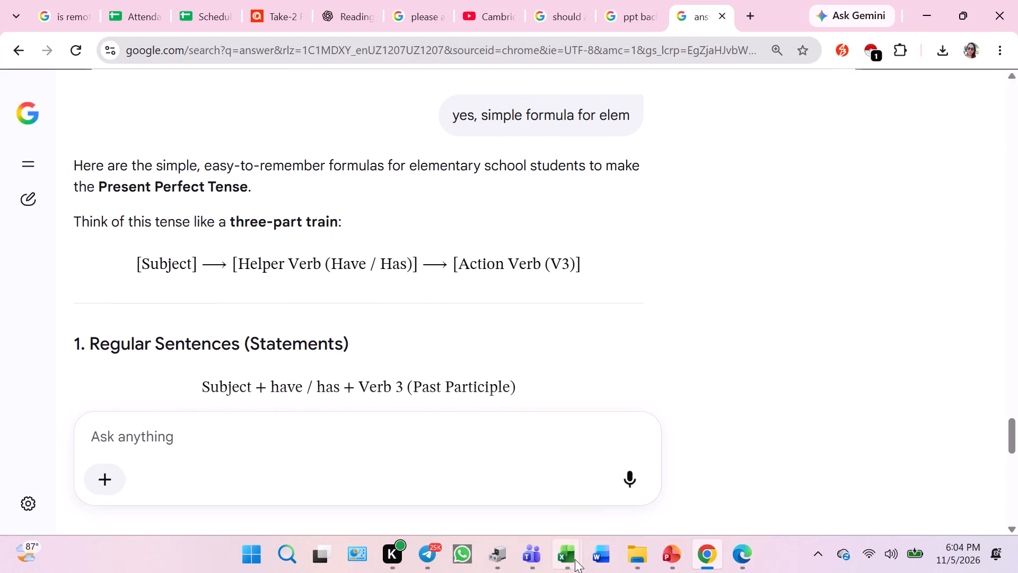
Switch to PowerPoint and delete the lower Regular Sentences image from slide 24.
{"action": "left_click", "coordinate": [668, 552]}
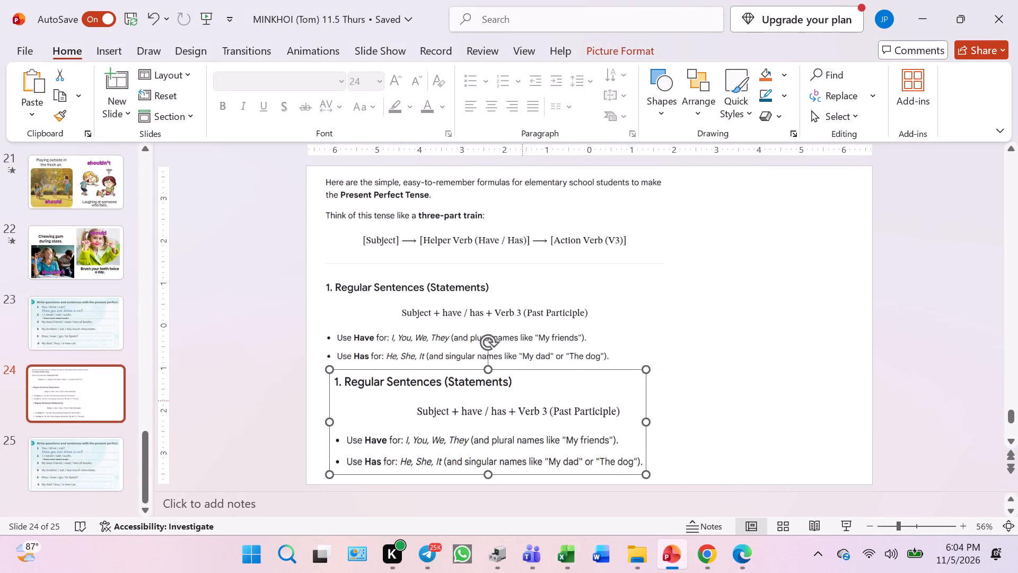
{"action": "key", "text": "BackSpace"}
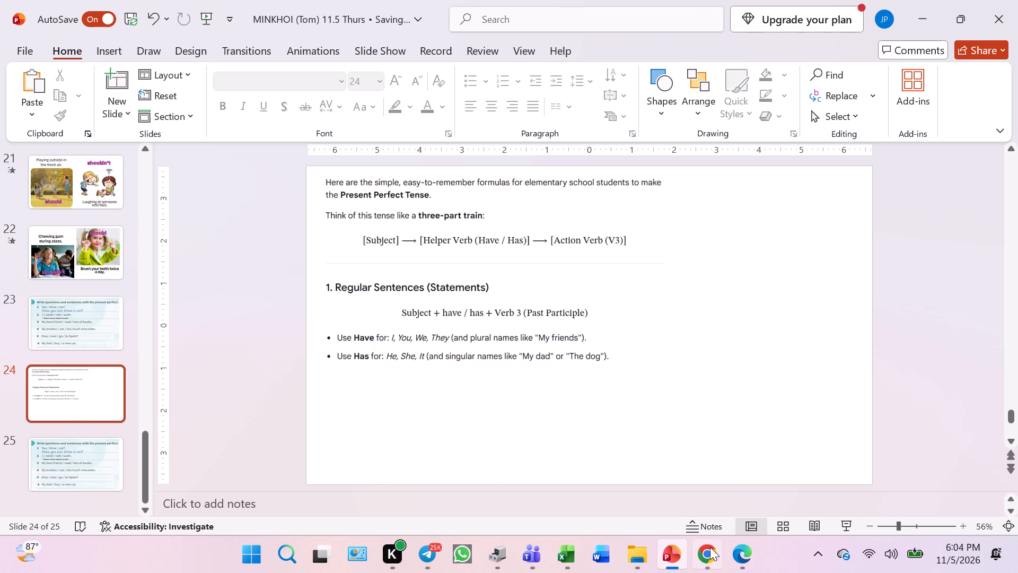
In Chrome, capture the "Regular Sentences (Statements)" section including both examples, from its heading to the "My dad" line, and copy the capture only.
{"action": "left_click", "coordinate": [710, 547]}
{"action": "scroll", "coordinate": [675, 354], "scroll_direction": "down", "scroll_amount": 1}
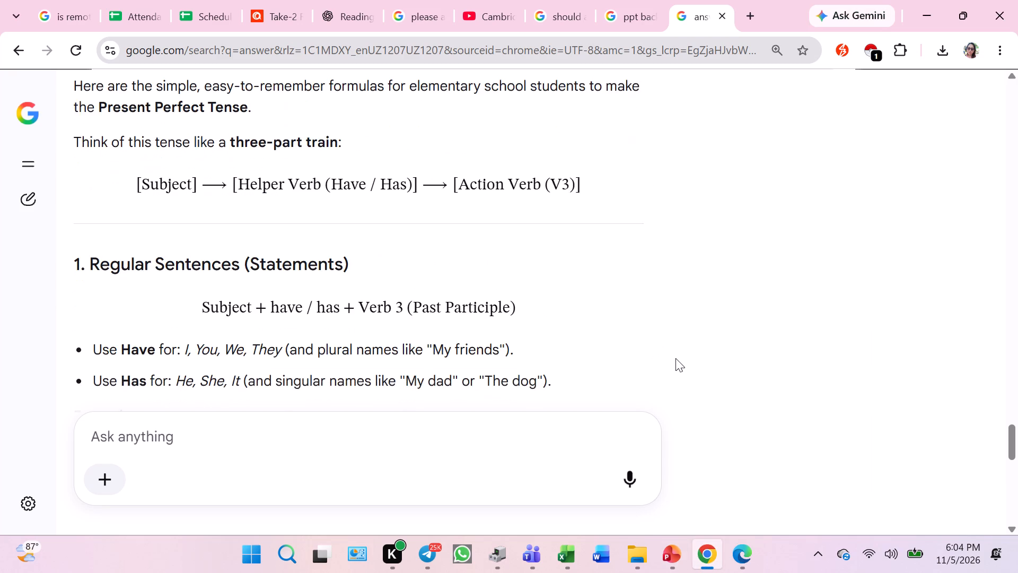
{"action": "scroll", "coordinate": [675, 358], "scroll_direction": "down", "scroll_amount": 2}
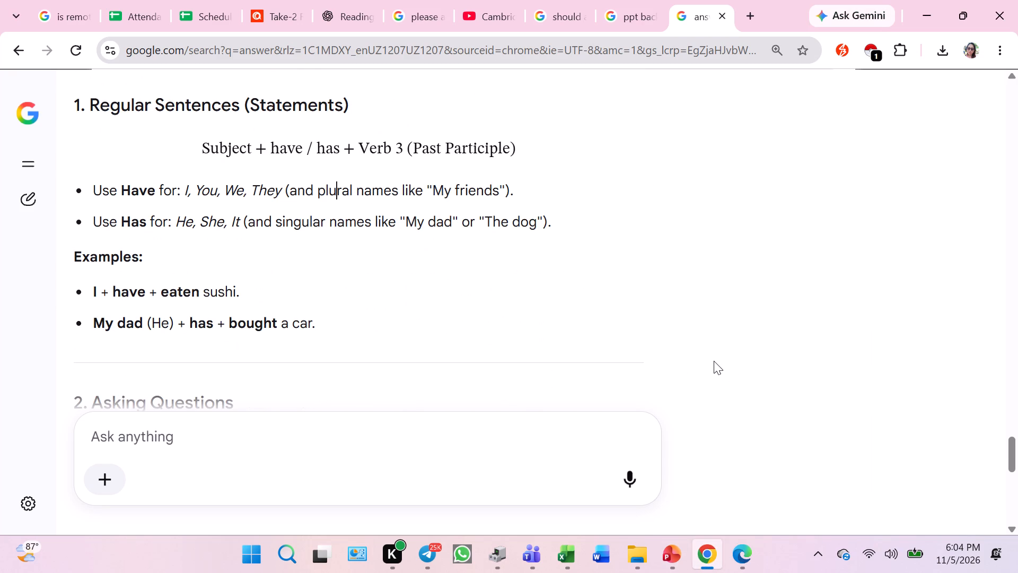
{"action": "key", "text": "Print"}
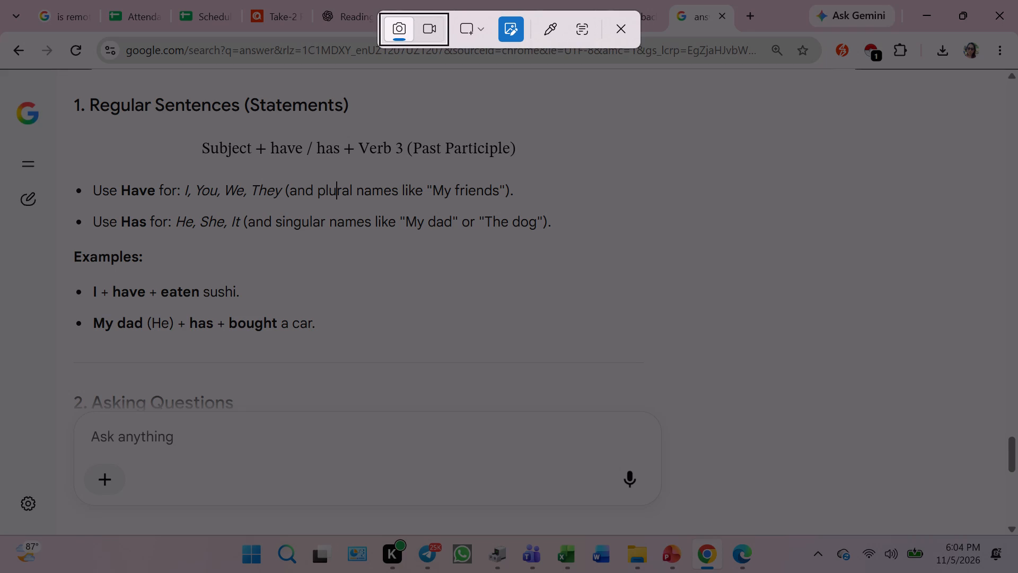
{"action": "left_click_drag", "start_coordinate": [62, 85], "coordinate": [552, 359]}
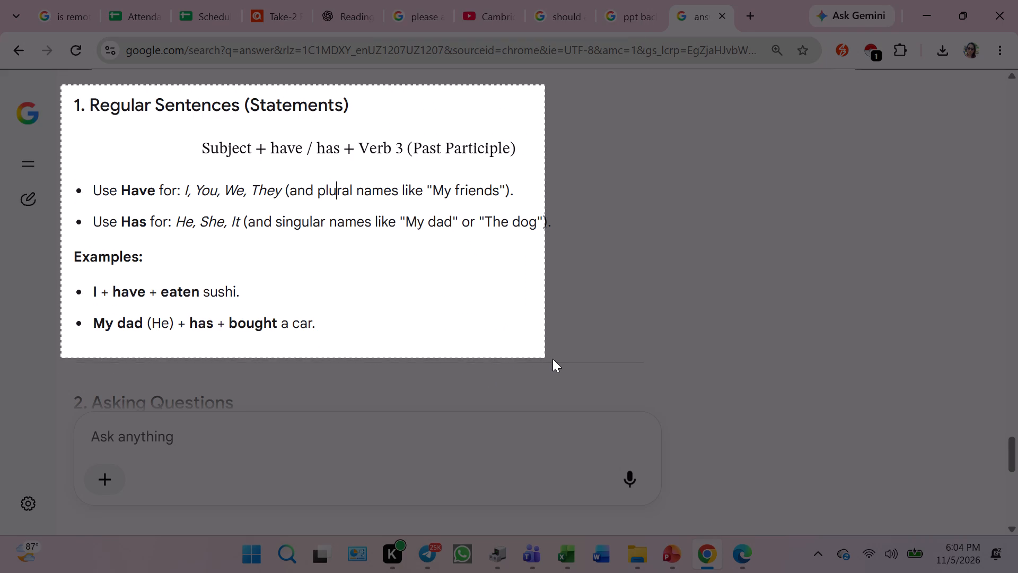
{"action": "left_click_drag", "start_coordinate": [552, 359], "coordinate": [554, 335]}
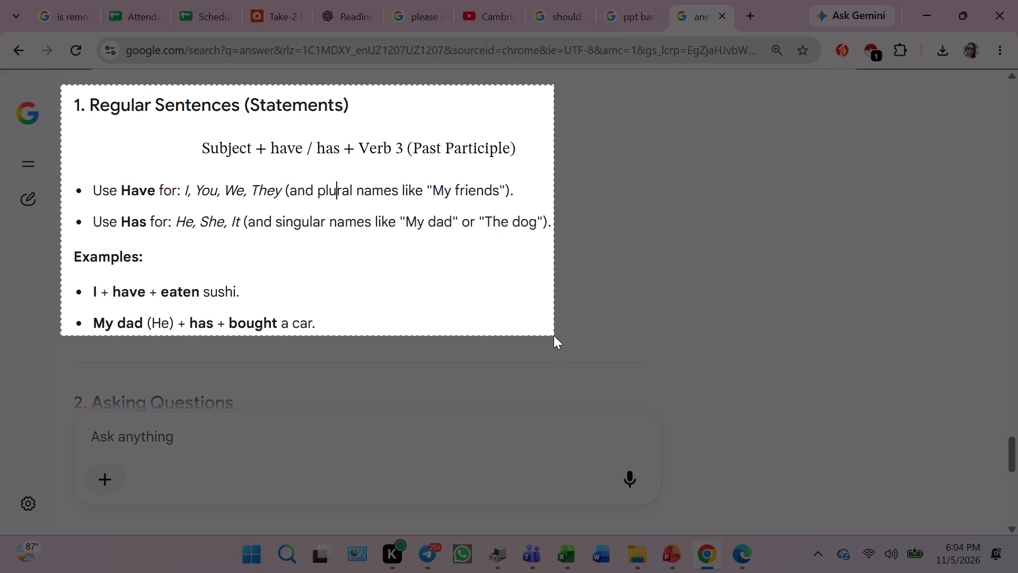
{"action": "left_click", "coordinate": [172, 374]}
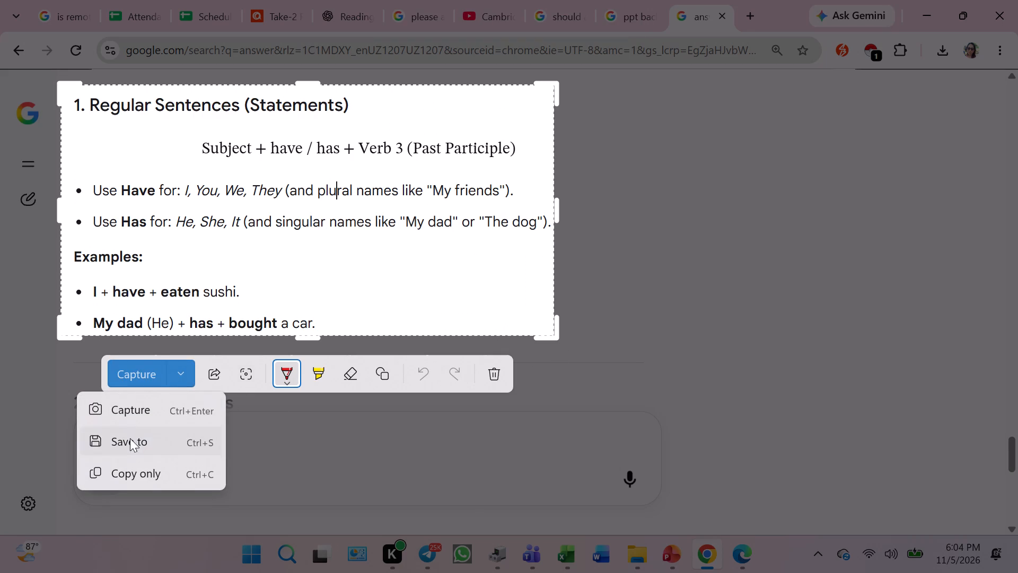
{"action": "left_click", "coordinate": [137, 469]}
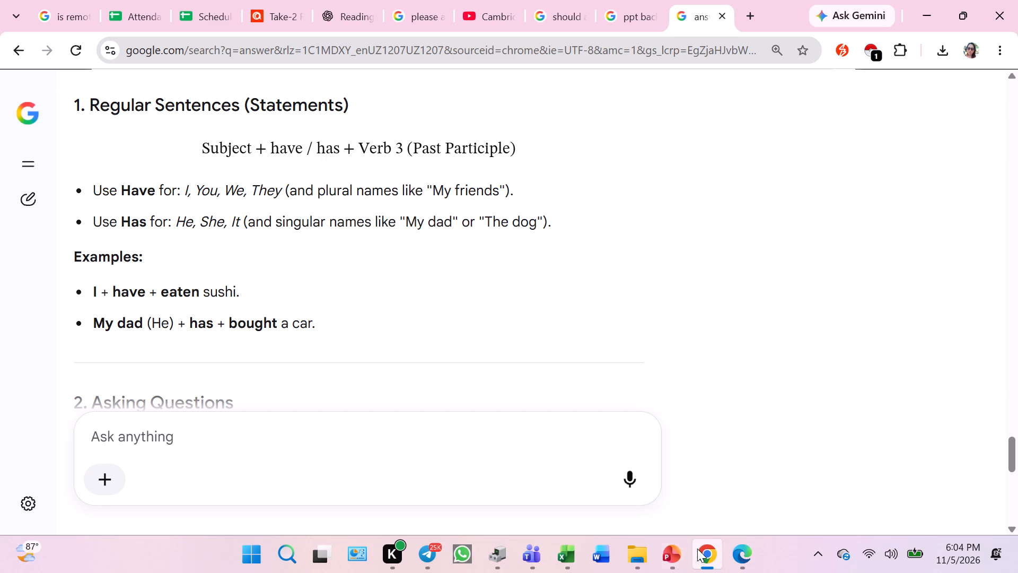
Back in PowerPoint, paste the captured statements-and-examples image onto slide 24.
{"action": "left_click", "coordinate": [678, 560]}
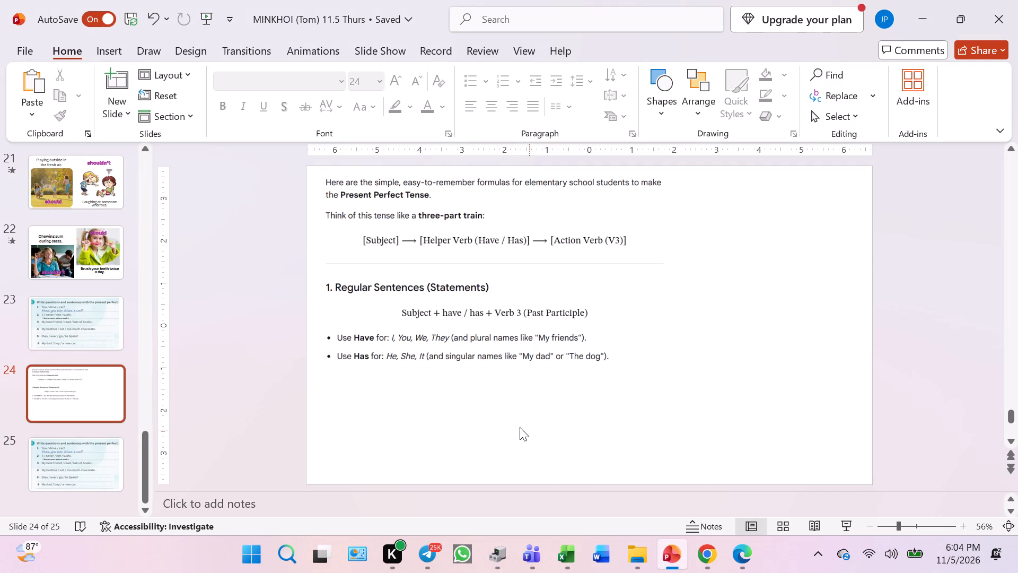
{"action": "left_click", "coordinate": [519, 427]}
{"action": "key", "text": "ctrl+v"}
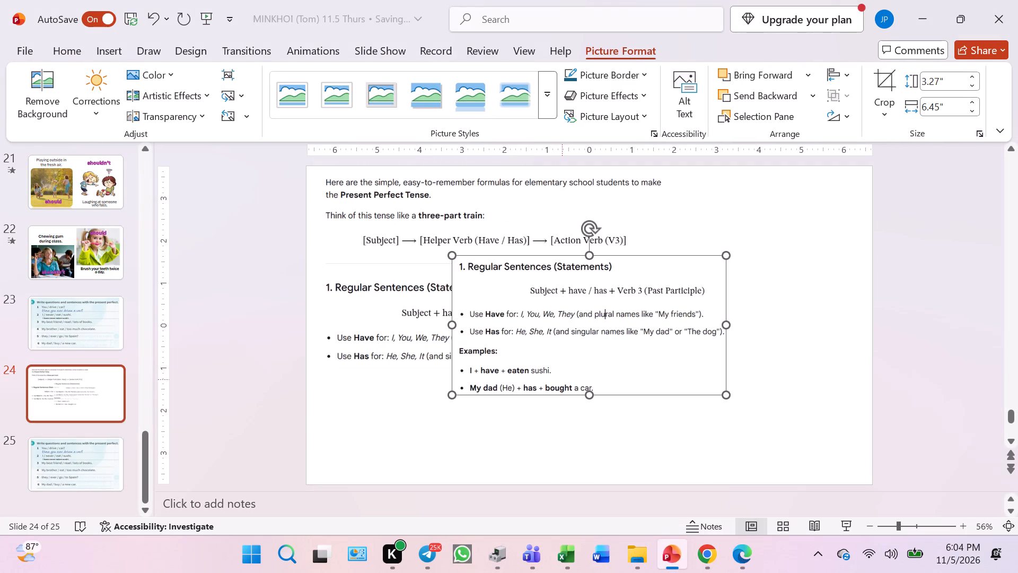
{"action": "left_click_drag", "start_coordinate": [562, 366], "coordinate": [495, 491]}
Shrink the upper formula image on slide 24 to about 4.09 inches high and 7.2 inches wide.
{"action": "left_click", "coordinate": [419, 255]}
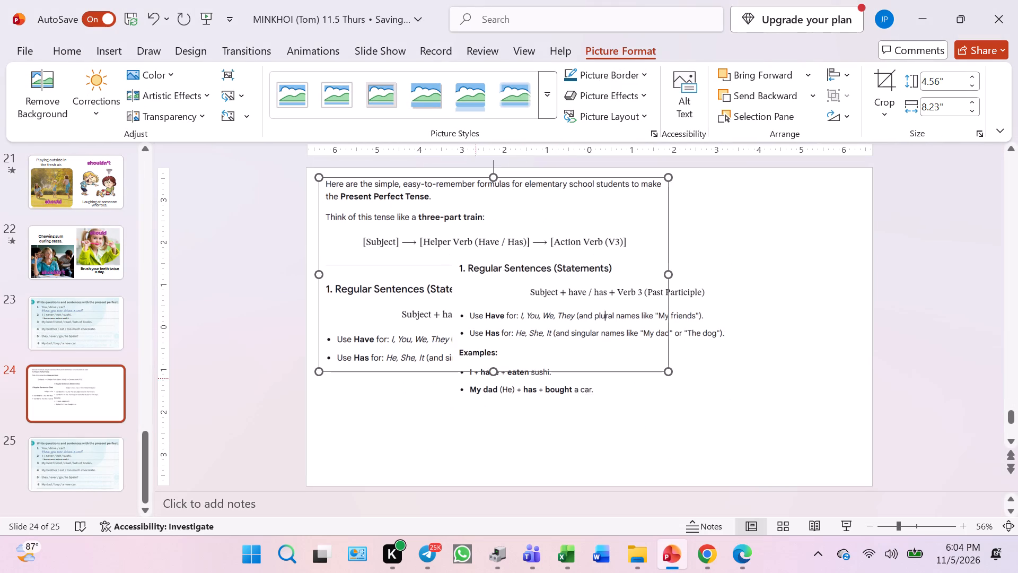
{"action": "left_click_drag", "start_coordinate": [490, 372], "coordinate": [493, 351]}
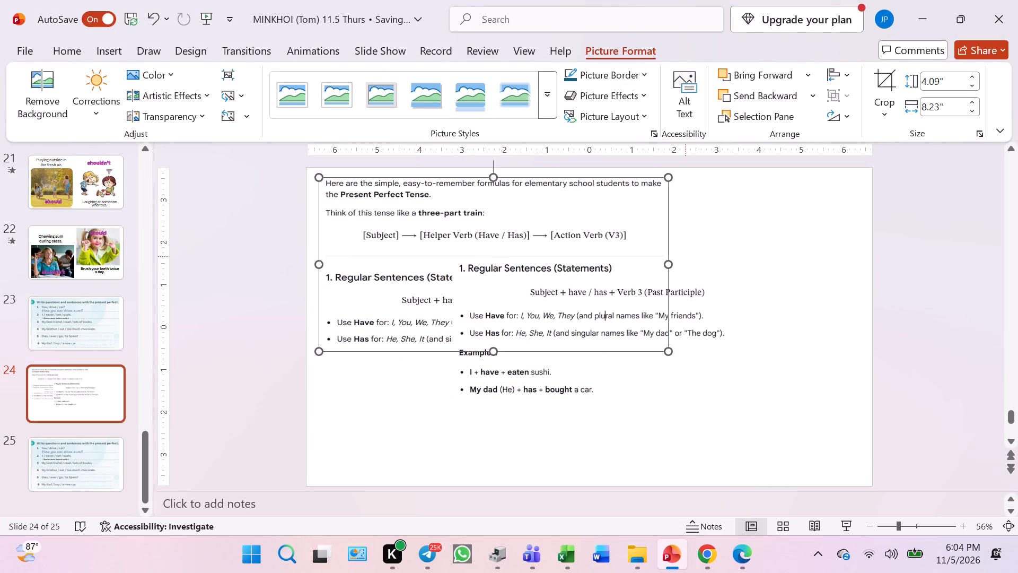
{"action": "left_click_drag", "start_coordinate": [668, 266], "coordinate": [624, 259]}
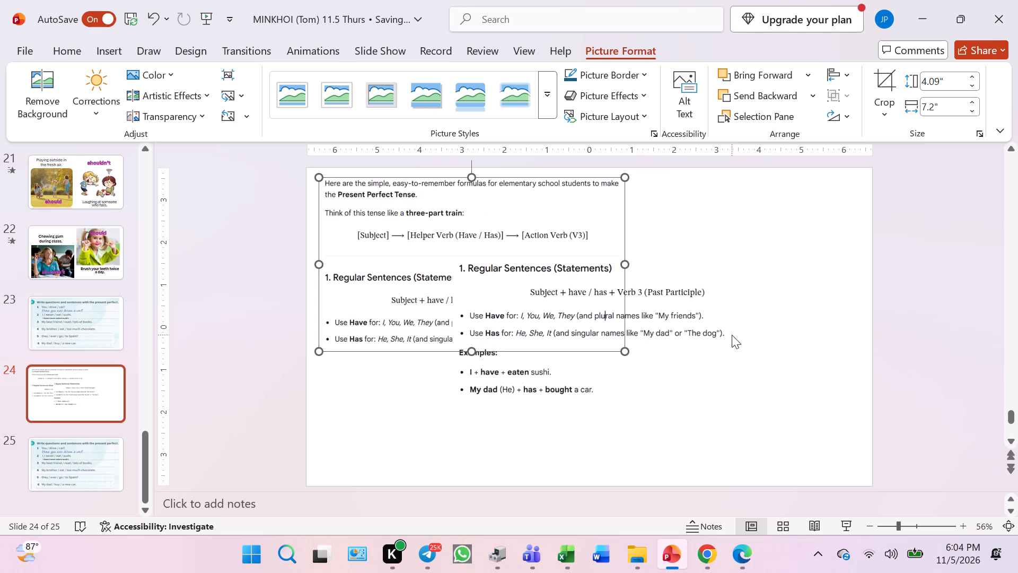
{"action": "left_click", "coordinate": [670, 328]}
Preview slides 24 and 25 in the slide show and return to editing.
{"action": "left_click", "coordinate": [849, 528]}
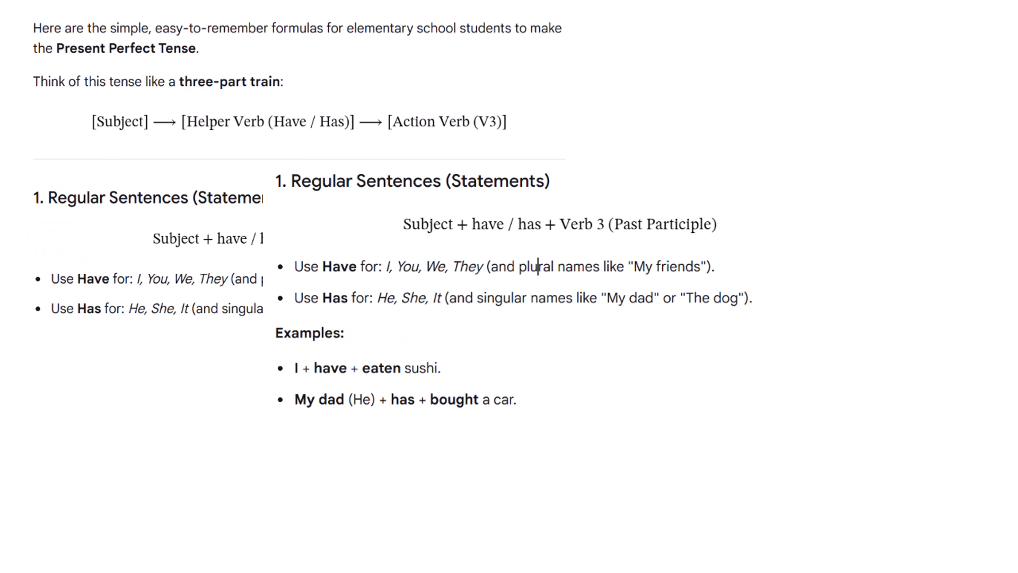
{"action": "left_click", "coordinate": [839, 528]}
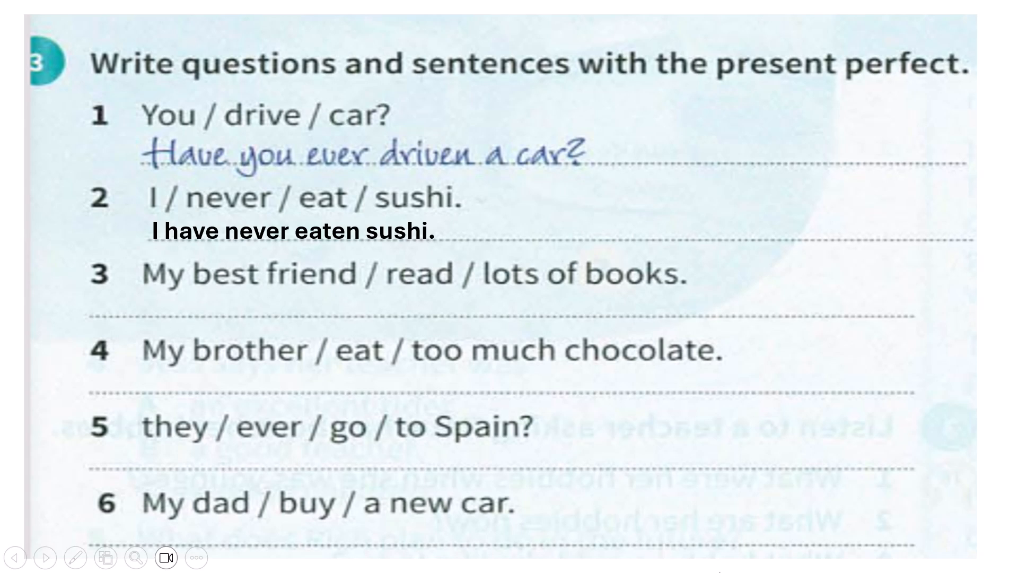
{"action": "key", "text": "Down"}
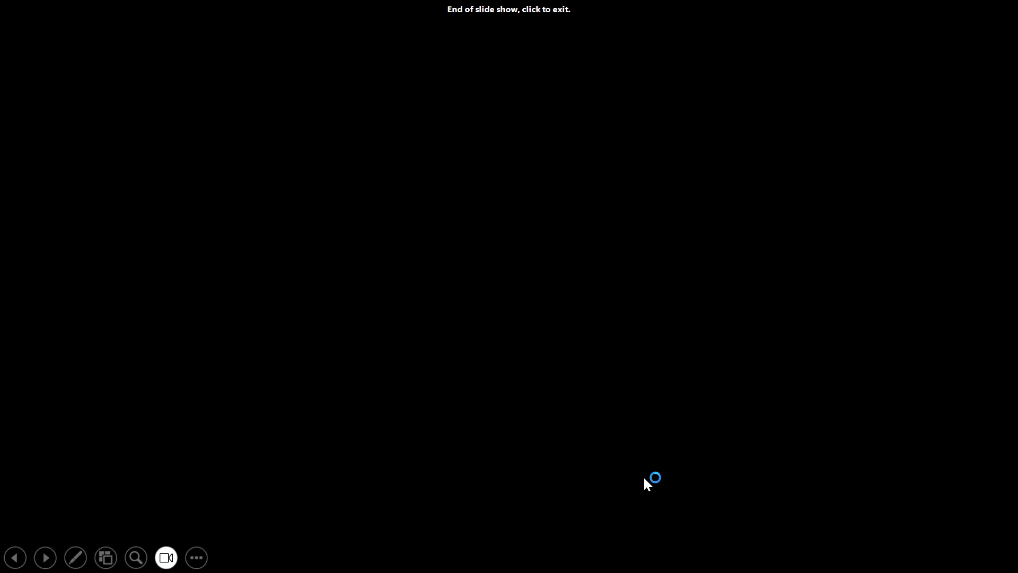
{"action": "key", "text": "Escape"}
Move the image with the examples on slide 24 below the upper formula image, near the slide's lower left edge.
{"action": "left_click", "coordinate": [75, 400]}
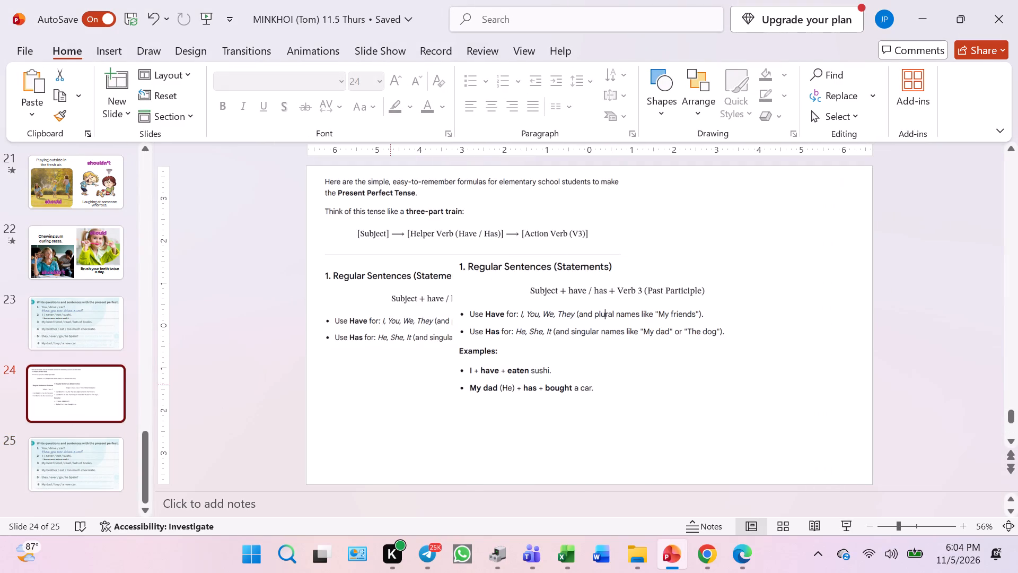
{"action": "left_click", "coordinate": [478, 321]}
{"action": "left_click_drag", "start_coordinate": [537, 334], "coordinate": [414, 414]}
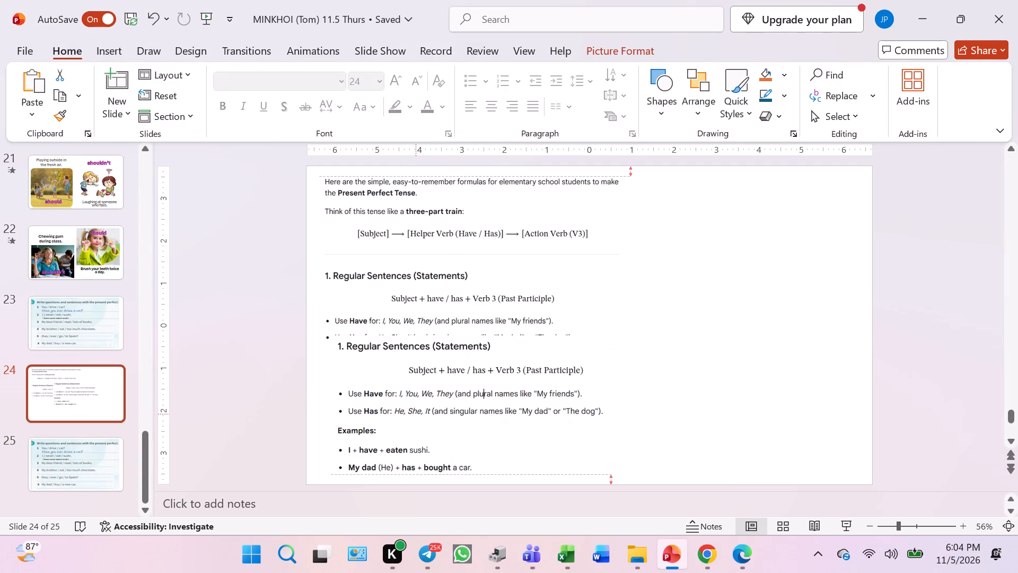
{"action": "left_click_drag", "start_coordinate": [414, 414], "coordinate": [412, 419]}
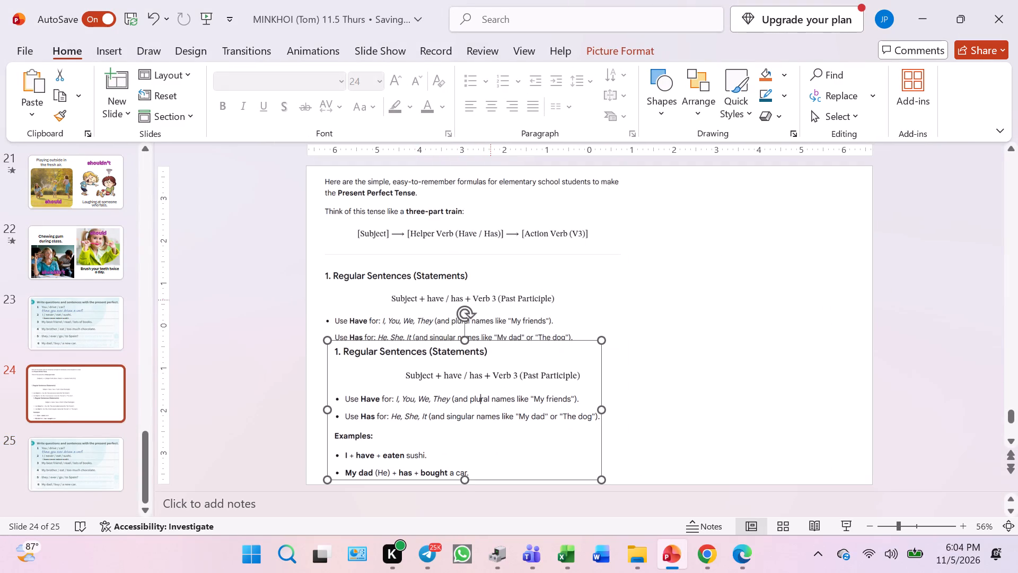
Reduce the upper formula image's height to about 3.7 inches so it ends above the examples image.
{"action": "left_click", "coordinate": [509, 285]}
{"action": "left_click_drag", "start_coordinate": [472, 350], "coordinate": [471, 335]}
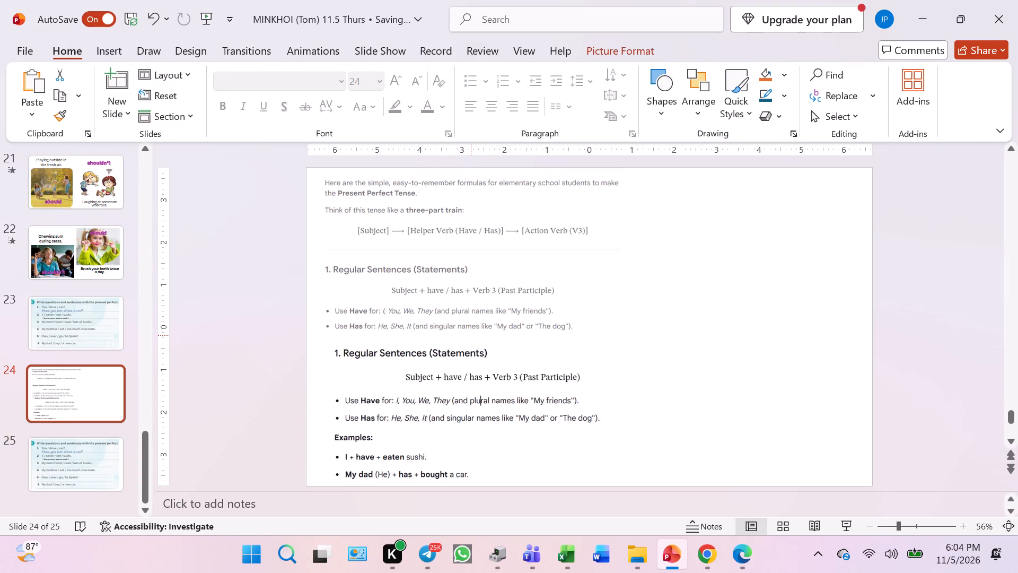
{"action": "left_click_drag", "start_coordinate": [471, 335], "coordinate": [471, 333]}
{"action": "left_click", "coordinate": [600, 293]}
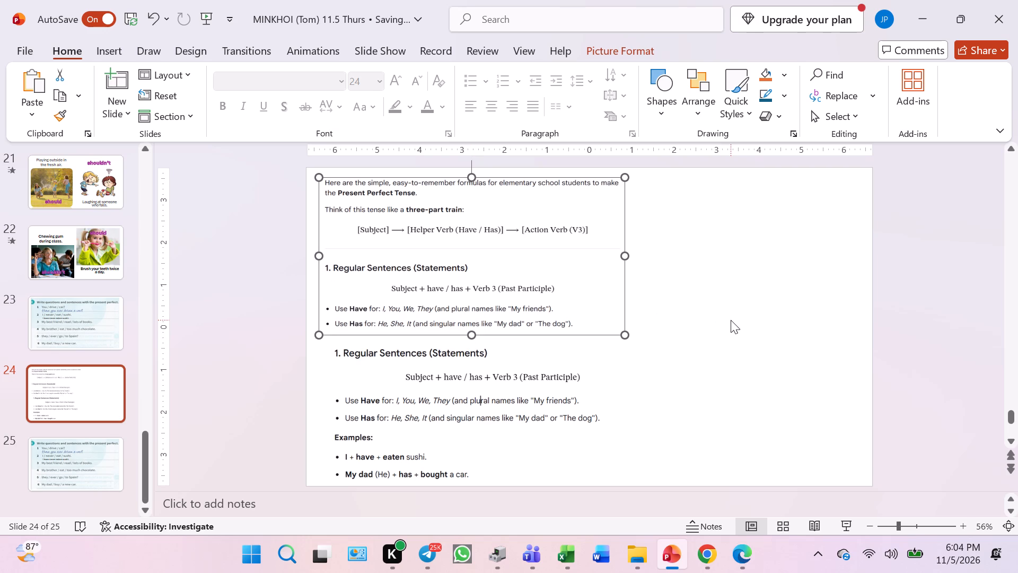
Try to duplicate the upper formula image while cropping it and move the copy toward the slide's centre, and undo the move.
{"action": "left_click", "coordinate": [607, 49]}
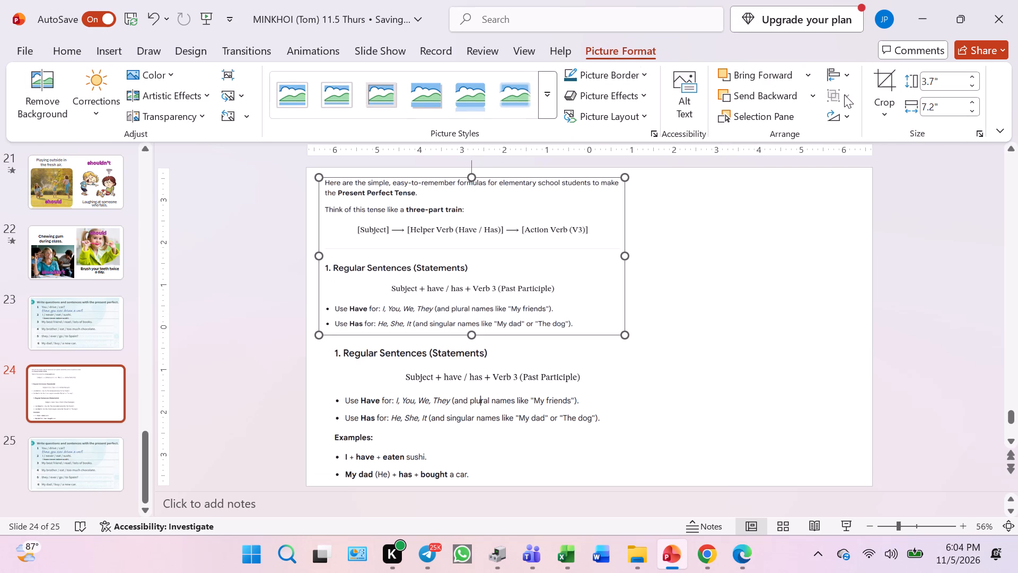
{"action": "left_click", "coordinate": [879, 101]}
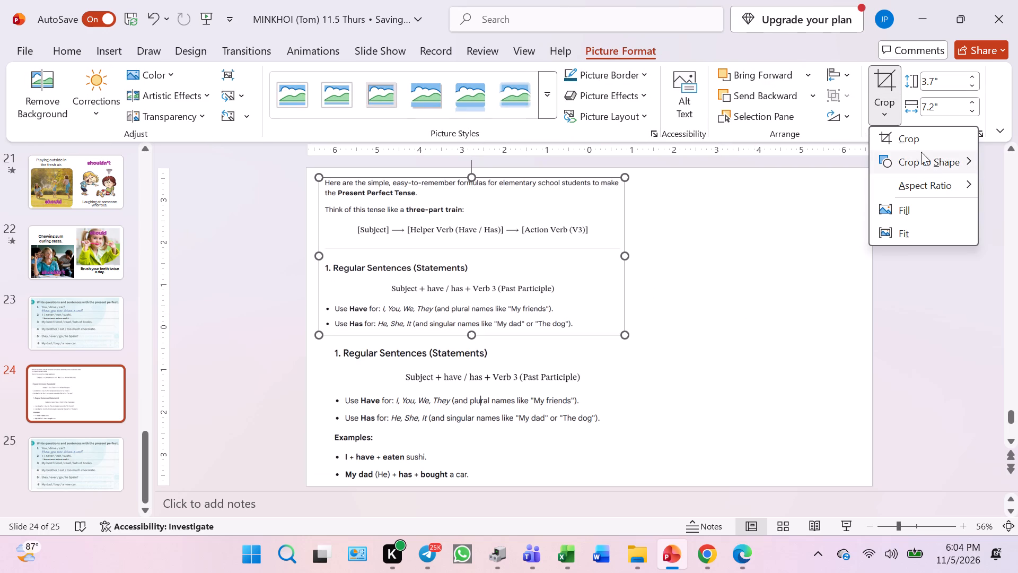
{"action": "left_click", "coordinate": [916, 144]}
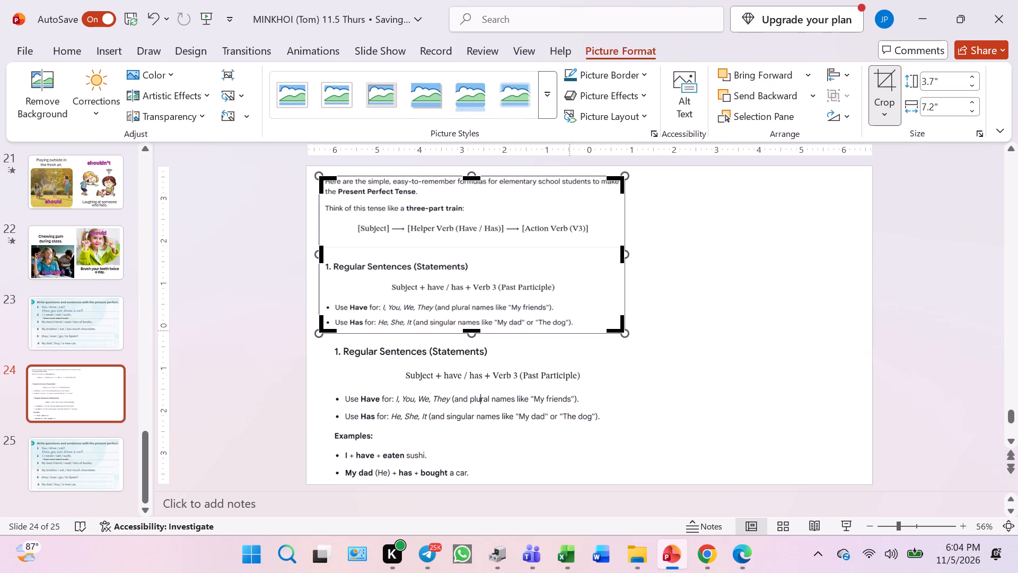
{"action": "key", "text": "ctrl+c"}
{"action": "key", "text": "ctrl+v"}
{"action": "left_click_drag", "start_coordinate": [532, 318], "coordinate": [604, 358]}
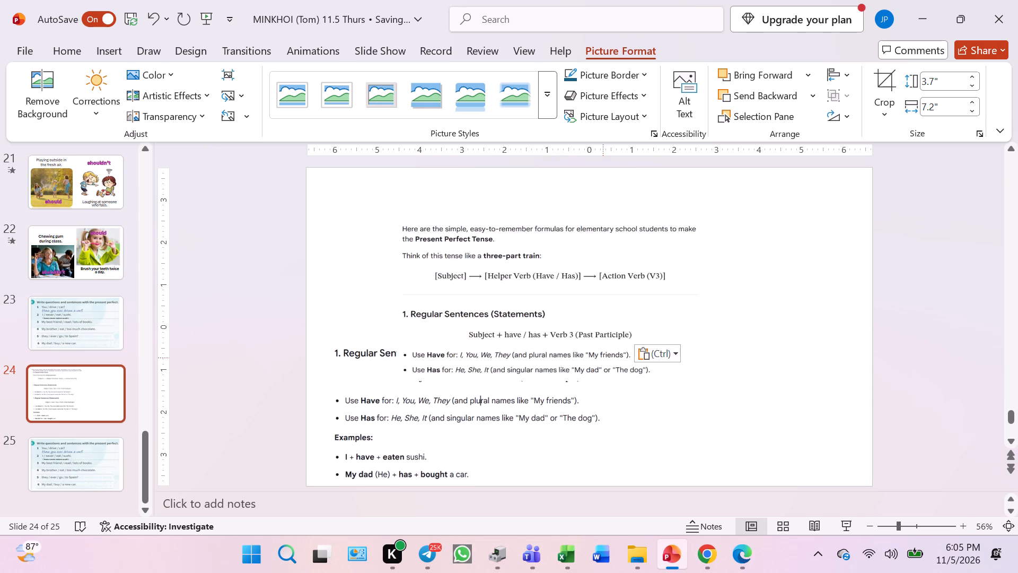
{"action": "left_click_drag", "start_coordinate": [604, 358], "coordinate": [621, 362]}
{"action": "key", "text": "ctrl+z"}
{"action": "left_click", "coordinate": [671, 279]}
Duplicate the upper formula image and place the copy in the lower right part of slide 24.
{"action": "left_click", "coordinate": [451, 262]}
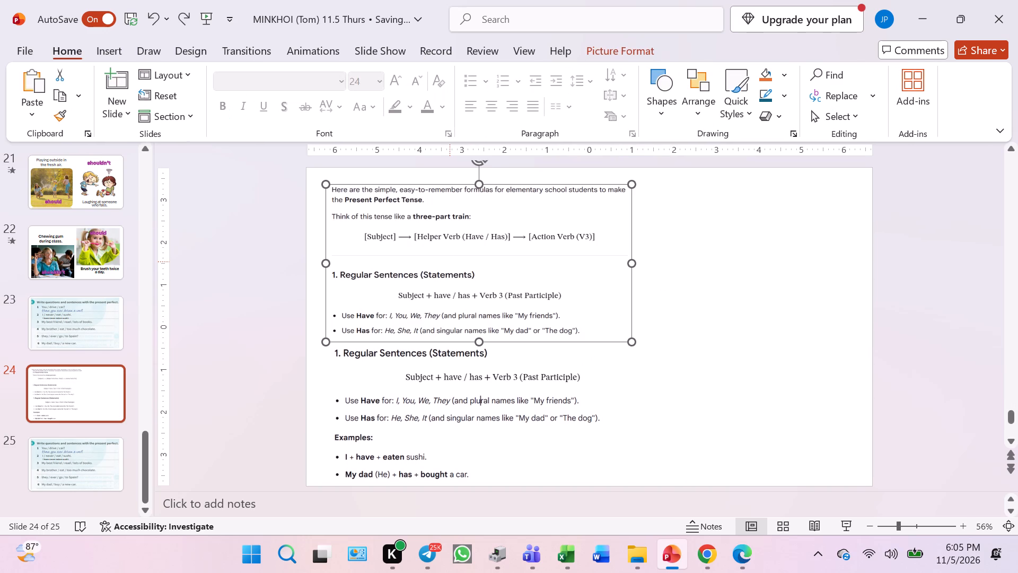
{"action": "key", "text": "ctrl+c"}
{"action": "key", "text": "ctrl+v"}
{"action": "left_click_drag", "start_coordinate": [461, 261], "coordinate": [619, 370]}
Crop the upper formula image from the bottom to about 1.47 inches high, keeping everything down to the Subject–Helper Verb–Action Verb line.
{"action": "left_click", "coordinate": [367, 240]}
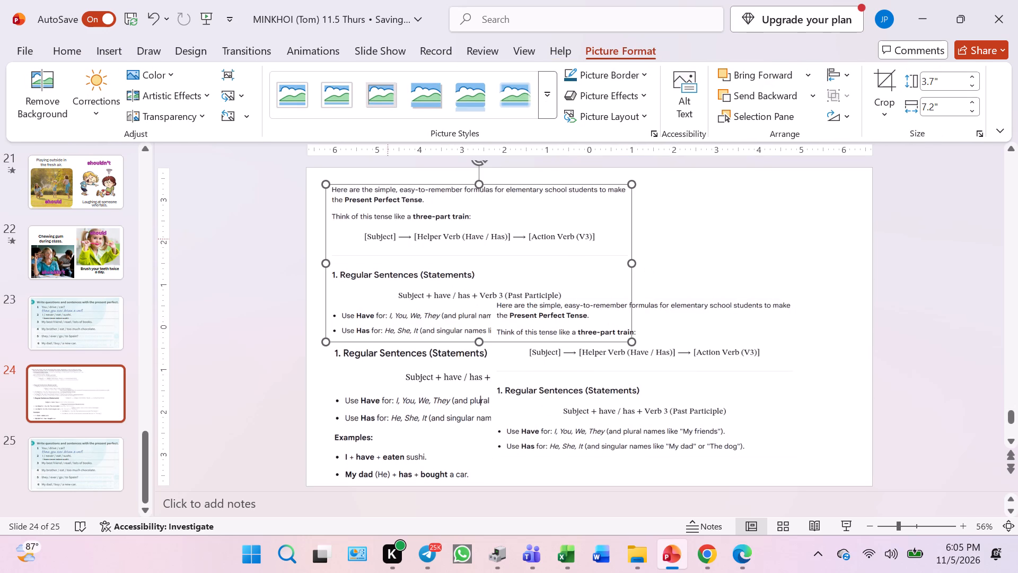
{"action": "left_click", "coordinate": [876, 103]}
{"action": "left_click", "coordinate": [875, 141]}
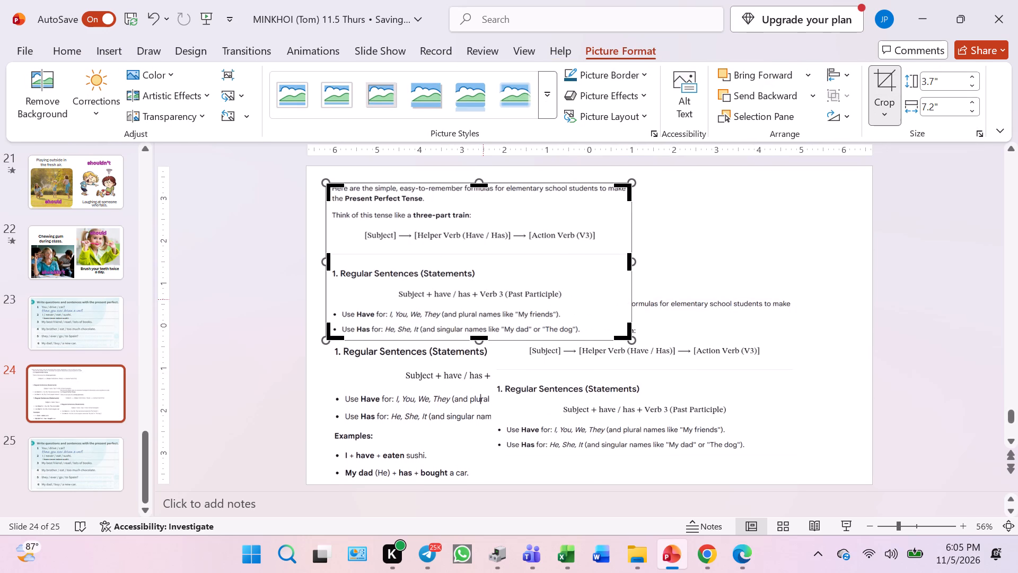
{"action": "left_click_drag", "start_coordinate": [482, 336], "coordinate": [475, 250]}
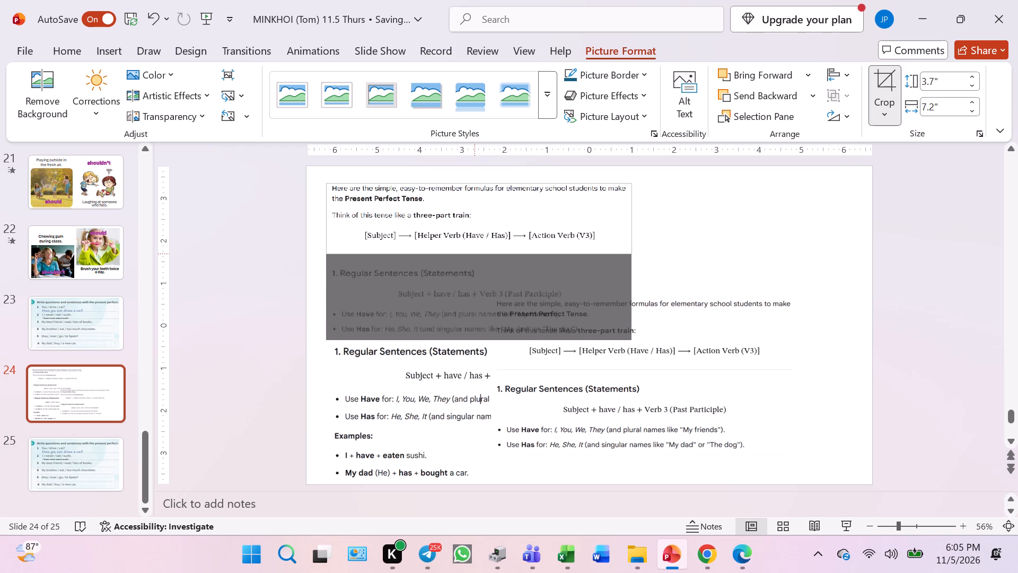
{"action": "left_click_drag", "start_coordinate": [475, 250], "coordinate": [475, 246]}
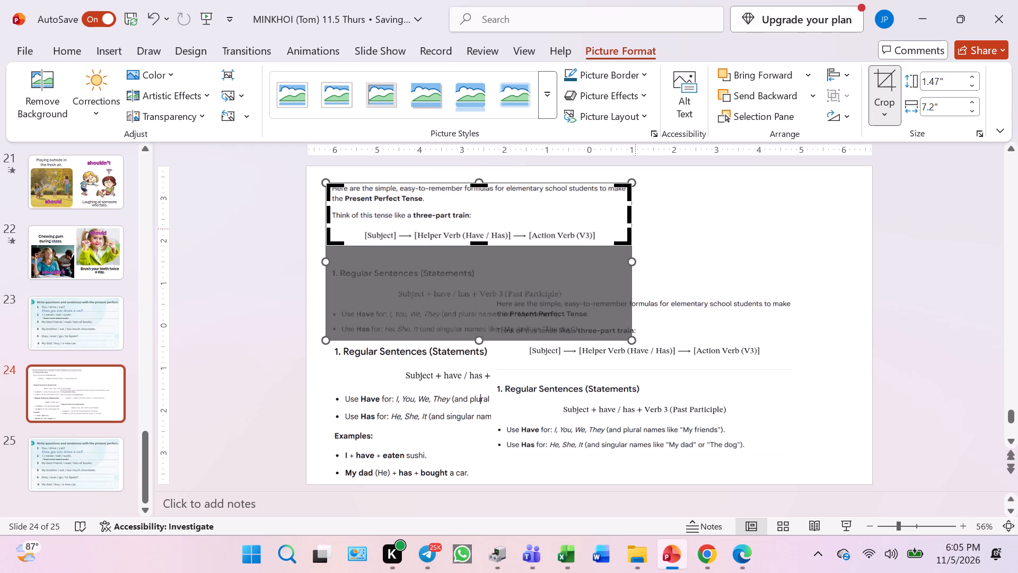
{"action": "left_click", "coordinate": [679, 227]}
Crop the duplicated formula image to about 1.8 by 6.04 inches, keeping only the "1. Regular Sentences (Statements)" section.
{"action": "left_click", "coordinate": [658, 341]}
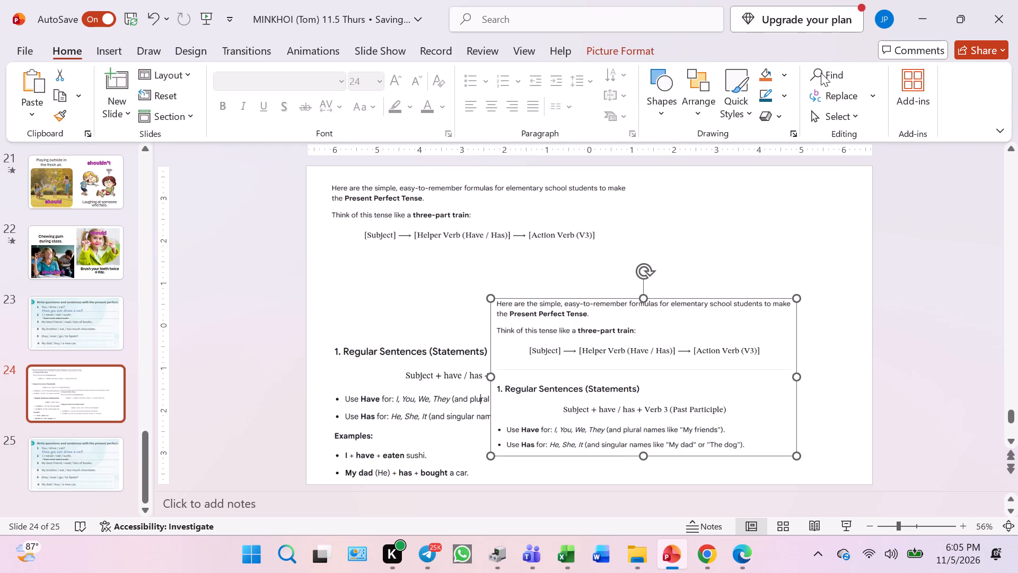
{"action": "left_click", "coordinate": [615, 53]}
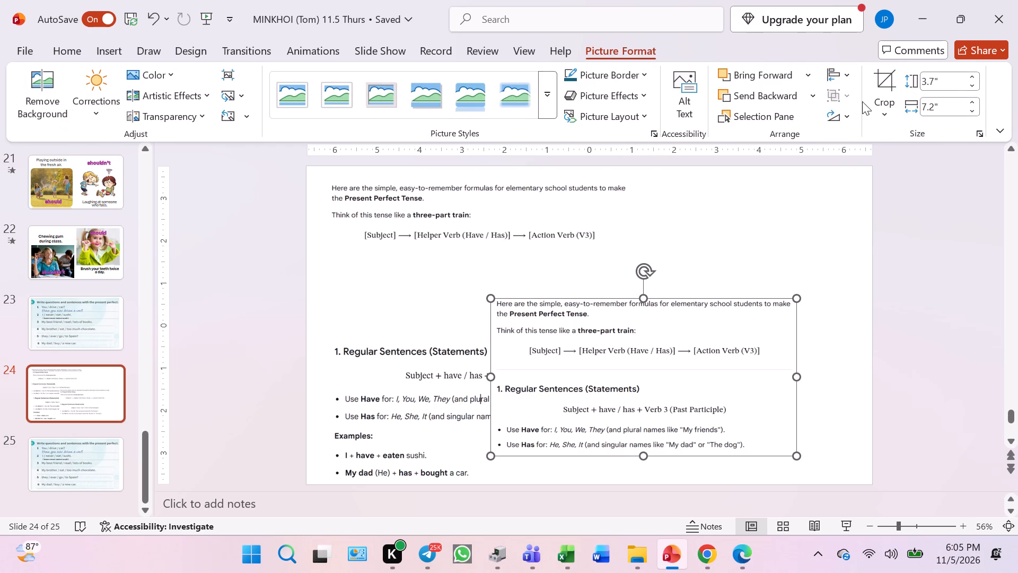
{"action": "left_click", "coordinate": [883, 101]}
{"action": "left_click", "coordinate": [884, 134]}
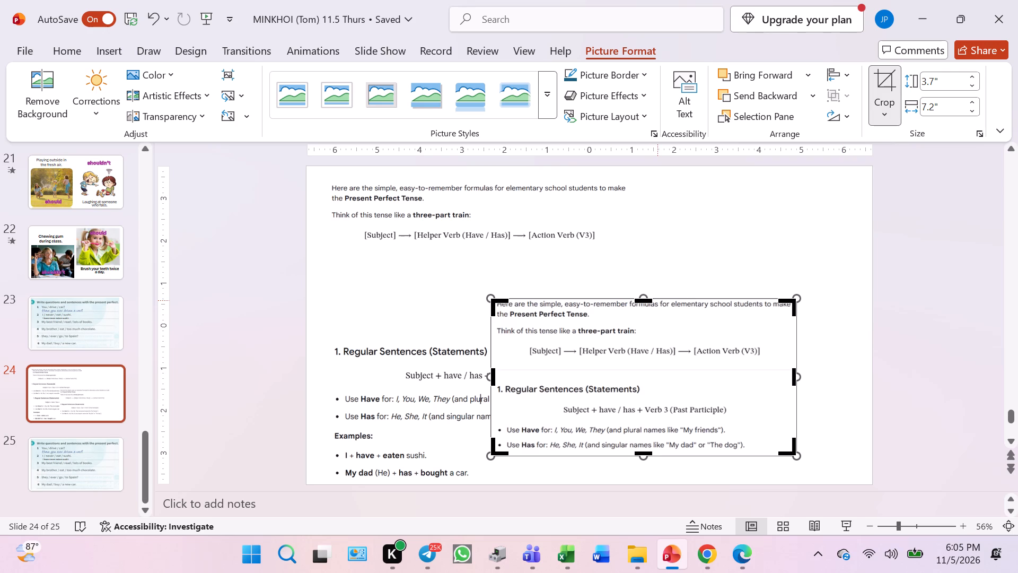
{"action": "left_click_drag", "start_coordinate": [651, 302], "coordinate": [651, 374]}
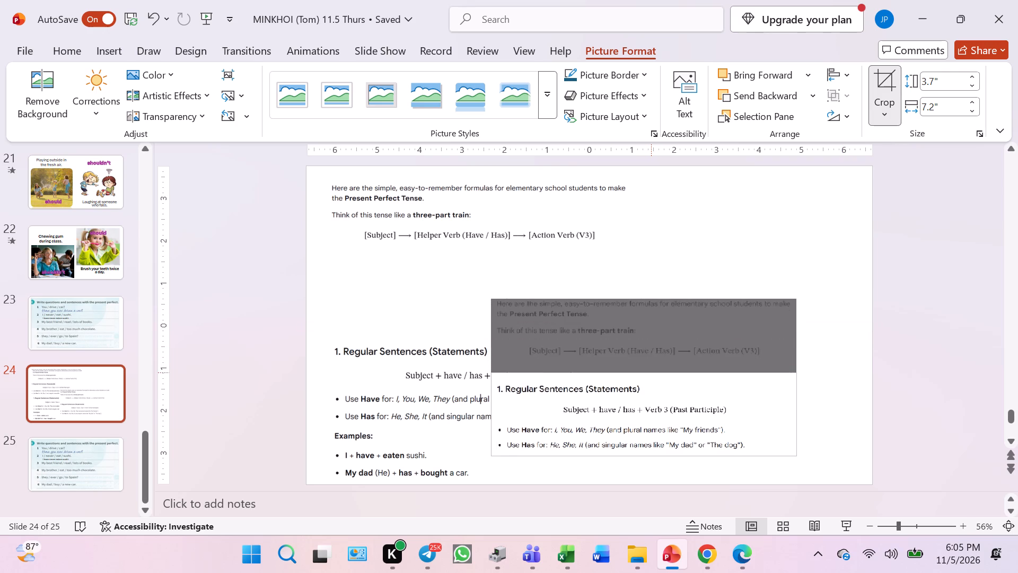
{"action": "left_click_drag", "start_coordinate": [651, 374], "coordinate": [653, 379]}
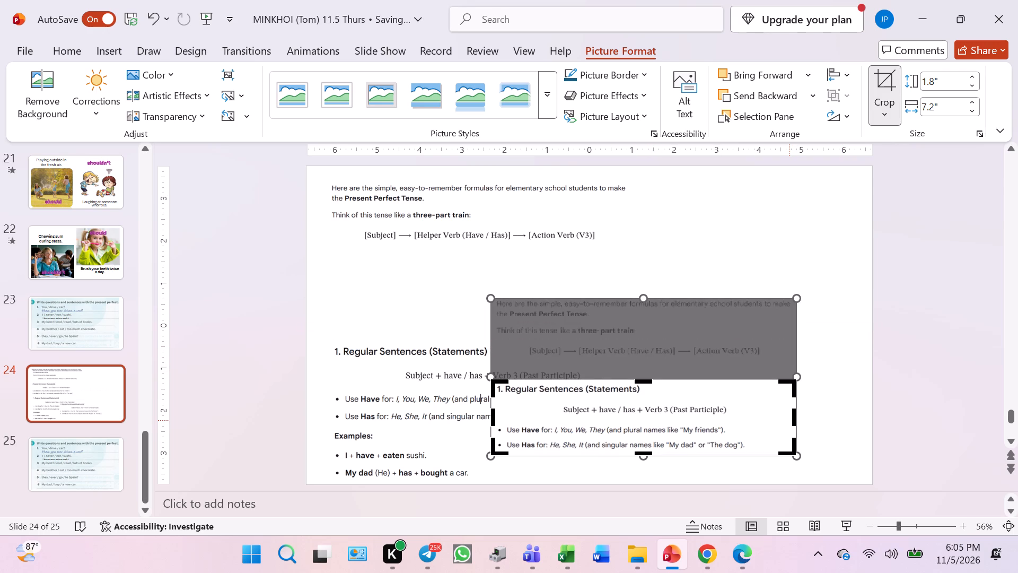
{"action": "left_click_drag", "start_coordinate": [794, 418], "coordinate": [748, 433]}
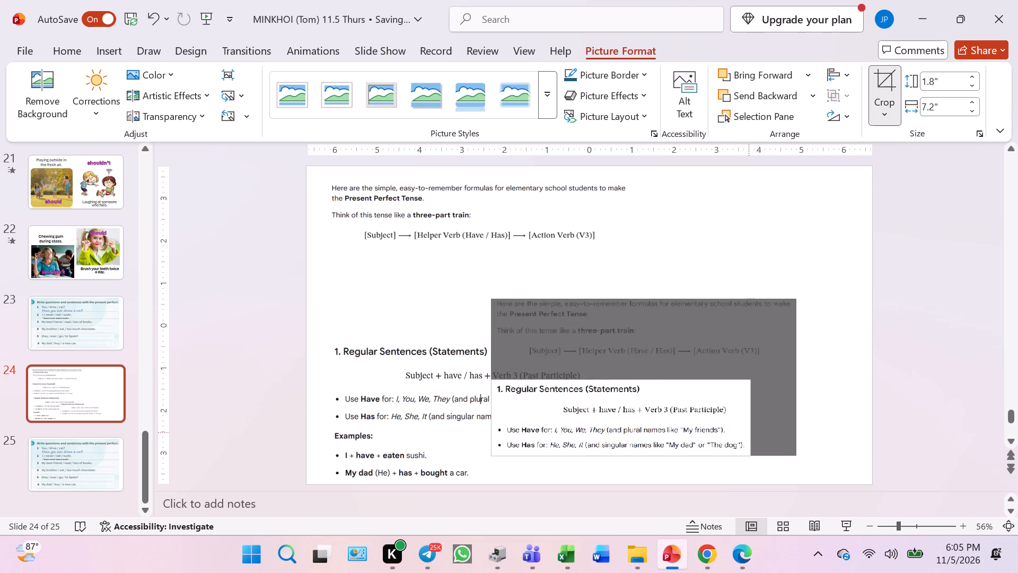
{"action": "left_click_drag", "start_coordinate": [748, 433], "coordinate": [745, 435]}
{"action": "left_click", "coordinate": [847, 369]}
Place the cropped Regular Sentences image directly beneath the three-part train formula and nudge it slightly upward.
{"action": "left_click_drag", "start_coordinate": [643, 435], "coordinate": [482, 309]}
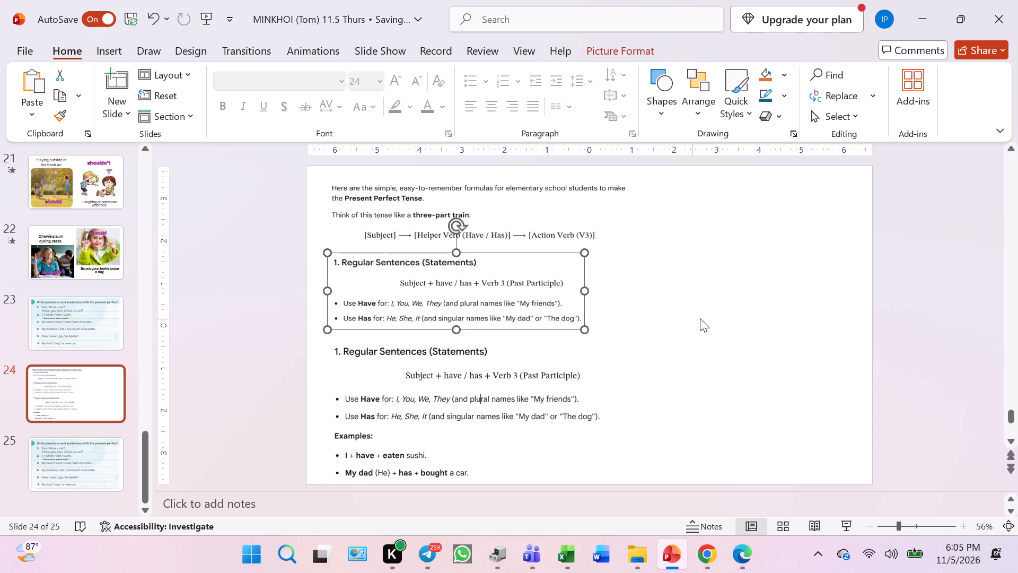
{"action": "left_click", "coordinate": [706, 318]}
{"action": "left_click", "coordinate": [484, 306]}
{"action": "key", "text": "Up"}
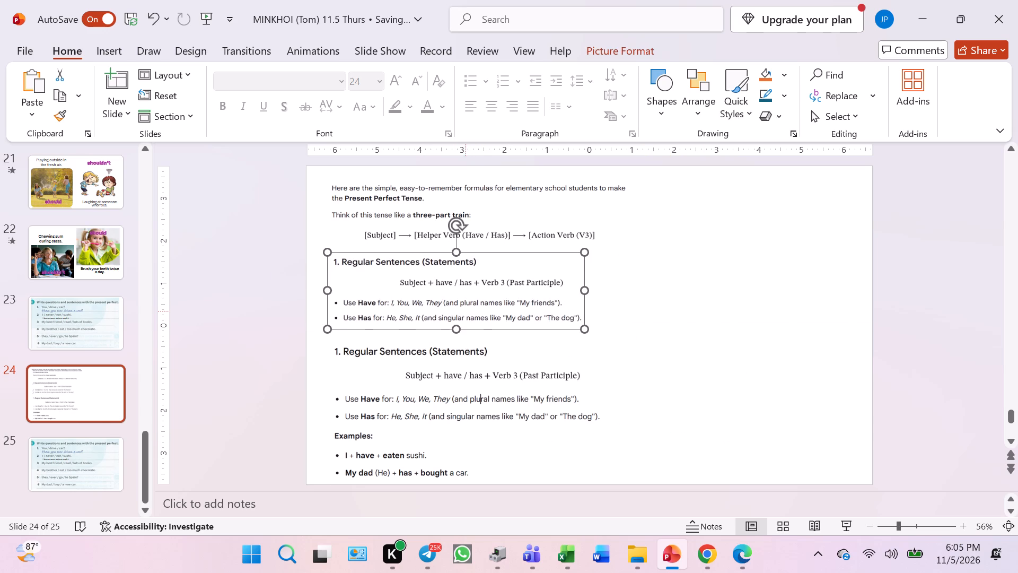
{"action": "key", "text": "Up"}
{"action": "key", "text": "Up"}
{"action": "key", "text": "Up"}
{"action": "key", "text": "Up"}
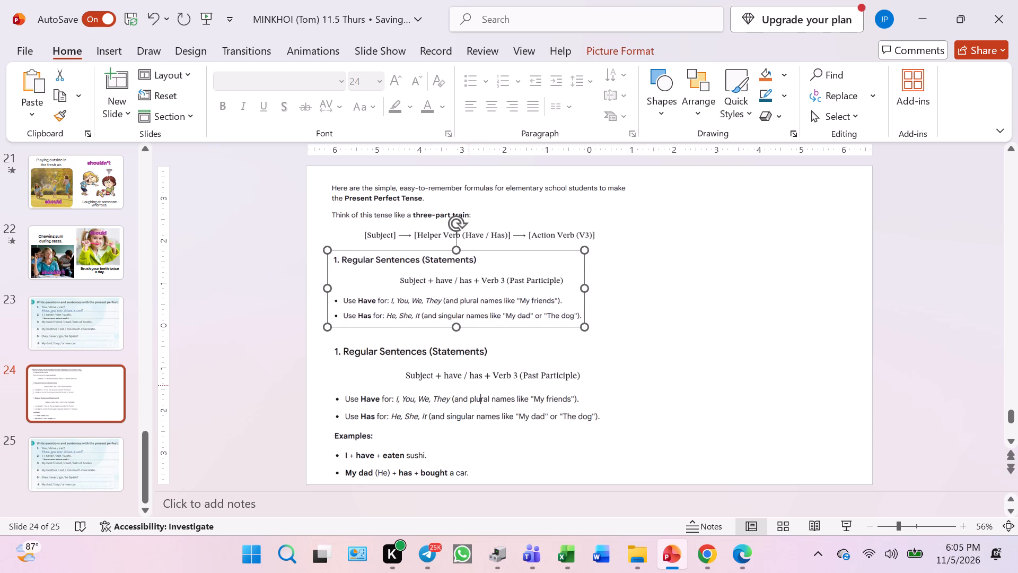
Move the lower Regular Sentences image with examples slightly up and stretch its bottom edge a little downward.
{"action": "left_click", "coordinate": [437, 404]}
{"action": "left_click_drag", "start_coordinate": [458, 374], "coordinate": [457, 363]}
{"action": "left_click_drag", "start_coordinate": [463, 469], "coordinate": [463, 468]}
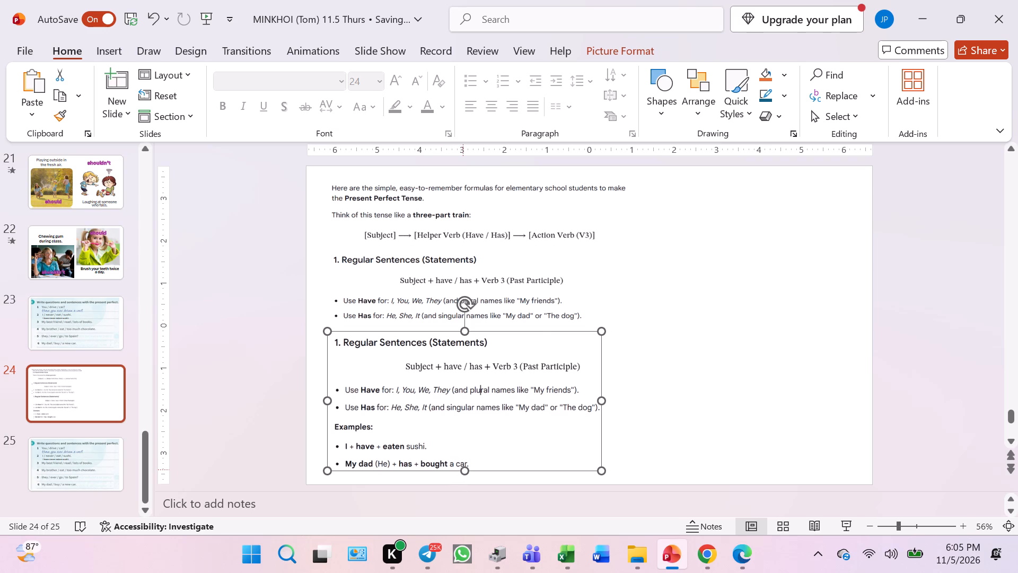
{"action": "left_click_drag", "start_coordinate": [463, 468], "coordinate": [463, 477]}
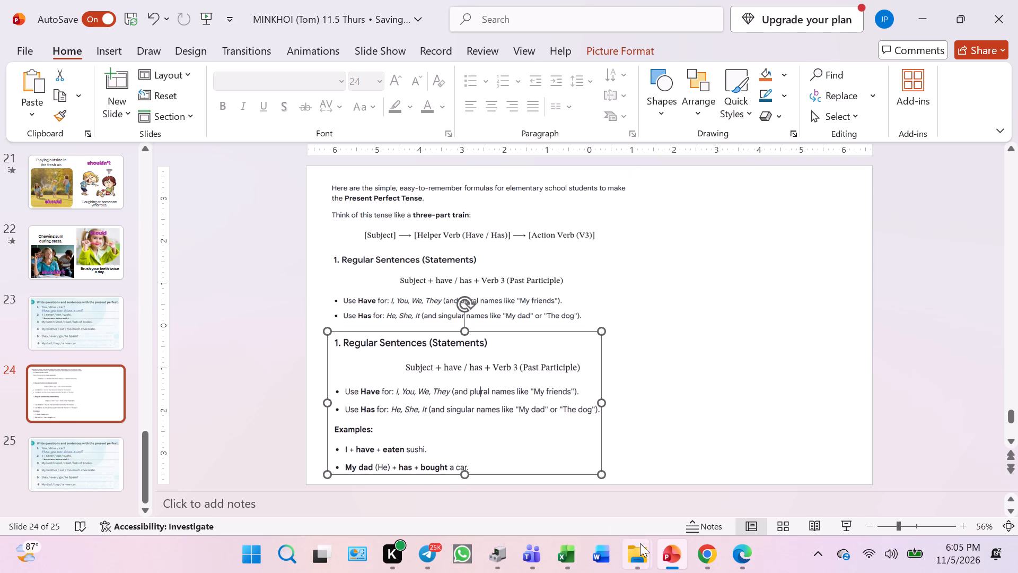
Switch to Chrome and look through the rest of the explanation, from the "2. Asking Questions" section to "What is 'Verb 3'?".
{"action": "left_click", "coordinate": [668, 556]}
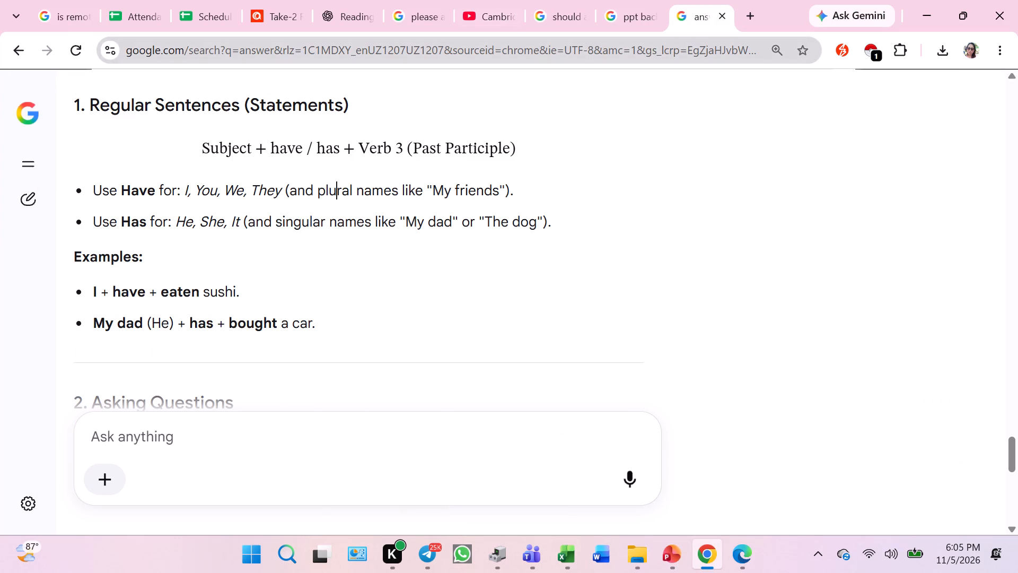
{"action": "scroll", "coordinate": [593, 55], "scroll_direction": "down", "scroll_amount": 2}
{"action": "scroll", "coordinate": [665, 36], "scroll_direction": "down", "scroll_amount": 3}
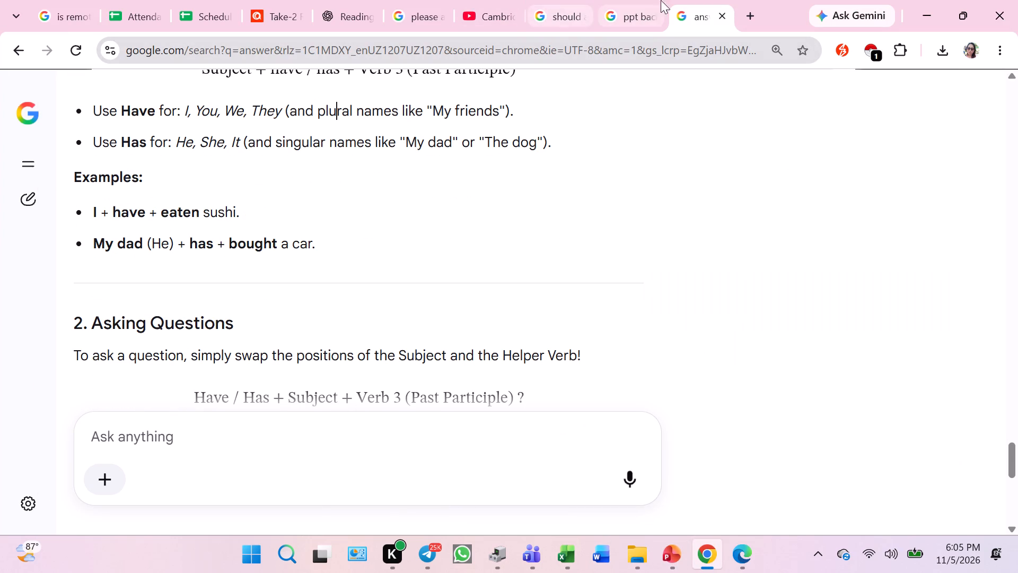
{"action": "left_click", "coordinate": [835, 206]}
{"action": "scroll", "coordinate": [707, 260], "scroll_direction": "down", "scroll_amount": 2}
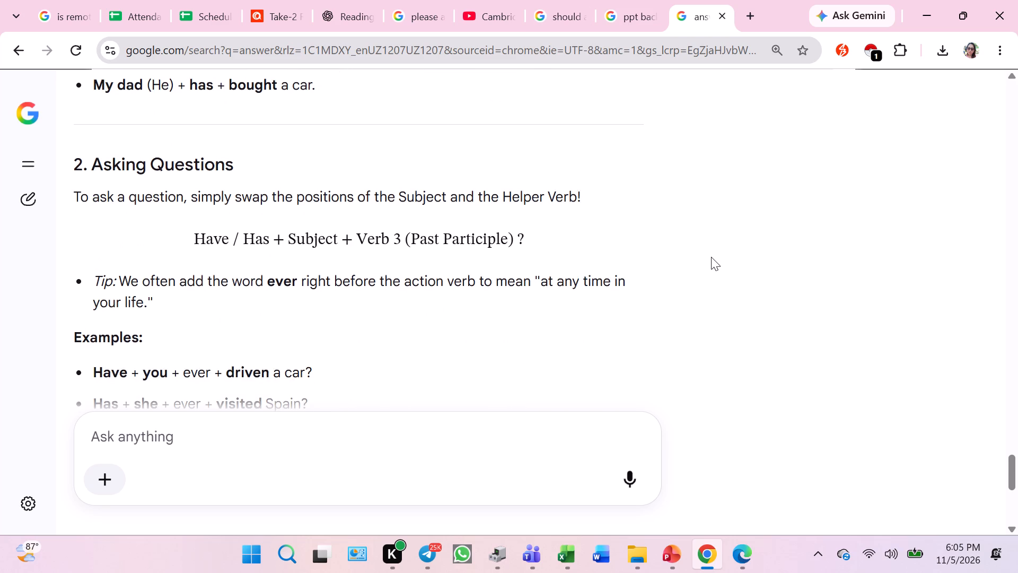
{"action": "scroll", "coordinate": [711, 257], "scroll_direction": "down", "scroll_amount": 1}
{"action": "scroll", "coordinate": [712, 257], "scroll_direction": "up", "scroll_amount": 1}
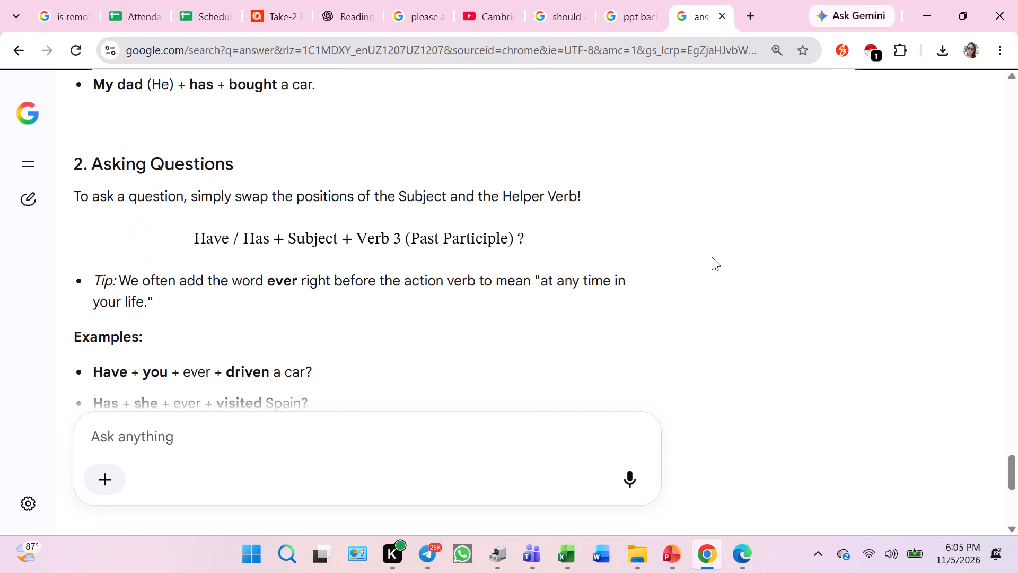
{"action": "scroll", "coordinate": [712, 257], "scroll_direction": "down", "scroll_amount": 5}
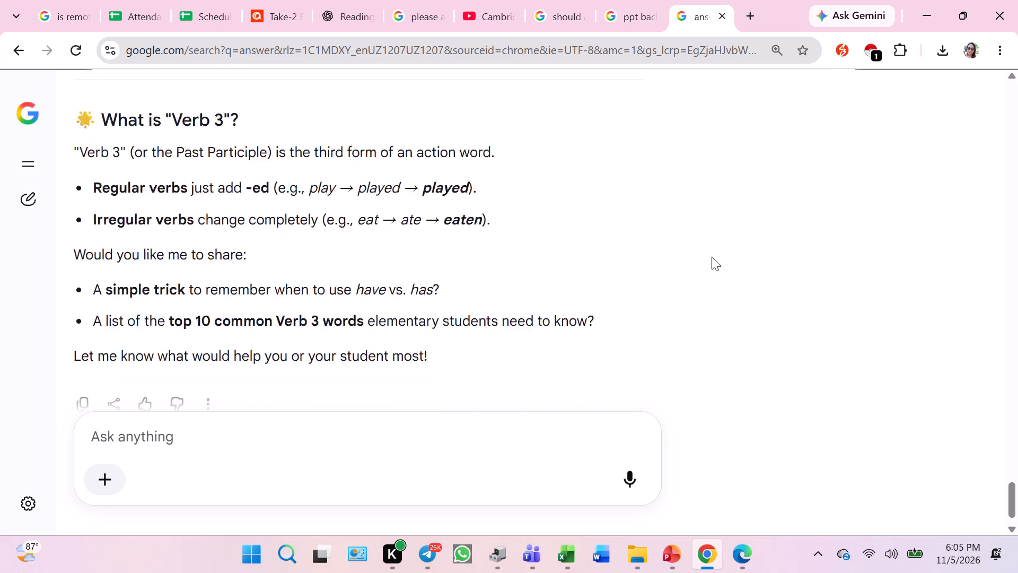
{"action": "scroll", "coordinate": [712, 257], "scroll_direction": "down", "scroll_amount": 1}
{"action": "scroll", "coordinate": [712, 257], "scroll_direction": "up", "scroll_amount": 4}
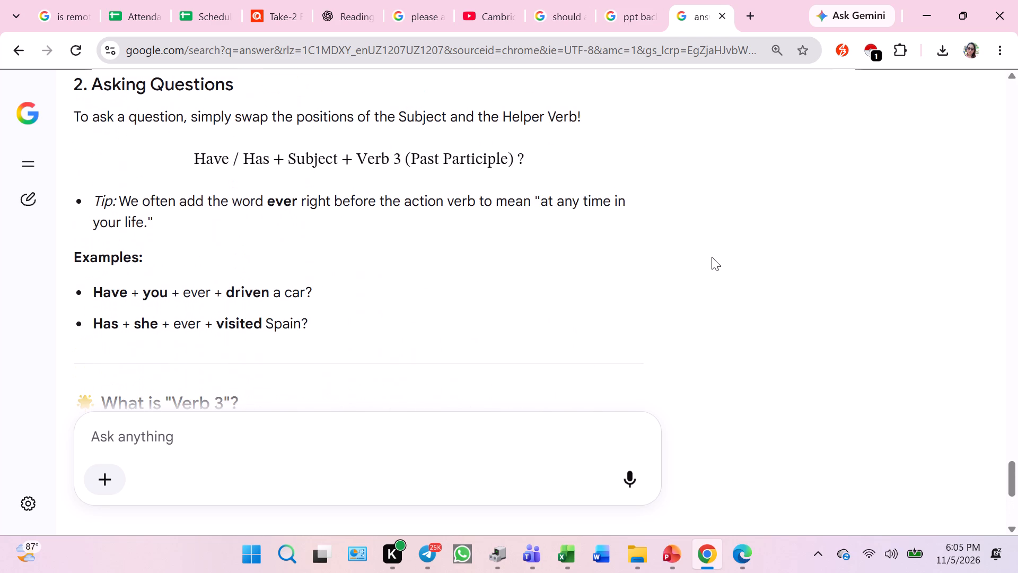
{"action": "scroll", "coordinate": [712, 257], "scroll_direction": "up", "scroll_amount": 1}
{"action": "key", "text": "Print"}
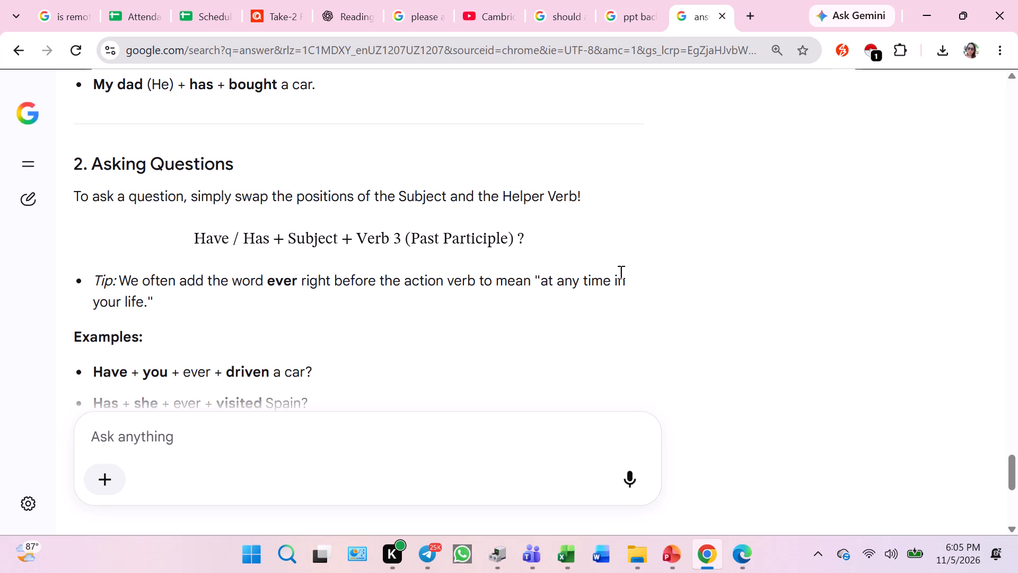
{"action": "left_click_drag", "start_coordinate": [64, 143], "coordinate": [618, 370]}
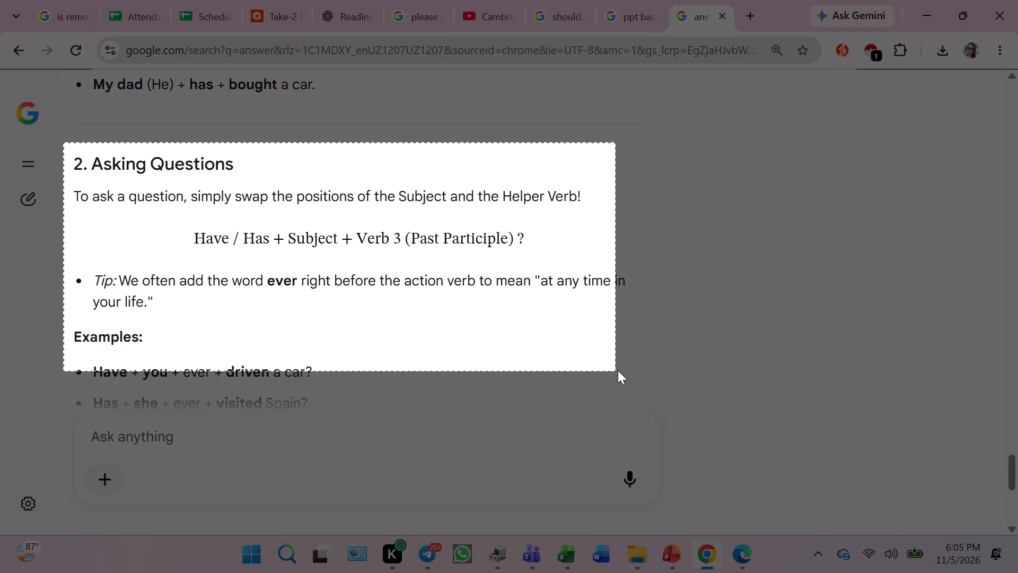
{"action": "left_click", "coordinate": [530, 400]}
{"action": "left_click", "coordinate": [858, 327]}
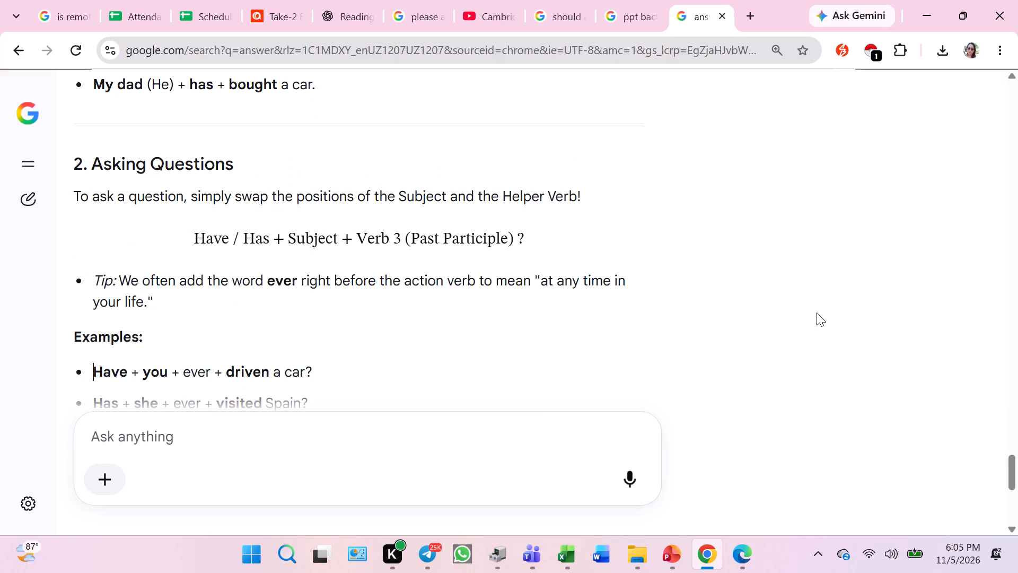
Capture a screenshot of the whole "2. Asking Questions" section, from its heading through the "visited Spain?" example.
{"action": "scroll", "coordinate": [817, 312], "scroll_direction": "down", "scroll_amount": 1}
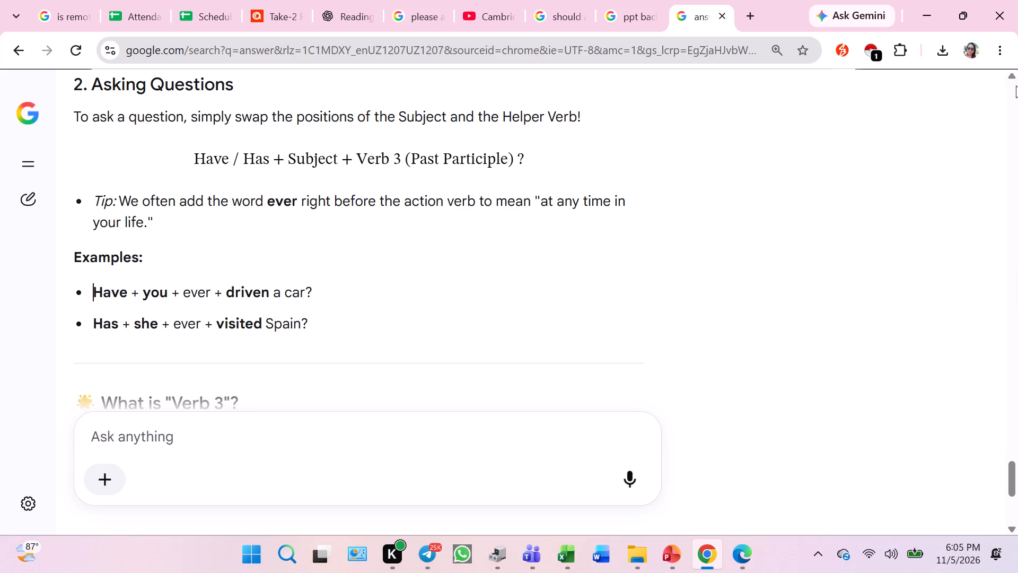
{"action": "left_click", "coordinate": [1010, 80]}
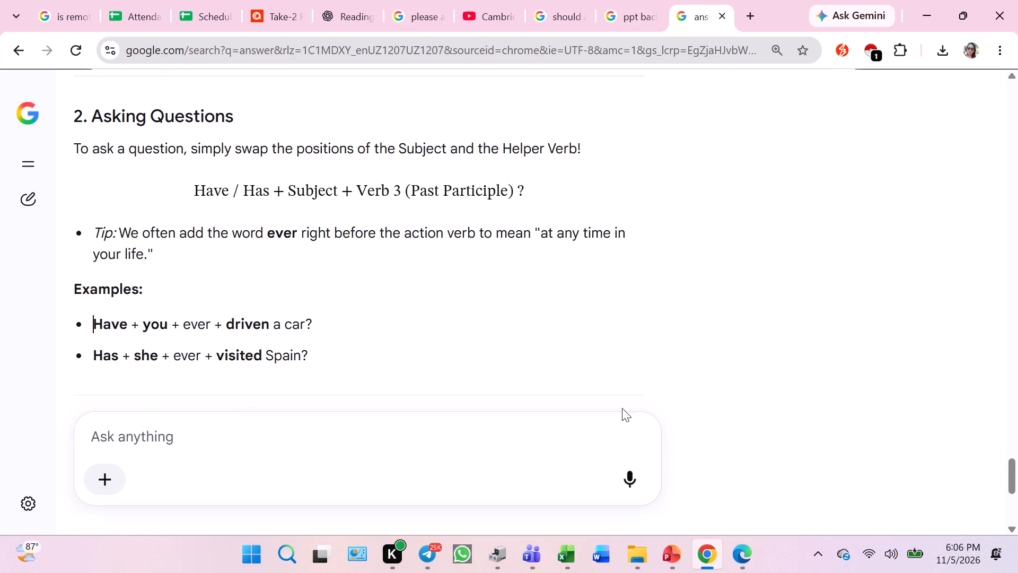
{"action": "key", "text": "Print"}
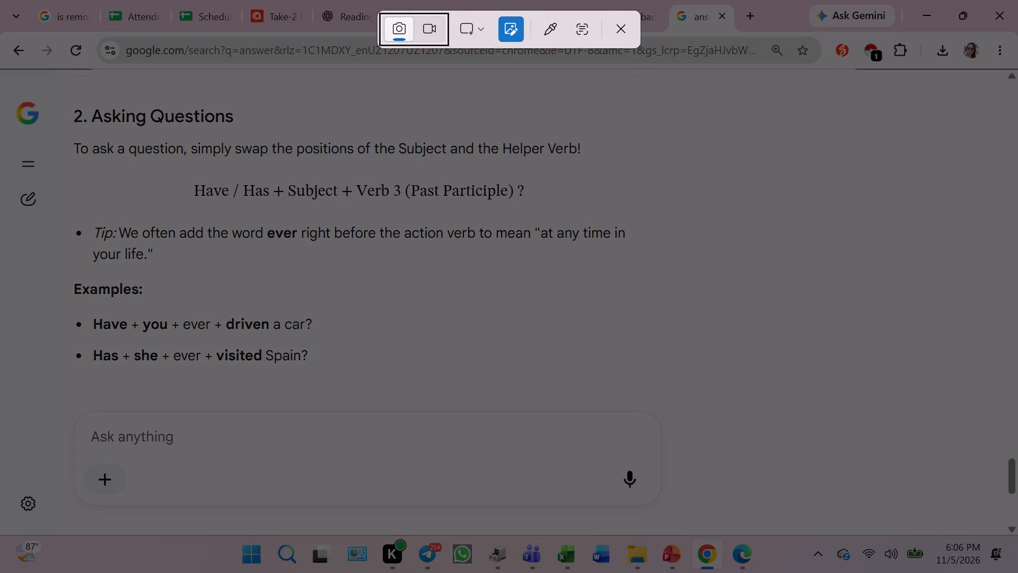
{"action": "left_click_drag", "start_coordinate": [71, 102], "coordinate": [207, 301]}
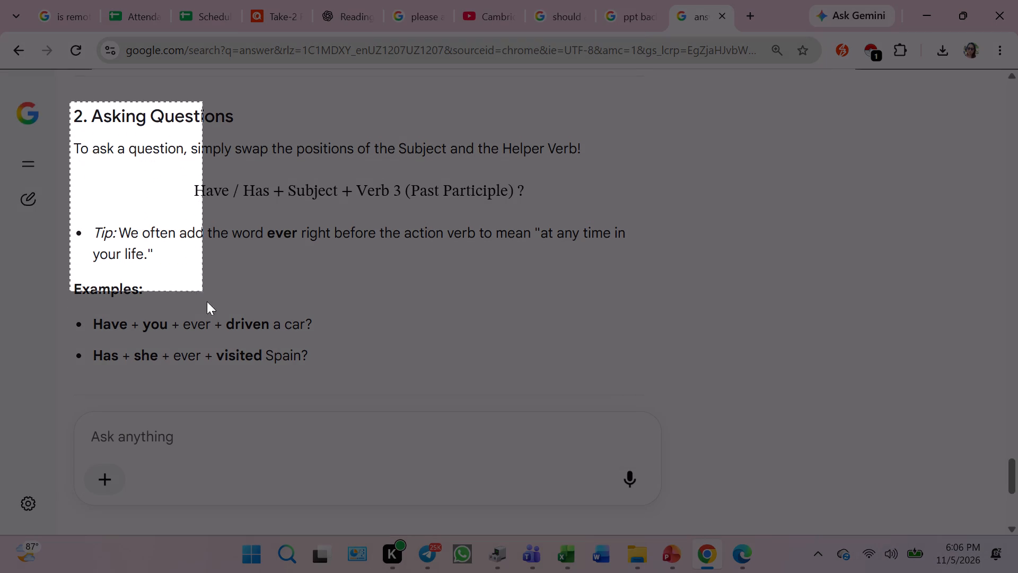
{"action": "left_click_drag", "start_coordinate": [207, 301], "coordinate": [635, 370]}
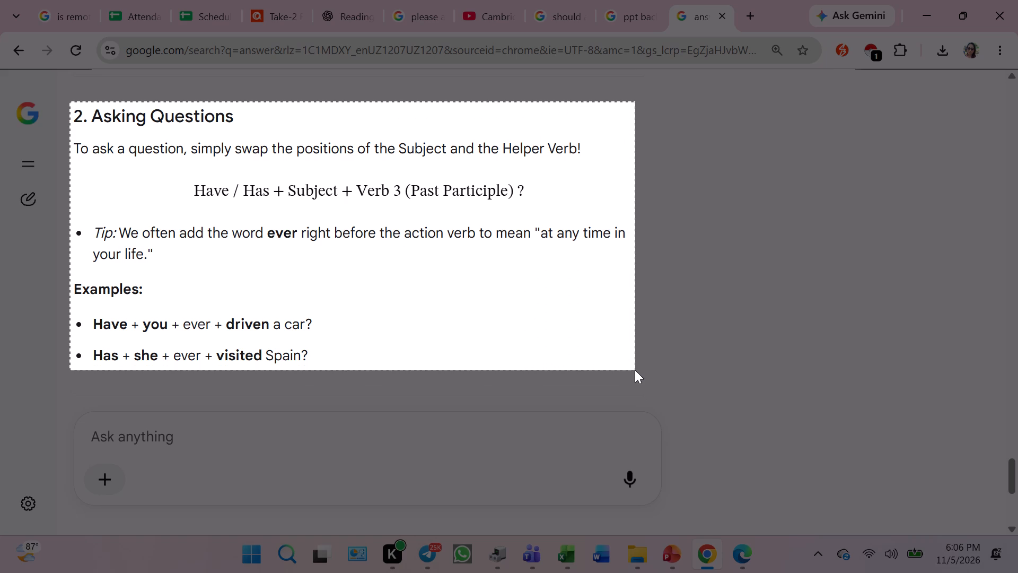
{"action": "left_click_drag", "start_coordinate": [635, 370], "coordinate": [635, 368]}
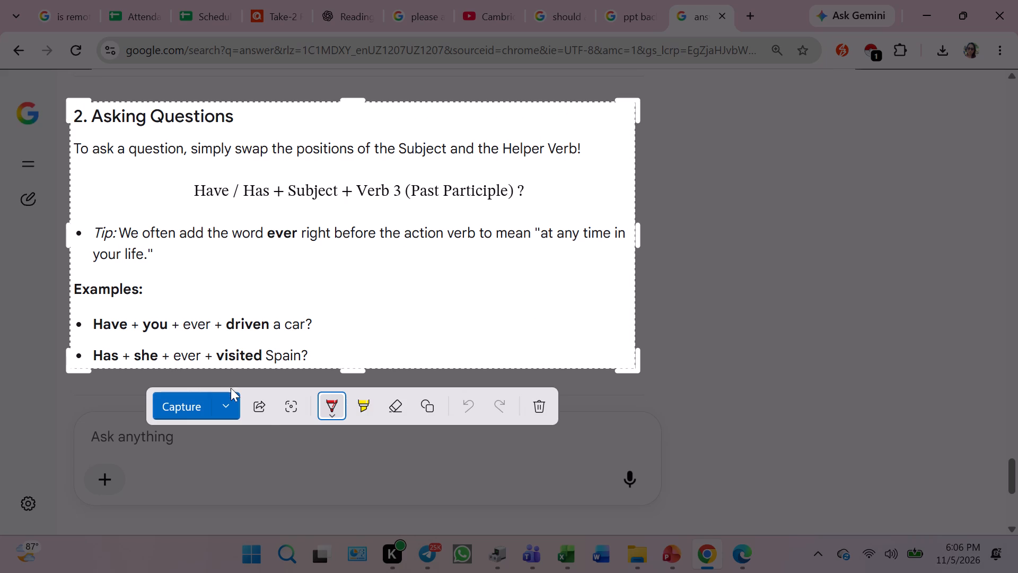
{"action": "left_click", "coordinate": [229, 397]}
{"action": "left_click", "coordinate": [185, 494]}
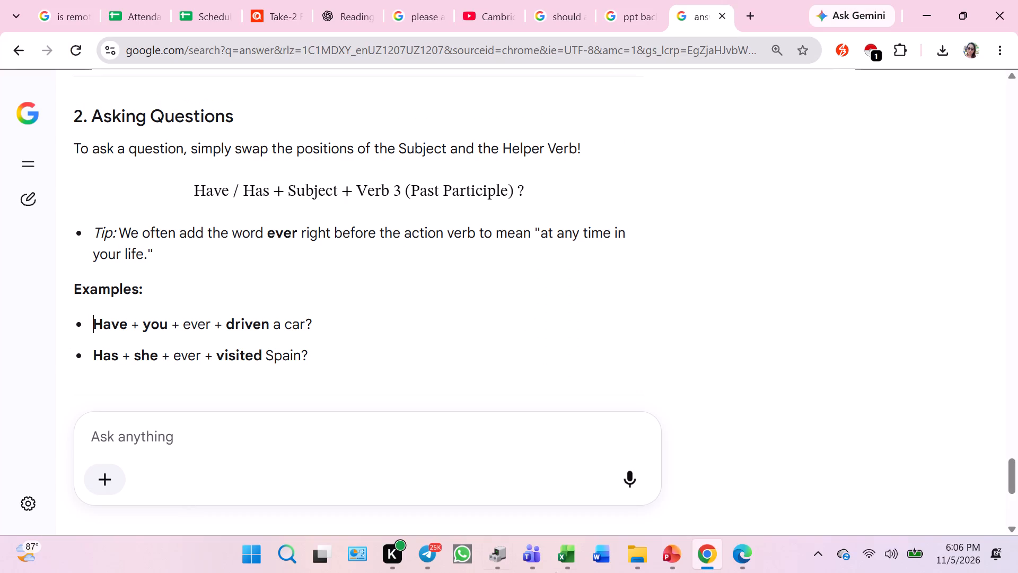
Paste the Asking Questions screenshot into slide 24 in PowerPoint, narrow it to about 6.04 inches and move it toward the slide's right side.
{"action": "left_click", "coordinate": [670, 572]}
{"action": "left_click", "coordinate": [759, 344]}
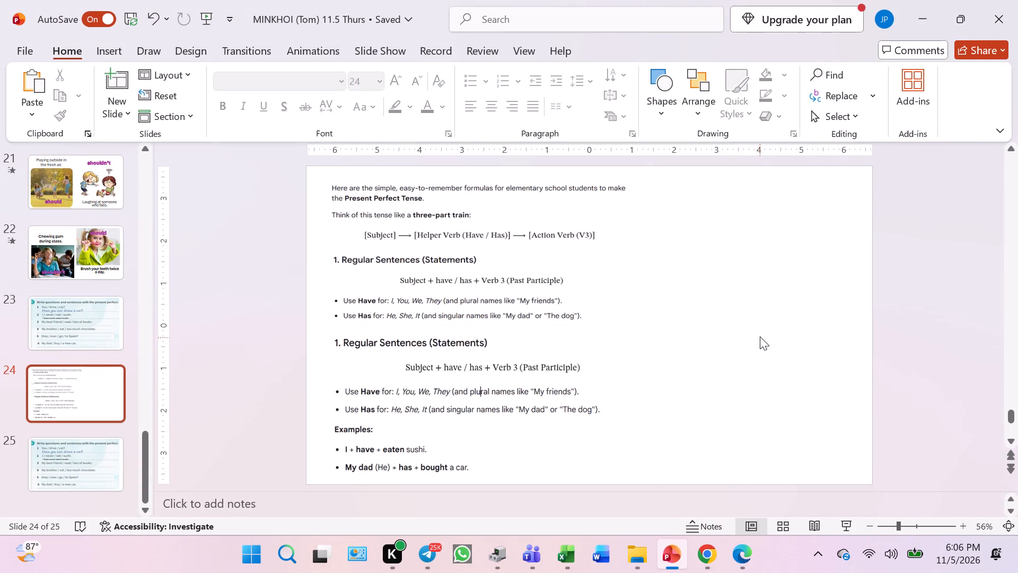
{"action": "key", "text": "ctrl+v"}
{"action": "left_click_drag", "start_coordinate": [596, 313], "coordinate": [678, 300]}
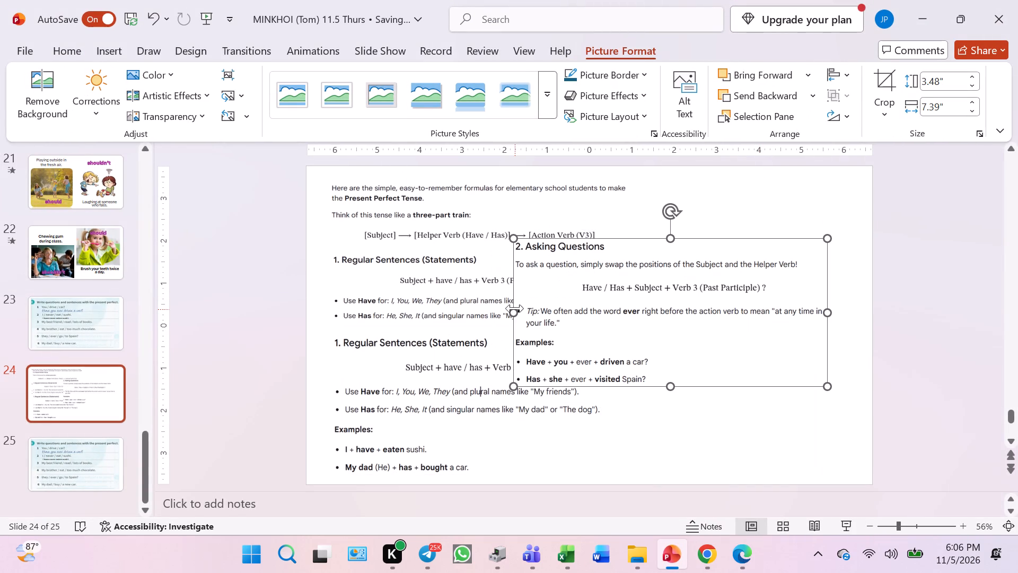
{"action": "left_click_drag", "start_coordinate": [515, 308], "coordinate": [574, 318]}
{"action": "left_click_drag", "start_coordinate": [646, 331], "coordinate": [719, 296]}
Narrow the top formula image from its right edge to make room for the Asking Questions image beside it.
{"action": "left_click", "coordinate": [563, 285]}
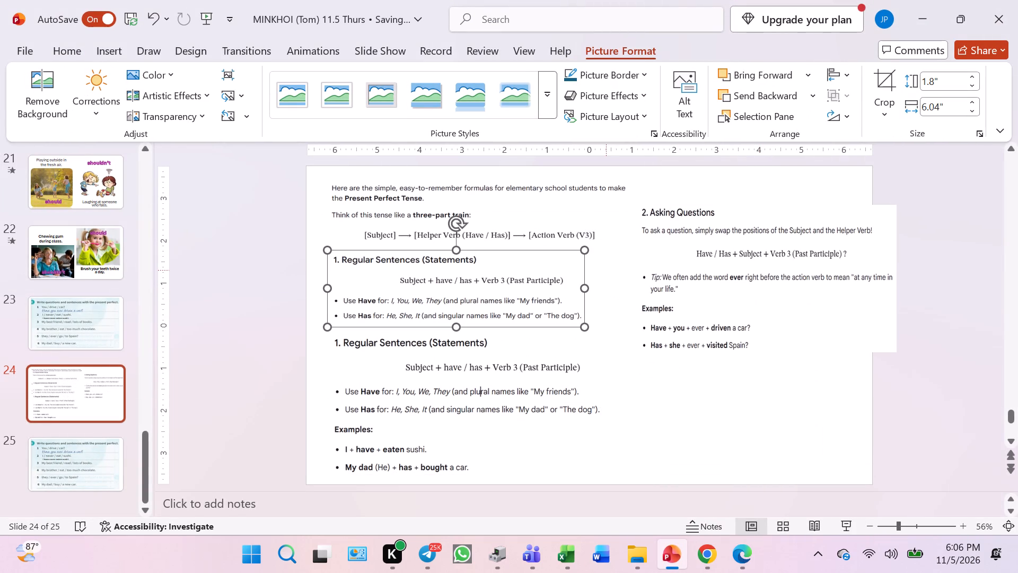
{"action": "left_click", "coordinate": [580, 201]}
{"action": "left_click_drag", "start_coordinate": [636, 219], "coordinate": [595, 219]}
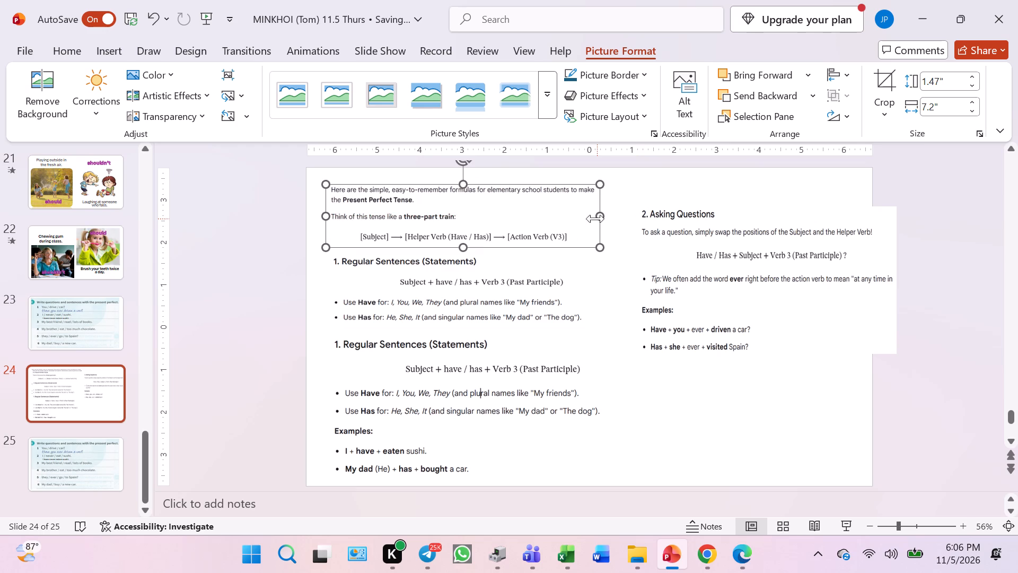
{"action": "left_click", "coordinate": [566, 318]}
Move the Asking Questions image fully onto the slide, into the upper right corner beside the formula images.
{"action": "left_click", "coordinate": [769, 300]}
{"action": "left_click_drag", "start_coordinate": [768, 299], "coordinate": [745, 281]}
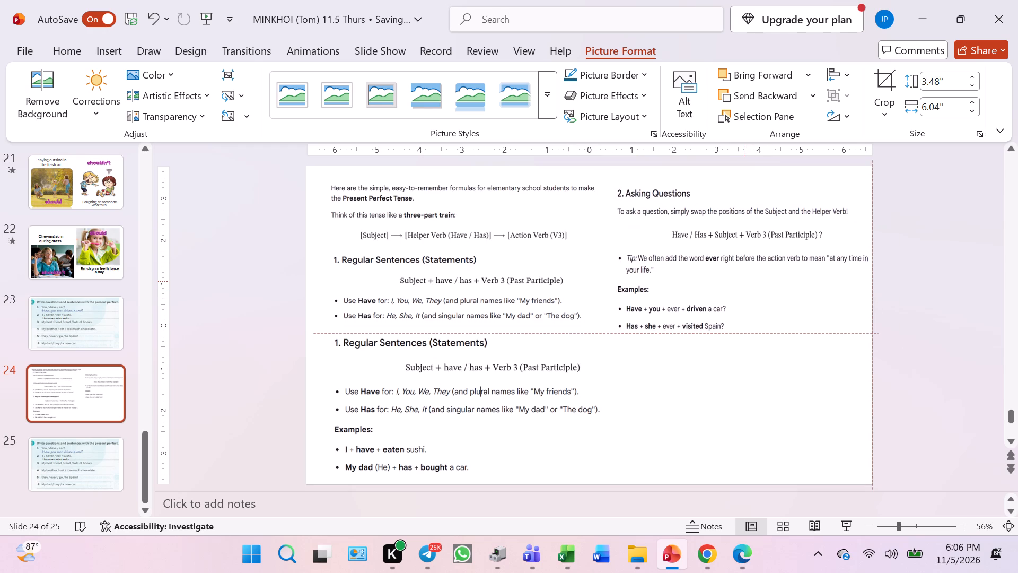
{"action": "left_click_drag", "start_coordinate": [745, 281], "coordinate": [744, 264]}
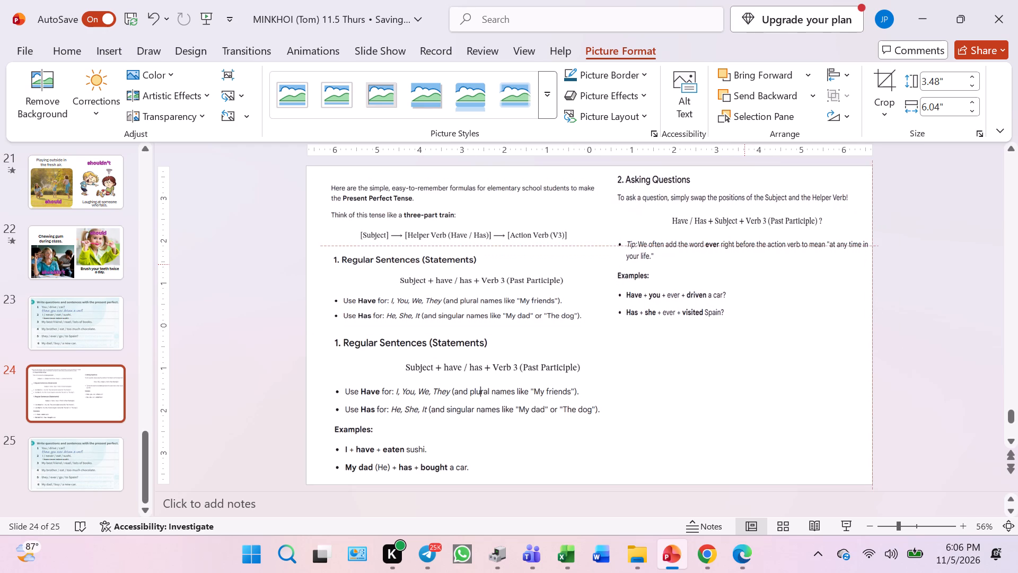
{"action": "left_click_drag", "start_coordinate": [744, 264], "coordinate": [735, 264]}
{"action": "left_click", "coordinate": [730, 401]}
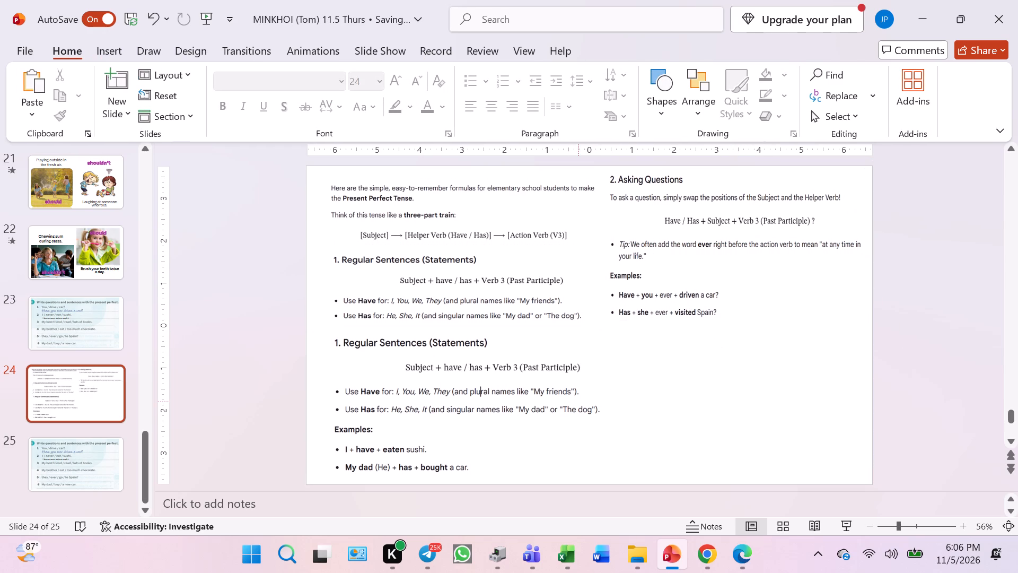
{"action": "left_click", "coordinate": [669, 259]}
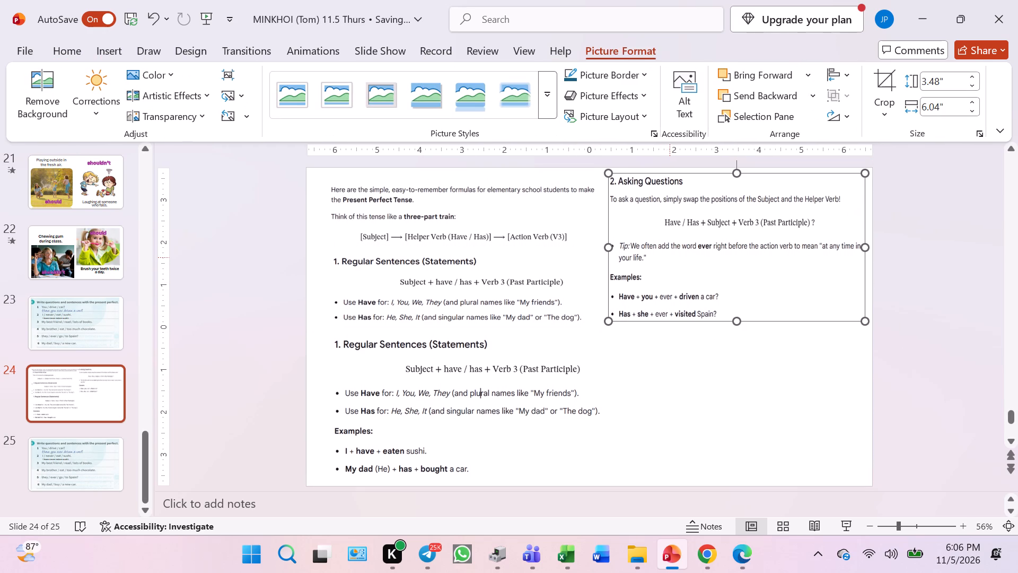
Move the introduction image up toward the slide's upper left corner and shift the first Regular Sentences image up beneath it.
{"action": "left_click", "coordinate": [495, 280]}
{"action": "left_click", "coordinate": [495, 269]}
{"action": "left_click_drag", "start_coordinate": [492, 206], "coordinate": [492, 205]}
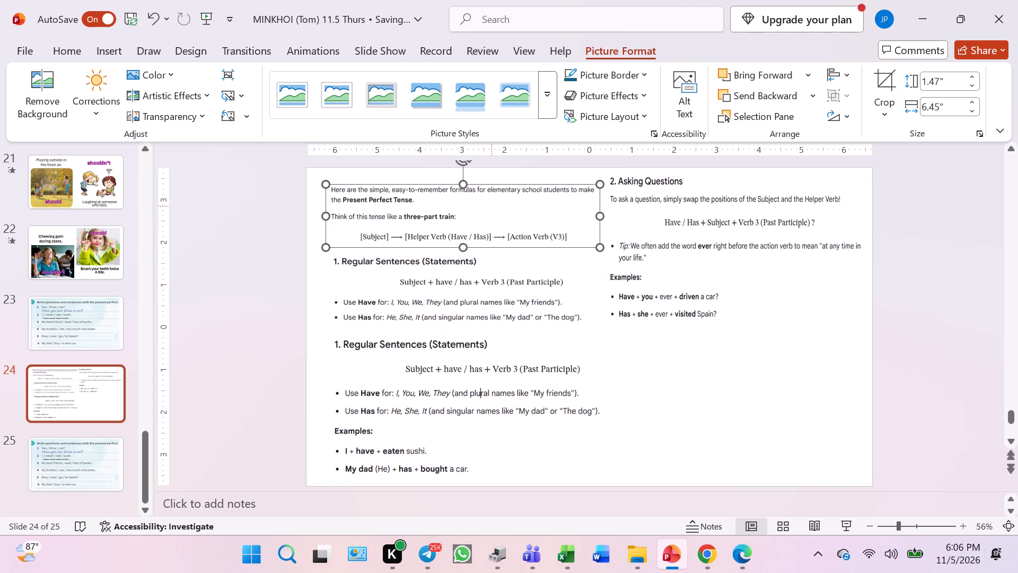
{"action": "left_click_drag", "start_coordinate": [492, 205], "coordinate": [488, 201]}
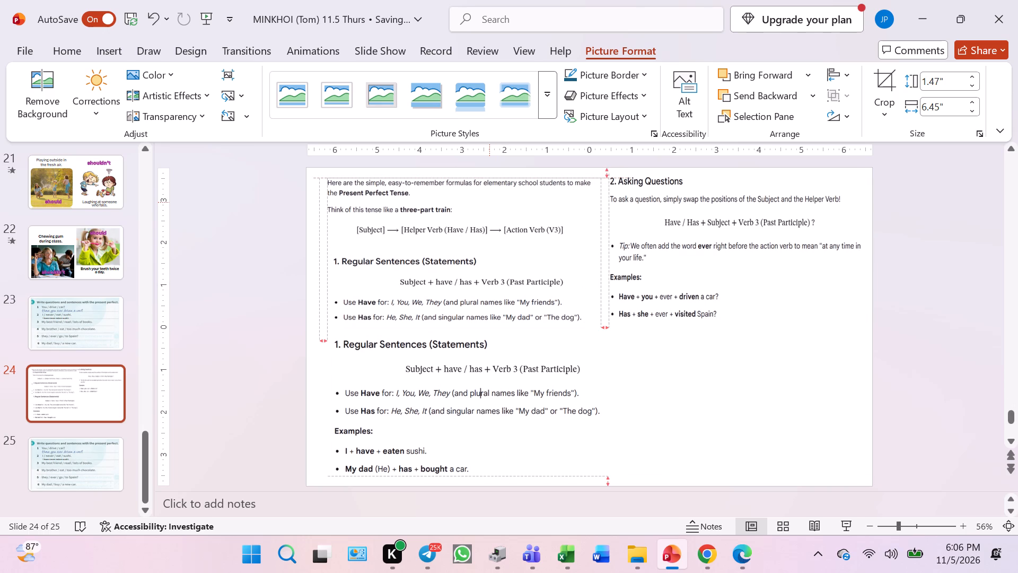
{"action": "left_click_drag", "start_coordinate": [488, 201], "coordinate": [488, 201]}
{"action": "left_click_drag", "start_coordinate": [454, 322], "coordinate": [454, 314]}
Crop the lower, duplicate Regular Sentences image from its top edge, keeping only the Examples heading and its two example sentences.
{"action": "left_click", "coordinate": [453, 369]}
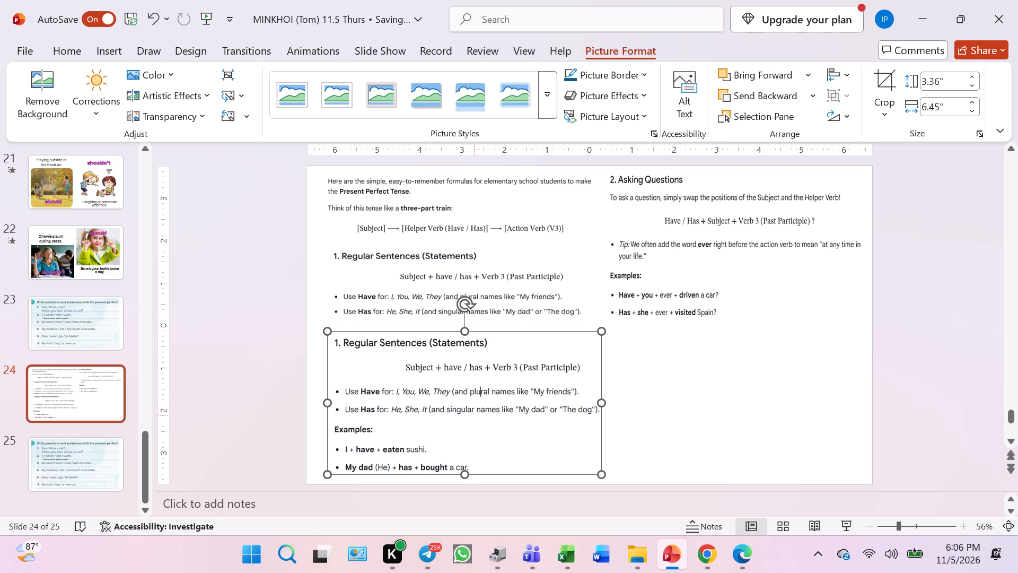
{"action": "left_click", "coordinate": [475, 415]}
{"action": "left_click", "coordinate": [492, 290]}
{"action": "left_click", "coordinate": [420, 209]}
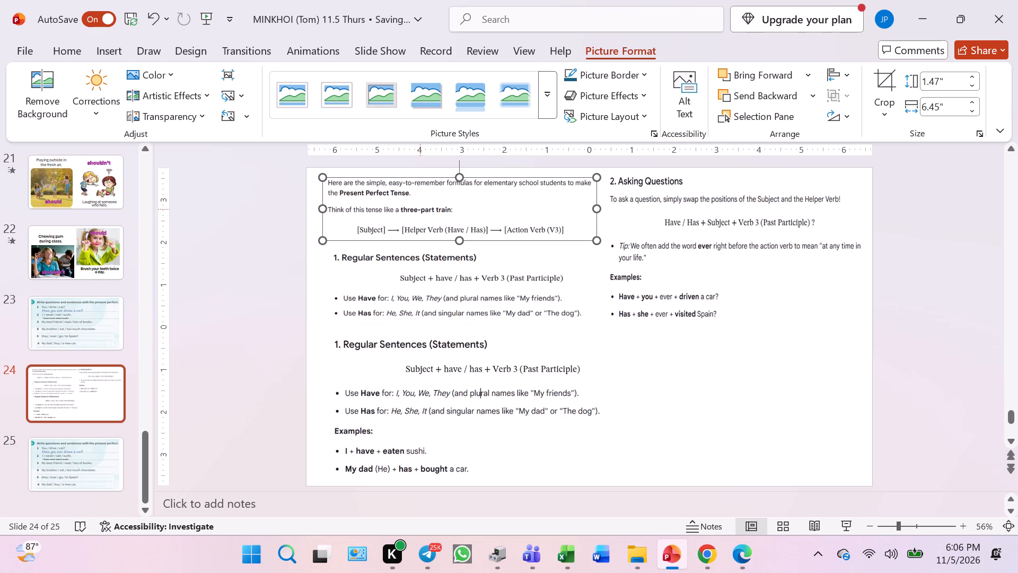
{"action": "left_click", "coordinate": [454, 325]}
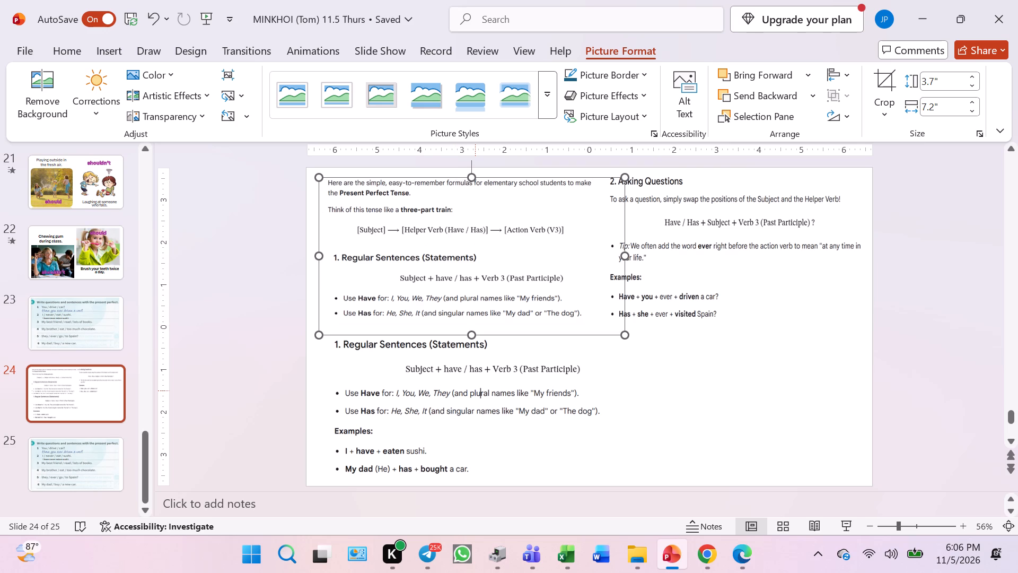
{"action": "left_click", "coordinate": [476, 394]}
{"action": "left_click", "coordinate": [894, 96]}
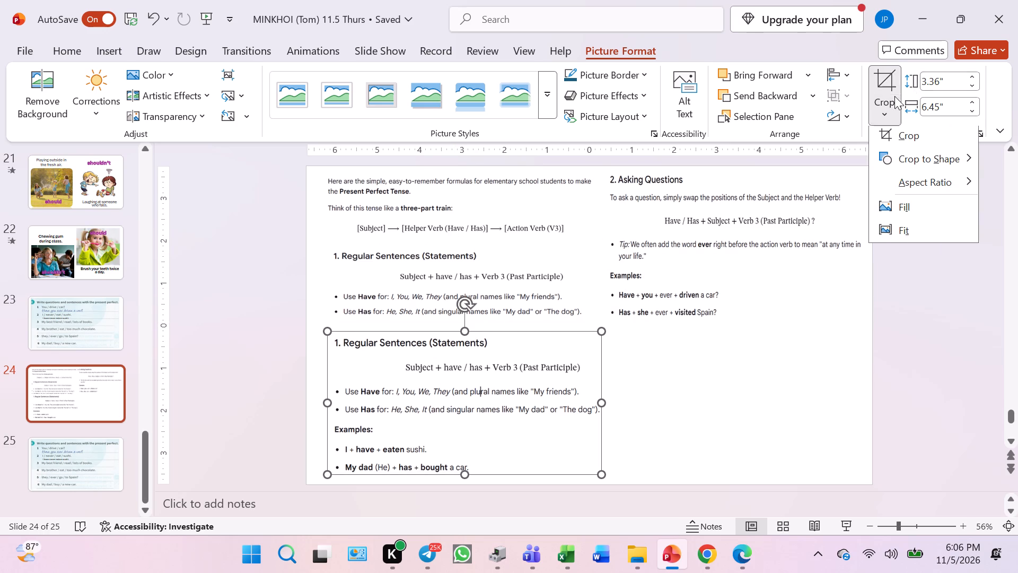
{"action": "left_click", "coordinate": [901, 146]}
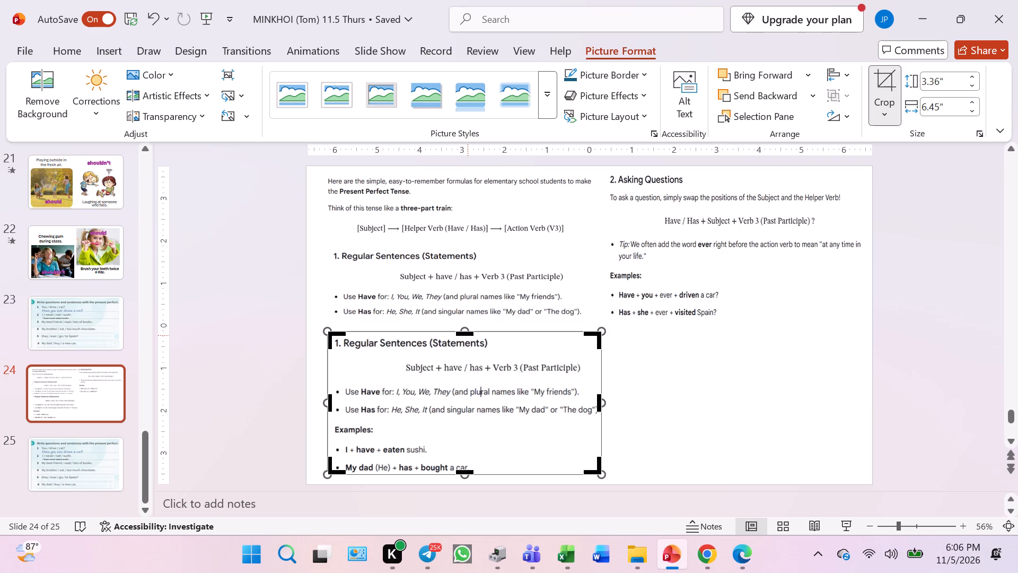
{"action": "left_click_drag", "start_coordinate": [468, 335], "coordinate": [460, 422]}
{"action": "left_click", "coordinate": [758, 459]}
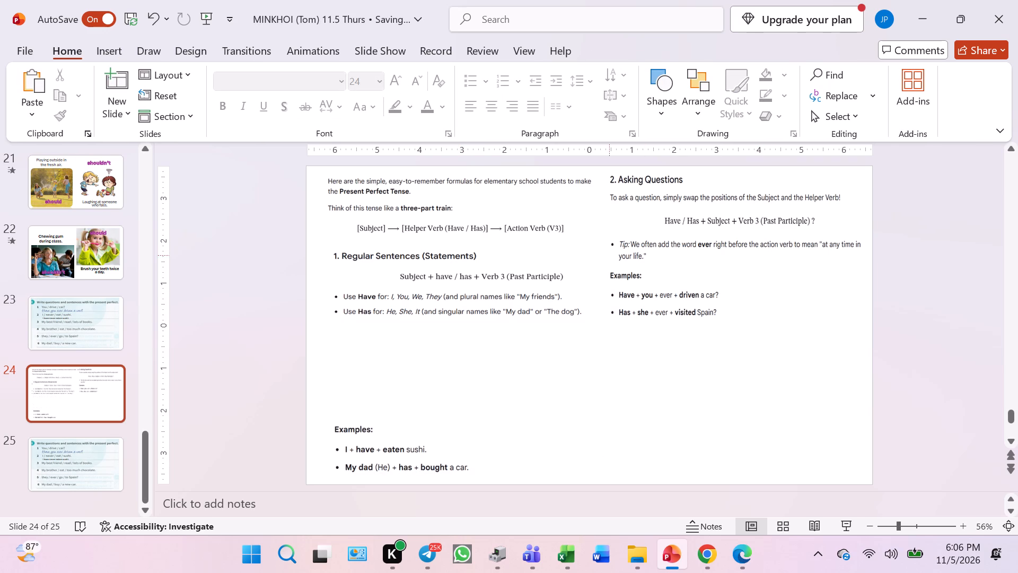
Move the Regular Sentences image down to make room, and stretch the introduction image taller and slightly wider above it.
{"action": "left_click", "coordinate": [475, 298]}
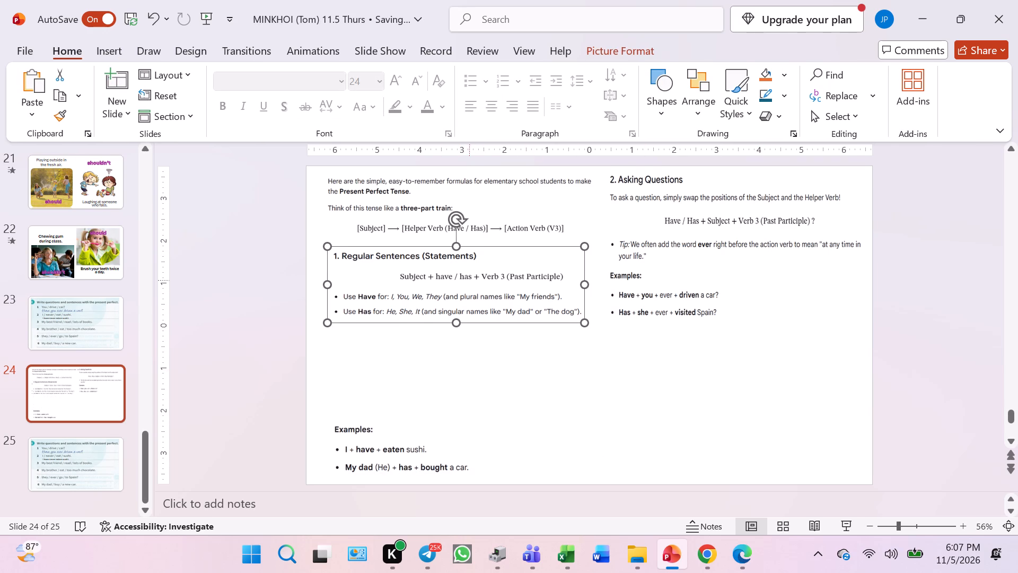
{"action": "left_click", "coordinate": [443, 208]}
{"action": "left_click", "coordinate": [398, 436]}
{"action": "left_click", "coordinate": [398, 436]}
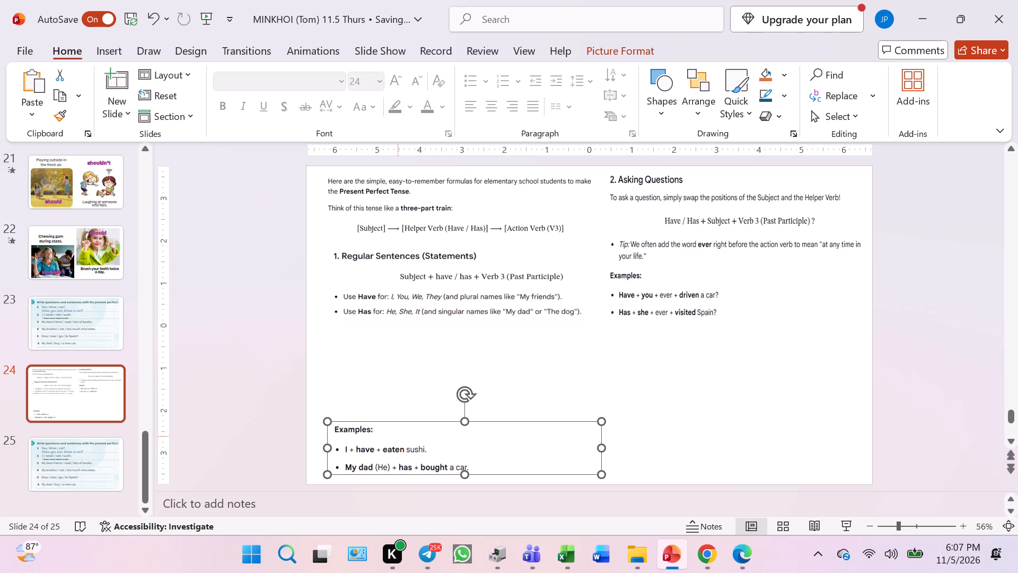
{"action": "left_click_drag", "start_coordinate": [410, 292], "coordinate": [398, 337]}
{"action": "left_click", "coordinate": [426, 211]}
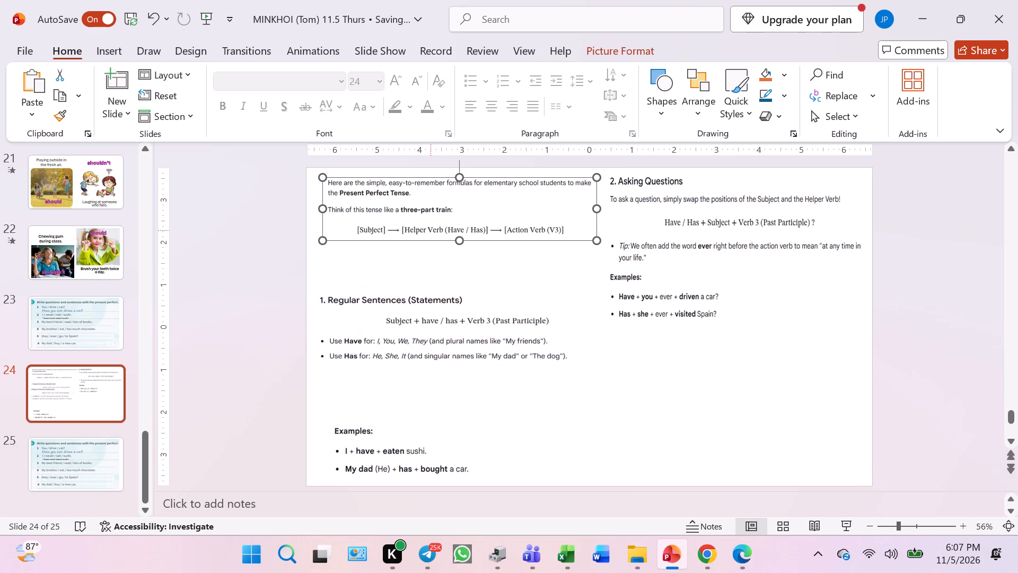
{"action": "left_click", "coordinate": [464, 237]}
{"action": "left_click_drag", "start_coordinate": [459, 238], "coordinate": [460, 263]}
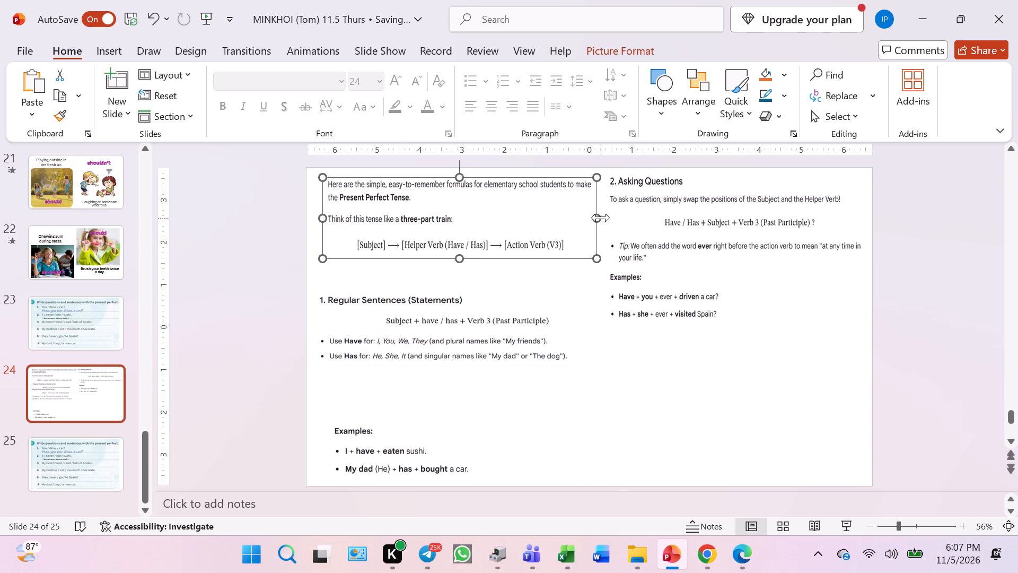
{"action": "left_click_drag", "start_coordinate": [601, 218], "coordinate": [606, 217]}
Stack the images under the introduction: the Regular Sentences image, stretched slightly taller, with the cropped Examples image directly beneath it.
{"action": "left_click_drag", "start_coordinate": [450, 329], "coordinate": [451, 329]}
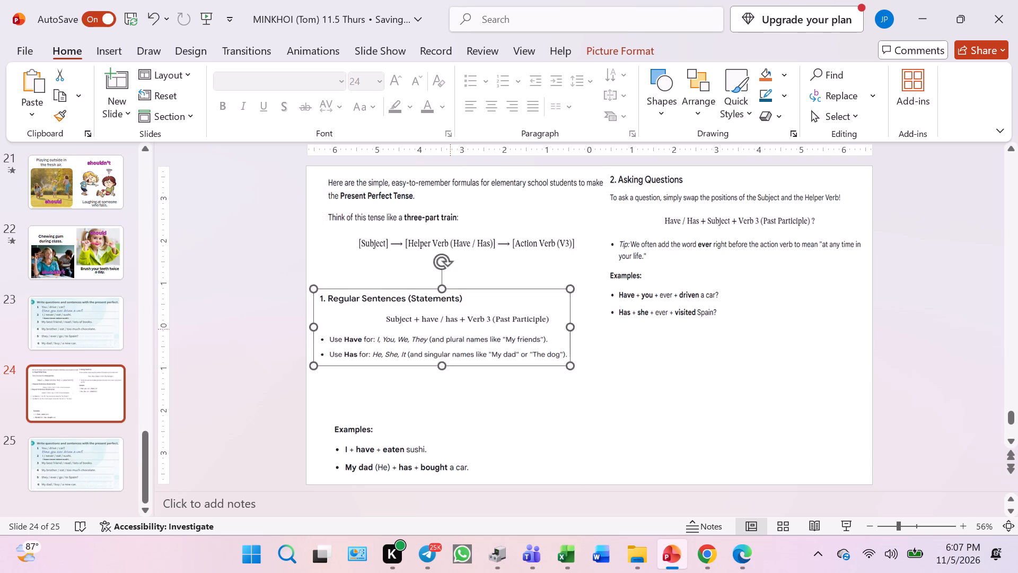
{"action": "left_click_drag", "start_coordinate": [451, 329], "coordinate": [457, 292]}
{"action": "left_click_drag", "start_coordinate": [447, 329], "coordinate": [446, 335]}
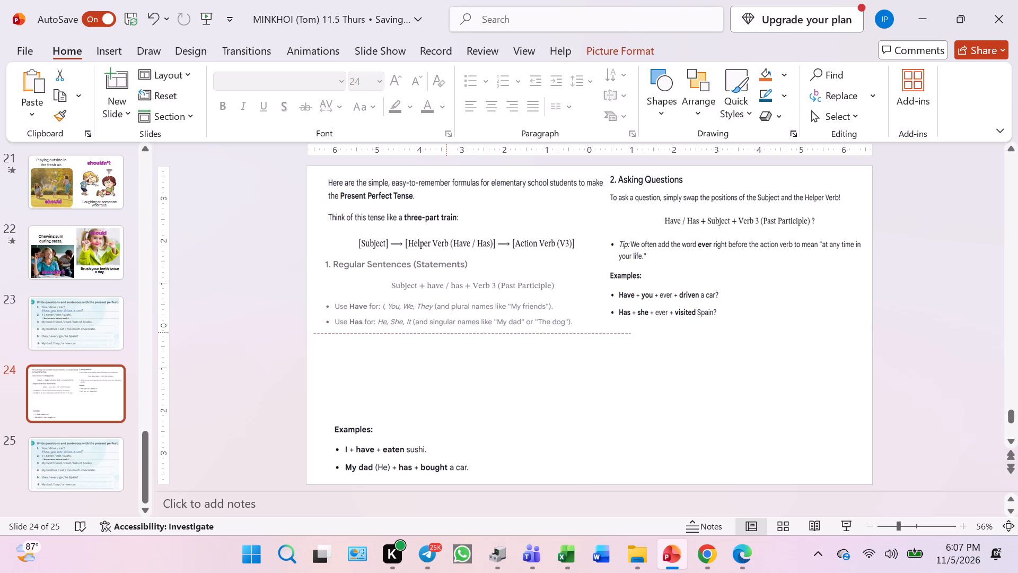
{"action": "left_click_drag", "start_coordinate": [446, 335], "coordinate": [446, 345]}
{"action": "left_click_drag", "start_coordinate": [406, 445], "coordinate": [407, 378]}
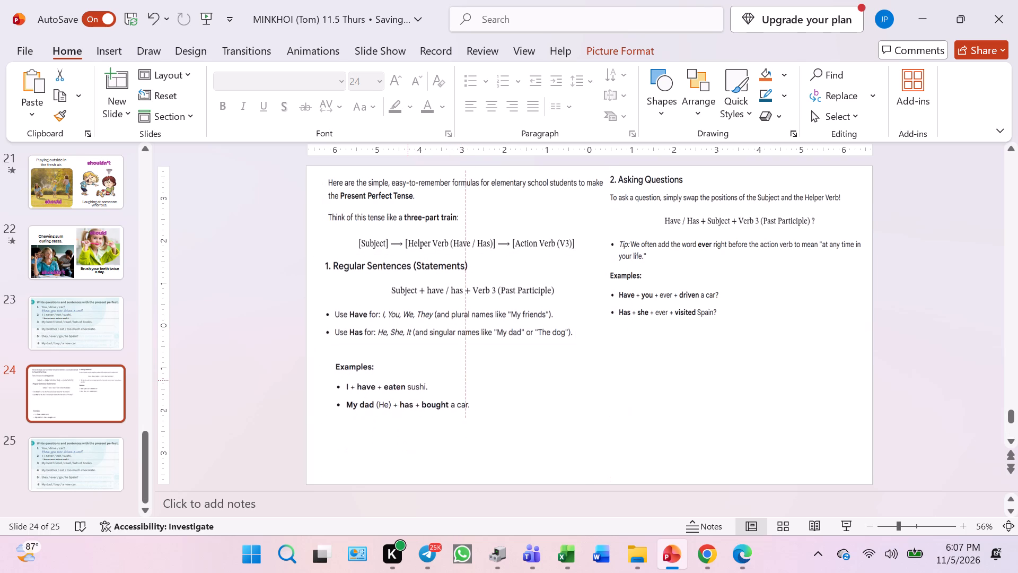
{"action": "left_click_drag", "start_coordinate": [407, 378], "coordinate": [403, 371]}
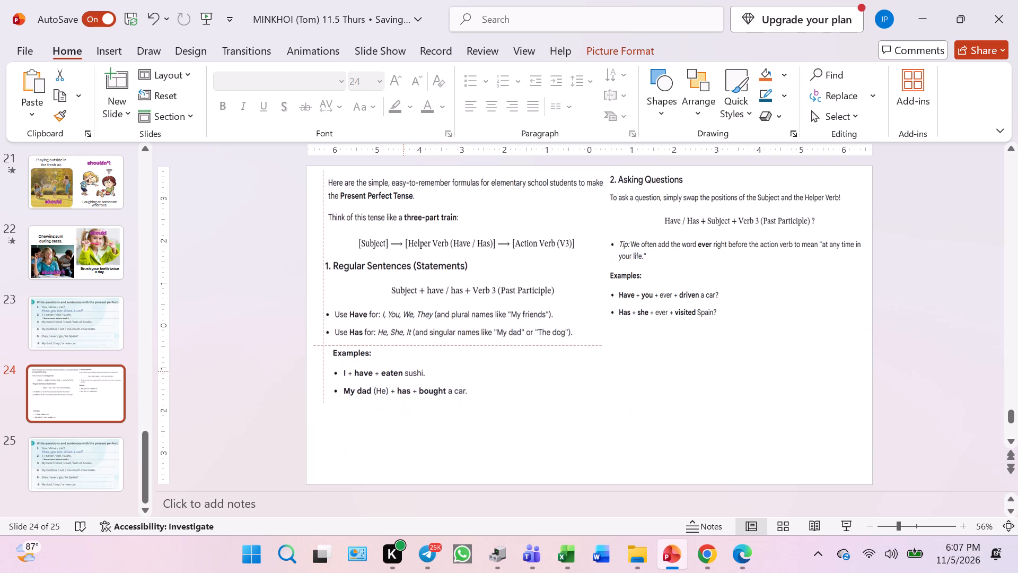
{"action": "left_click_drag", "start_coordinate": [403, 371], "coordinate": [411, 371]}
Switch to Chrome and review the source answer's formula, Regular Sentences and Asking Questions sections.
{"action": "left_click", "coordinate": [699, 551]}
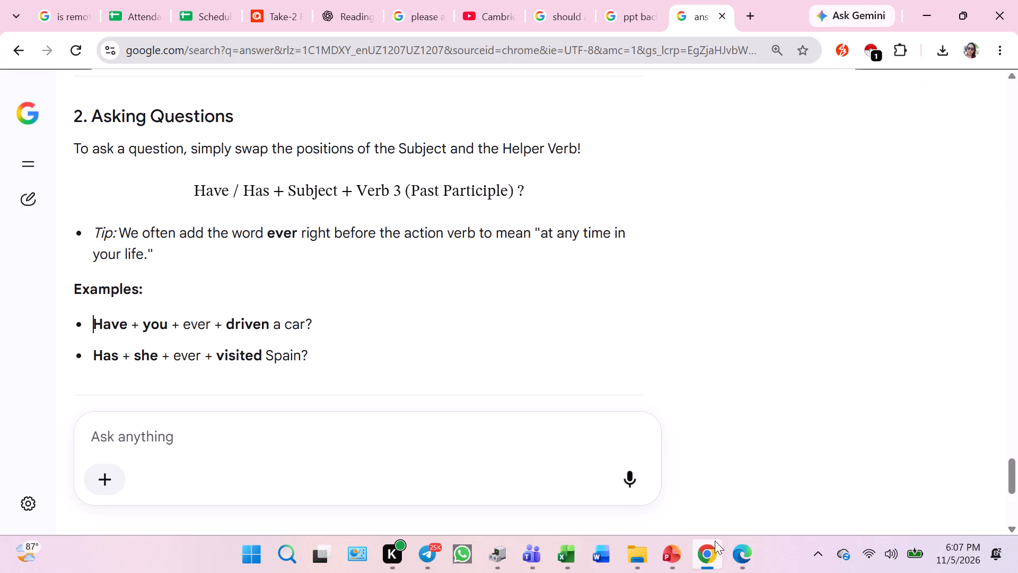
{"action": "scroll", "coordinate": [775, 366], "scroll_direction": "up", "scroll_amount": 6}
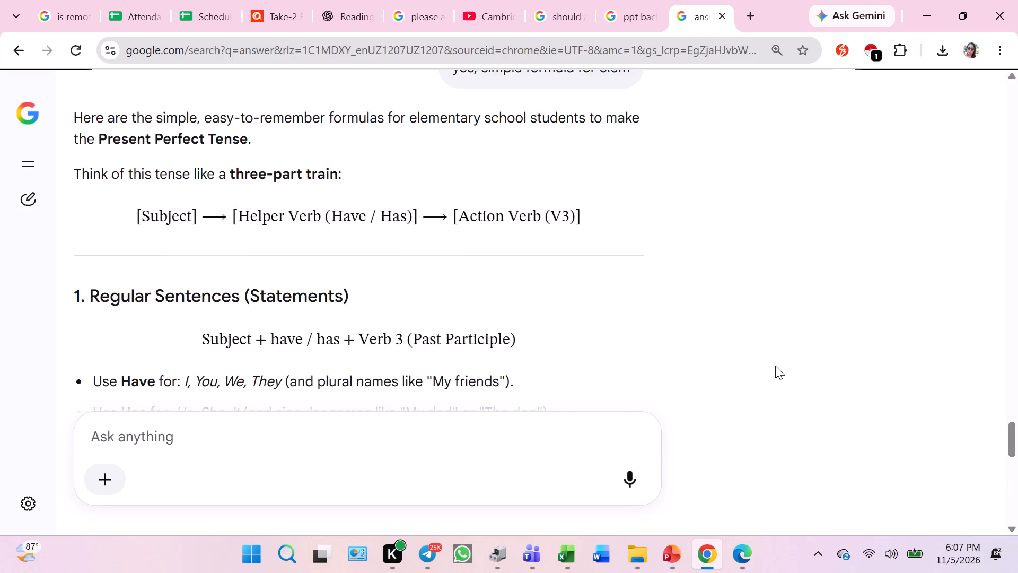
{"action": "scroll", "coordinate": [775, 366], "scroll_direction": "up", "scroll_amount": 1}
{"action": "scroll", "coordinate": [775, 366], "scroll_direction": "down", "scroll_amount": 4}
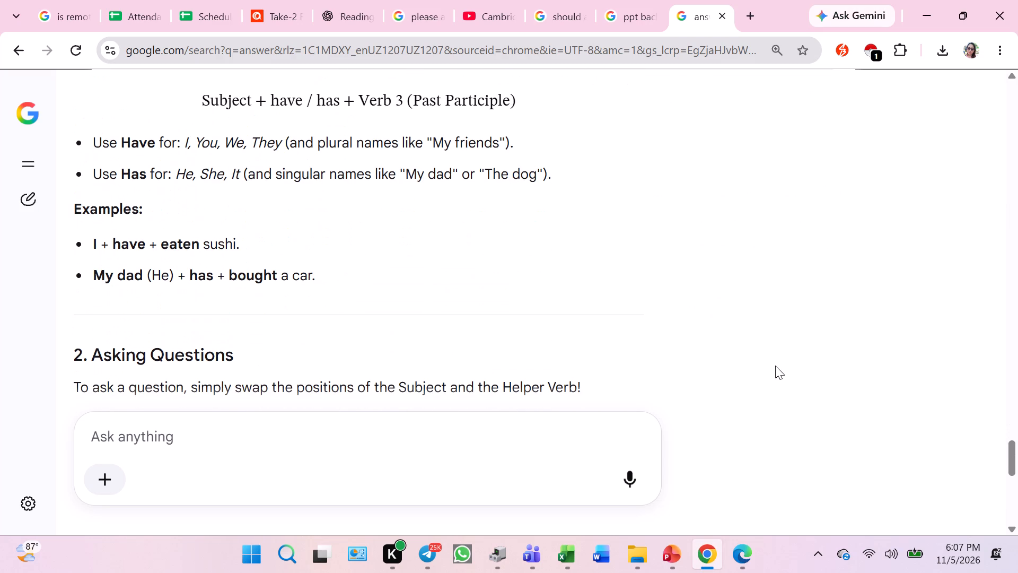
{"action": "scroll", "coordinate": [785, 402], "scroll_direction": "down", "scroll_amount": 2}
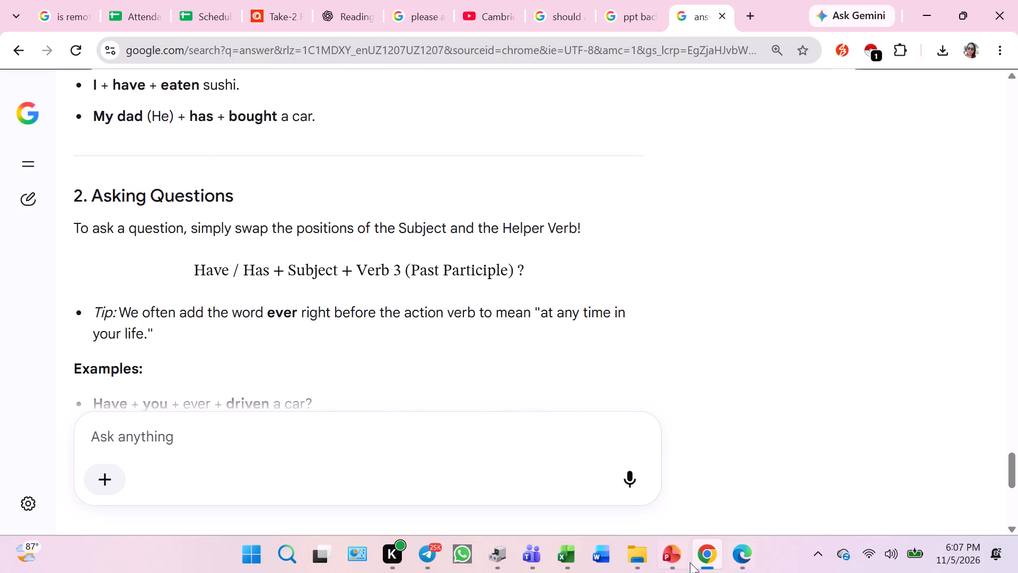
Back in PowerPoint, stretch the Examples image slightly taller and move it down near the slide's bottom edge.
{"action": "left_click", "coordinate": [665, 560]}
{"action": "left_click", "coordinate": [616, 434]}
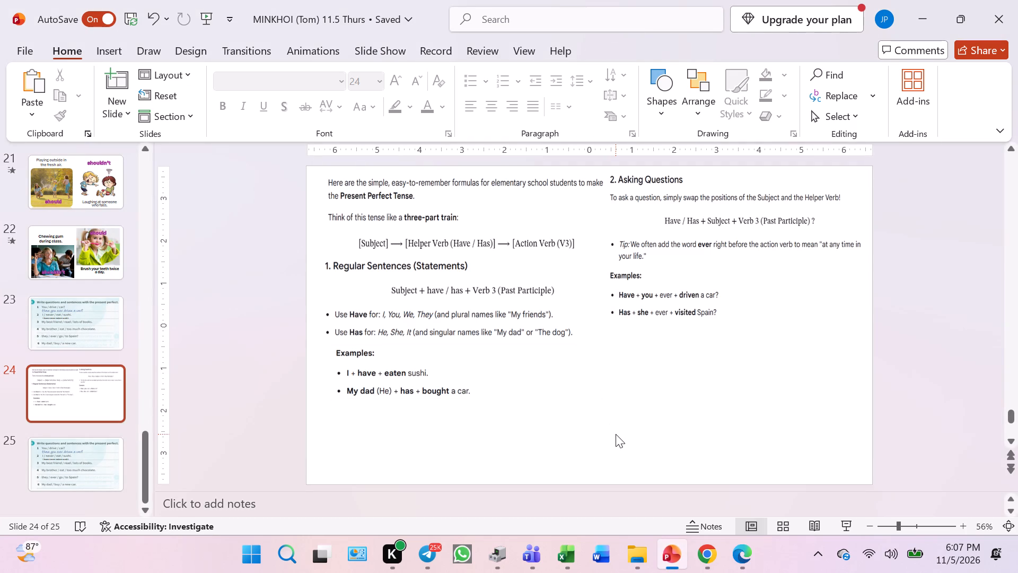
{"action": "left_click", "coordinate": [735, 223]}
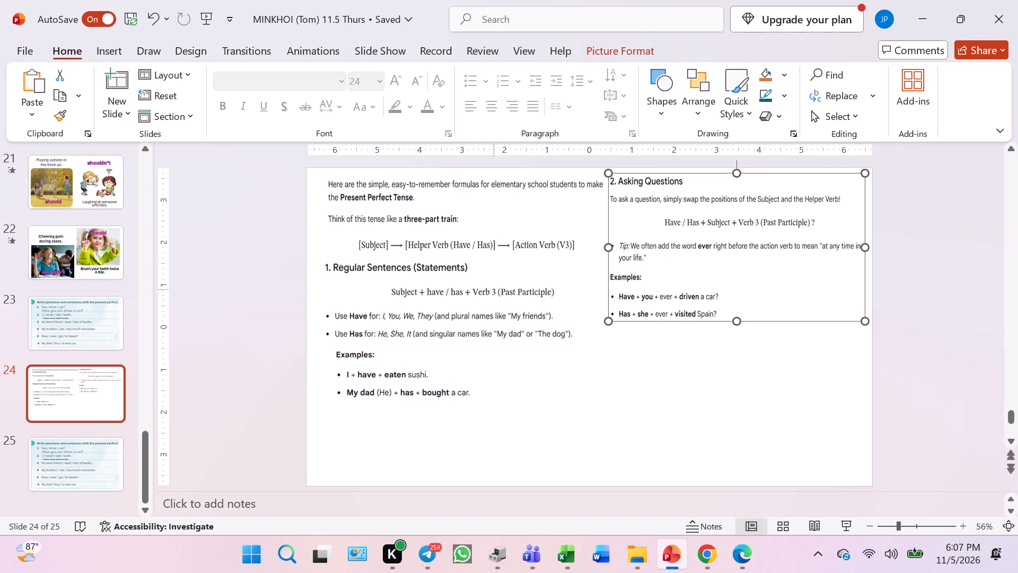
{"action": "left_click", "coordinate": [442, 382]}
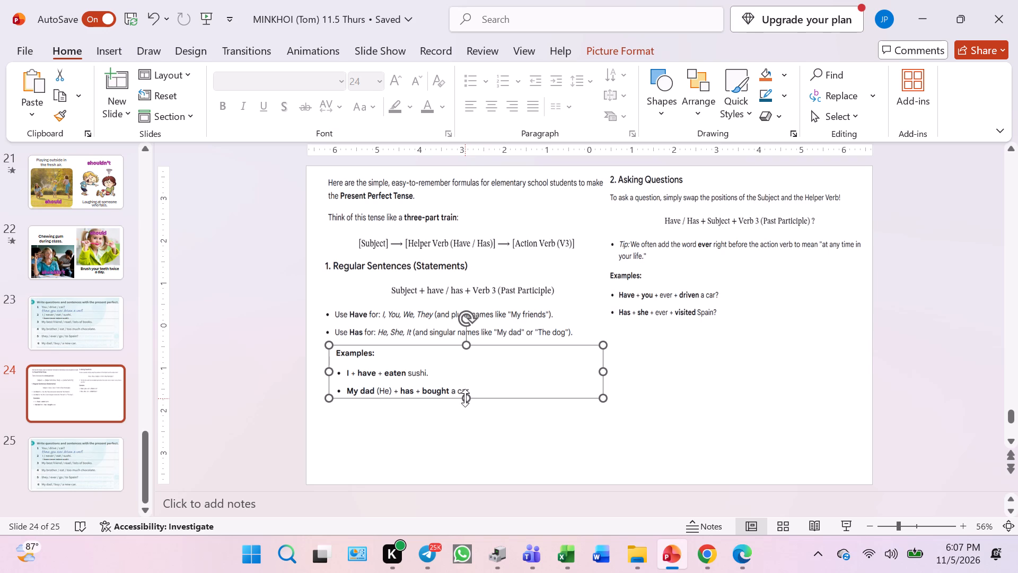
{"action": "left_click_drag", "start_coordinate": [464, 397], "coordinate": [464, 407]}
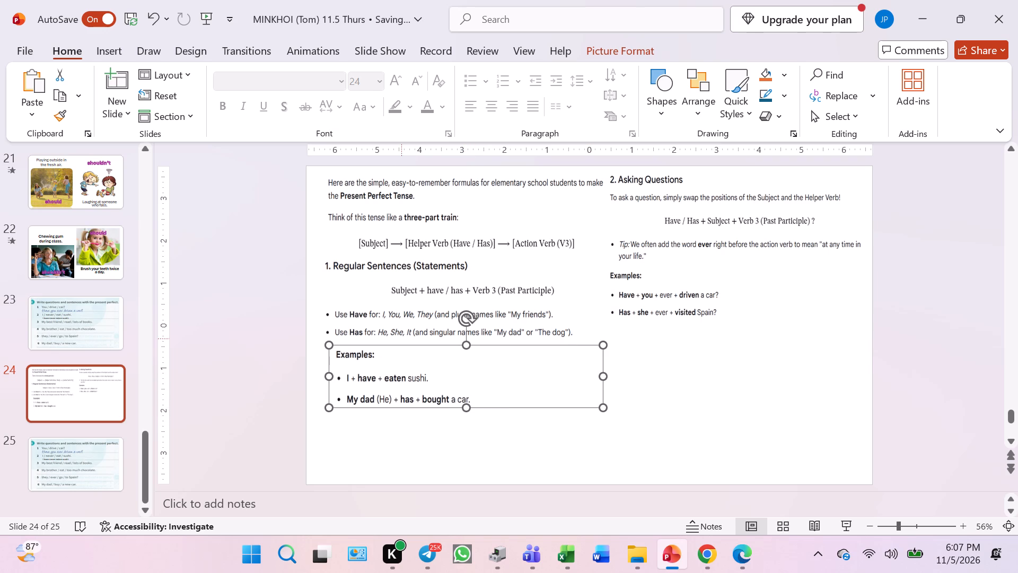
{"action": "left_click_drag", "start_coordinate": [450, 386], "coordinate": [441, 443]}
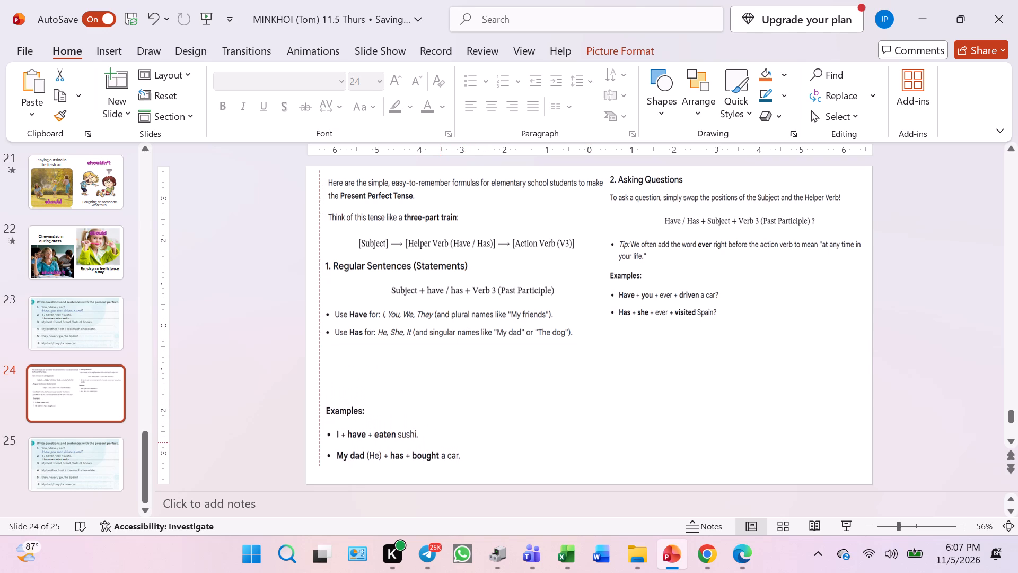
{"action": "left_click_drag", "start_coordinate": [441, 443], "coordinate": [453, 444]}
Enlarge the Regular Sentences image in height and width, and place it directly above the Examples image.
{"action": "left_click_drag", "start_coordinate": [450, 317], "coordinate": [450, 358]}
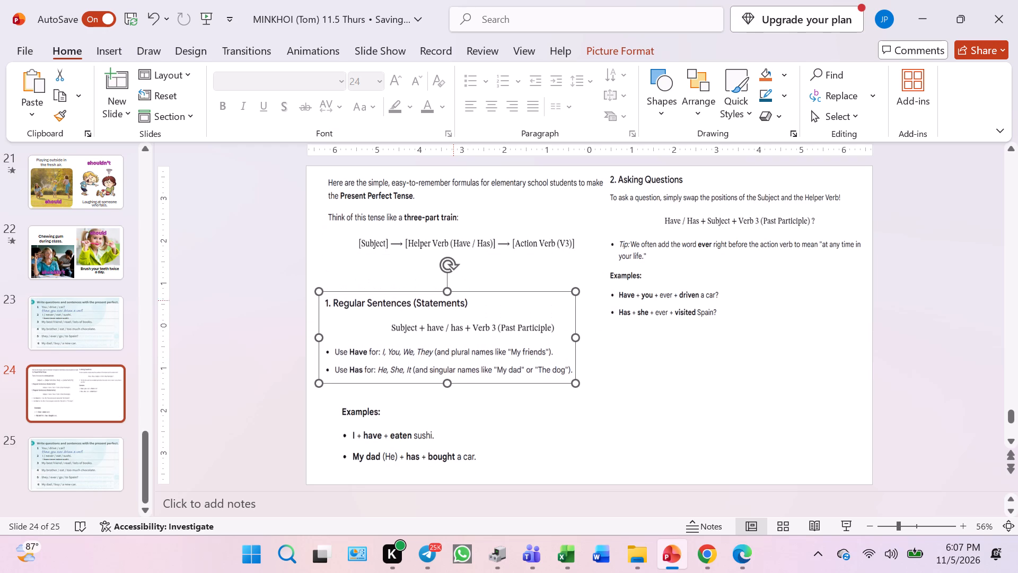
{"action": "left_click", "coordinate": [449, 291]}
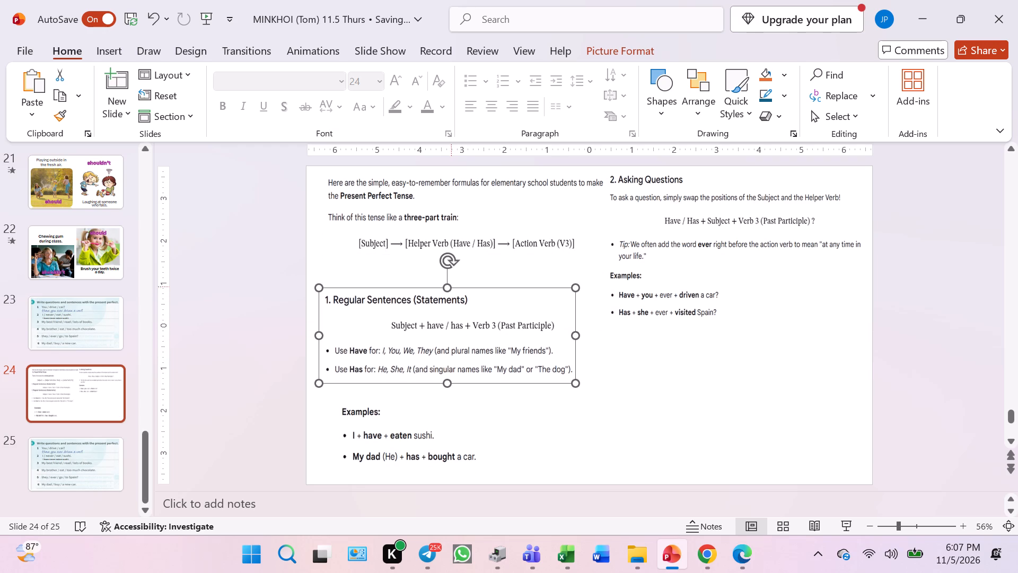
{"action": "left_click_drag", "start_coordinate": [572, 336], "coordinate": [595, 343]}
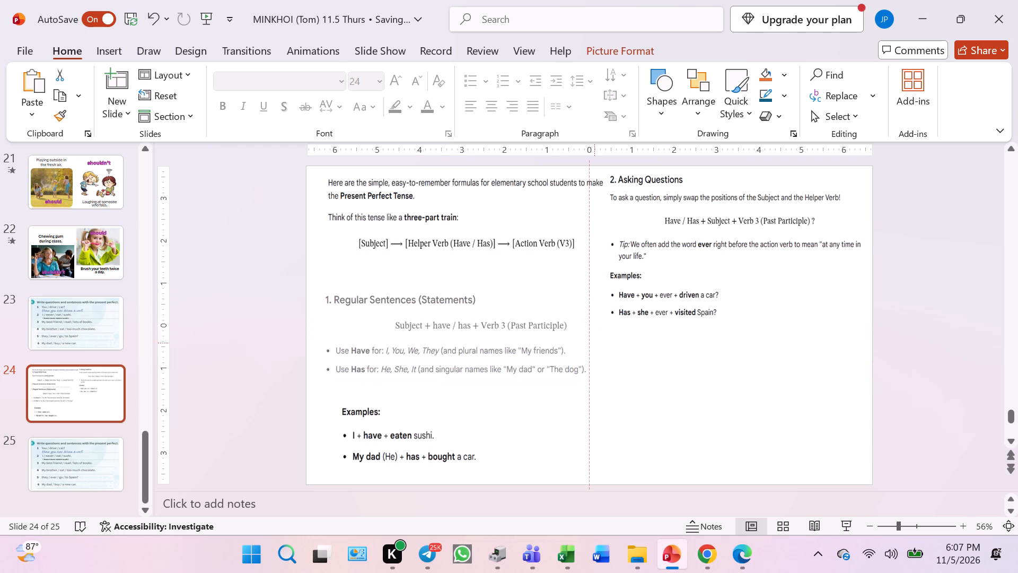
{"action": "left_click_drag", "start_coordinate": [595, 343], "coordinate": [600, 343]}
{"action": "left_click_drag", "start_coordinate": [462, 355], "coordinate": [460, 374]}
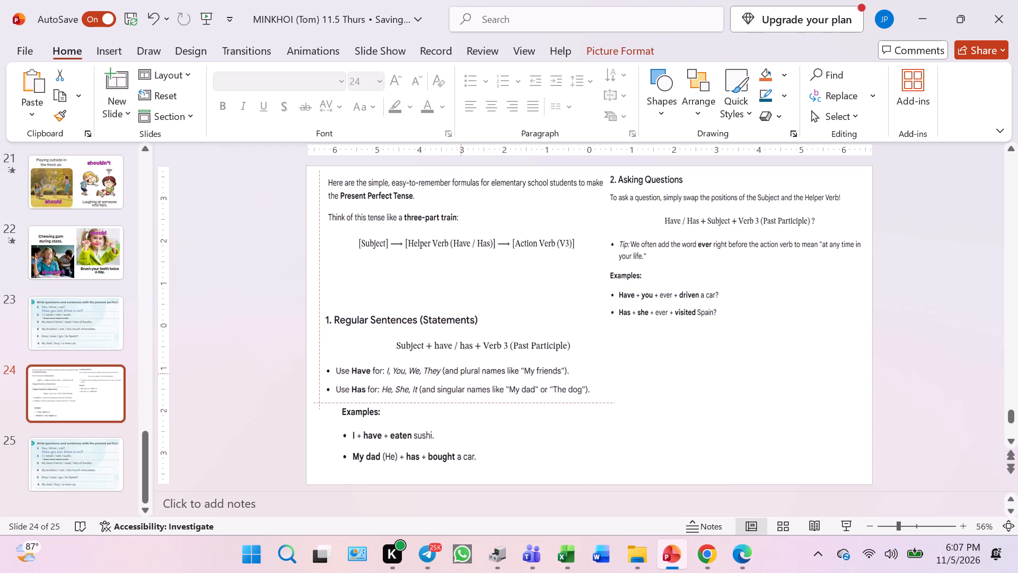
{"action": "left_click_drag", "start_coordinate": [460, 374], "coordinate": [464, 370]}
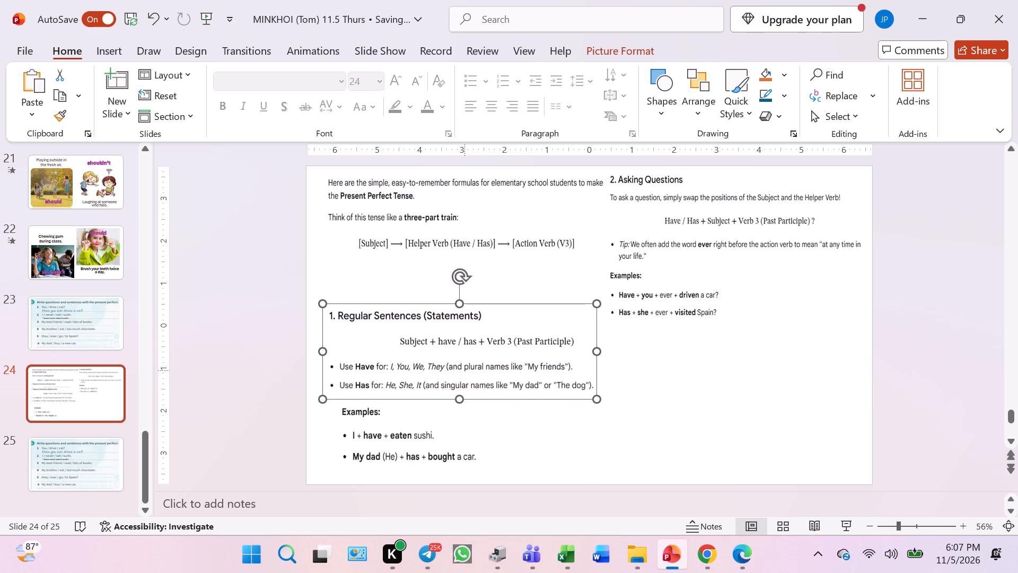
Move the introduction image with the three-part train formula down to sit just above the Regular Sentences image.
{"action": "left_click_drag", "start_coordinate": [428, 242], "coordinate": [427, 271]}
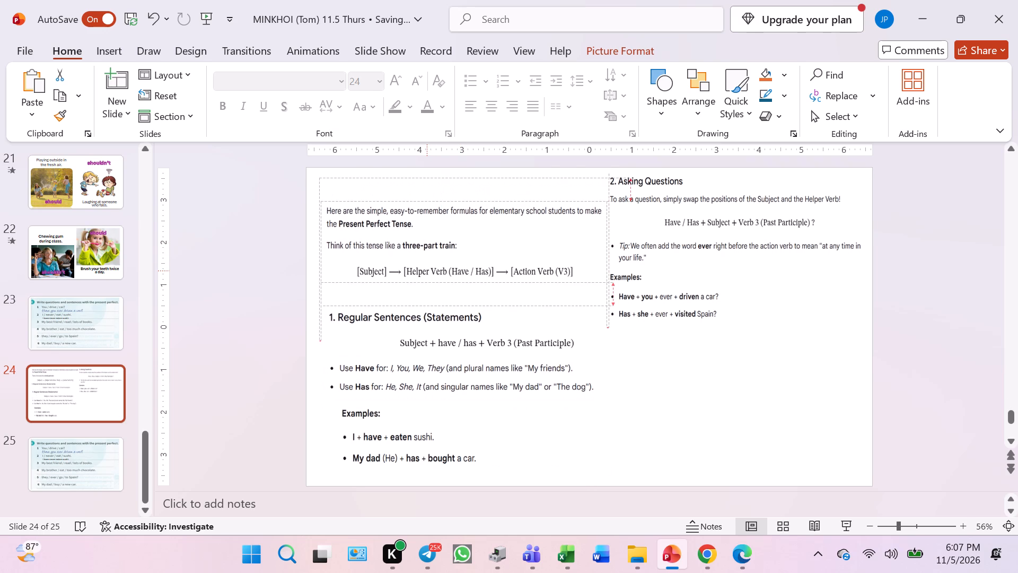
{"action": "left_click_drag", "start_coordinate": [427, 271], "coordinate": [424, 282]}
Move the Asking Questions image down slightly from the slide's top edge, beside the formula images.
{"action": "left_click", "coordinate": [642, 230]}
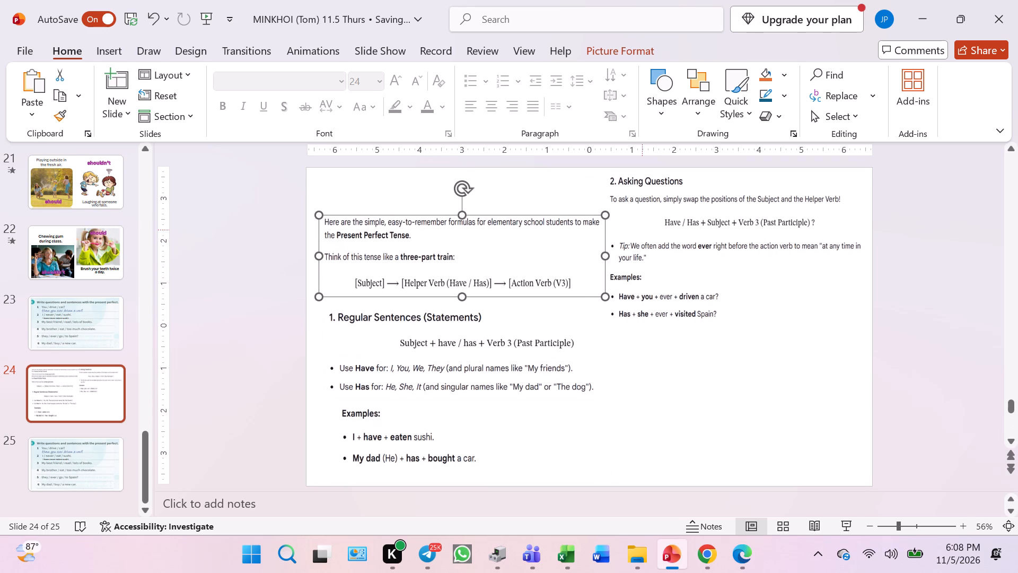
{"action": "left_click_drag", "start_coordinate": [656, 231], "coordinate": [661, 272]}
{"action": "left_click_drag", "start_coordinate": [761, 304], "coordinate": [763, 284]}
Switch to Chrome and look through the rest of the answer, down to the "What is 'Verb 3'?" section.
{"action": "left_click", "coordinate": [700, 559]}
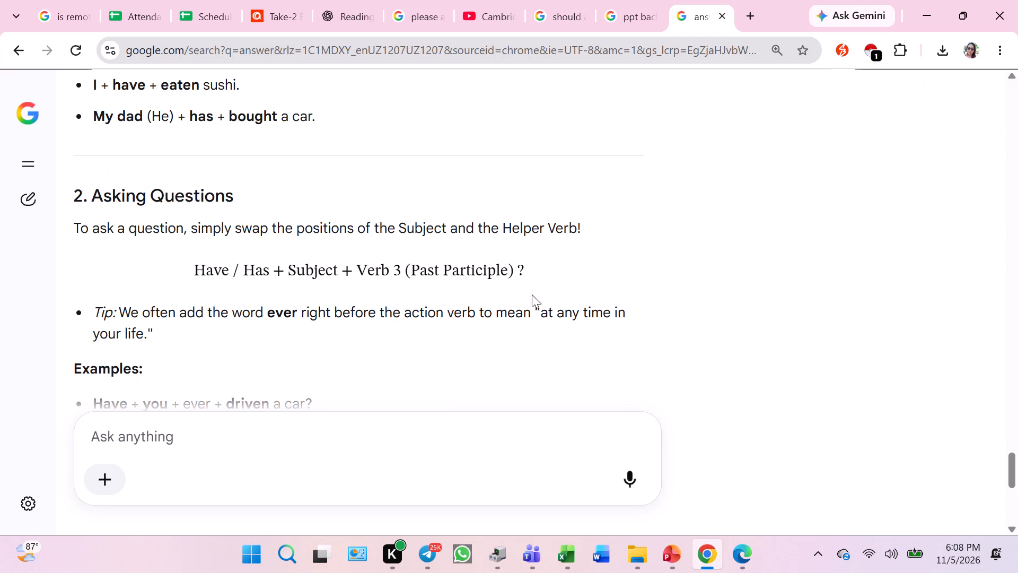
{"action": "scroll", "coordinate": [550, 298], "scroll_direction": "down", "scroll_amount": 2}
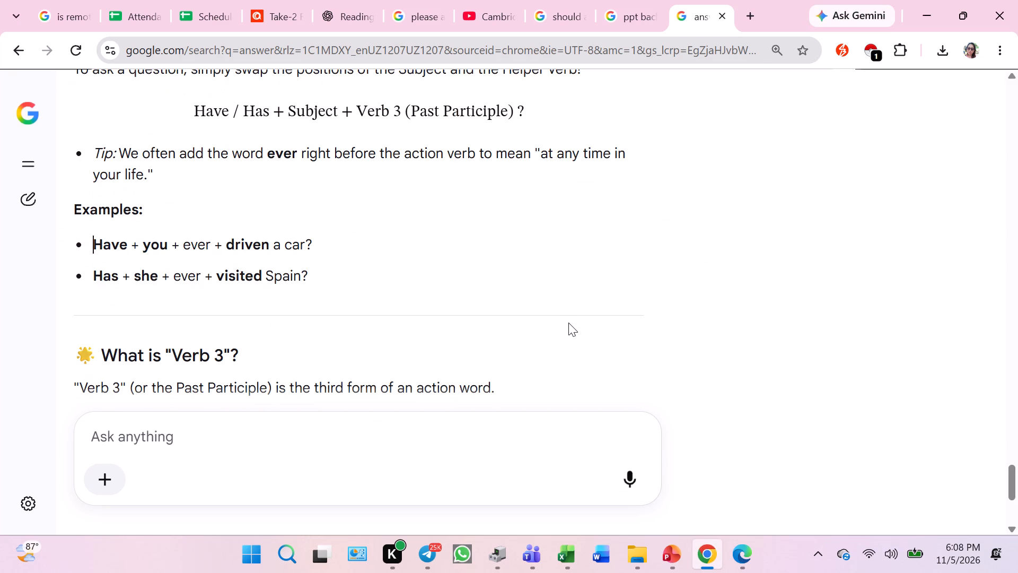
{"action": "scroll", "coordinate": [570, 324], "scroll_direction": "down", "scroll_amount": 4}
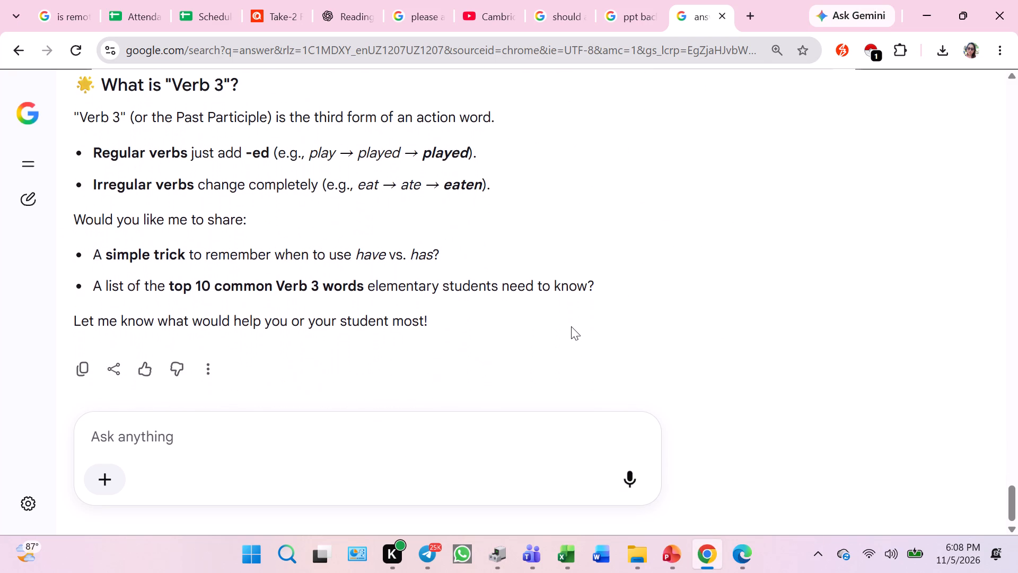
{"action": "scroll", "coordinate": [571, 326], "scroll_direction": "up", "scroll_amount": 1}
{"action": "scroll", "coordinate": [571, 329], "scroll_direction": "down", "scroll_amount": 1}
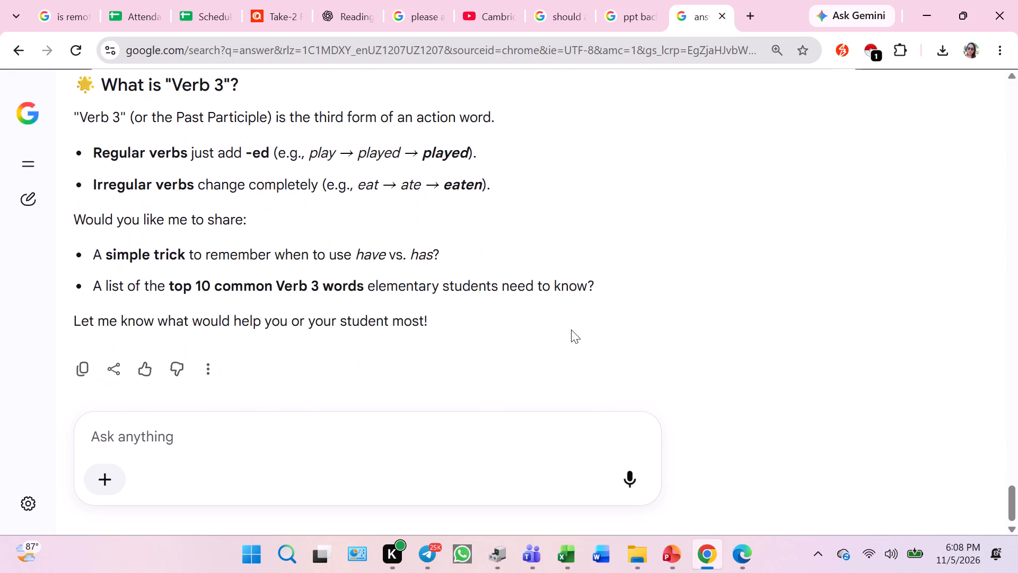
{"action": "scroll", "coordinate": [571, 329], "scroll_direction": "up", "scroll_amount": 1}
{"action": "scroll", "coordinate": [571, 329], "scroll_direction": "down", "scroll_amount": 1}
{"action": "scroll", "coordinate": [571, 329], "scroll_direction": "up", "scroll_amount": 1}
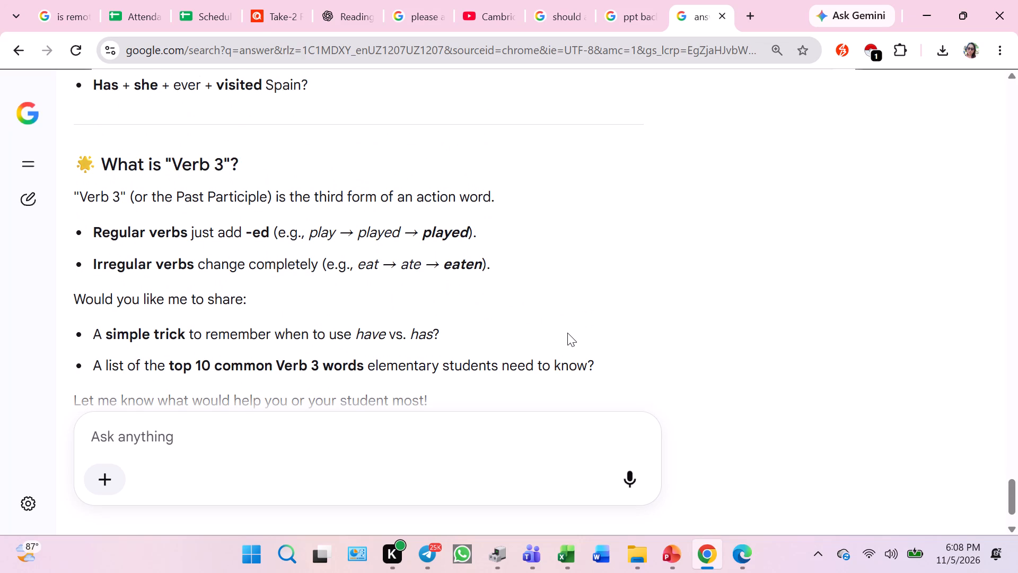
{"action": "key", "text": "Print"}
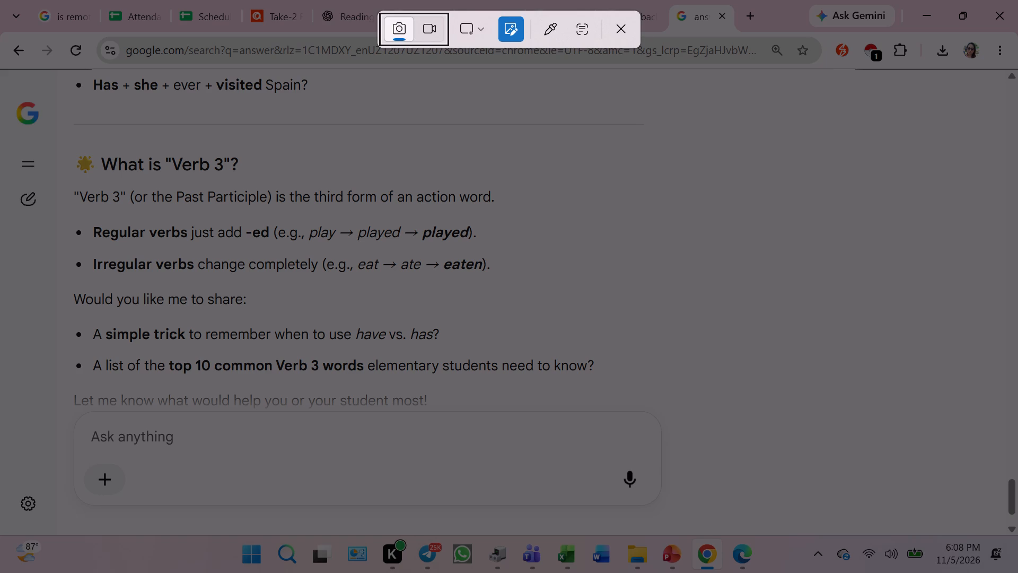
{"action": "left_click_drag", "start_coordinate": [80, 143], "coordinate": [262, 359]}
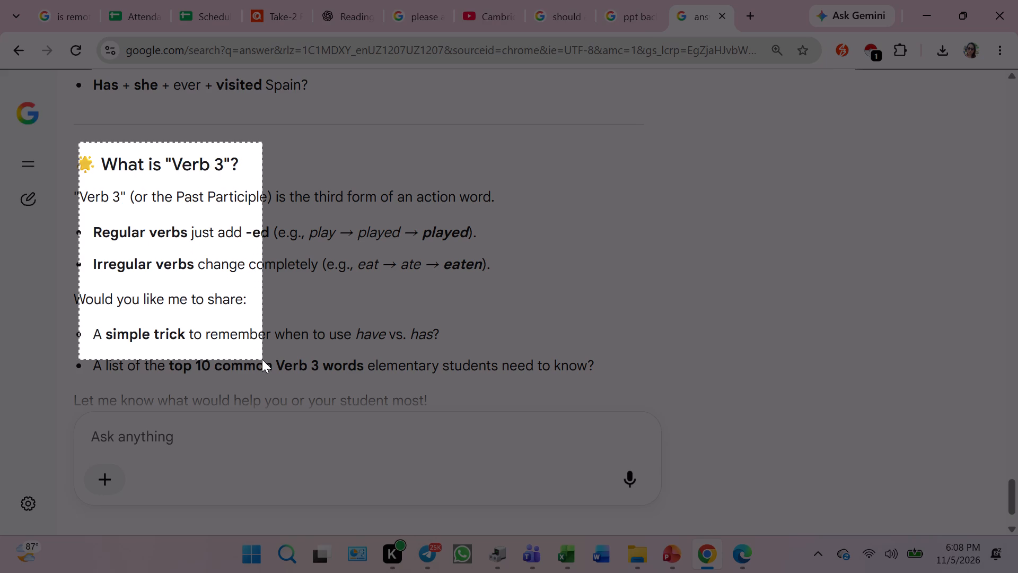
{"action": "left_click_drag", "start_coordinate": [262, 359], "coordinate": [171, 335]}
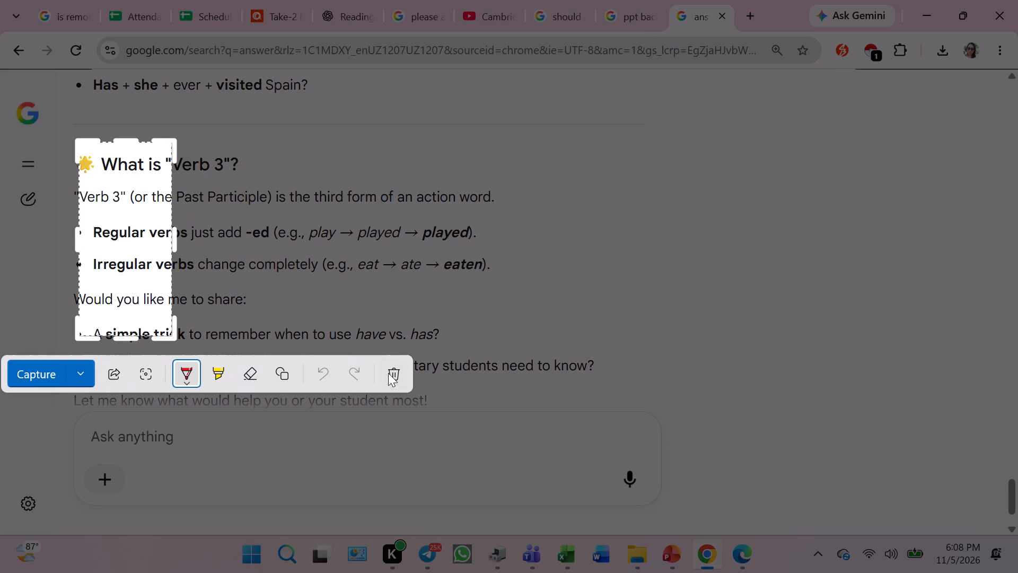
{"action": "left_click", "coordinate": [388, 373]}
Capture a screen snip from the "What is 'Verb 3'?" heading through the top 10 common Verb 3 words bullet, copying it only.
{"action": "key", "text": "Print"}
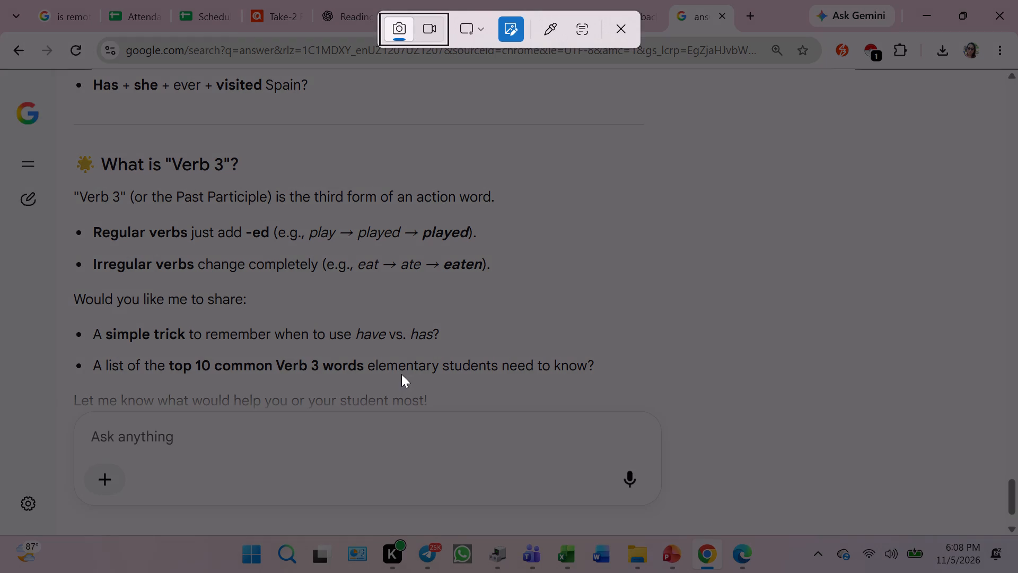
{"action": "left_click_drag", "start_coordinate": [56, 139], "coordinate": [160, 299]}
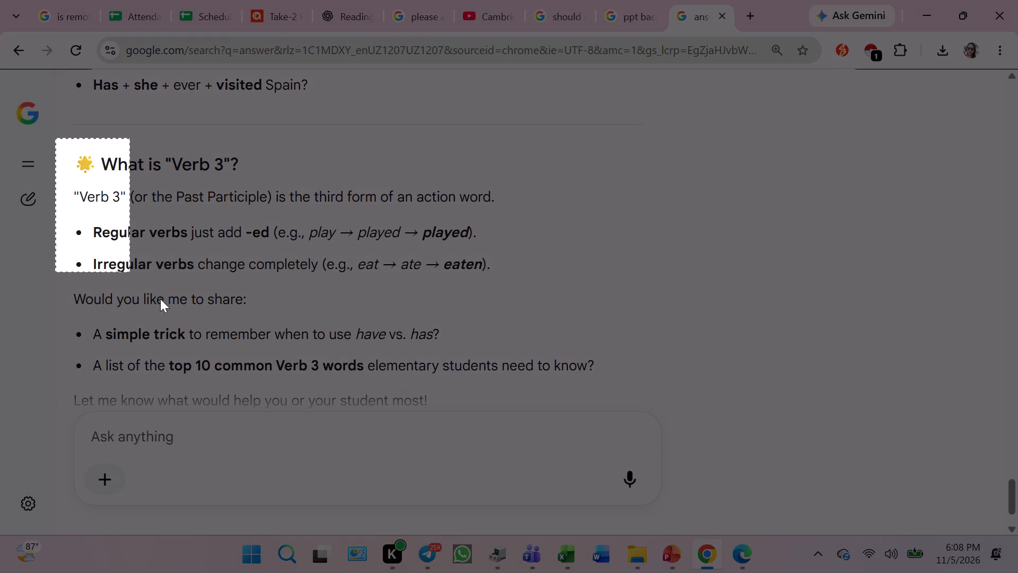
{"action": "left_click_drag", "start_coordinate": [160, 299], "coordinate": [604, 383]}
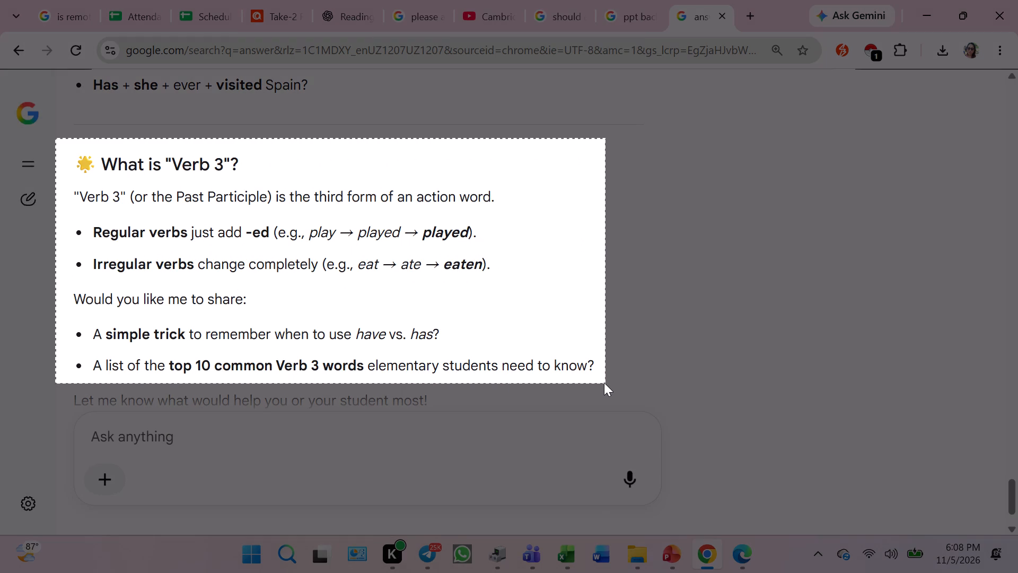
{"action": "left_click_drag", "start_coordinate": [604, 383], "coordinate": [602, 381]}
{"action": "left_click", "coordinate": [198, 426]}
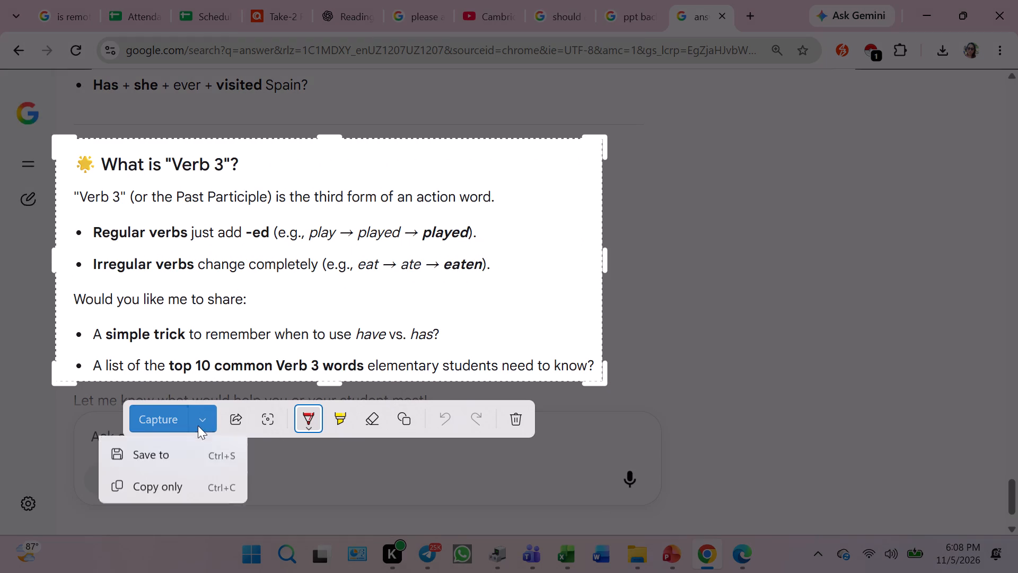
{"action": "left_click", "coordinate": [160, 516]}
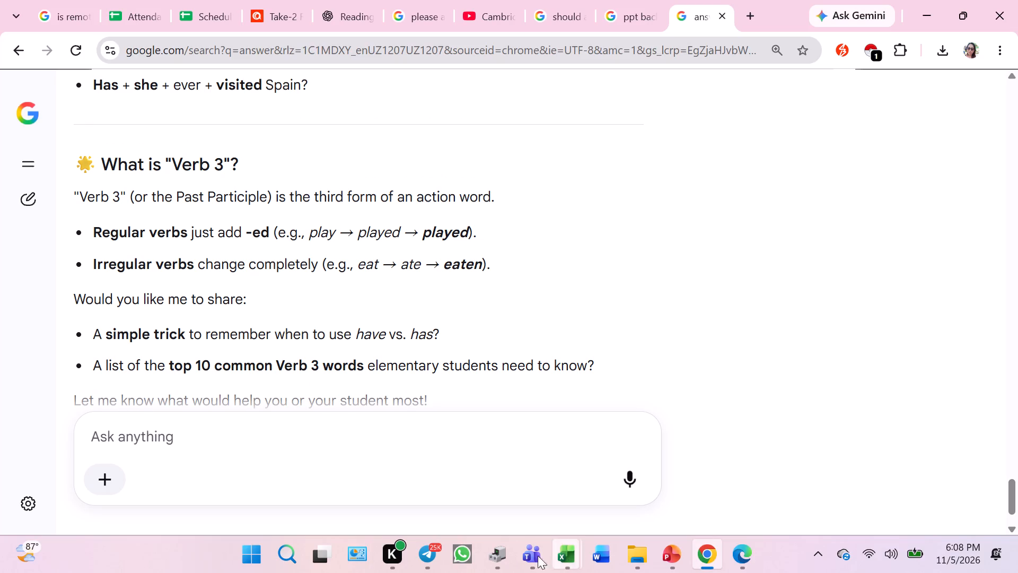
Paste the Verb 3 snip on PowerPoint slide 24, place it below the Asking Questions image and narrow it to 6.6".
{"action": "left_click", "coordinate": [666, 554]}
{"action": "left_click", "coordinate": [749, 424]}
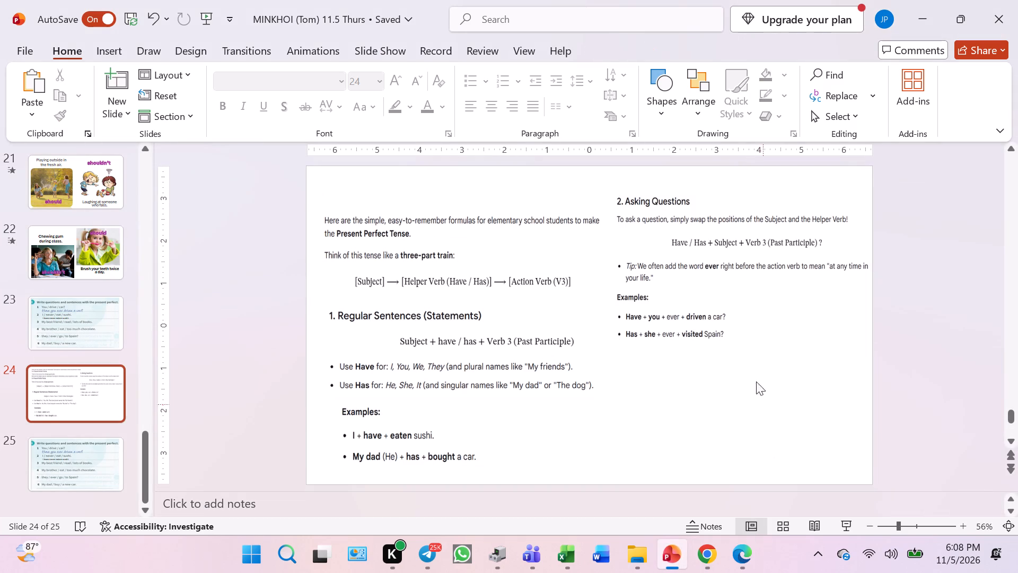
{"action": "key", "text": "ctrl+v"}
{"action": "left_click_drag", "start_coordinate": [647, 360], "coordinate": [718, 427]}
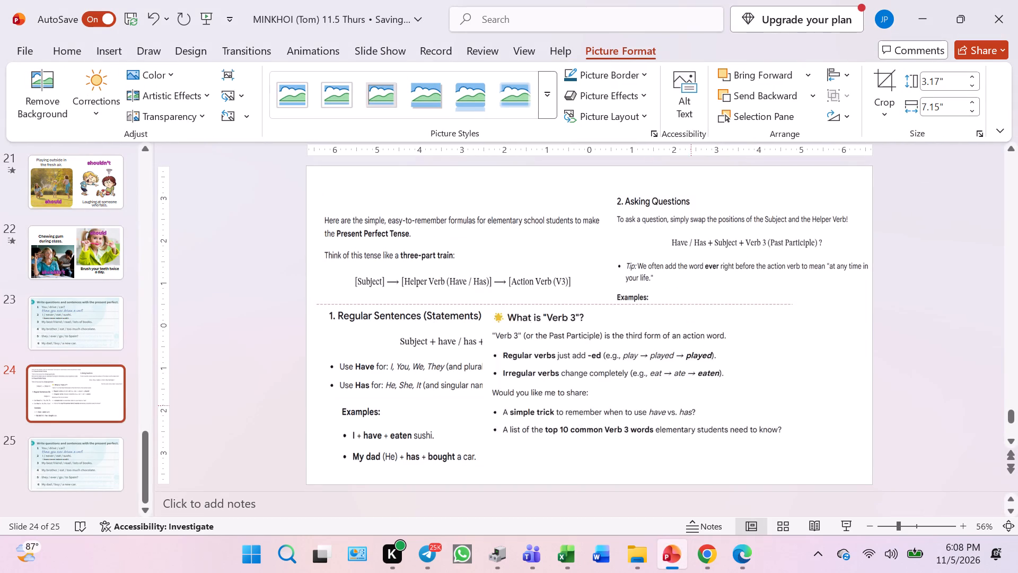
{"action": "left_click_drag", "start_coordinate": [718, 427], "coordinate": [803, 442]}
{"action": "left_click_drag", "start_coordinate": [893, 406], "coordinate": [871, 414]}
Move the introduction image with the three-part train formula up slightly and stretch its top edge to a height of 2.21".
{"action": "left_click_drag", "start_coordinate": [393, 270], "coordinate": [393, 247]}
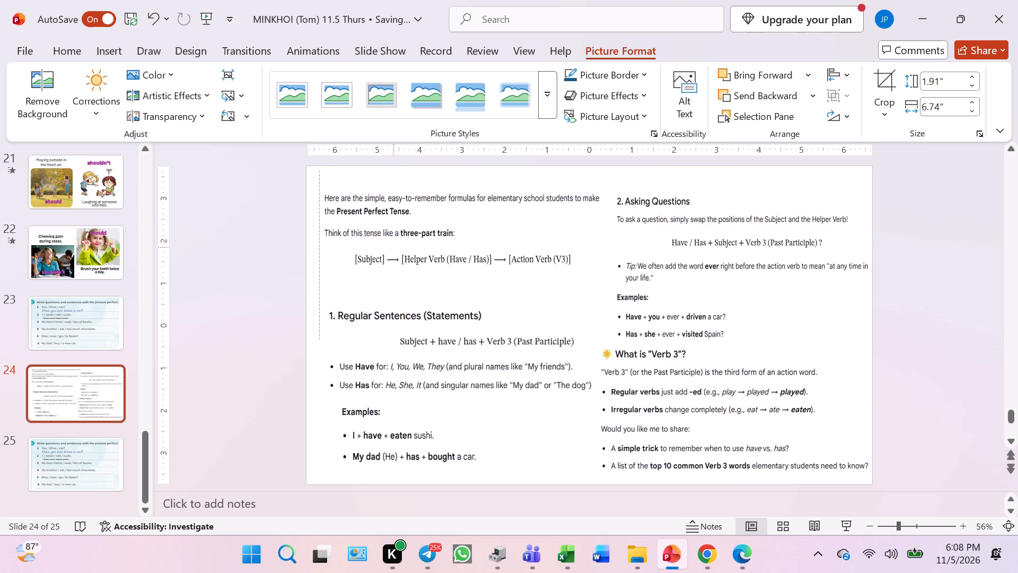
{"action": "left_click_drag", "start_coordinate": [393, 247], "coordinate": [392, 258]}
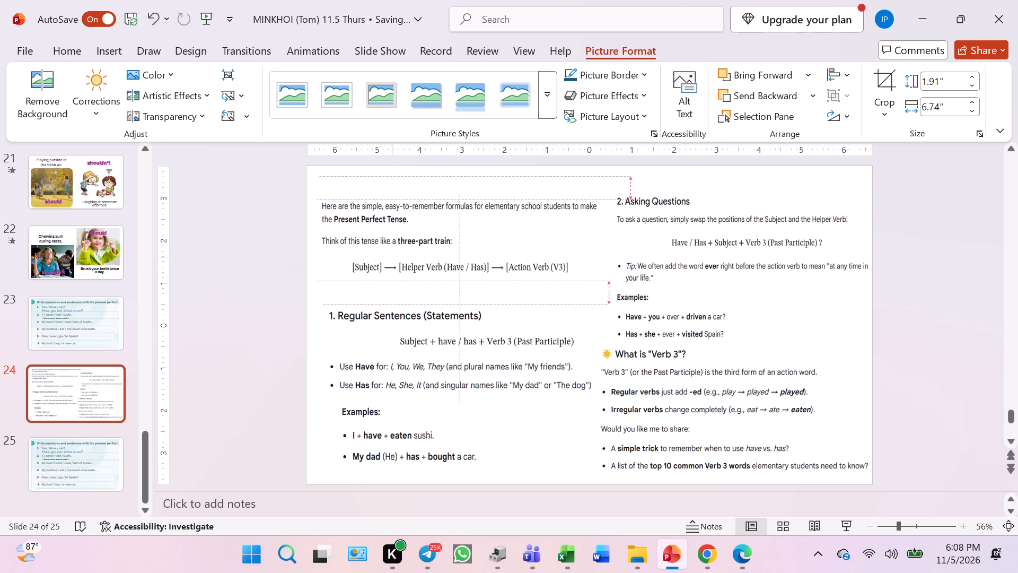
{"action": "left_click_drag", "start_coordinate": [392, 258], "coordinate": [393, 262]}
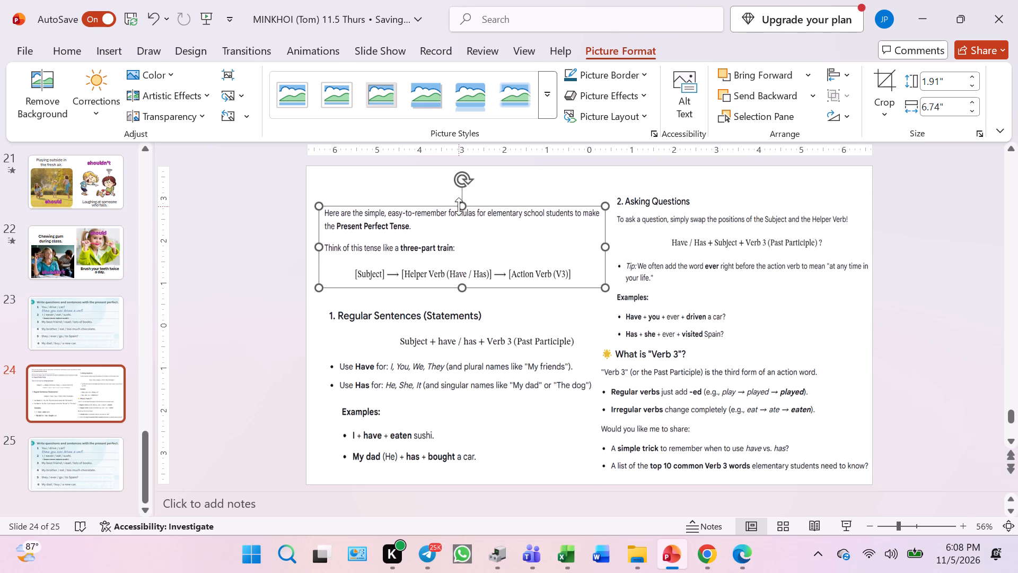
{"action": "left_click_drag", "start_coordinate": [459, 206], "coordinate": [461, 195]}
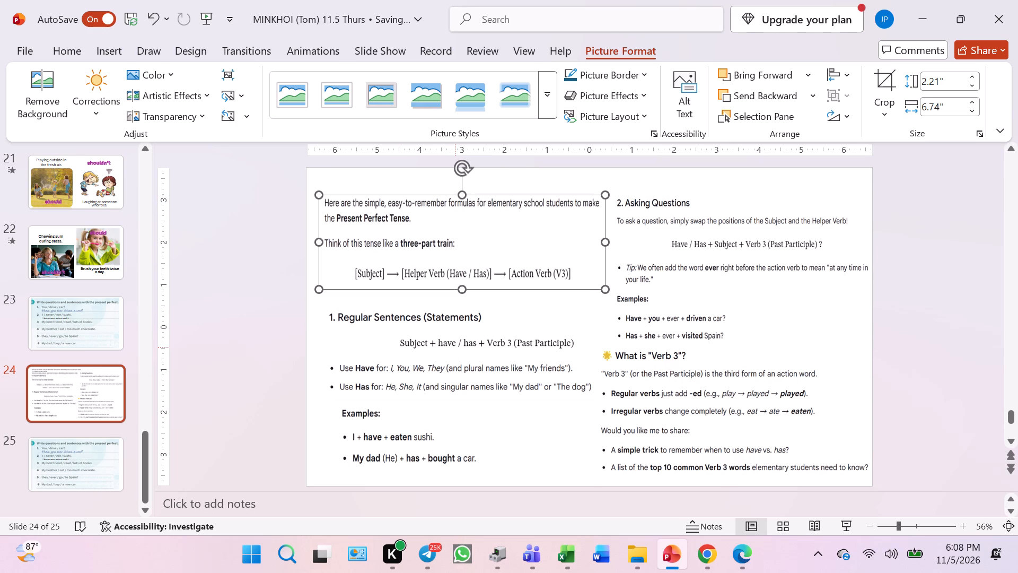
Move the Regular Sentences image up to sit directly beneath the introduction image.
{"action": "left_click", "coordinate": [456, 350]}
{"action": "left_click_drag", "start_coordinate": [456, 350], "coordinate": [454, 335]}
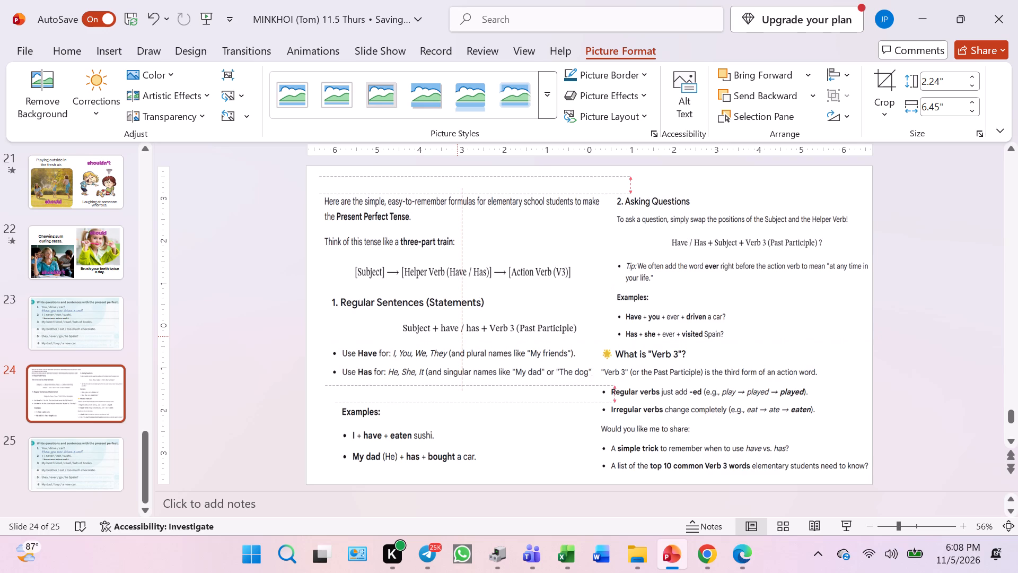
{"action": "left_click_drag", "start_coordinate": [454, 335], "coordinate": [450, 334]}
Move the statement Examples image up to sit closer beneath the Regular Sentences image.
{"action": "left_click", "coordinate": [417, 440]}
{"action": "left_click_drag", "start_coordinate": [417, 440], "coordinate": [416, 437]}
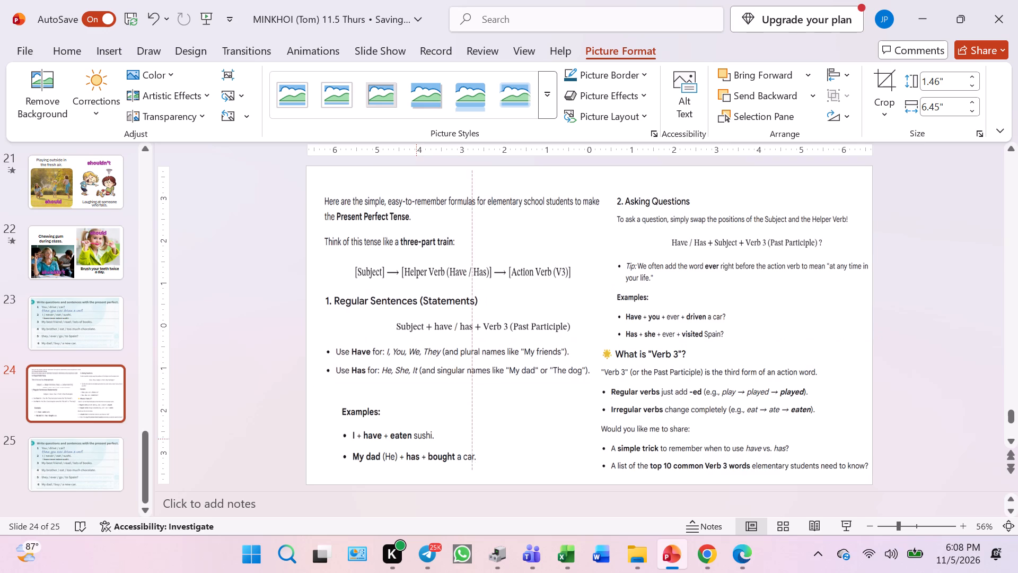
{"action": "left_click_drag", "start_coordinate": [416, 437], "coordinate": [411, 428]}
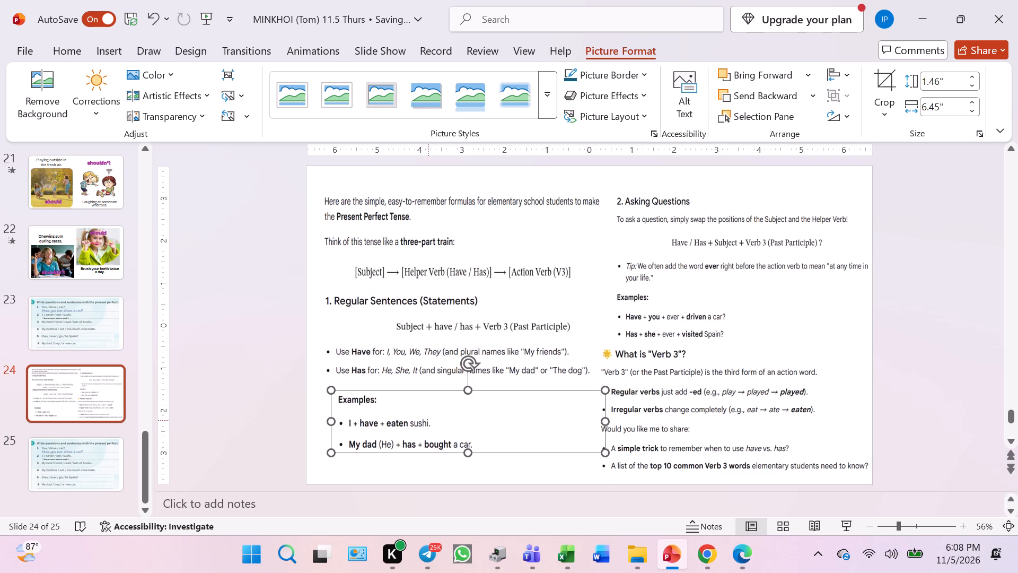
Narrow the Asking Questions image to 5.74" by pulling its outer edge in from the slide's edge.
{"action": "left_click", "coordinate": [658, 266]}
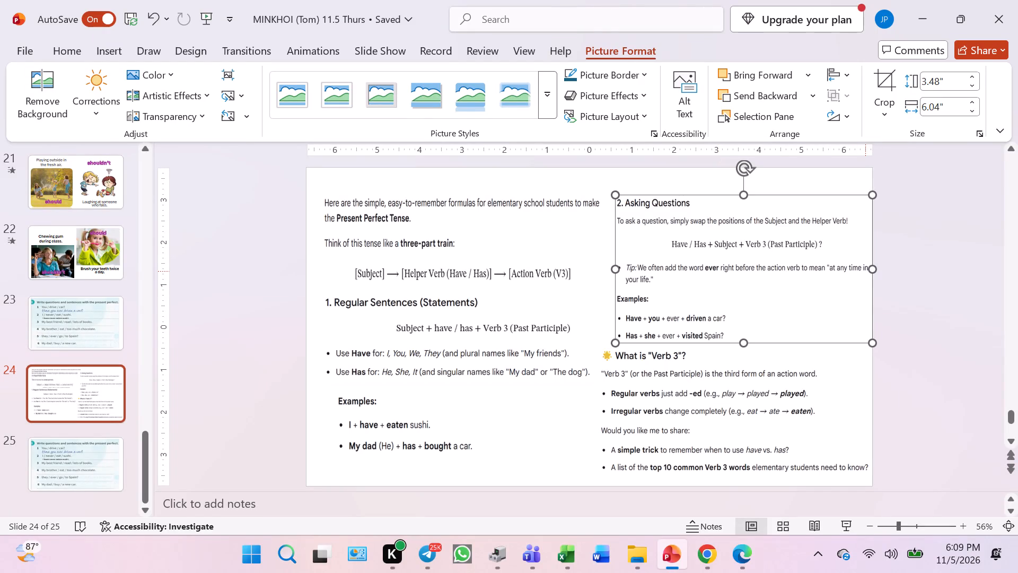
{"action": "left_click_drag", "start_coordinate": [874, 270], "coordinate": [861, 271]}
{"action": "left_click", "coordinate": [786, 293]}
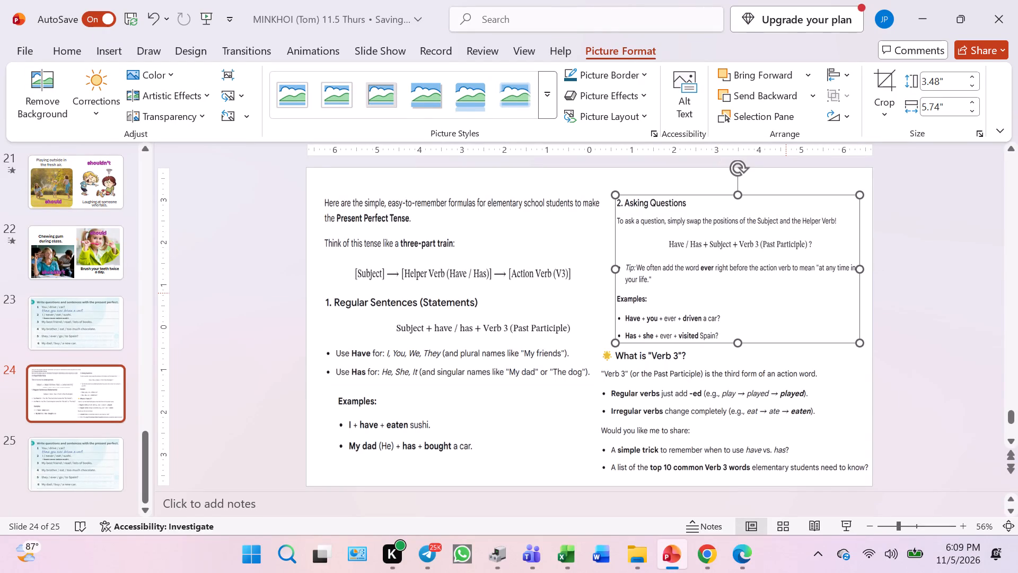
Narrow the Verb 3 image slightly from both sides, leaving a small margin at the slide's edge.
{"action": "left_click", "coordinate": [737, 403]}
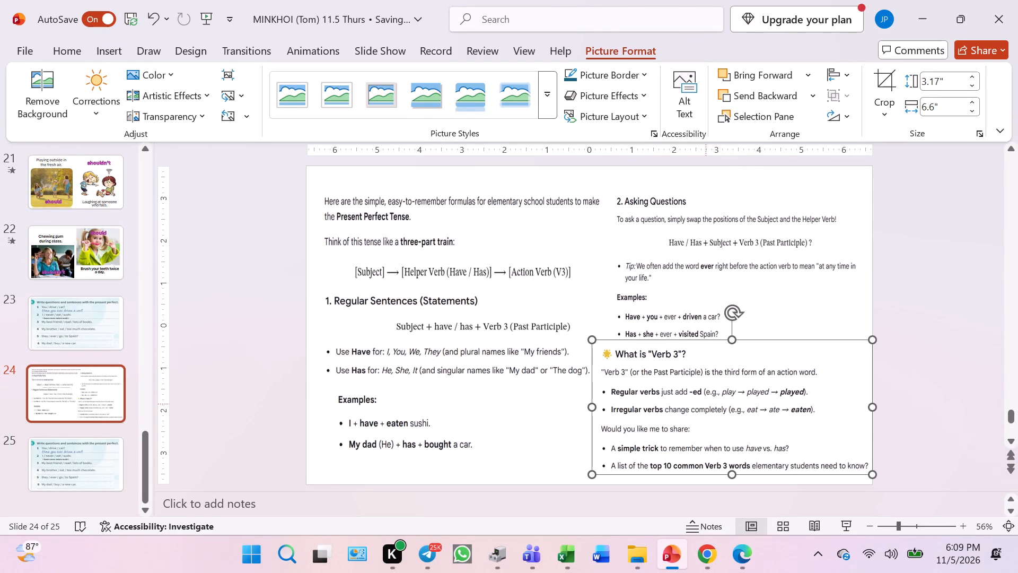
{"action": "left_click_drag", "start_coordinate": [592, 410], "coordinate": [595, 410]}
{"action": "left_click_drag", "start_coordinate": [595, 410], "coordinate": [616, 408]}
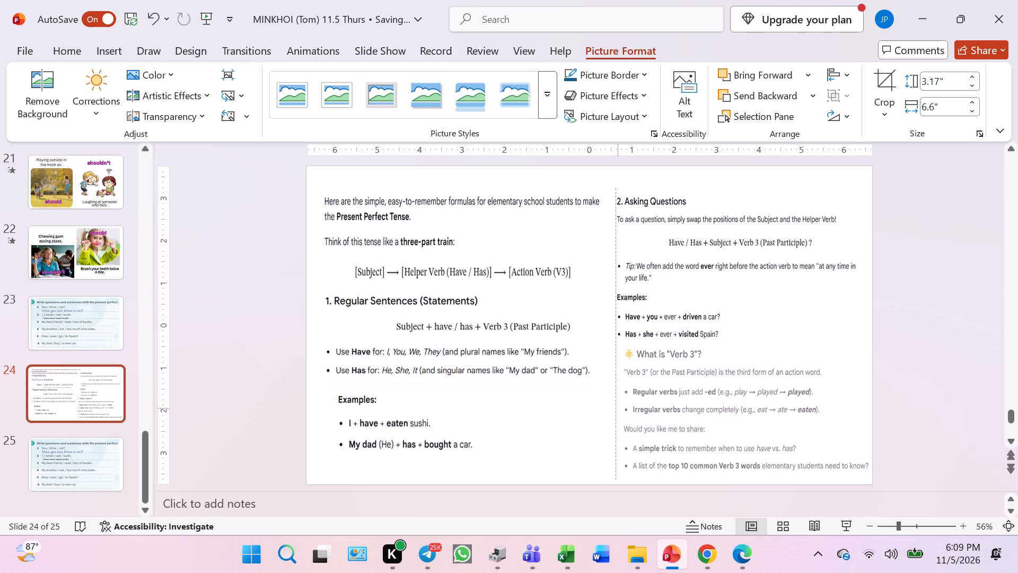
{"action": "left_click_drag", "start_coordinate": [616, 408], "coordinate": [599, 405]}
{"action": "left_click", "coordinate": [942, 436]}
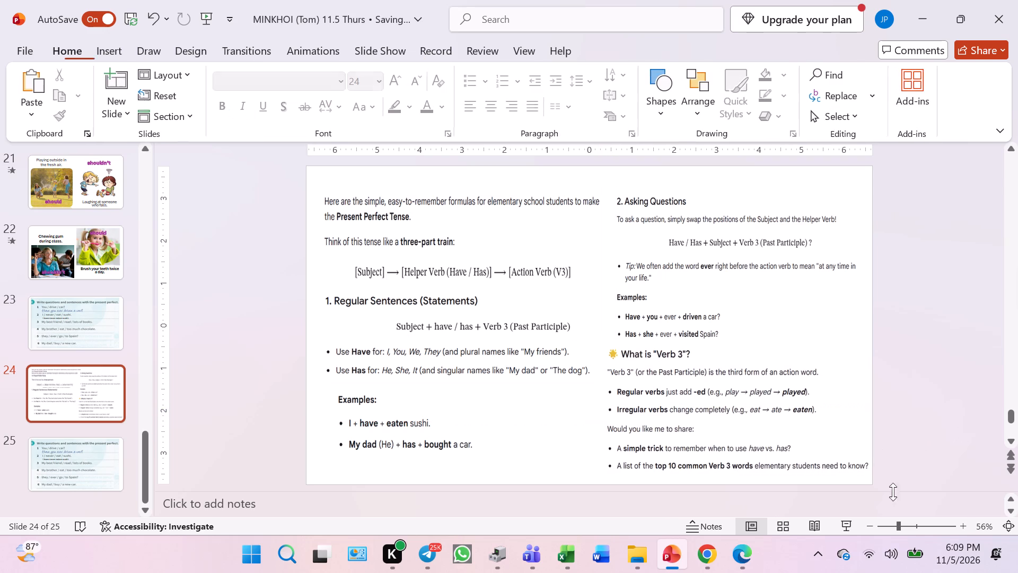
{"action": "left_click", "coordinate": [769, 431]}
{"action": "left_click_drag", "start_coordinate": [874, 409], "coordinate": [866, 408]}
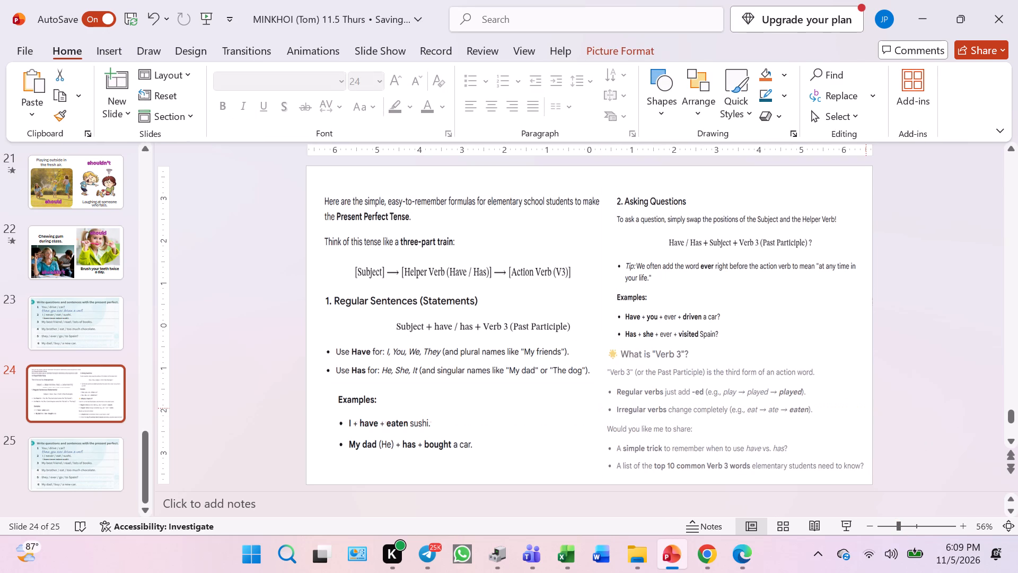
{"action": "left_click_drag", "start_coordinate": [866, 408], "coordinate": [864, 408]}
Preview the current slide in slide show view to check the image layout, and return to editing.
{"action": "left_click", "coordinate": [845, 529]}
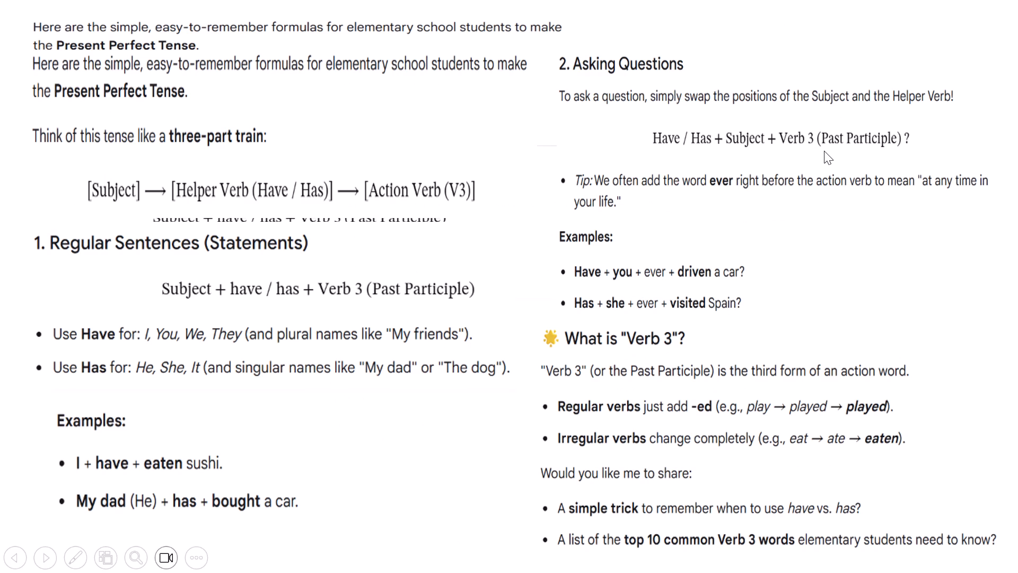
{"action": "key", "text": "Escape"}
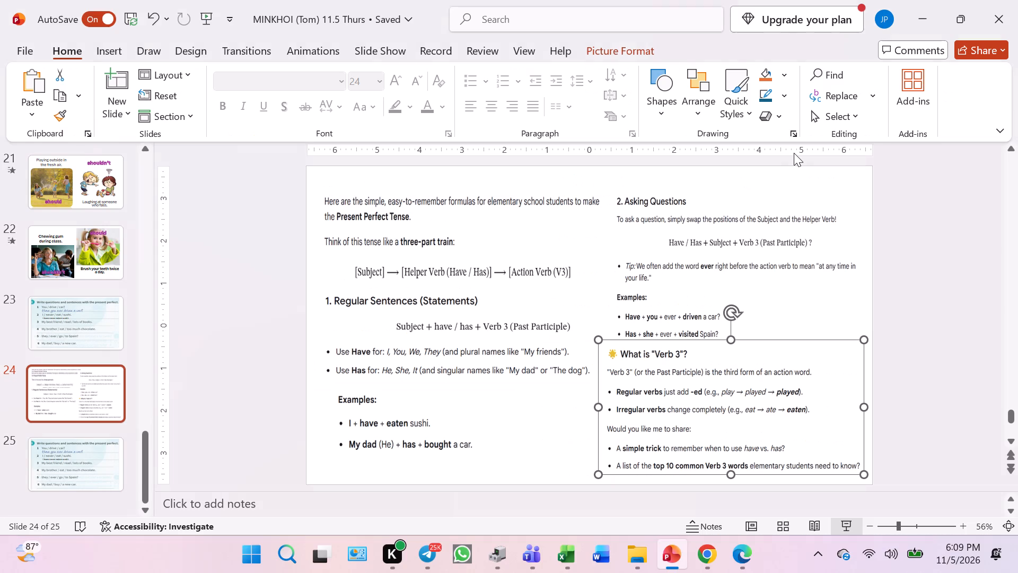
Stretch the introduction and Asking Questions images upward so their top edges align nearer the slide's top.
{"action": "left_click", "coordinate": [394, 211]}
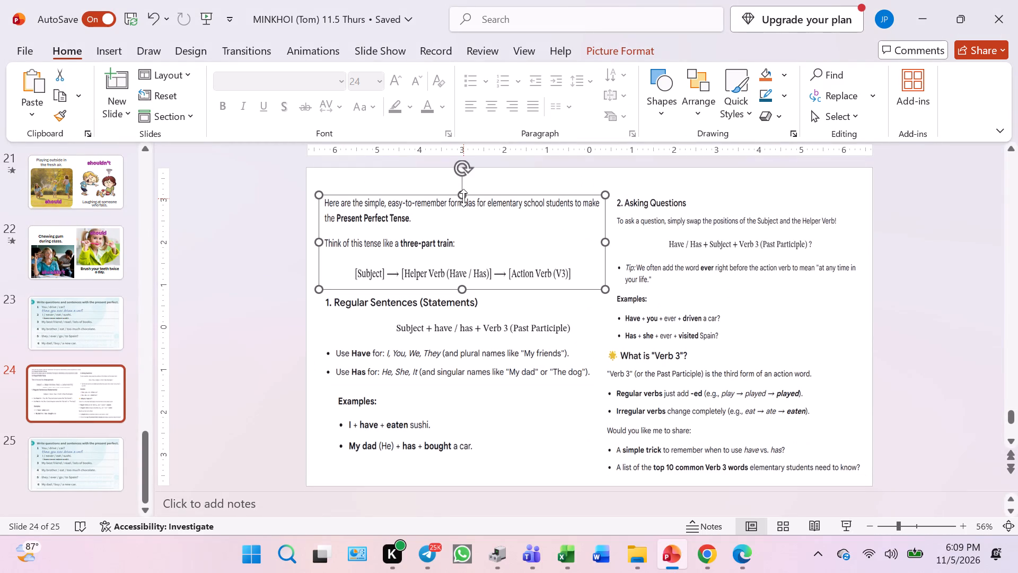
{"action": "left_click_drag", "start_coordinate": [463, 198], "coordinate": [463, 186]}
{"action": "left_click", "coordinate": [695, 231]}
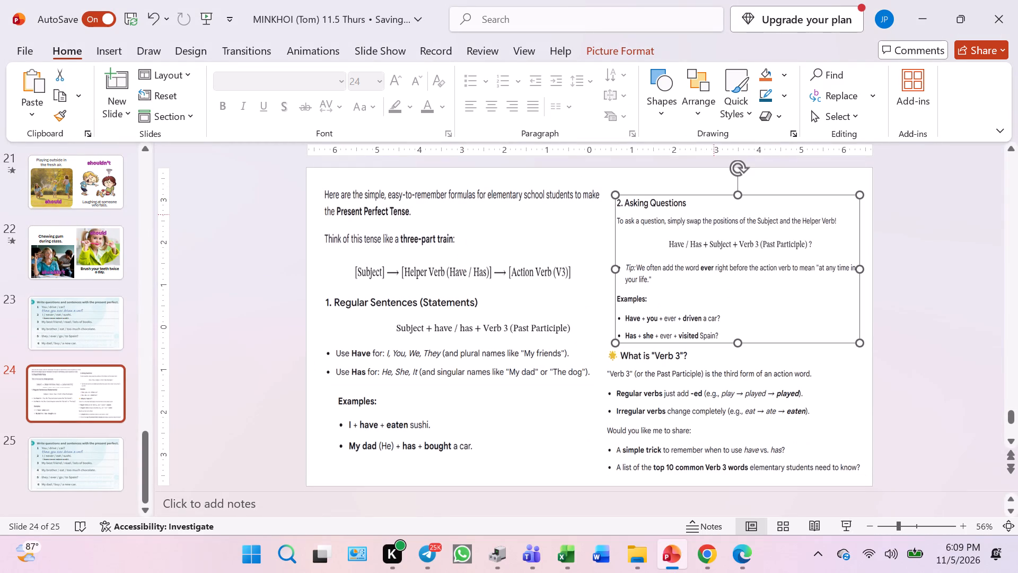
{"action": "left_click_drag", "start_coordinate": [740, 196], "coordinate": [740, 187]}
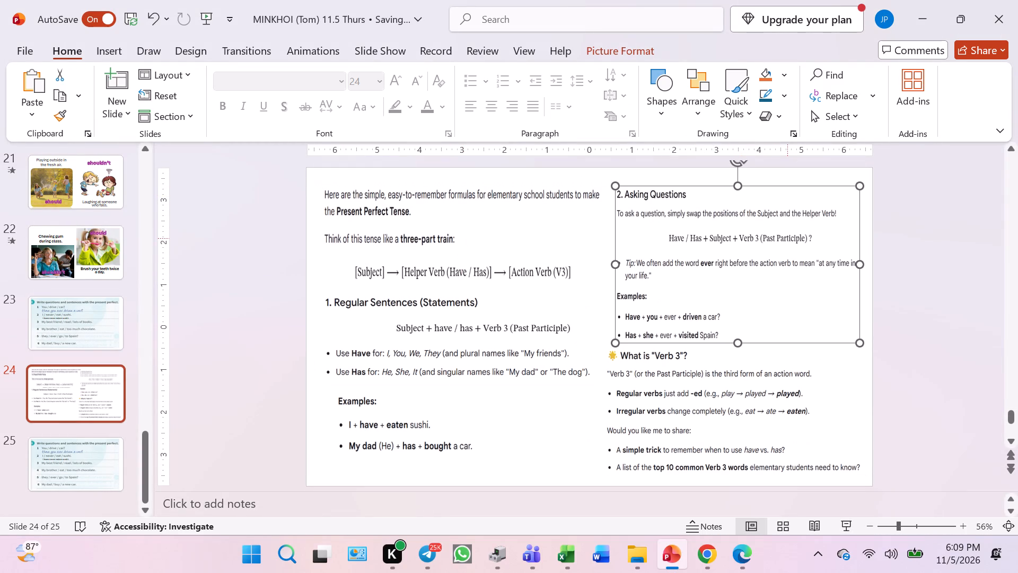
Preview the formula slide in slide show view to check the overlapping images, and return to editing.
{"action": "left_click", "coordinate": [491, 239]}
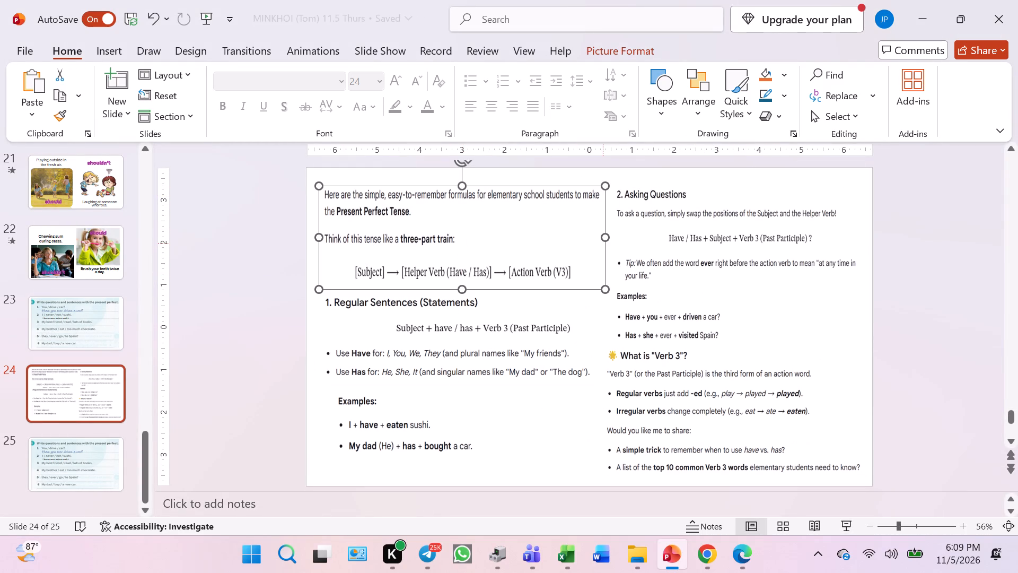
{"action": "left_click", "coordinate": [531, 355]}
{"action": "left_click", "coordinate": [844, 527]}
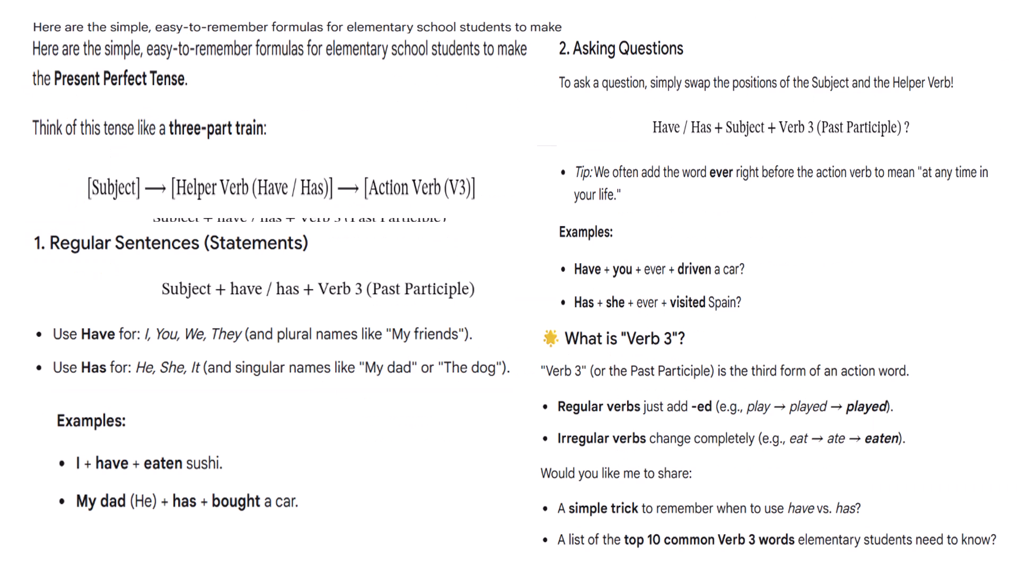
{"action": "left_click_drag", "start_coordinate": [353, 188], "coordinate": [355, 173]}
{"action": "scroll", "coordinate": [430, 281], "scroll_direction": "down", "scroll_amount": 1}
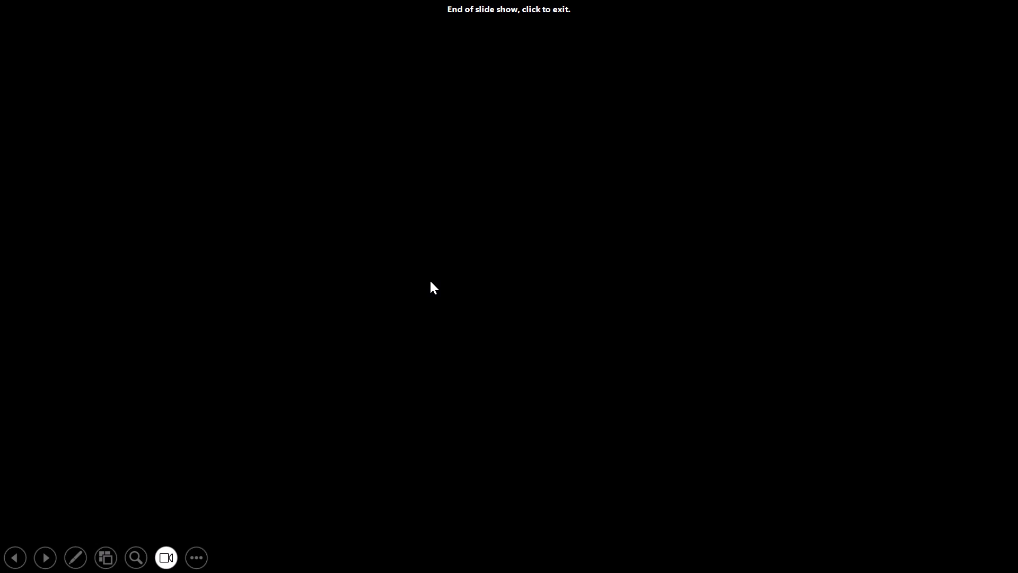
{"action": "key", "text": "Escape"}
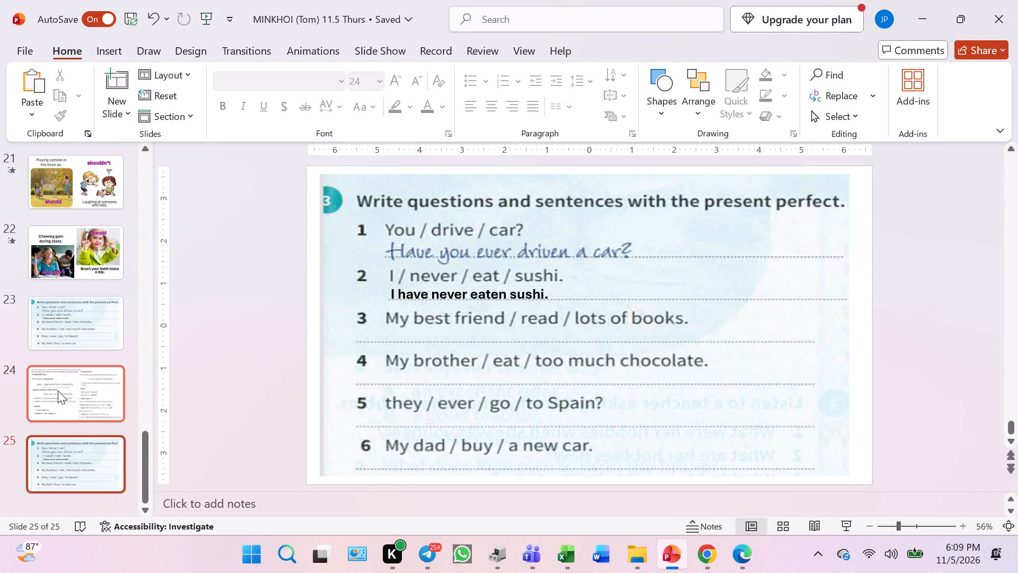
On slide 24, move the introduction image slightly upward, closer to the slide's top edge.
{"action": "left_click", "coordinate": [58, 389]}
{"action": "left_click", "coordinate": [437, 234]}
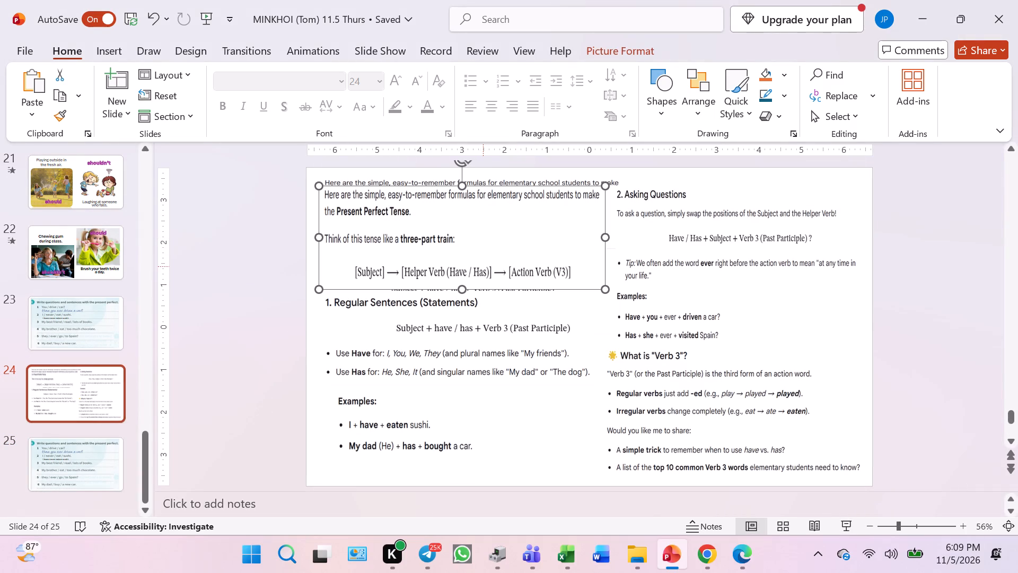
{"action": "left_click_drag", "start_coordinate": [480, 262], "coordinate": [479, 249]}
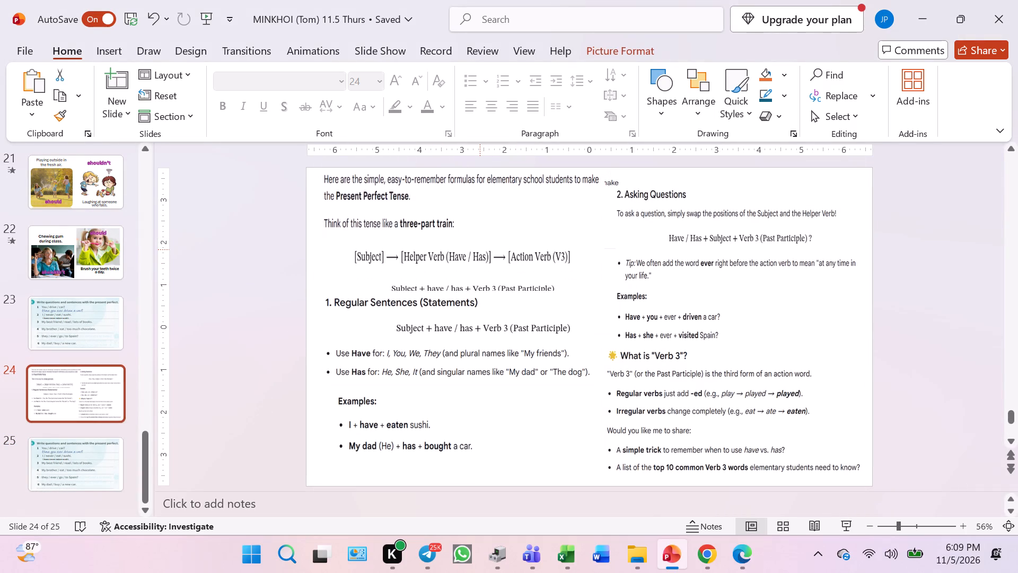
{"action": "left_click_drag", "start_coordinate": [479, 249], "coordinate": [478, 258]}
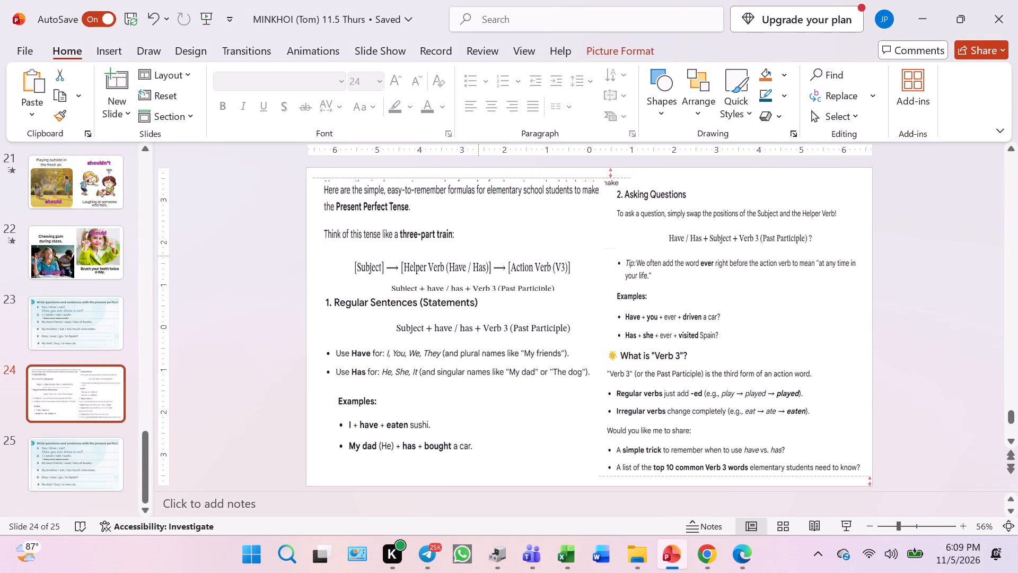
{"action": "left_click_drag", "start_coordinate": [478, 258], "coordinate": [479, 253]}
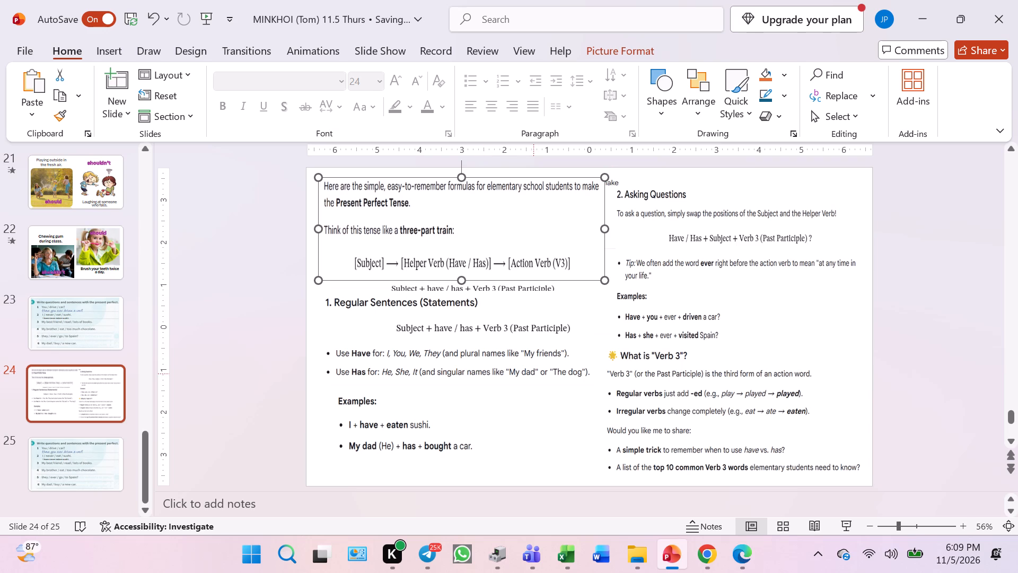
Move the Regular Sentences and Examples images lower on the slide, uncovering the larger screenshot beneath them.
{"action": "left_click", "coordinate": [520, 384]}
{"action": "left_click_drag", "start_coordinate": [490, 371], "coordinate": [489, 390]}
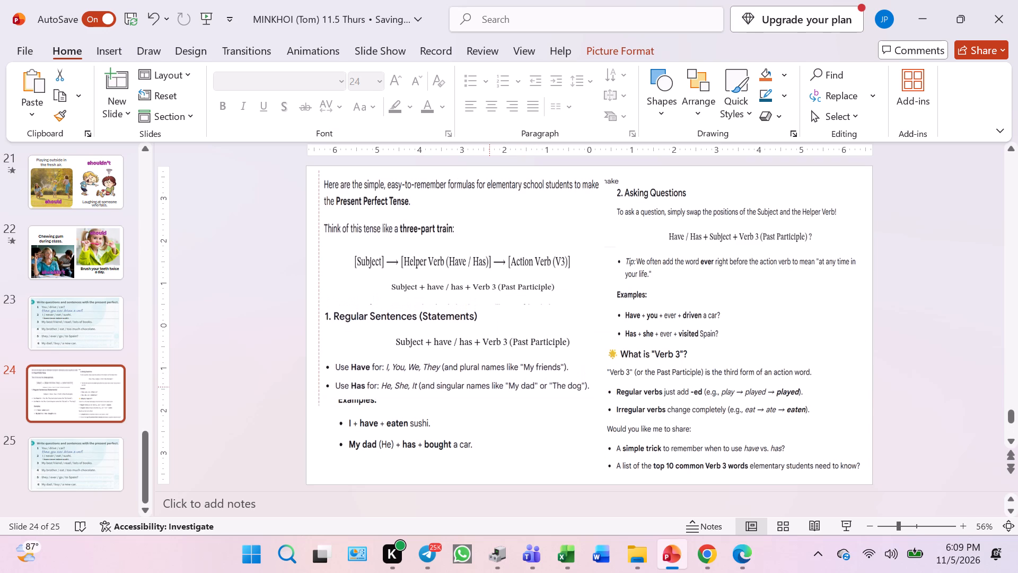
{"action": "left_click_drag", "start_coordinate": [489, 390], "coordinate": [481, 451]}
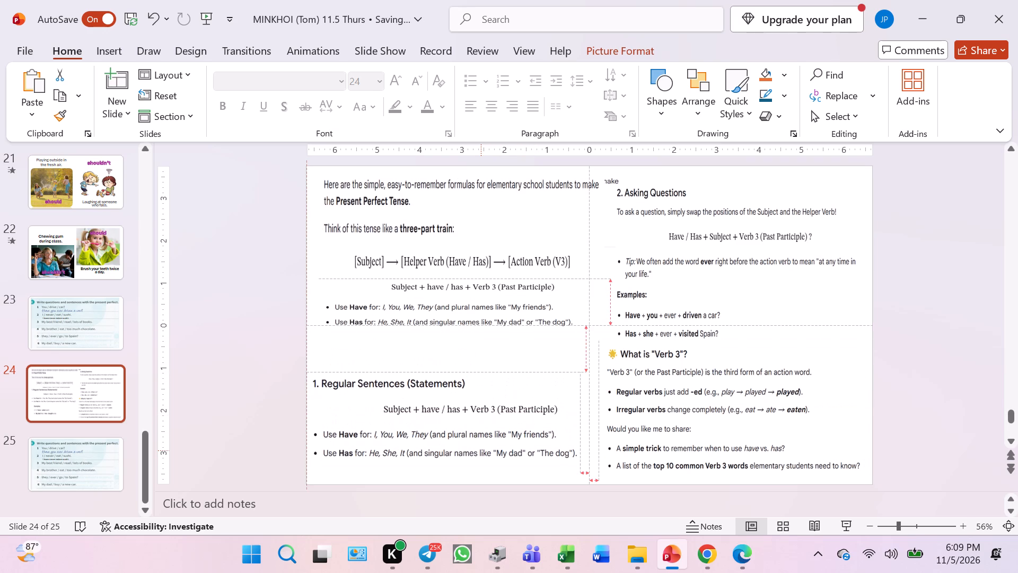
{"action": "left_click_drag", "start_coordinate": [481, 451], "coordinate": [480, 452]}
{"action": "left_click_drag", "start_coordinate": [480, 452], "coordinate": [468, 426]}
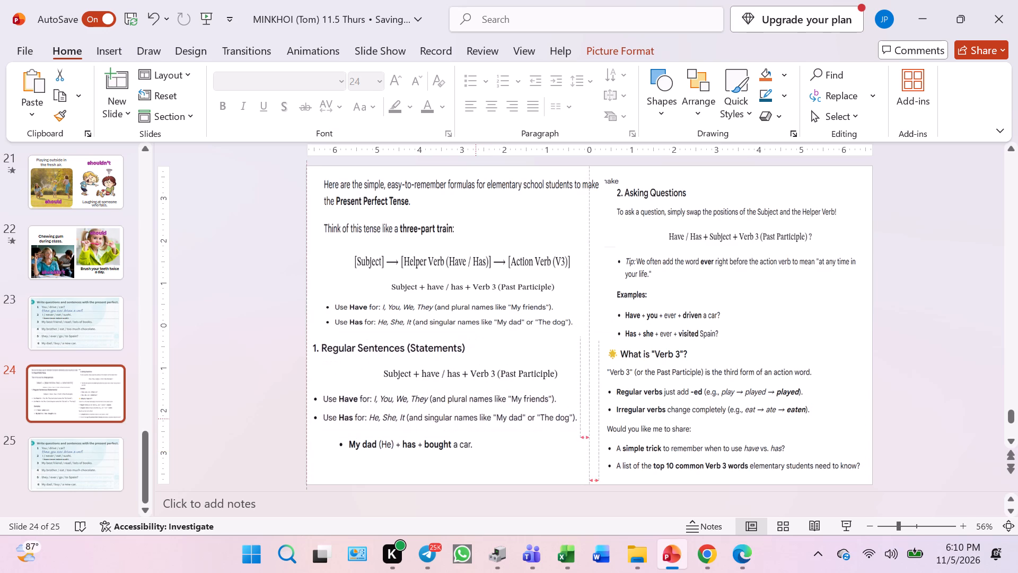
{"action": "left_click_drag", "start_coordinate": [468, 426], "coordinate": [493, 414]}
{"action": "left_click_drag", "start_coordinate": [449, 441], "coordinate": [449, 451]}
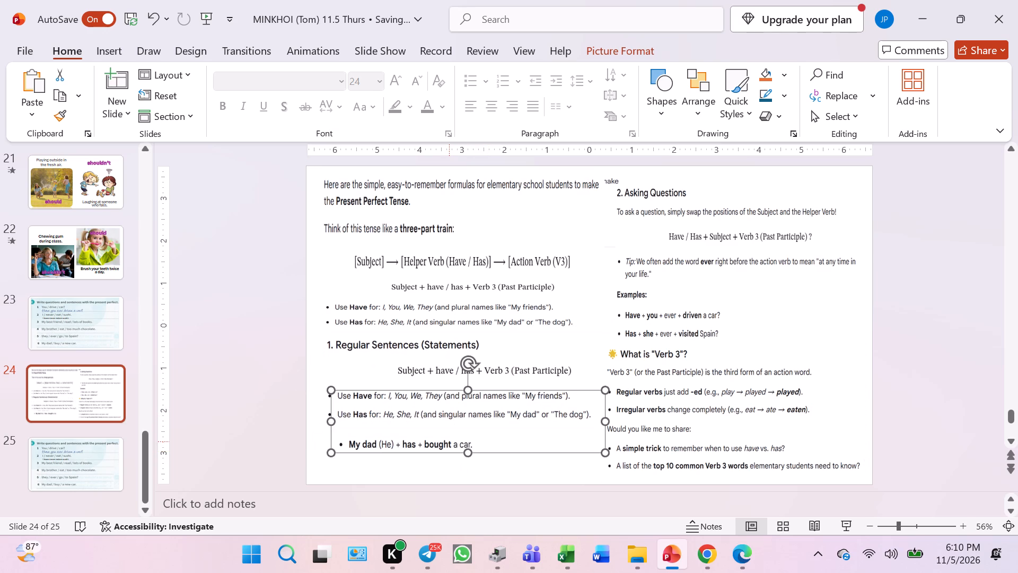
{"action": "left_click_drag", "start_coordinate": [449, 451], "coordinate": [450, 470]}
Shorten the introduction image by pulling its bottom edge up to just below the three-part train formula.
{"action": "left_click", "coordinate": [457, 266]}
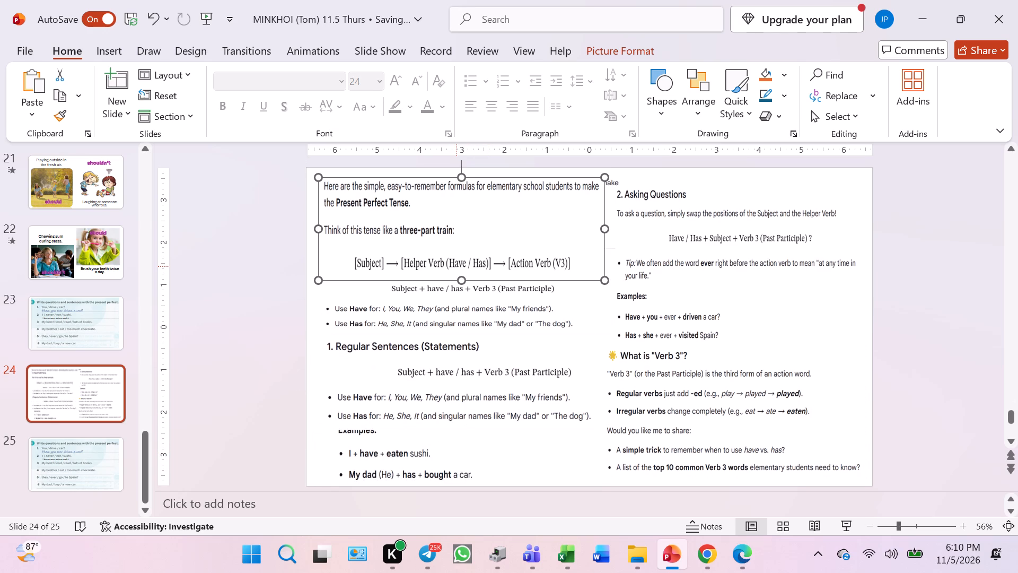
{"action": "left_click_drag", "start_coordinate": [460, 277], "coordinate": [461, 267]}
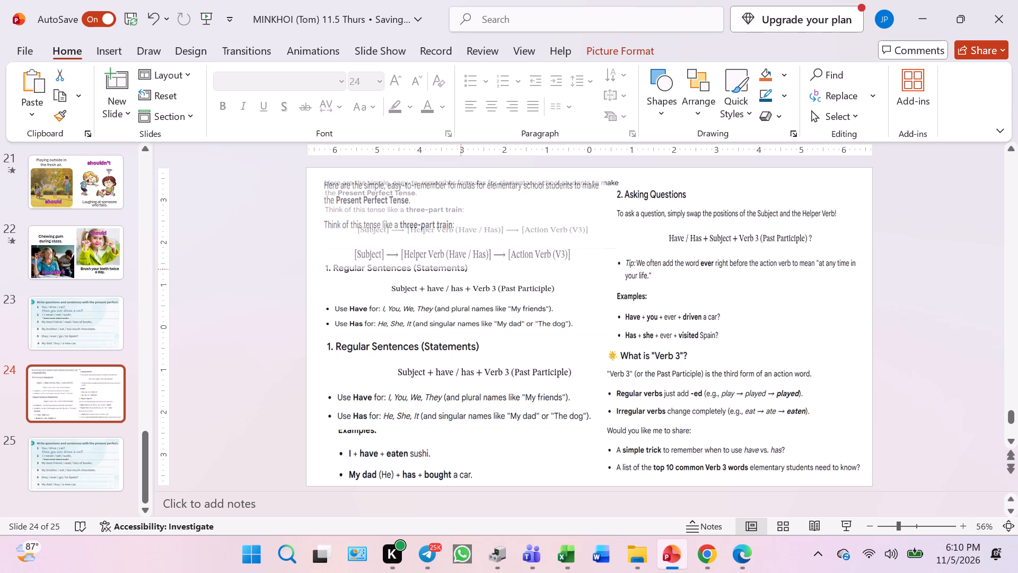
{"action": "left_click_drag", "start_coordinate": [461, 267], "coordinate": [469, 256]}
Pull the larger duplicate screenshot out from beneath the introduction image and delete it.
{"action": "left_click_drag", "start_coordinate": [490, 317], "coordinate": [490, 310]}
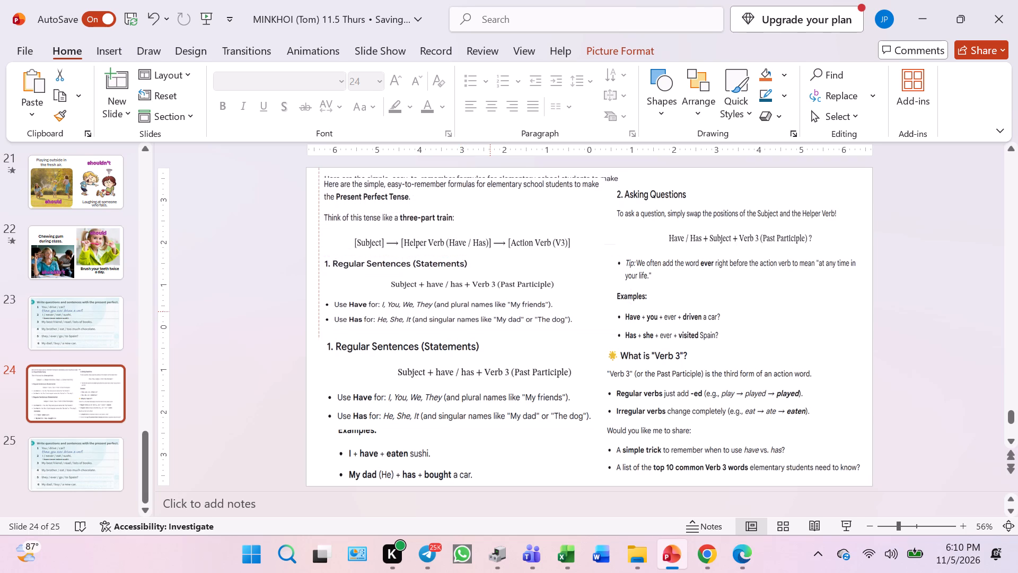
{"action": "left_click_drag", "start_coordinate": [490, 310], "coordinate": [490, 309]}
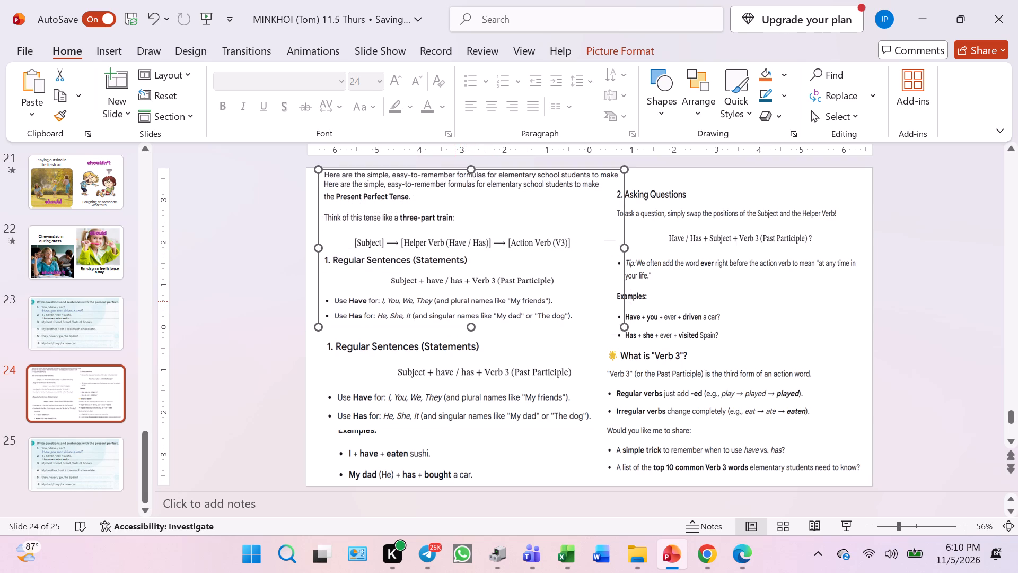
{"action": "left_click", "coordinate": [455, 300]}
{"action": "left_click_drag", "start_coordinate": [473, 297], "coordinate": [368, 307]}
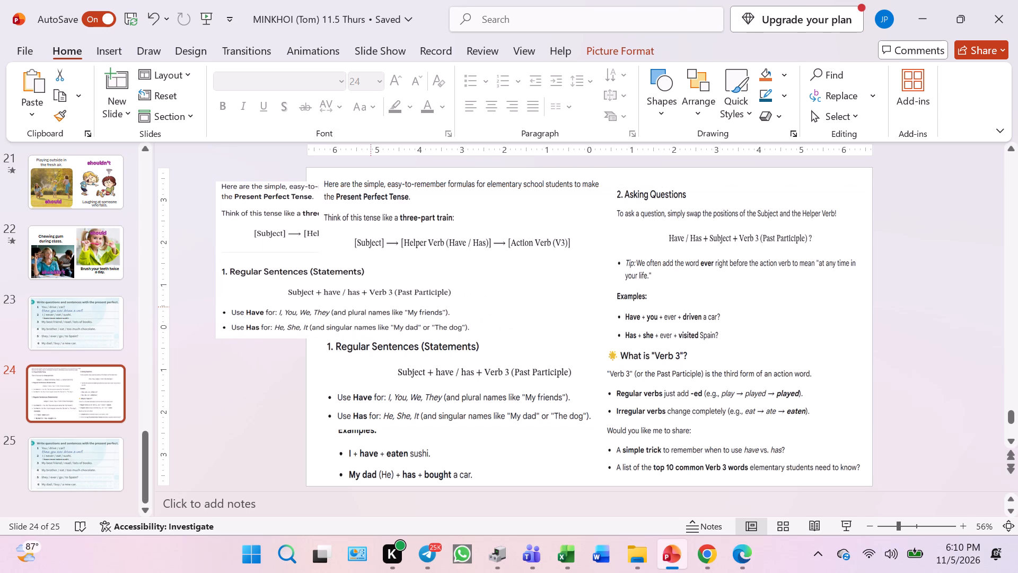
{"action": "left_click_drag", "start_coordinate": [368, 307], "coordinate": [335, 300]}
{"action": "left_click", "coordinate": [532, 201]}
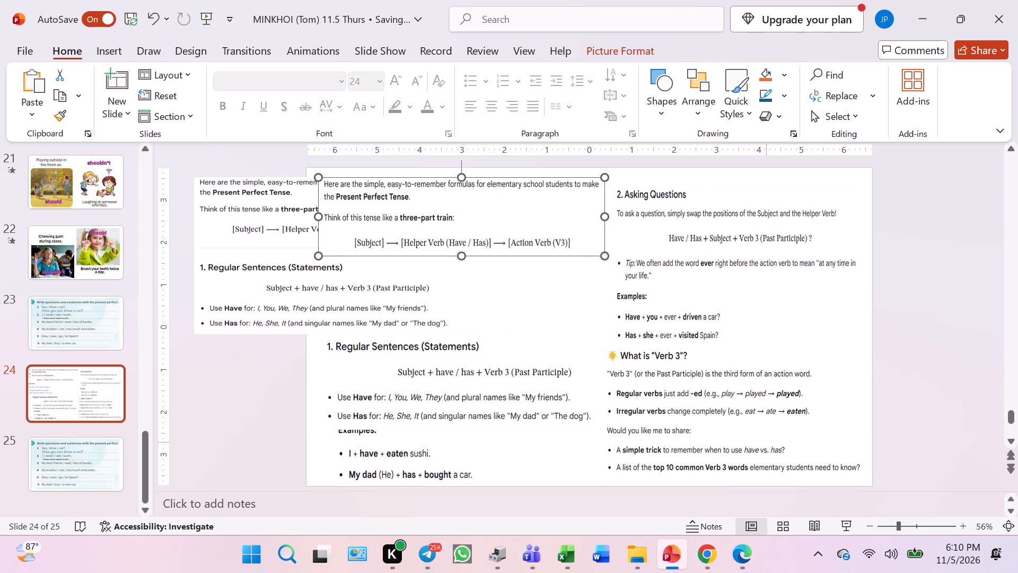
{"action": "left_click", "coordinate": [736, 437]}
{"action": "left_click", "coordinate": [481, 240]}
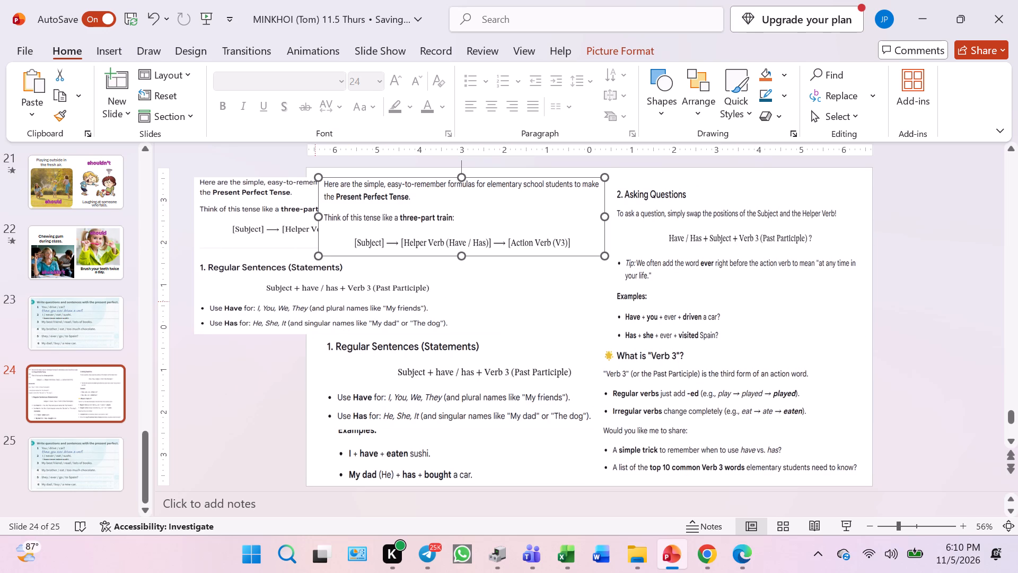
{"action": "left_click", "coordinate": [308, 303]}
{"action": "left_click", "coordinate": [548, 247]}
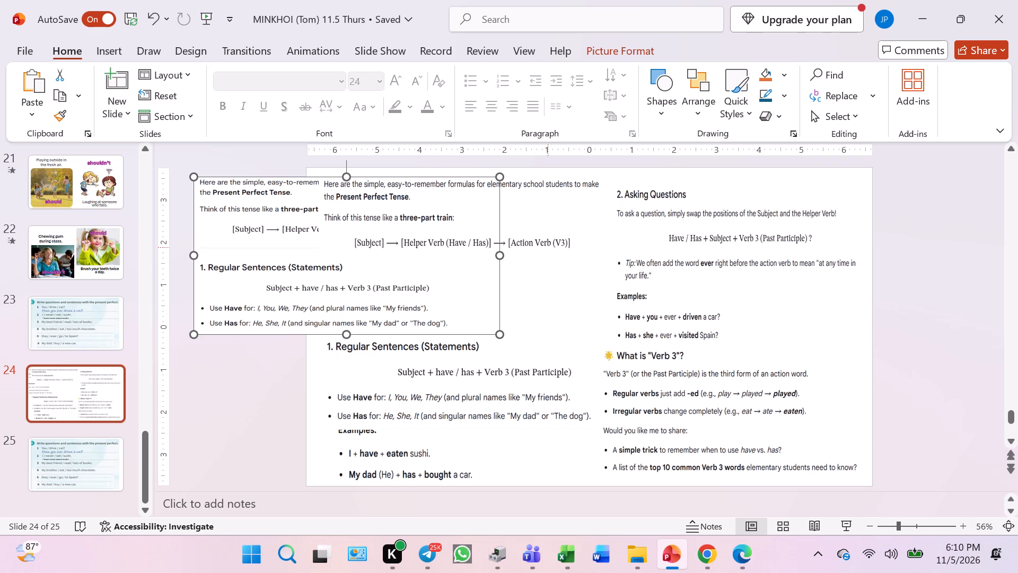
{"action": "left_click", "coordinate": [466, 379]}
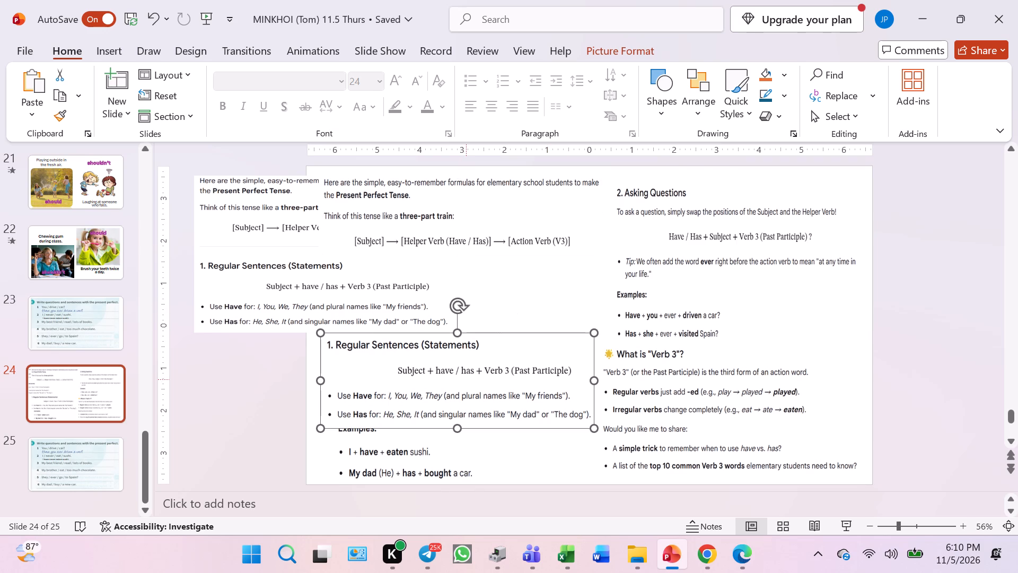
{"action": "left_click", "coordinate": [253, 278]}
{"action": "key", "text": "BackSpace"}
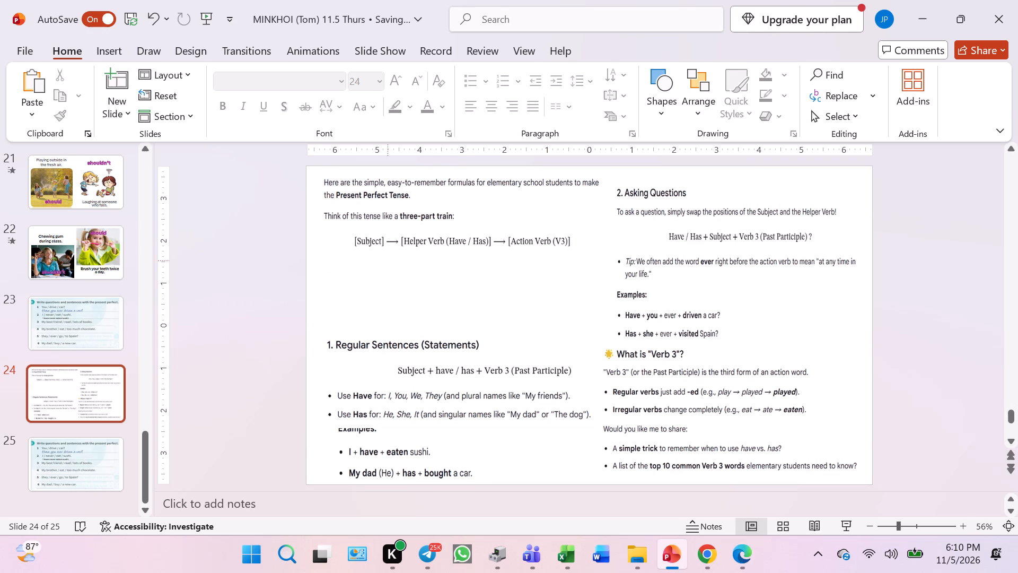
Move the Regular Sentences image up so it sits just below the introduction image.
{"action": "left_click_drag", "start_coordinate": [436, 414], "coordinate": [437, 409]}
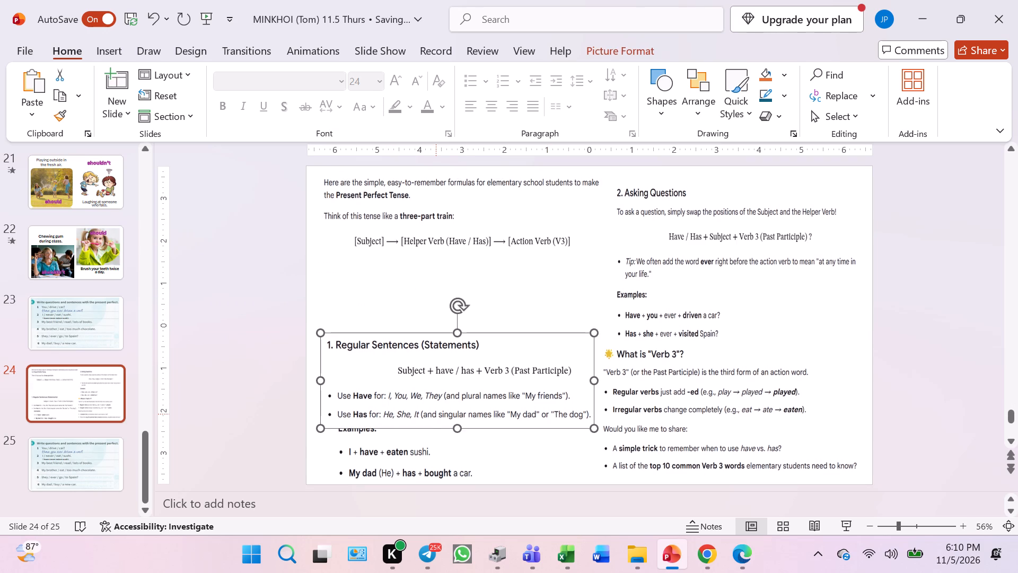
{"action": "left_click_drag", "start_coordinate": [437, 409], "coordinate": [441, 348]}
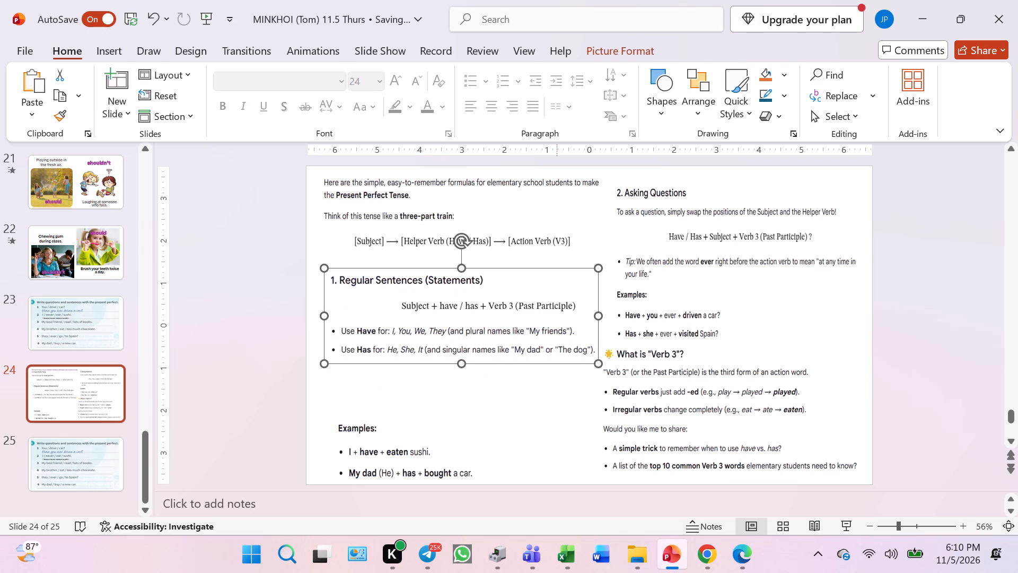
In Chrome, capture the introduction text with the three-part train formula as a screen snip and copy it.
{"action": "left_click", "coordinate": [704, 557]}
{"action": "scroll", "coordinate": [663, 472], "scroll_direction": "up", "scroll_amount": 4}
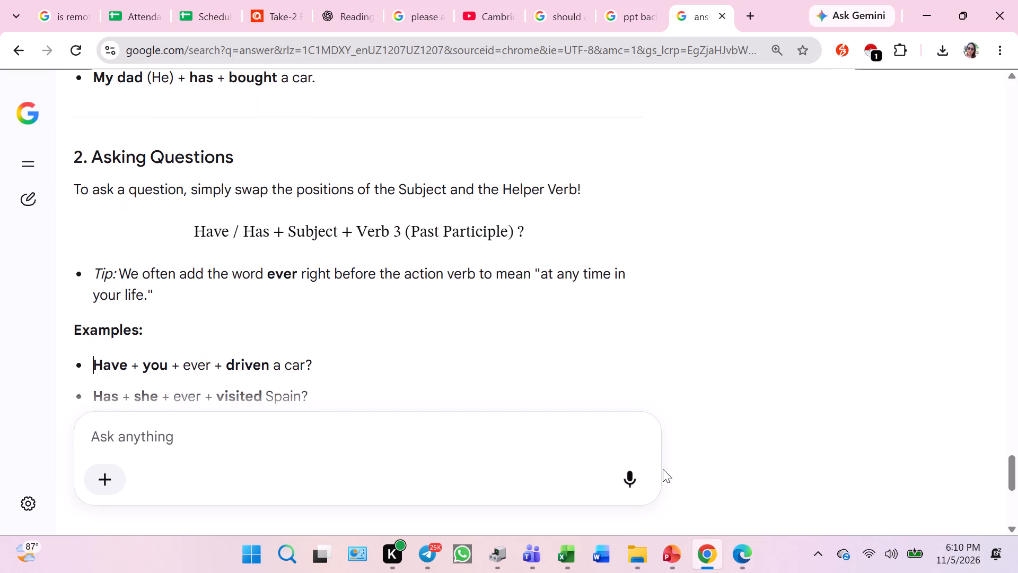
{"action": "scroll", "coordinate": [596, 60], "scroll_direction": "up", "scroll_amount": 3}
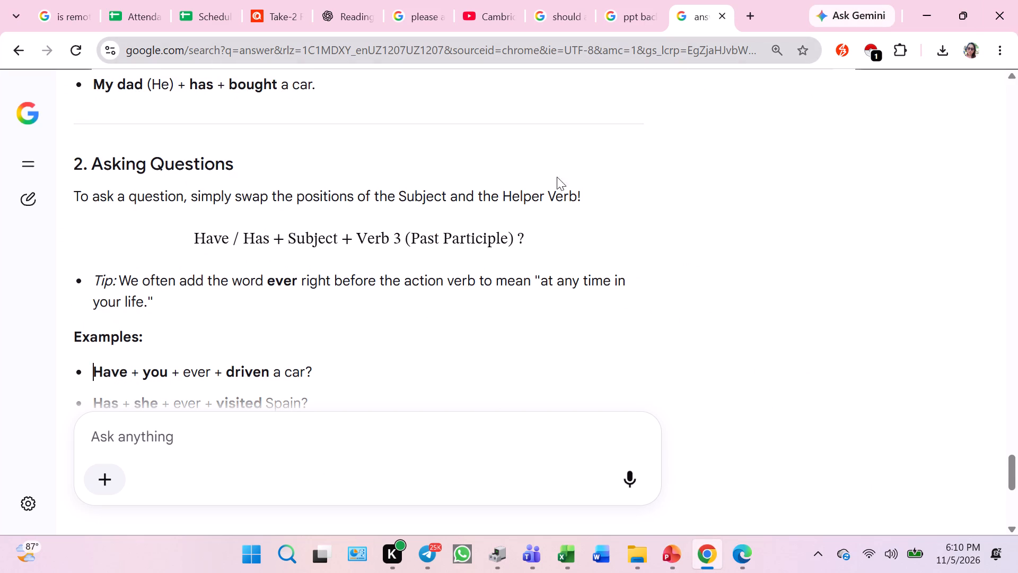
{"action": "scroll", "coordinate": [560, 254], "scroll_direction": "up", "scroll_amount": 7}
{"action": "scroll", "coordinate": [593, 257], "scroll_direction": "down", "scroll_amount": 1}
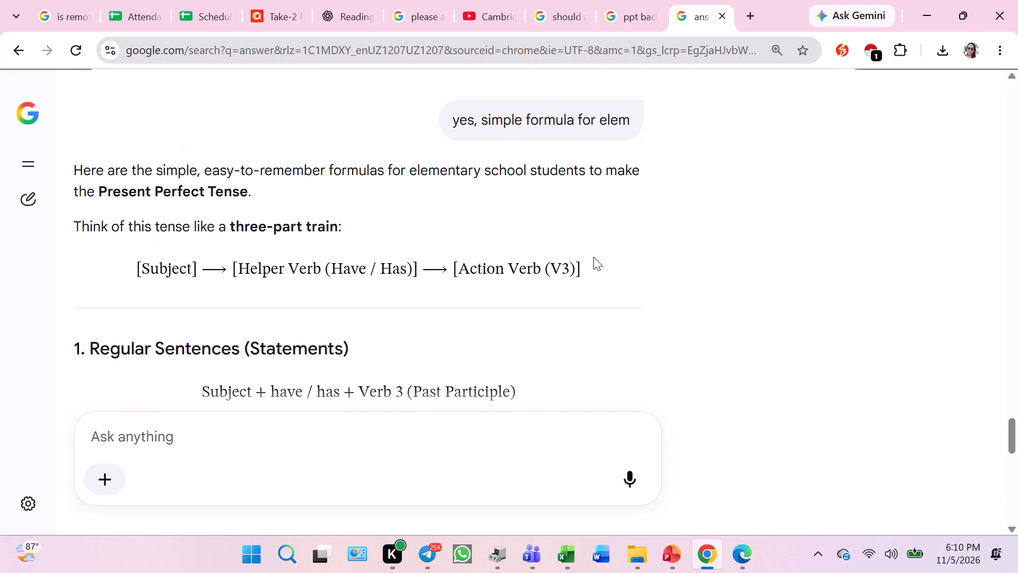
{"action": "key", "text": "Print"}
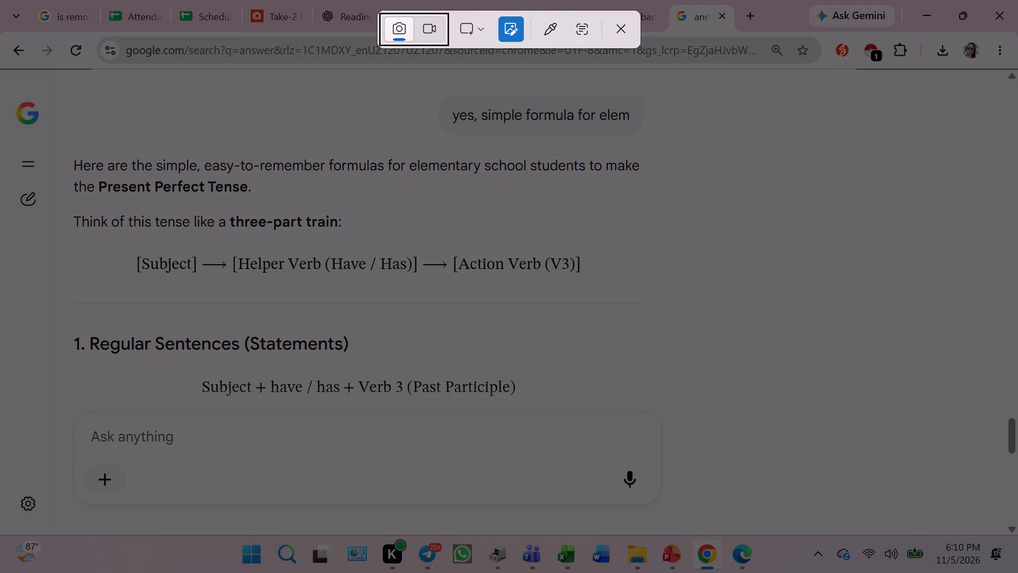
{"action": "left_click_drag", "start_coordinate": [68, 154], "coordinate": [291, 274]}
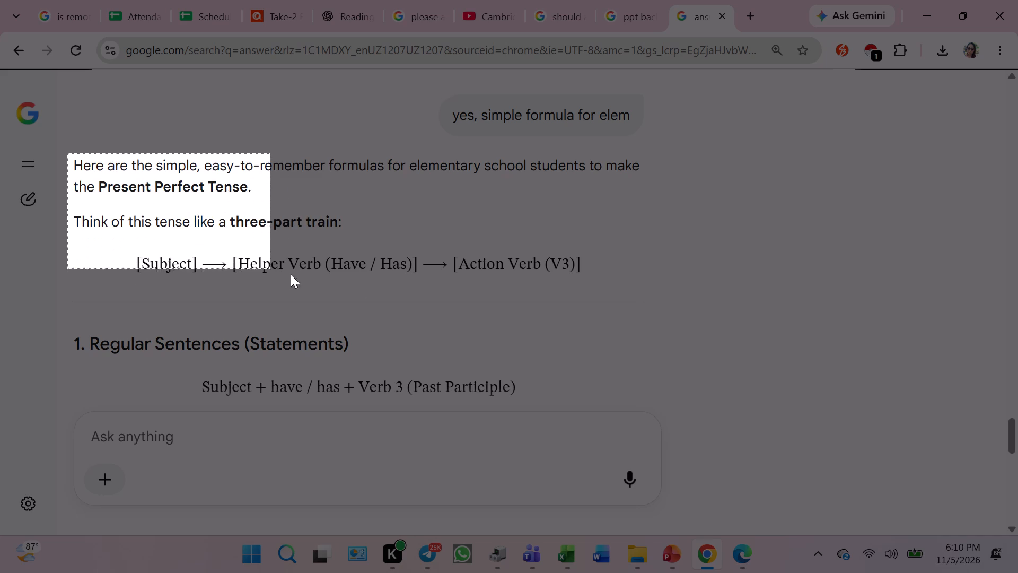
{"action": "left_click_drag", "start_coordinate": [291, 274], "coordinate": [645, 286]}
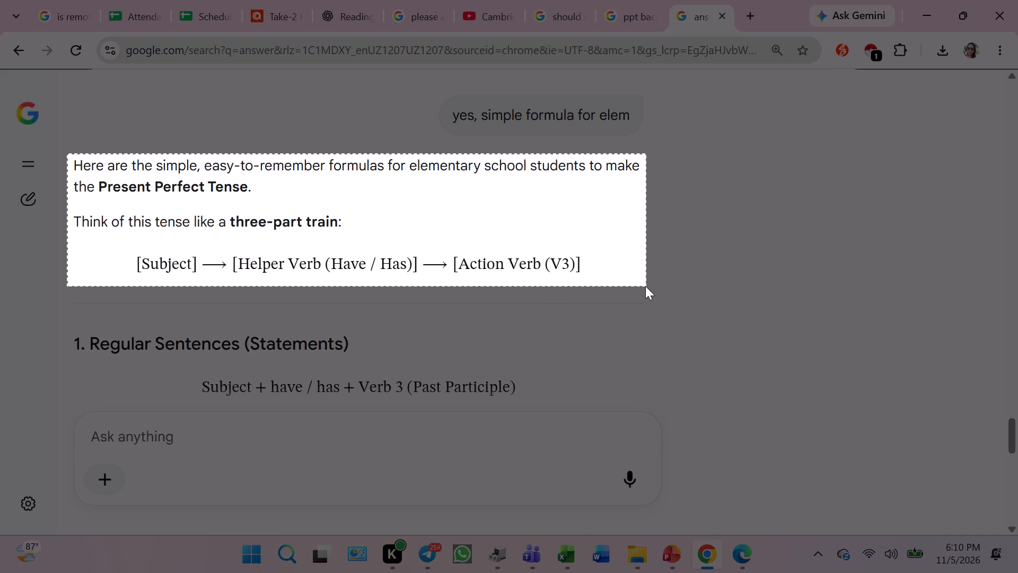
{"action": "left_click_drag", "start_coordinate": [645, 286], "coordinate": [646, 281]}
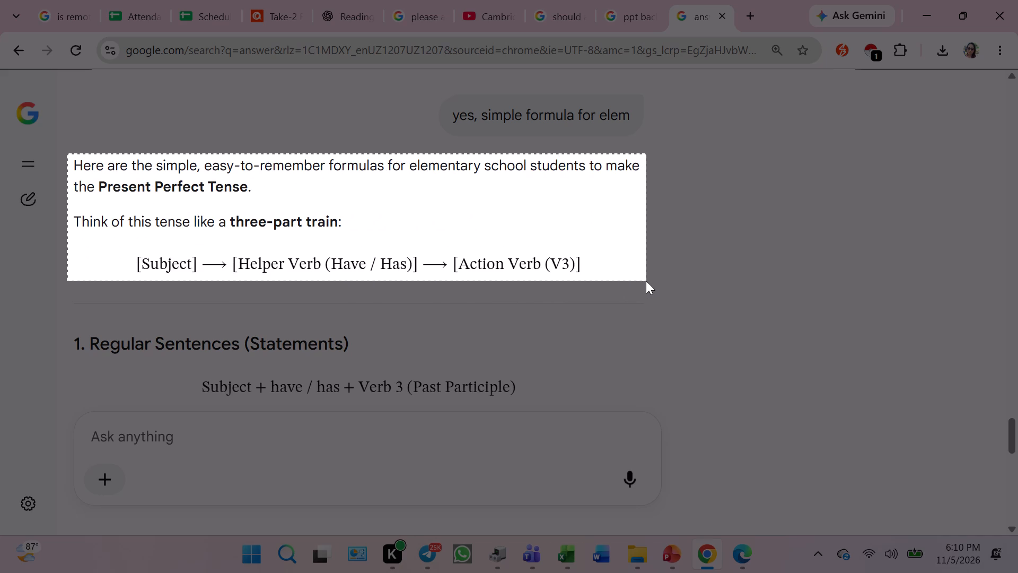
{"action": "left_click", "coordinate": [235, 320]}
{"action": "left_click", "coordinate": [215, 424]}
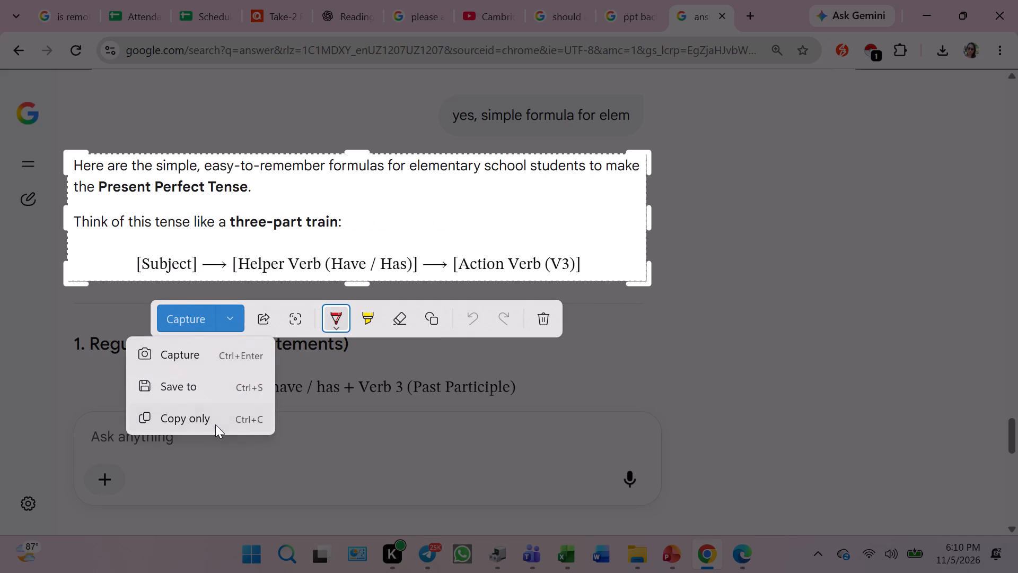
In PowerPoint, delete the introduction, Regular Sentences and Examples images from the left half of slide 24.
{"action": "left_click", "coordinate": [674, 561]}
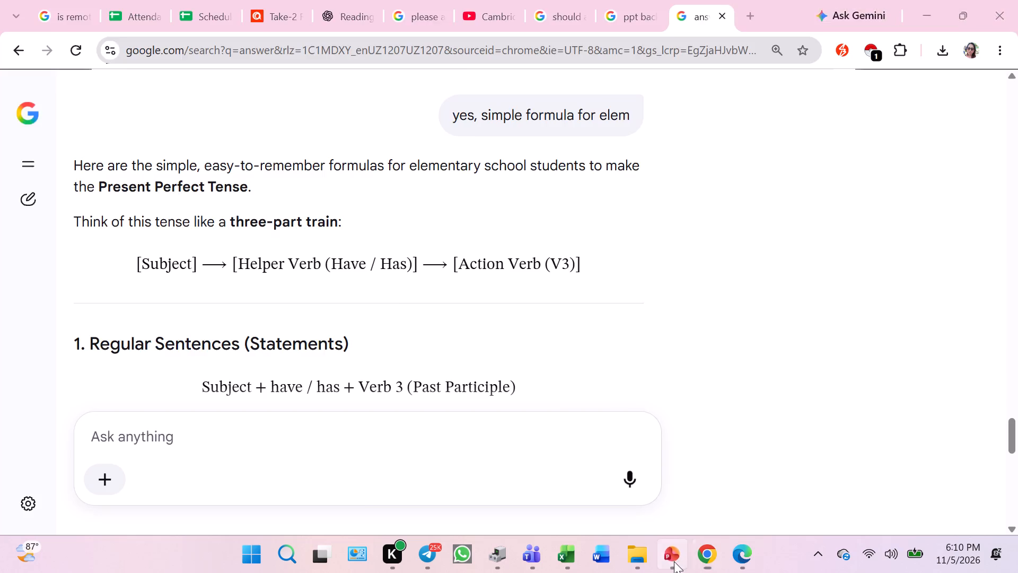
{"action": "left_click", "coordinate": [411, 204]}
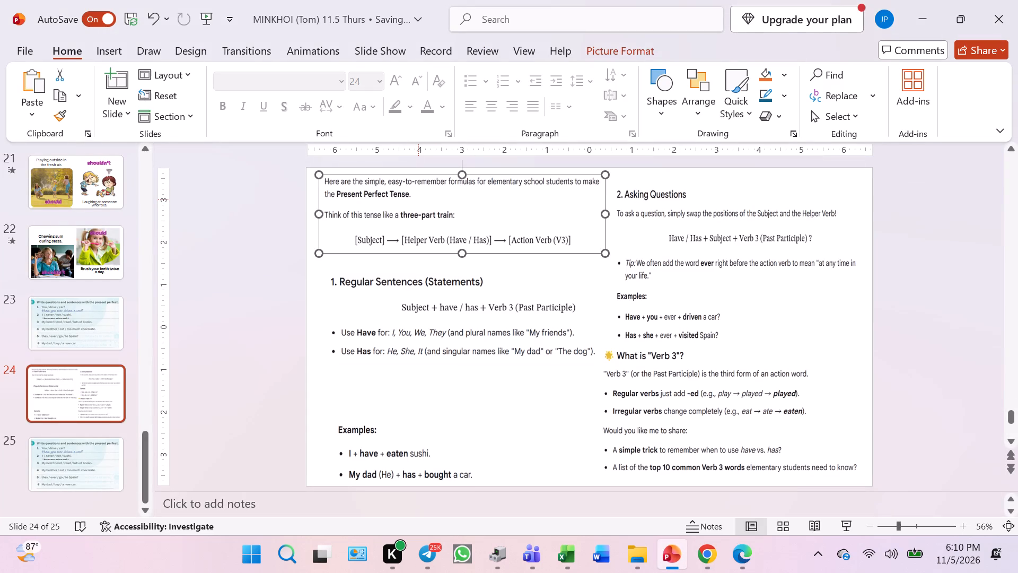
{"action": "key", "text": "BackSpace"}
{"action": "left_click", "coordinate": [426, 301]}
{"action": "key", "text": "BackSpace"}
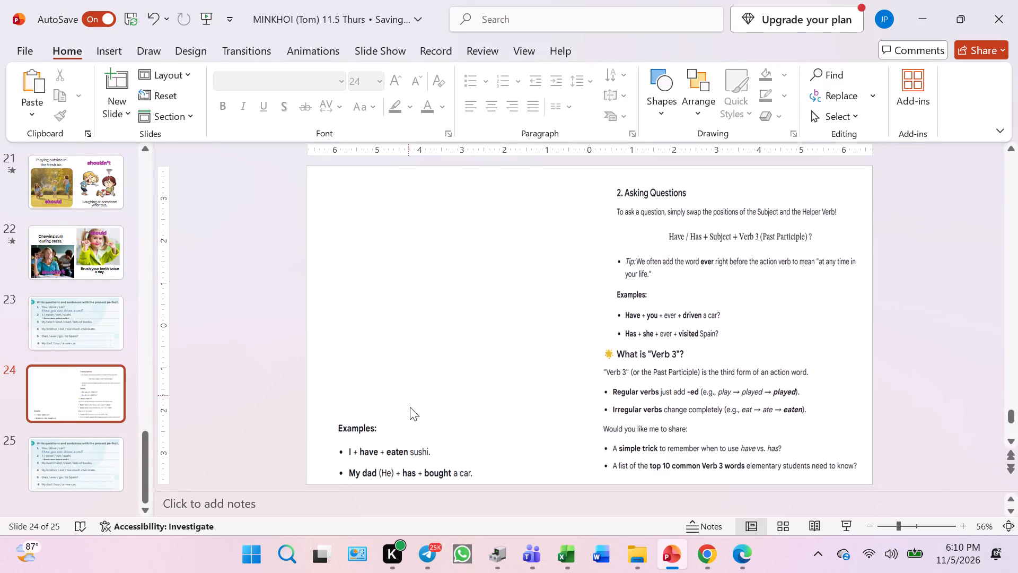
{"action": "left_click", "coordinate": [398, 446]}
{"action": "key", "text": "BackSpace"}
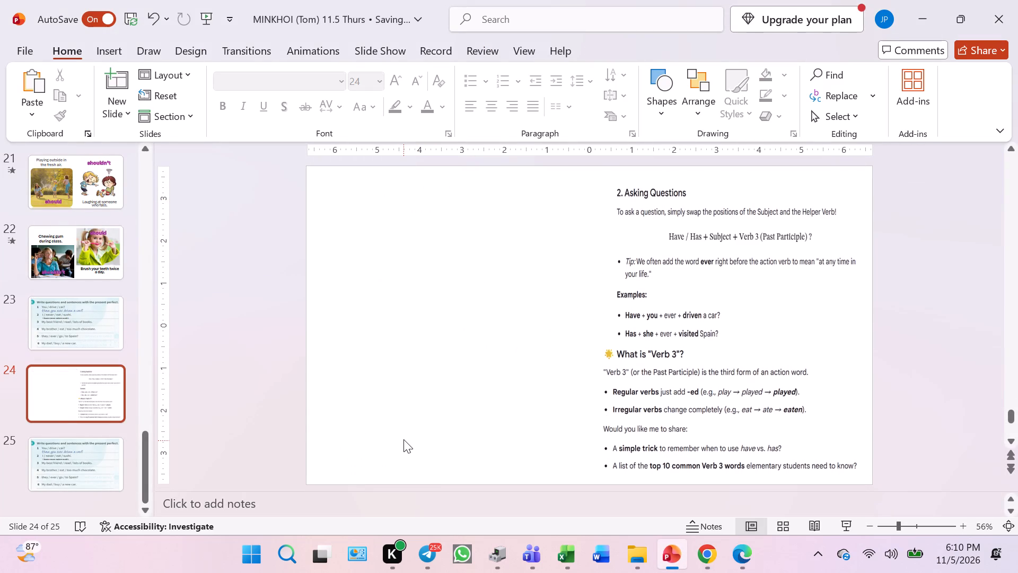
Paste the copied introduction snip, place it in the slide's upper-left area and narrow it to about 6.75" wide, clear of the Asking Questions image.
{"action": "key", "text": "ctrl+v"}
{"action": "left_click_drag", "start_coordinate": [504, 306], "coordinate": [392, 195]}
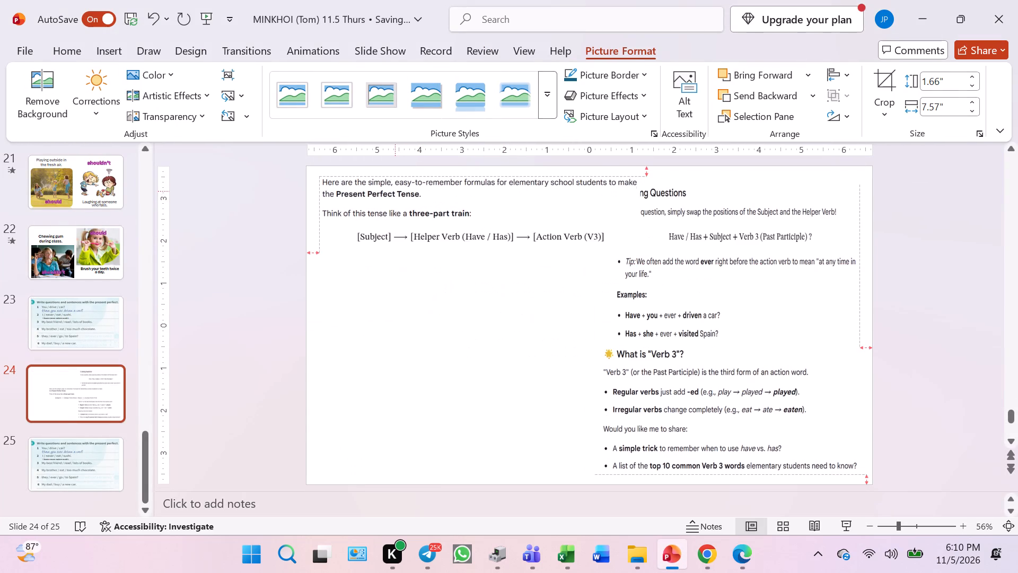
{"action": "left_click_drag", "start_coordinate": [392, 195], "coordinate": [387, 193]}
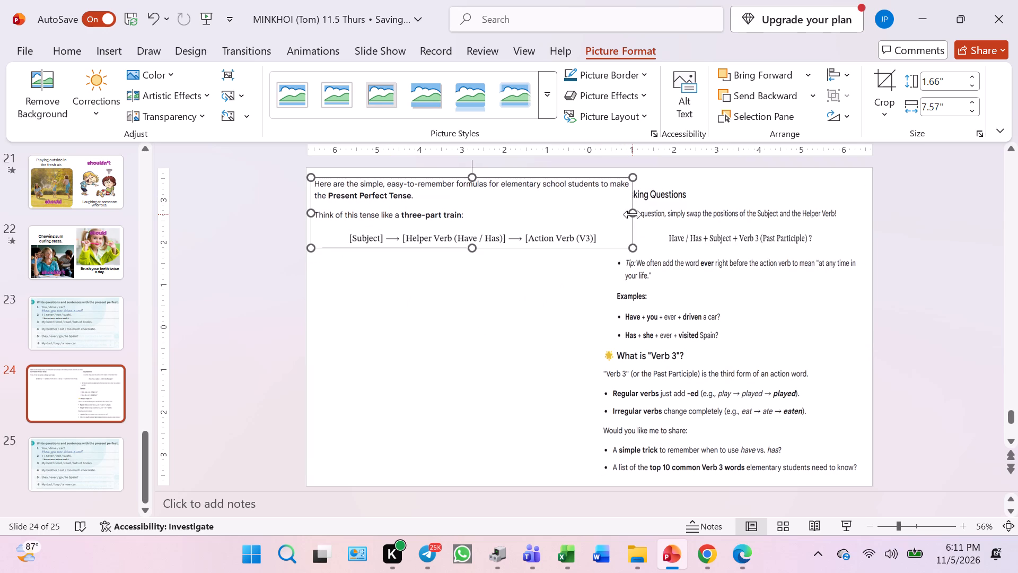
{"action": "left_click_drag", "start_coordinate": [633, 214], "coordinate": [599, 216]}
{"action": "left_click_drag", "start_coordinate": [503, 214], "coordinate": [504, 221]}
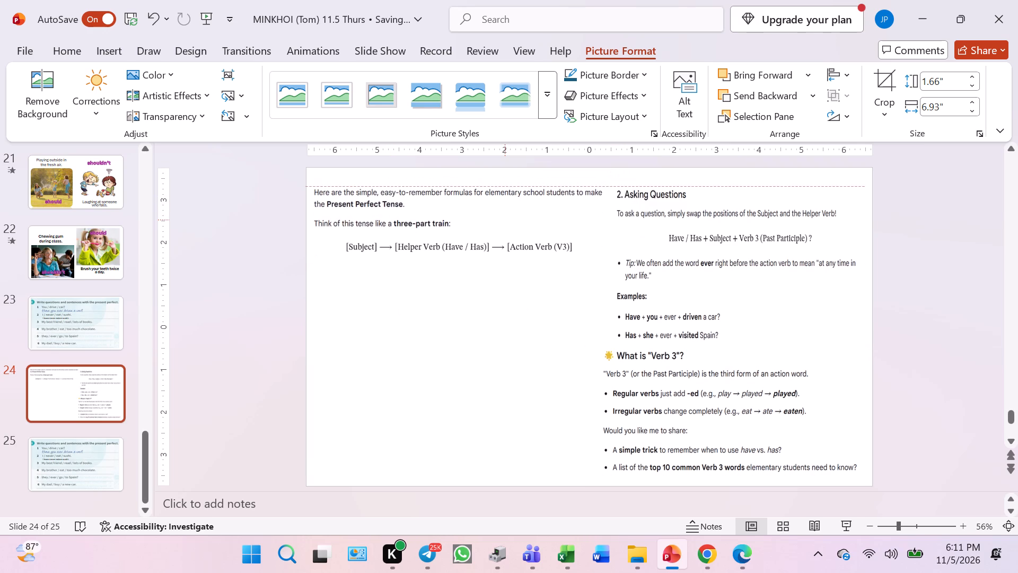
{"action": "left_click_drag", "start_coordinate": [504, 221], "coordinate": [502, 224]}
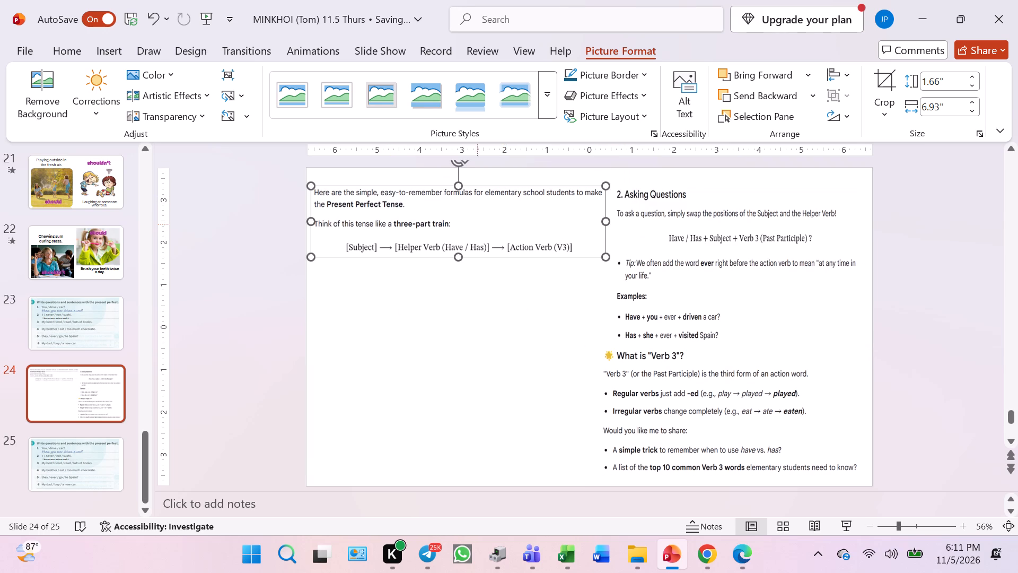
{"action": "left_click_drag", "start_coordinate": [305, 220], "coordinate": [321, 221]}
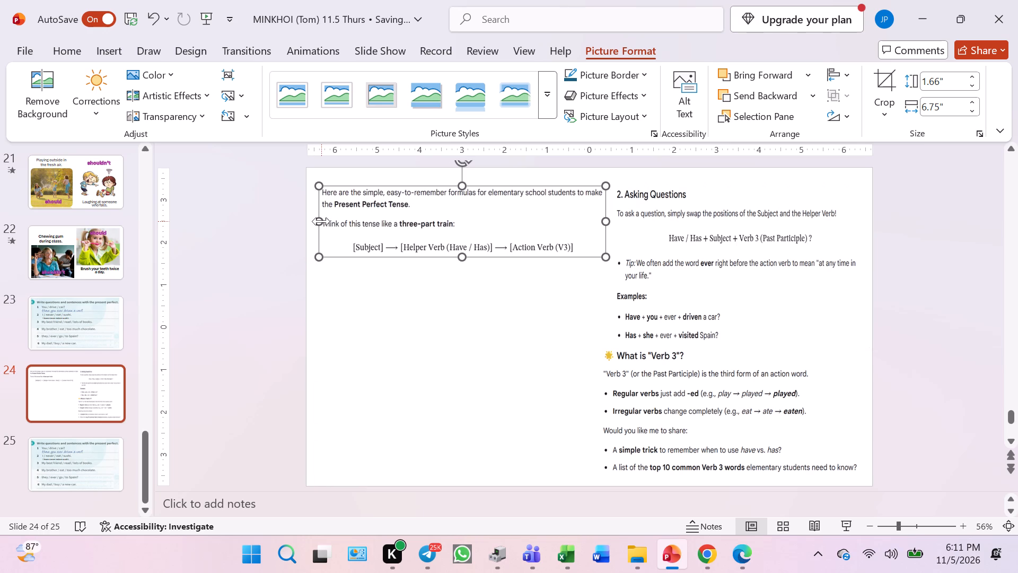
In Chrome, capture the whole Regular Sentences (Statements) section including its two examples as a screen snip and copy it.
{"action": "left_click", "coordinate": [707, 552]}
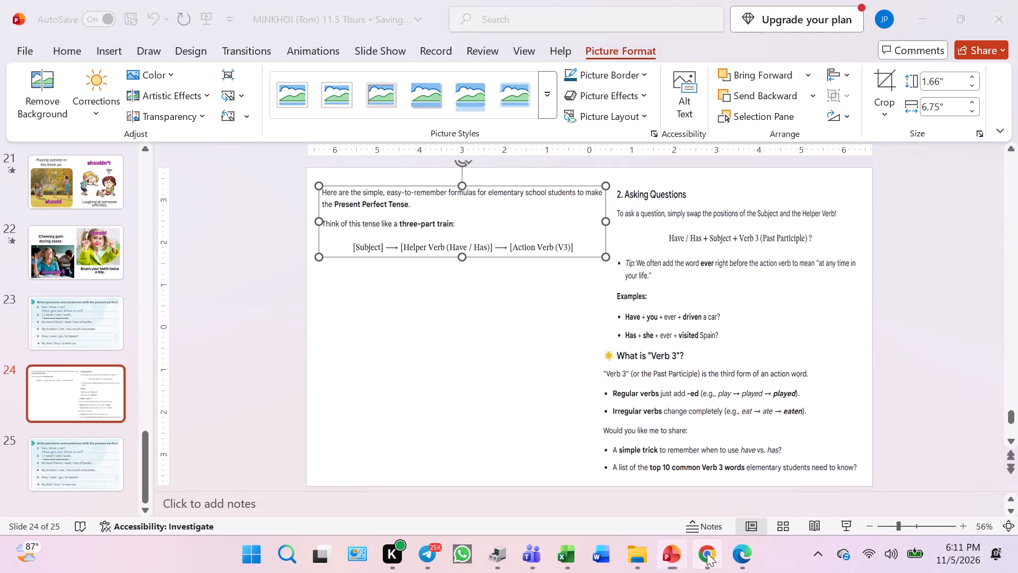
{"action": "scroll", "coordinate": [573, 300], "scroll_direction": "down", "scroll_amount": 2}
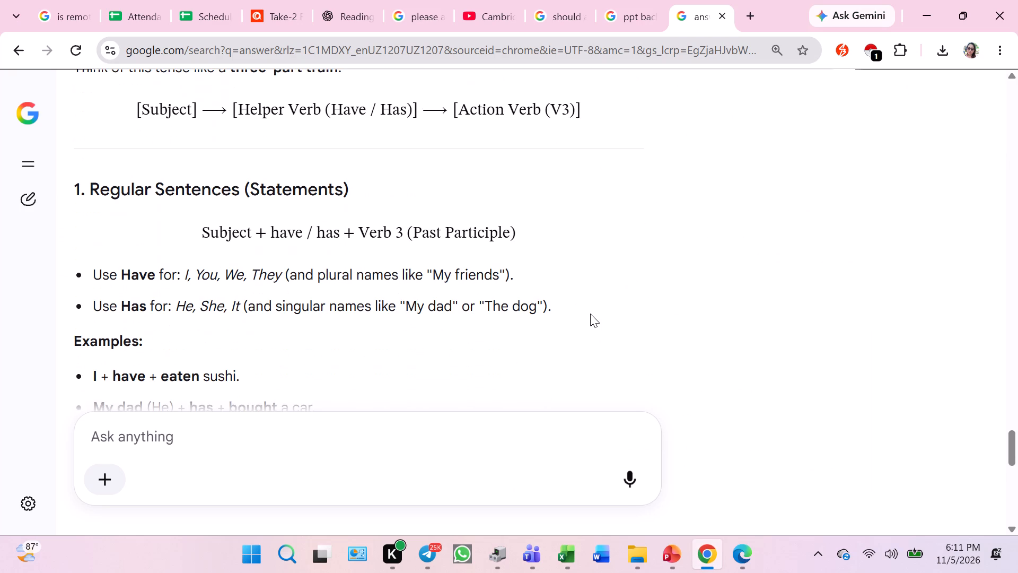
{"action": "scroll", "coordinate": [594, 310], "scroll_direction": "down", "scroll_amount": 1}
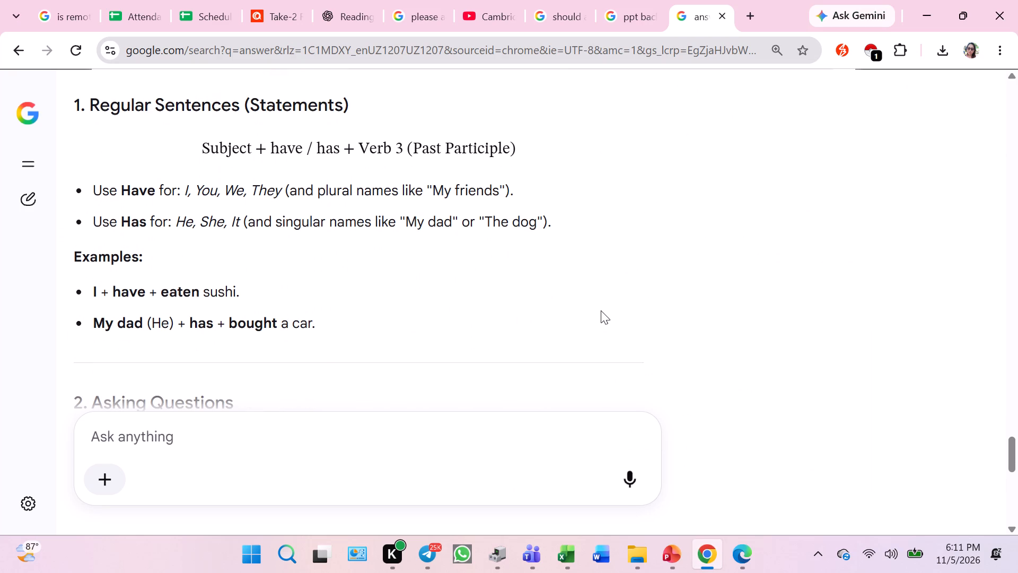
{"action": "scroll", "coordinate": [708, 311], "scroll_direction": "up", "scroll_amount": 2}
{"action": "scroll", "coordinate": [708, 312], "scroll_direction": "down", "scroll_amount": 2}
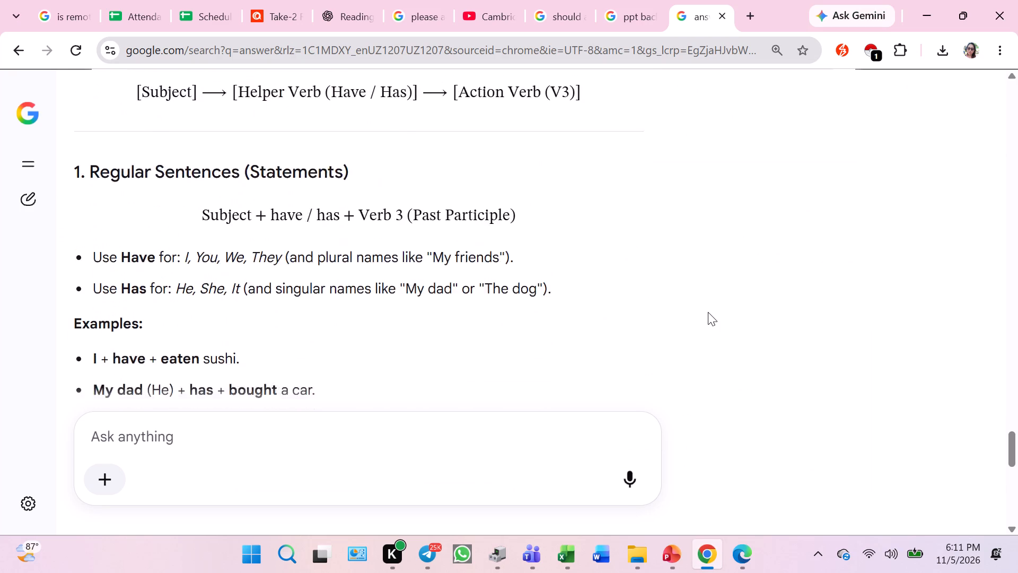
{"action": "key", "text": "Print"}
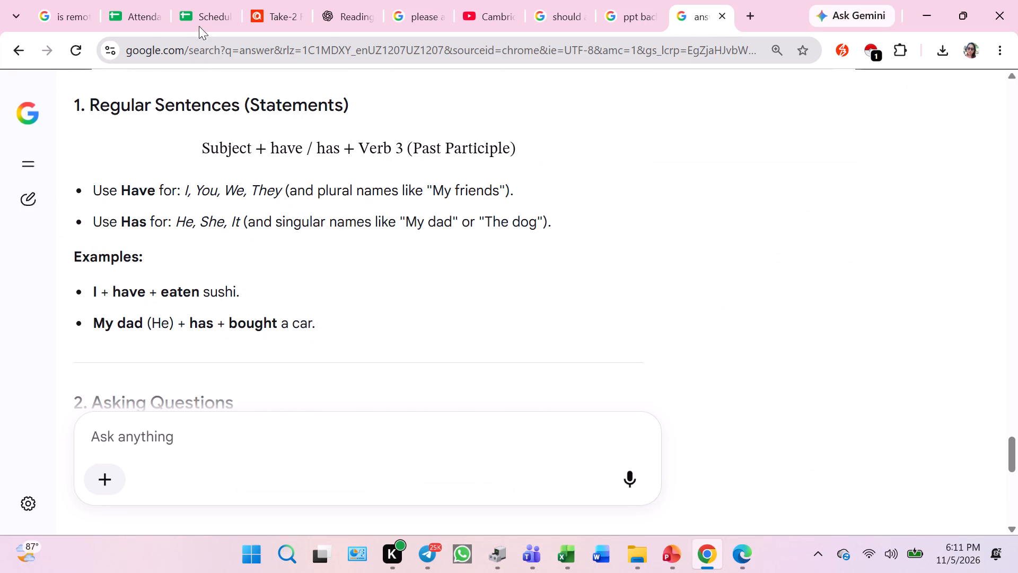
{"action": "left_click_drag", "start_coordinate": [67, 91], "coordinate": [357, 258]}
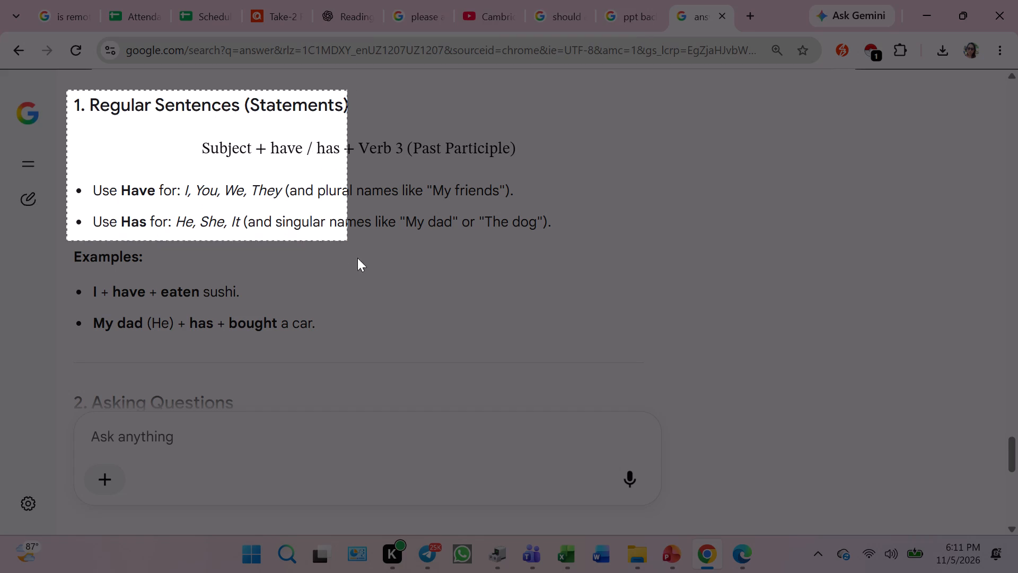
{"action": "left_click_drag", "start_coordinate": [357, 258], "coordinate": [559, 338]}
{"action": "left_click", "coordinate": [191, 378]}
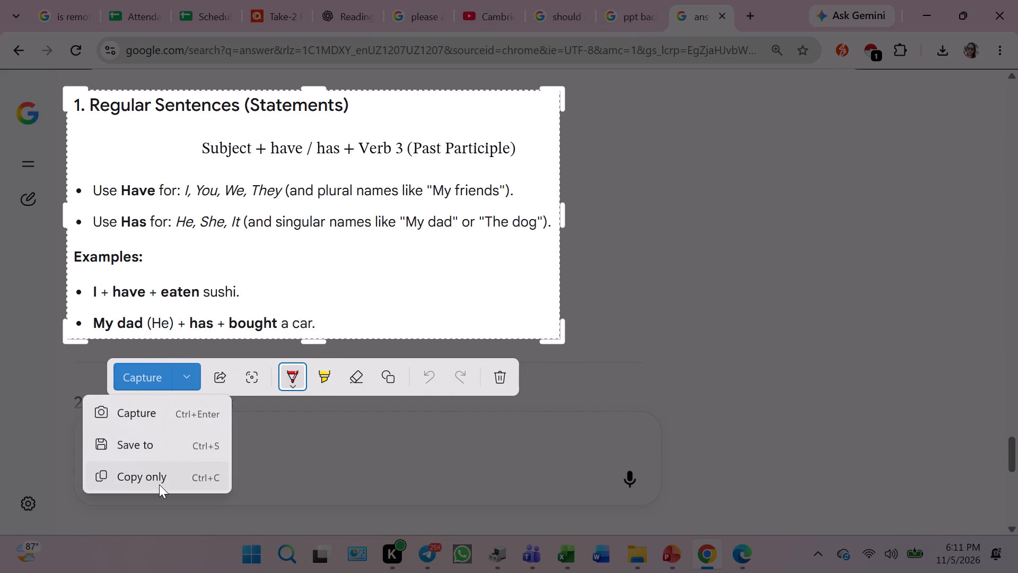
{"action": "left_click", "coordinate": [158, 485]}
Paste the Regular Sentences snip onto slide 24 in PowerPoint and align it directly below the introduction image.
{"action": "left_click", "coordinate": [670, 559]}
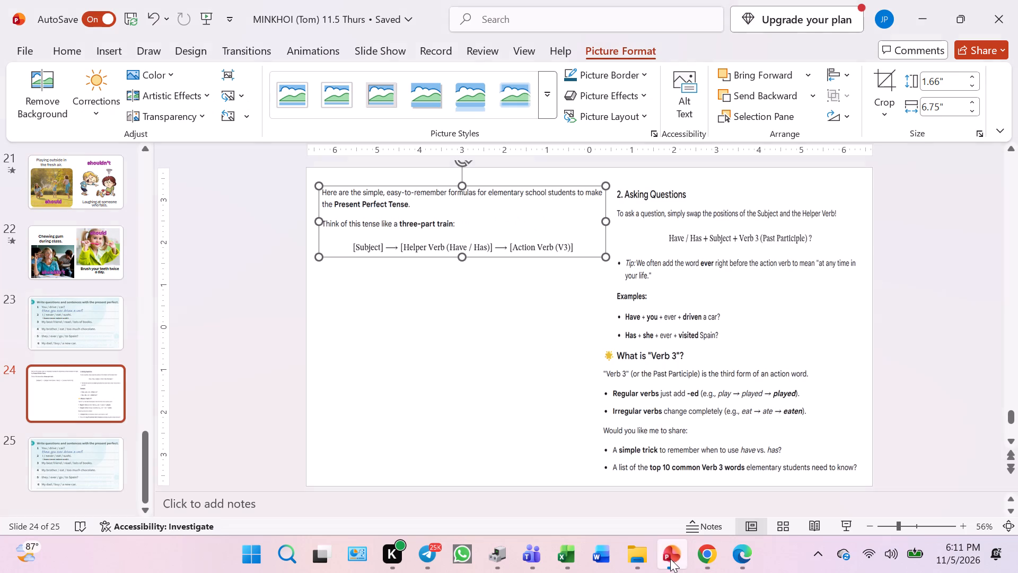
{"action": "left_click", "coordinate": [461, 364]}
{"action": "key", "text": "ctrl+v"}
{"action": "left_click_drag", "start_coordinate": [510, 332], "coordinate": [428, 360]}
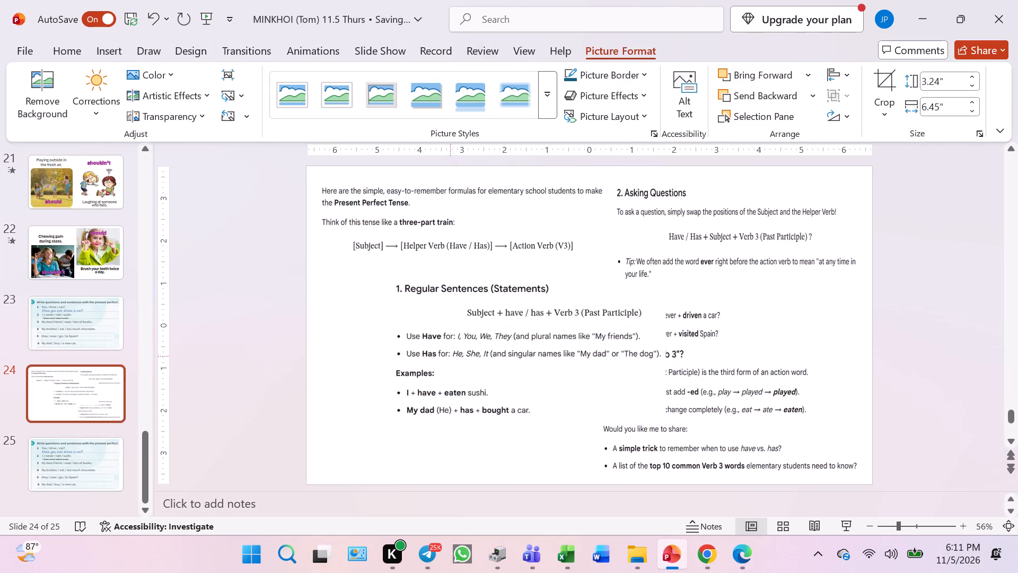
{"action": "left_click_drag", "start_coordinate": [428, 360], "coordinate": [376, 332]}
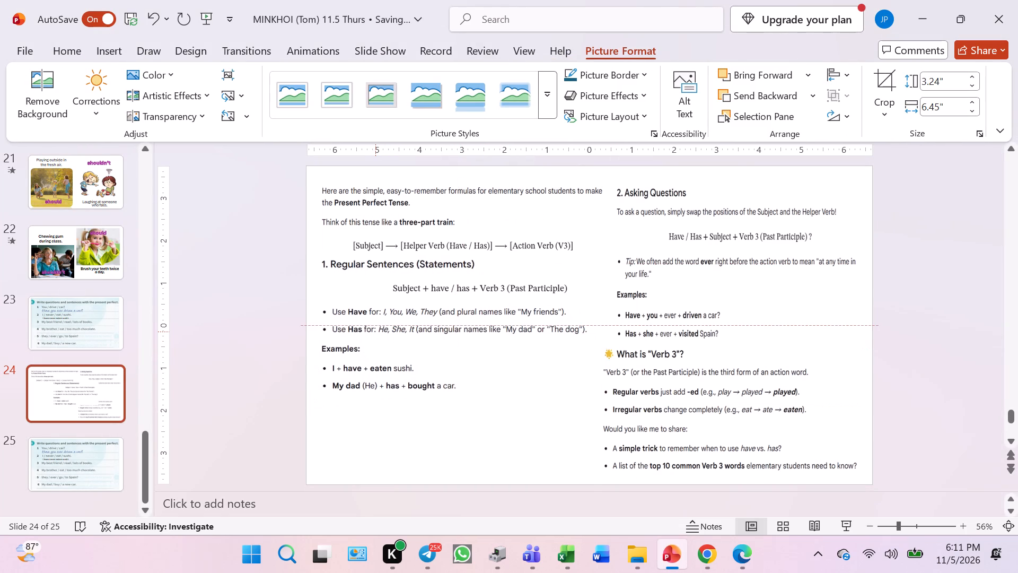
{"action": "left_click_drag", "start_coordinate": [376, 332], "coordinate": [377, 333]}
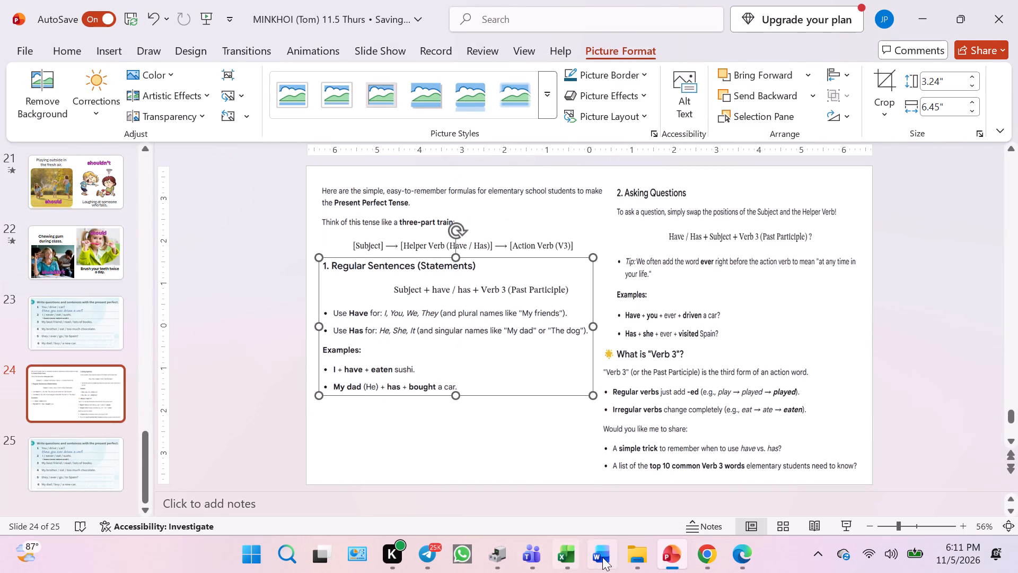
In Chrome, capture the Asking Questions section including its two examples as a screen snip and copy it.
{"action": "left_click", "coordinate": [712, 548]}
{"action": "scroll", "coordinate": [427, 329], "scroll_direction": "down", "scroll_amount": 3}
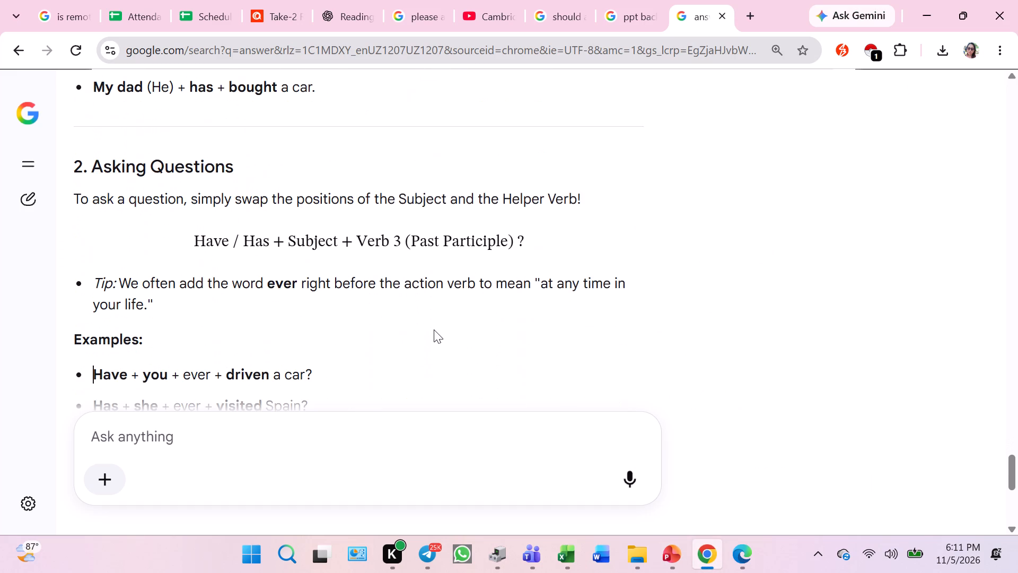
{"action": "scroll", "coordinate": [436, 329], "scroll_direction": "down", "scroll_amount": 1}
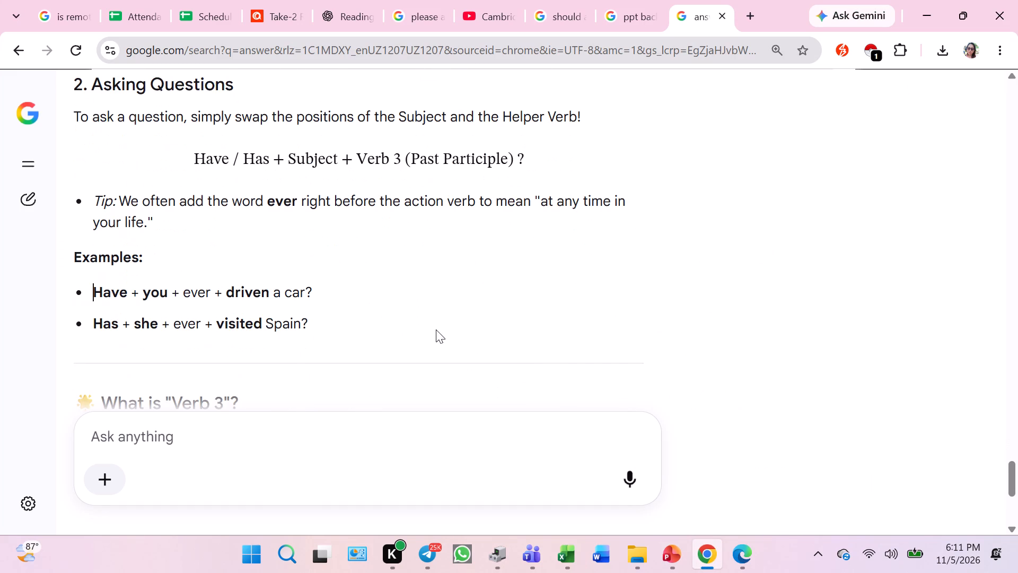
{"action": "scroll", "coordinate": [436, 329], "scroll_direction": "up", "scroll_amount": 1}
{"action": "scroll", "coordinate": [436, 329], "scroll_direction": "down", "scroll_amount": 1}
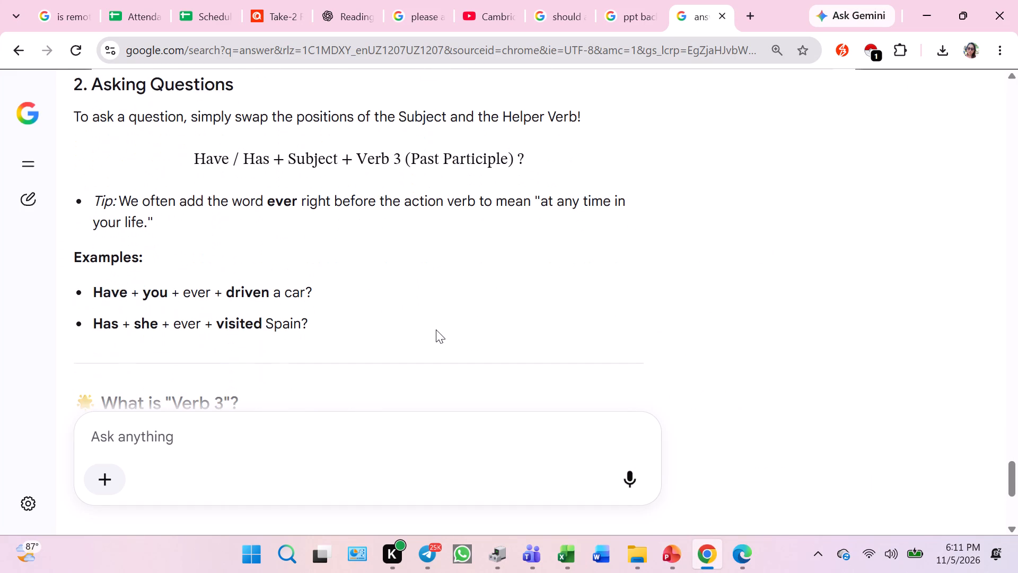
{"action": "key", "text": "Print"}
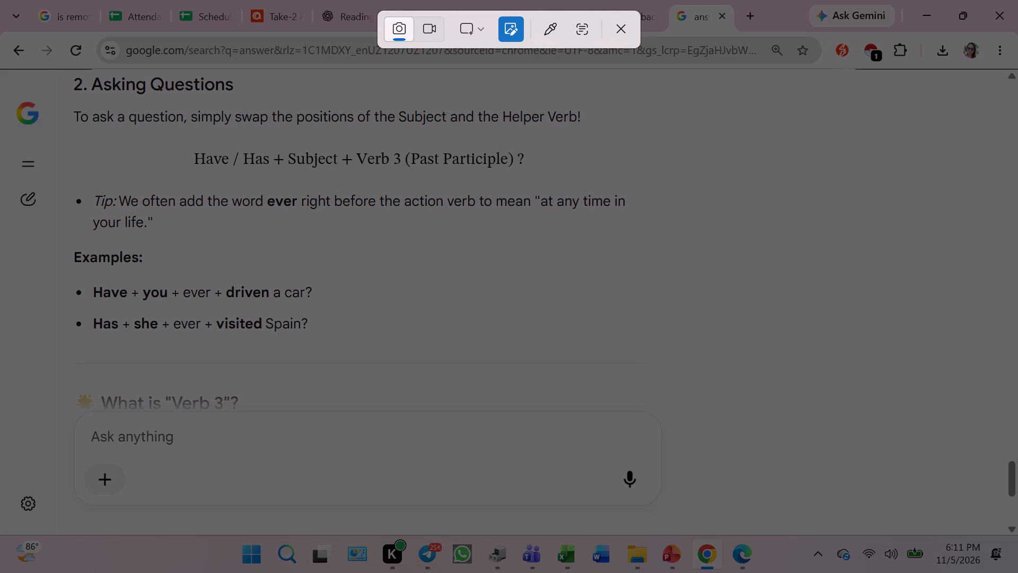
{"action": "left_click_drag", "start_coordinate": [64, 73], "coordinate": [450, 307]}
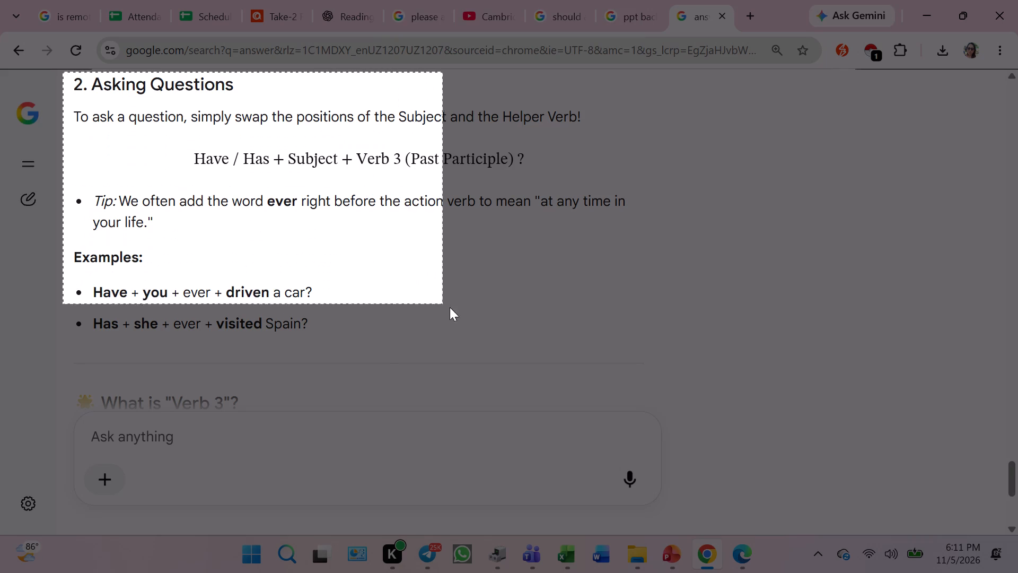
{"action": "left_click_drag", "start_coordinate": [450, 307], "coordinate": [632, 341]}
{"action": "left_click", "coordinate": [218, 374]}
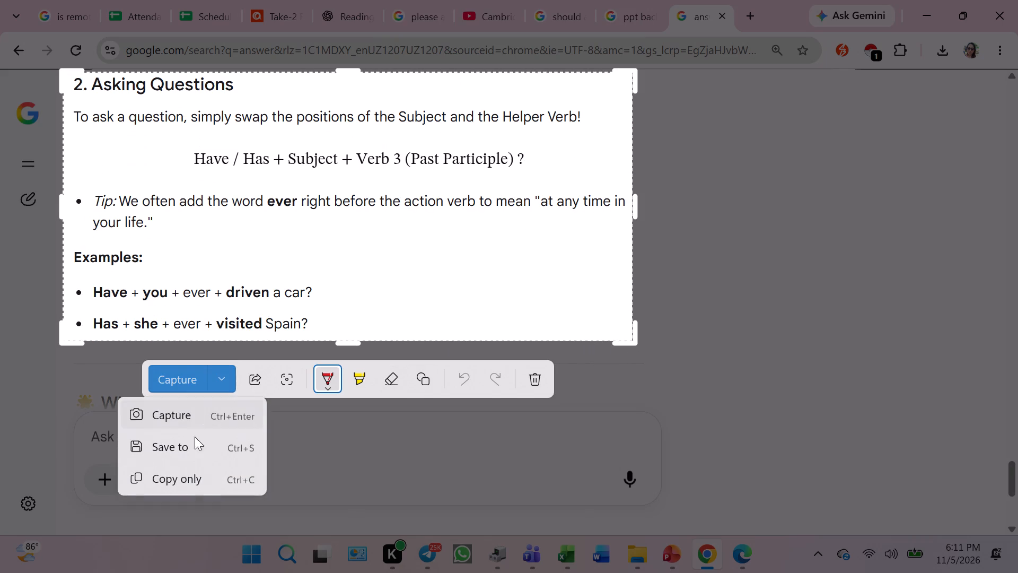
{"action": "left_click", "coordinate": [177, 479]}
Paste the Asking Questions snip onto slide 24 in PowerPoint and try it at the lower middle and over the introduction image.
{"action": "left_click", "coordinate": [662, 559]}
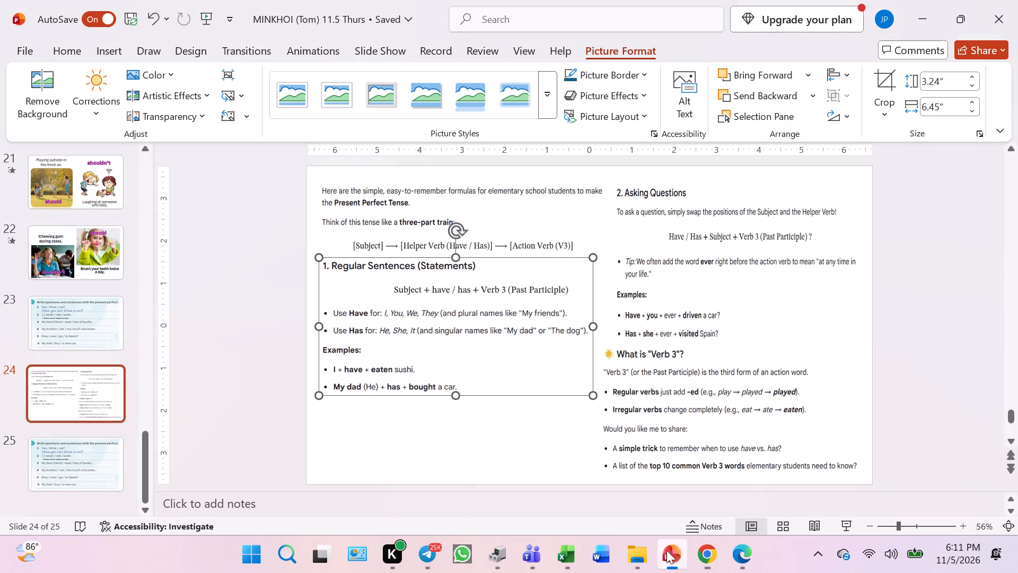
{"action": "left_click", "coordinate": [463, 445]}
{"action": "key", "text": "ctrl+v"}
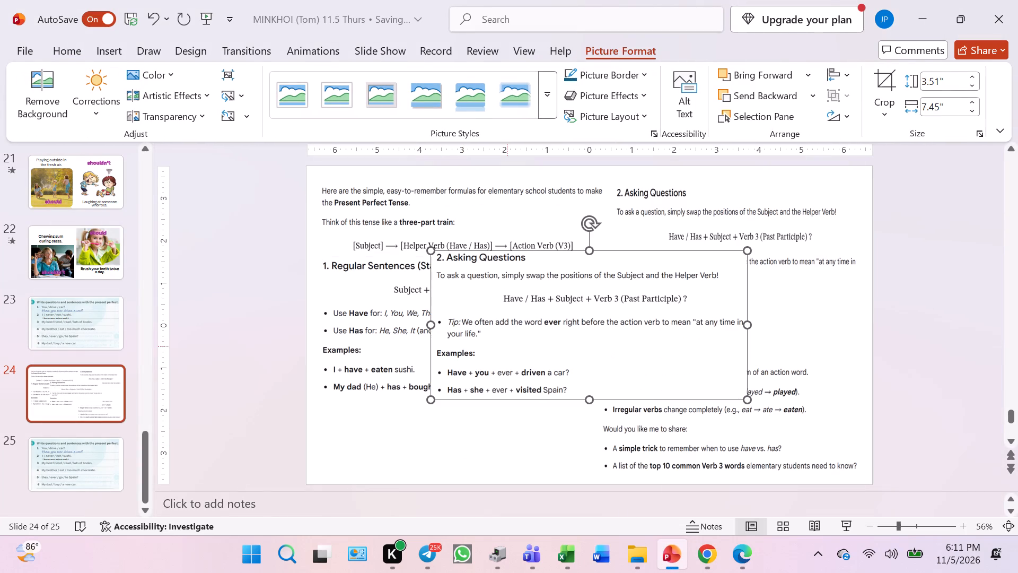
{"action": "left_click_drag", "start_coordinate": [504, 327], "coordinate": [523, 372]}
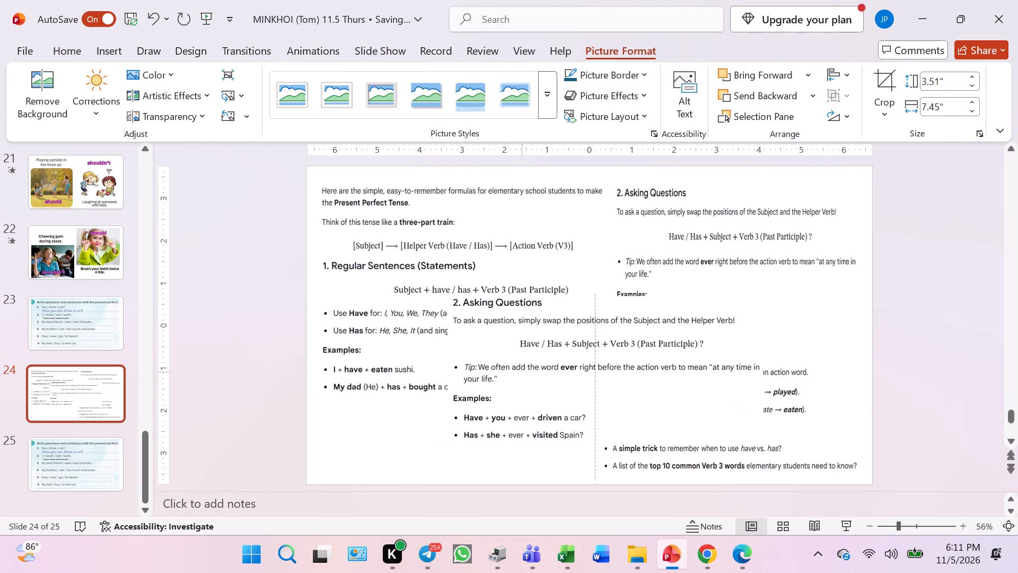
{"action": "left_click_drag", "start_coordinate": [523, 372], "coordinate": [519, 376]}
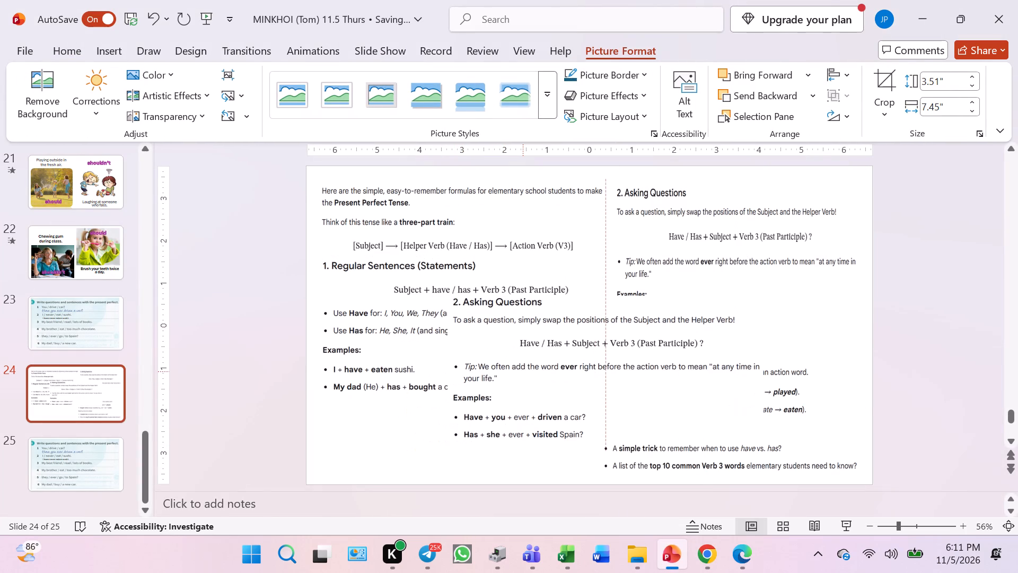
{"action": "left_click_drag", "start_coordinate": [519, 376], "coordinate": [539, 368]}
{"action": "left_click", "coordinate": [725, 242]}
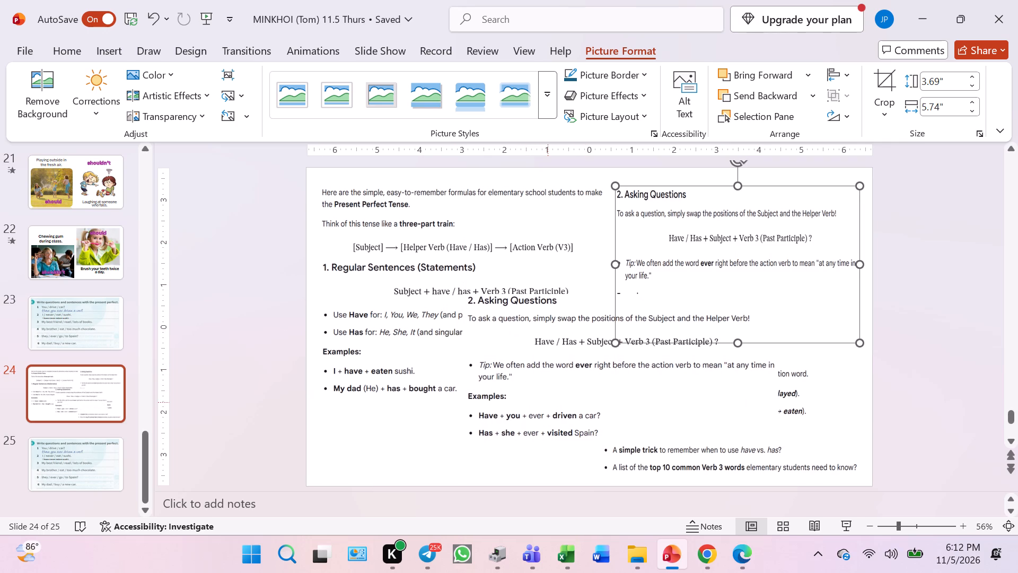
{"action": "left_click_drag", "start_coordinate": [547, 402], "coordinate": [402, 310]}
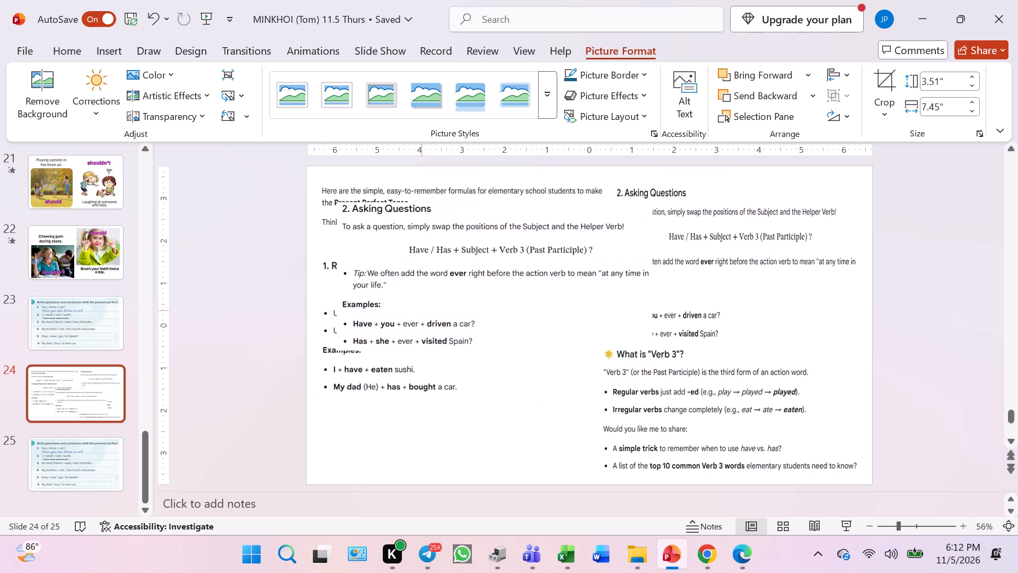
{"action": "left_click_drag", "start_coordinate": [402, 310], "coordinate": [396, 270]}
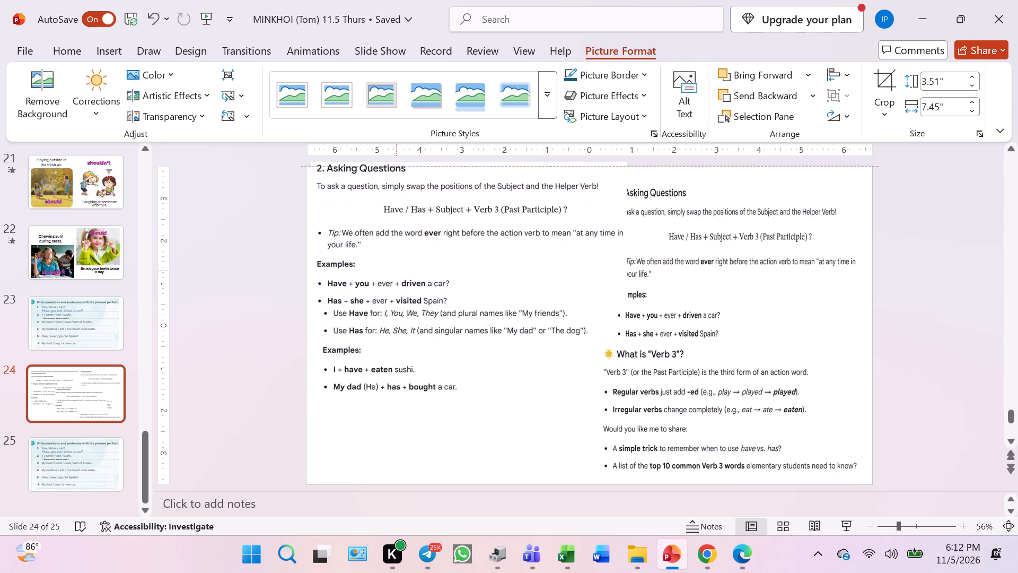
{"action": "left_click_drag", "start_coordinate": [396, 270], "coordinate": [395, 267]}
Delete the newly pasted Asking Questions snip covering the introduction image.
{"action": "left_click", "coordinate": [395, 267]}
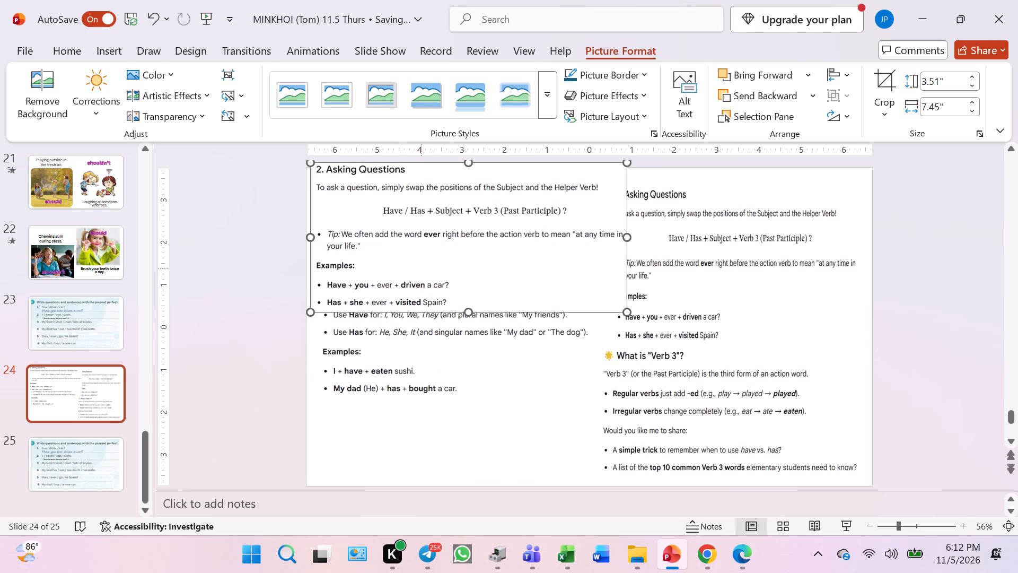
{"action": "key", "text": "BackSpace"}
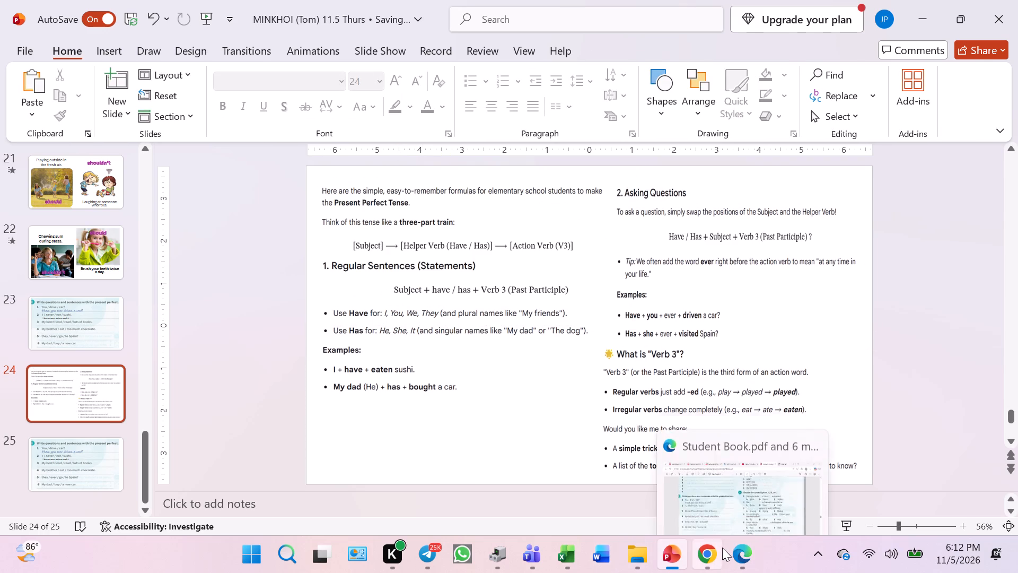
In Chrome, review the present perfect explanation from Regular Sentences through Asking Questions to the end of the Verb 3 section.
{"action": "left_click", "coordinate": [718, 550]}
{"action": "scroll", "coordinate": [428, 315], "scroll_direction": "up", "scroll_amount": 5}
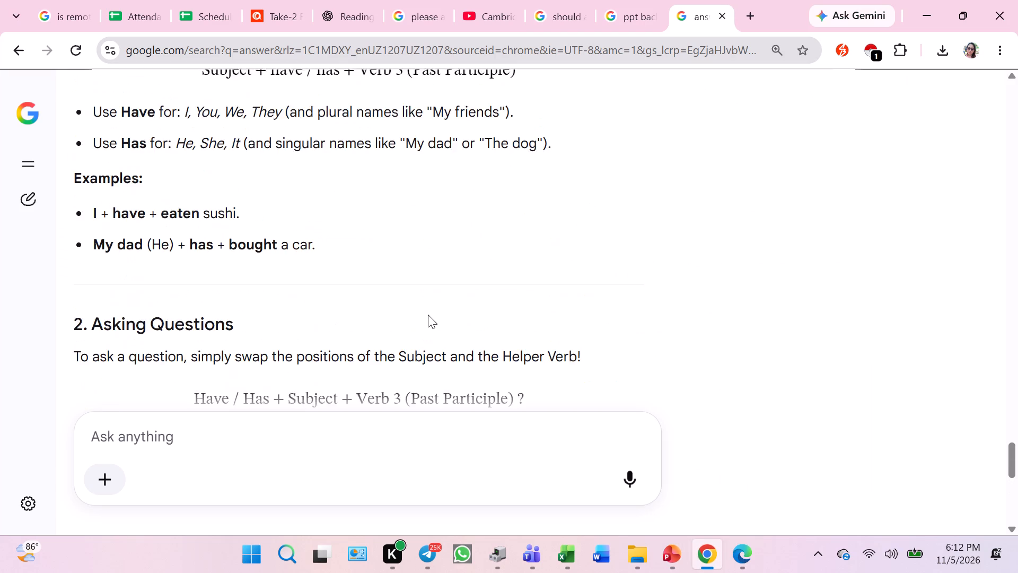
{"action": "scroll", "coordinate": [428, 315], "scroll_direction": "up", "scroll_amount": 1}
{"action": "scroll", "coordinate": [428, 315], "scroll_direction": "down", "scroll_amount": 1}
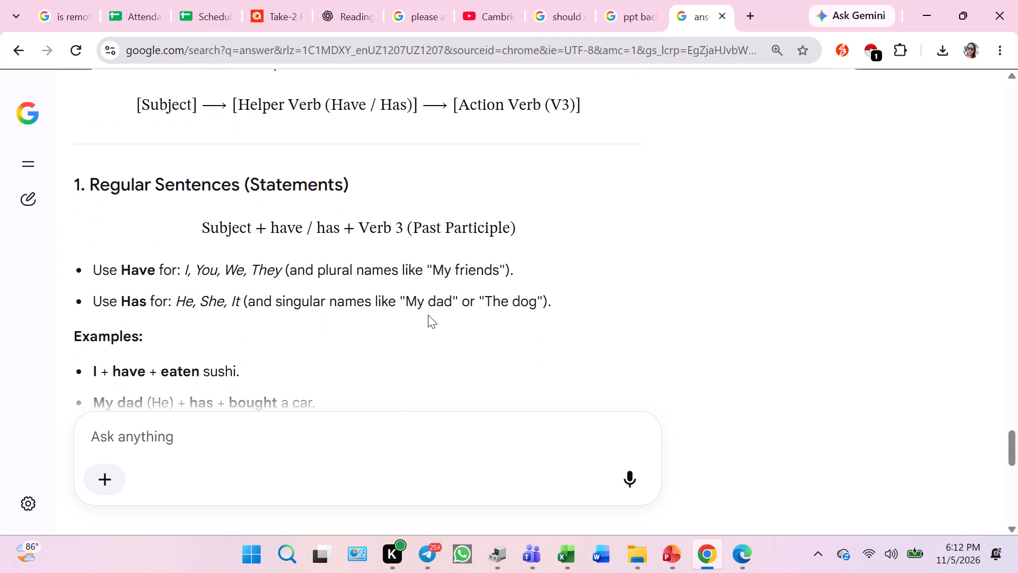
{"action": "scroll", "coordinate": [428, 315], "scroll_direction": "down", "scroll_amount": 5}
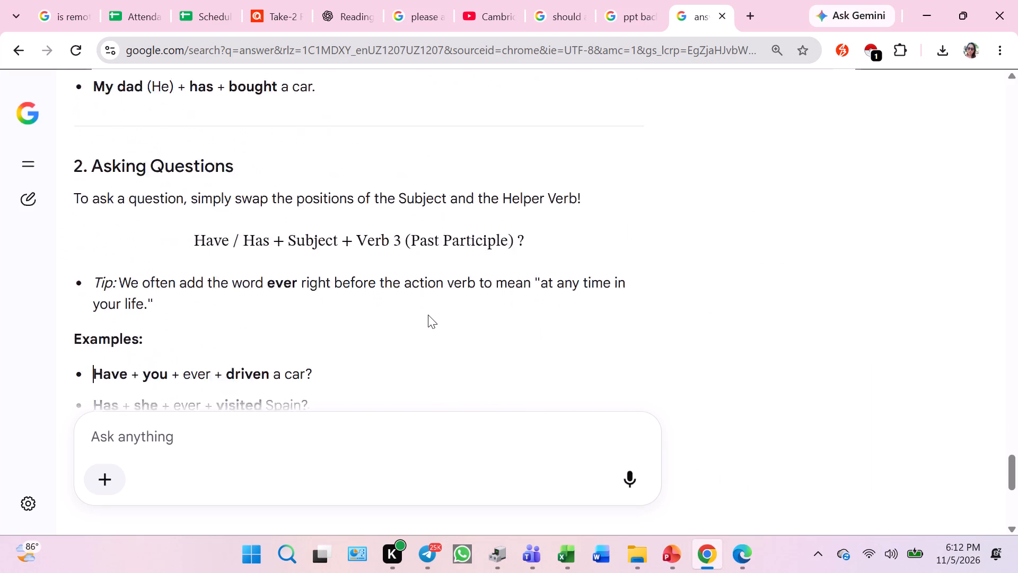
{"action": "scroll", "coordinate": [428, 315], "scroll_direction": "down", "scroll_amount": 5}
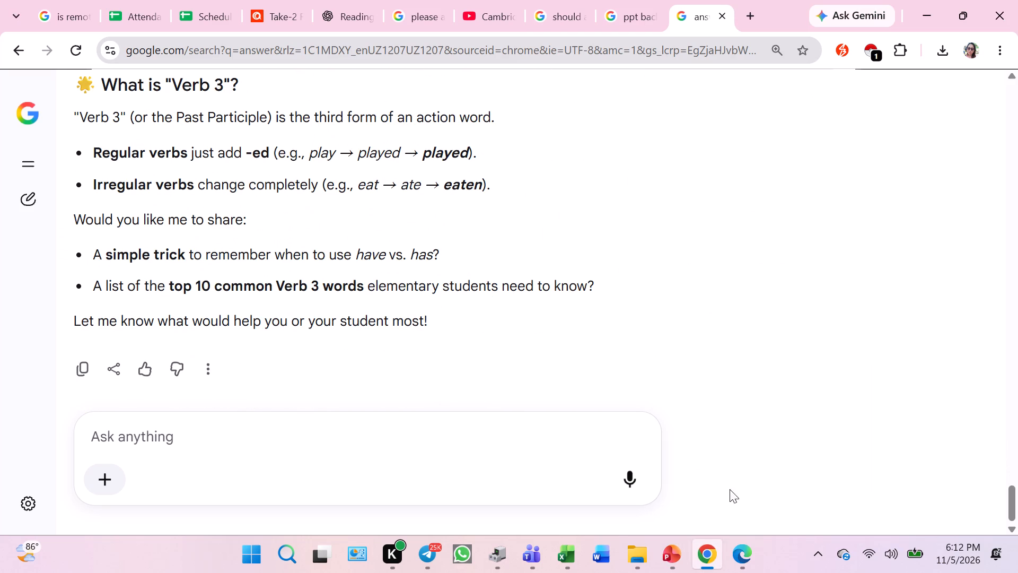
Back in PowerPoint, move the Regular Sentences snip on slide 24 lower, leaving a gap beneath the introduction image.
{"action": "left_click", "coordinate": [678, 570]}
{"action": "left_click", "coordinate": [427, 341]}
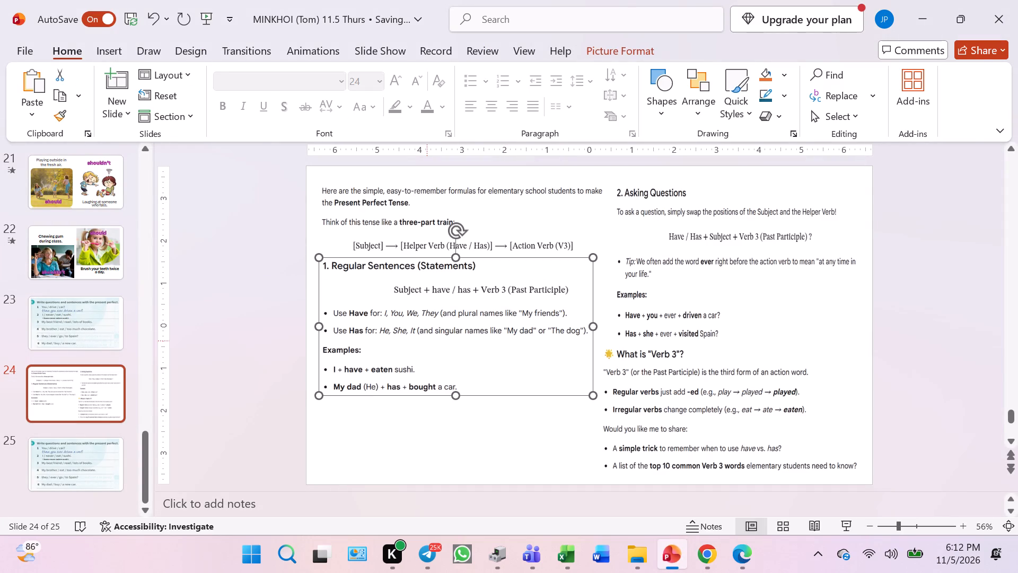
{"action": "left_click_drag", "start_coordinate": [427, 341], "coordinate": [433, 387]}
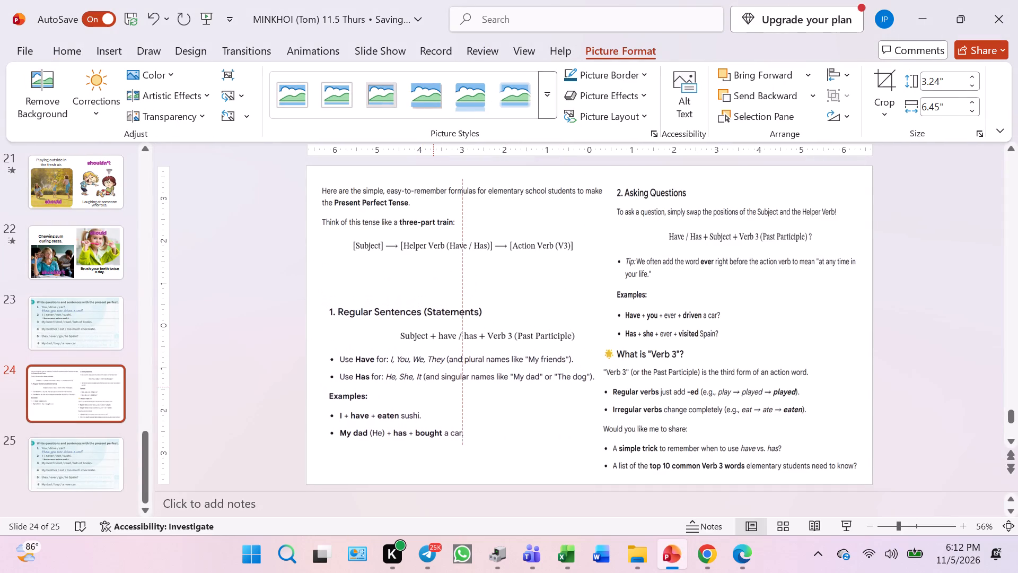
{"action": "left_click_drag", "start_coordinate": [433, 387], "coordinate": [435, 379]}
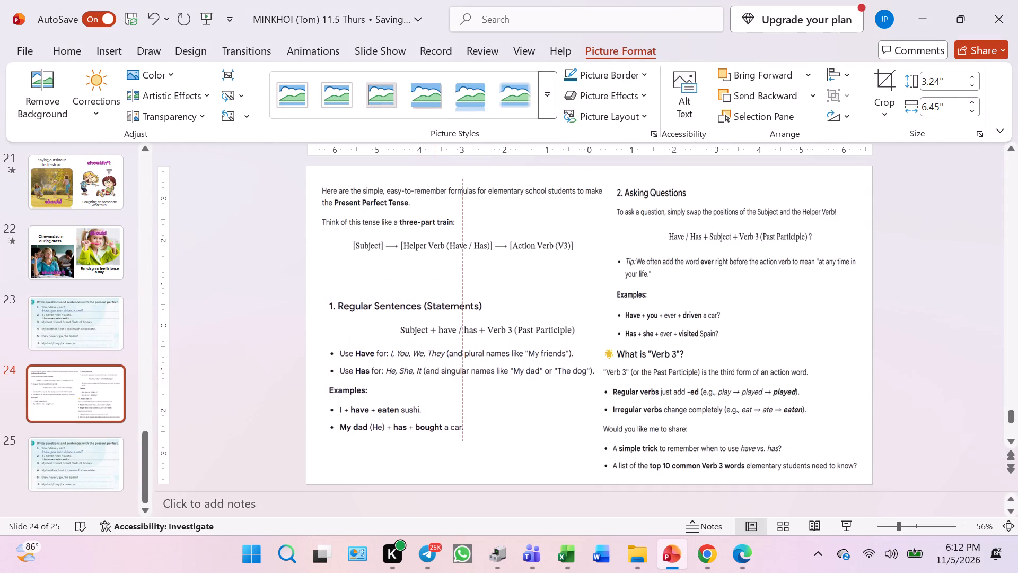
{"action": "left_click_drag", "start_coordinate": [435, 379], "coordinate": [435, 378]}
Nudge the introduction image into place and stretch it downward to about 2.23" tall to fill the gap.
{"action": "left_click_drag", "start_coordinate": [438, 237], "coordinate": [439, 247]}
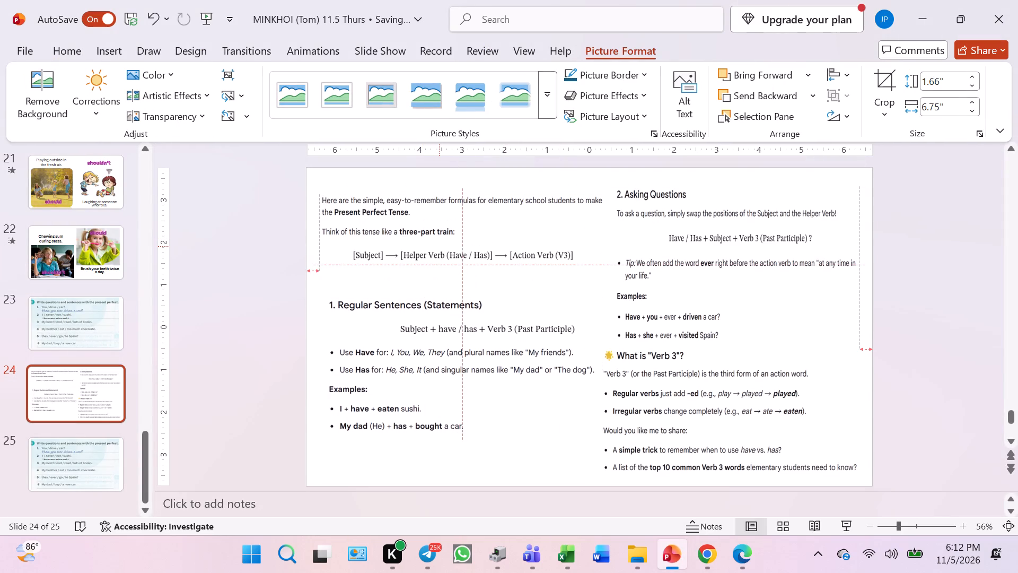
{"action": "left_click_drag", "start_coordinate": [439, 247], "coordinate": [440, 236]}
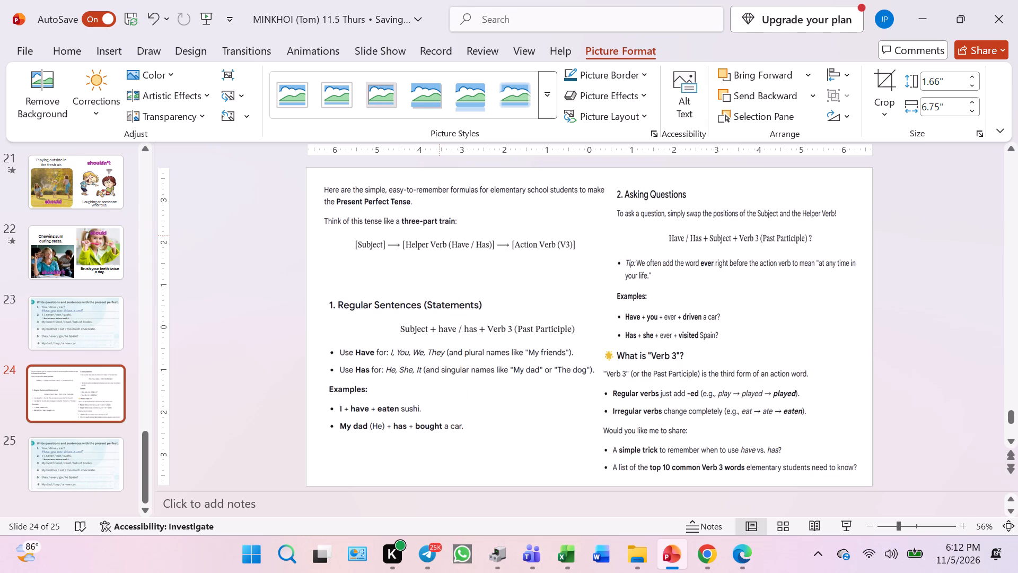
{"action": "left_click_drag", "start_coordinate": [440, 236], "coordinate": [440, 241]}
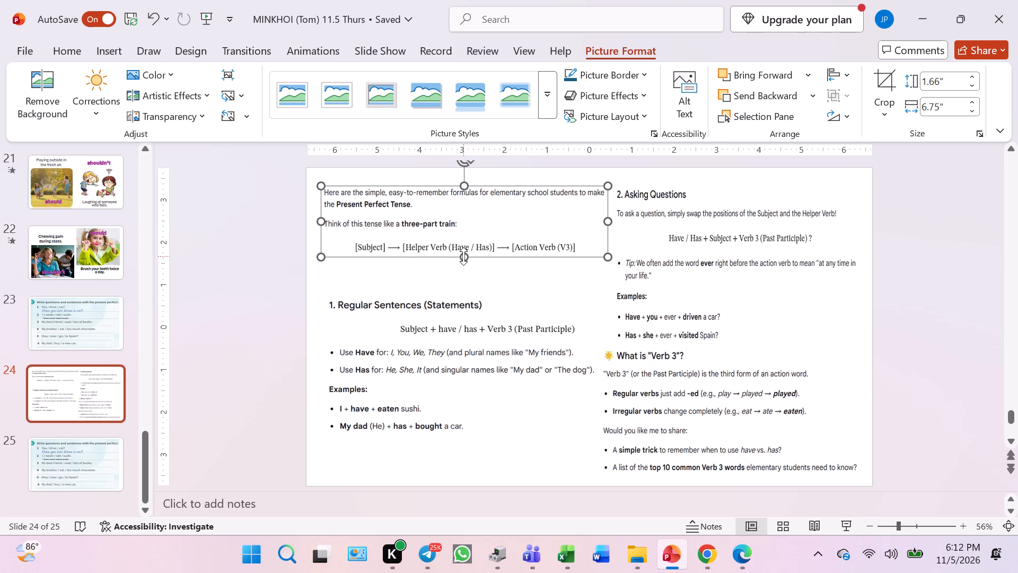
{"action": "left_click_drag", "start_coordinate": [463, 256], "coordinate": [460, 282]}
{"action": "left_click", "coordinate": [592, 250]}
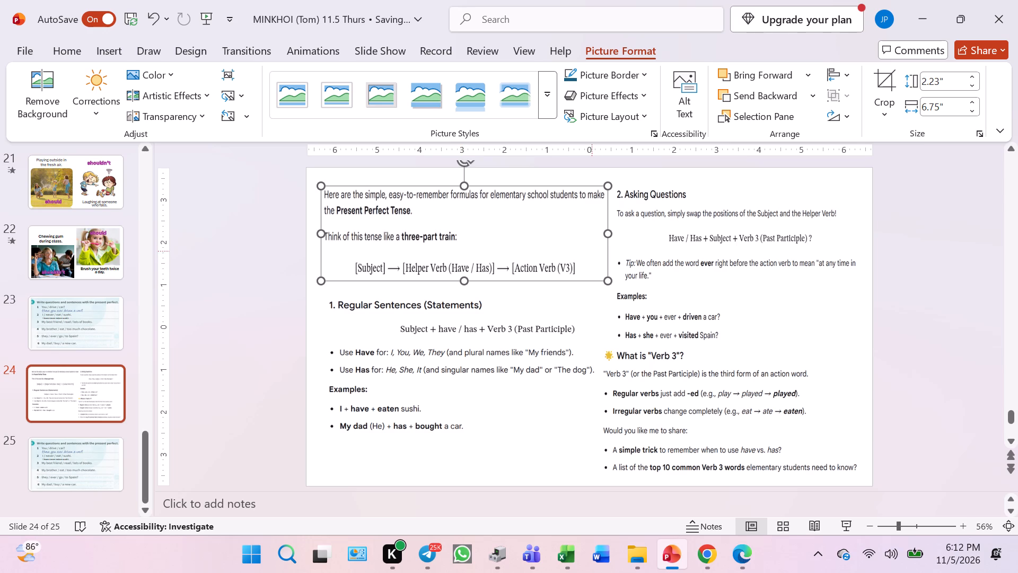
Move the Regular Sentences snip up just below the introduction image and stretch it downward to about 4.23" tall.
{"action": "left_click", "coordinate": [485, 359]}
{"action": "left_click_drag", "start_coordinate": [485, 359], "coordinate": [482, 350]}
{"action": "left_click_drag", "start_coordinate": [457, 421], "coordinate": [457, 449]}
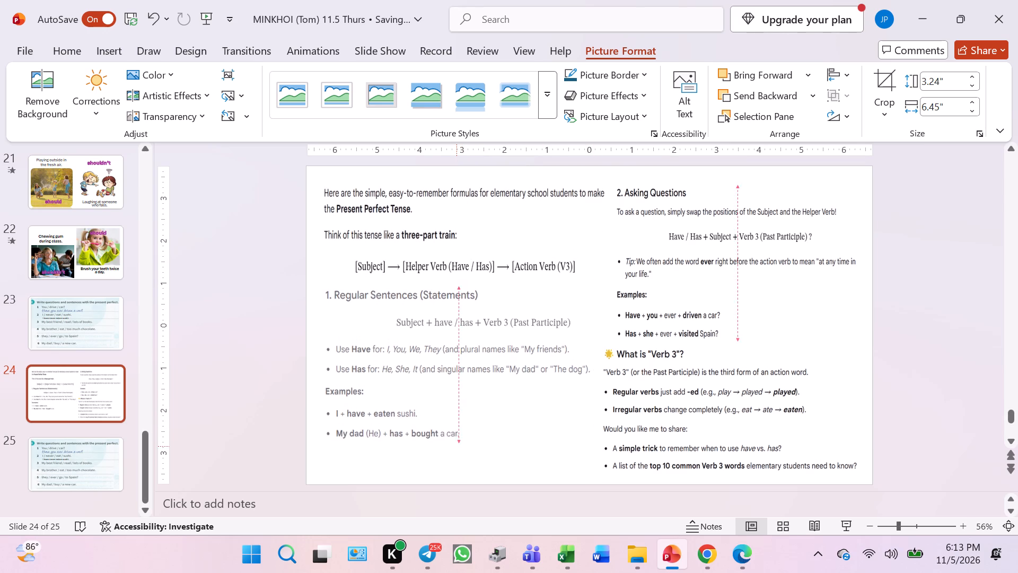
{"action": "left_click_drag", "start_coordinate": [457, 449], "coordinate": [457, 464]}
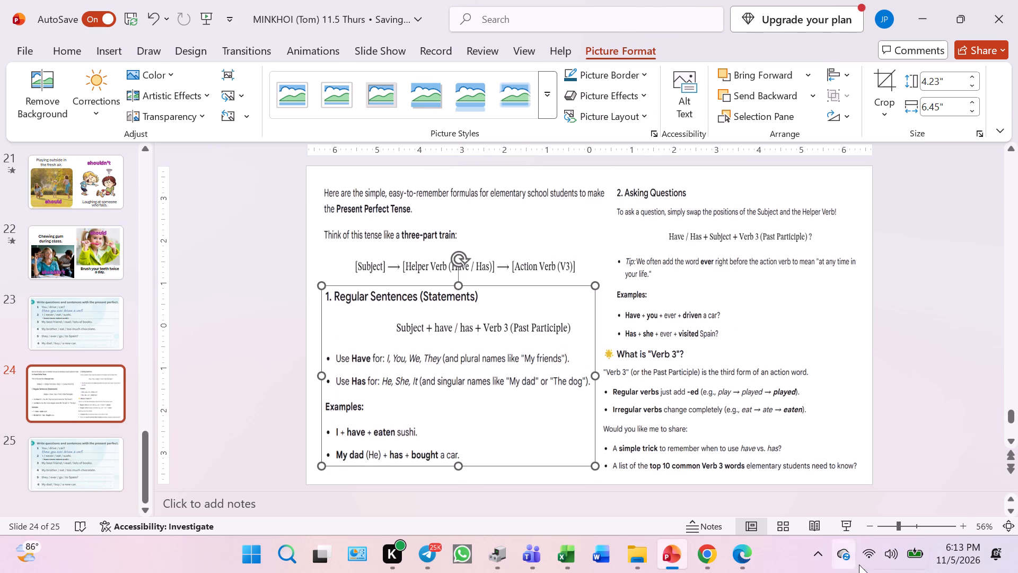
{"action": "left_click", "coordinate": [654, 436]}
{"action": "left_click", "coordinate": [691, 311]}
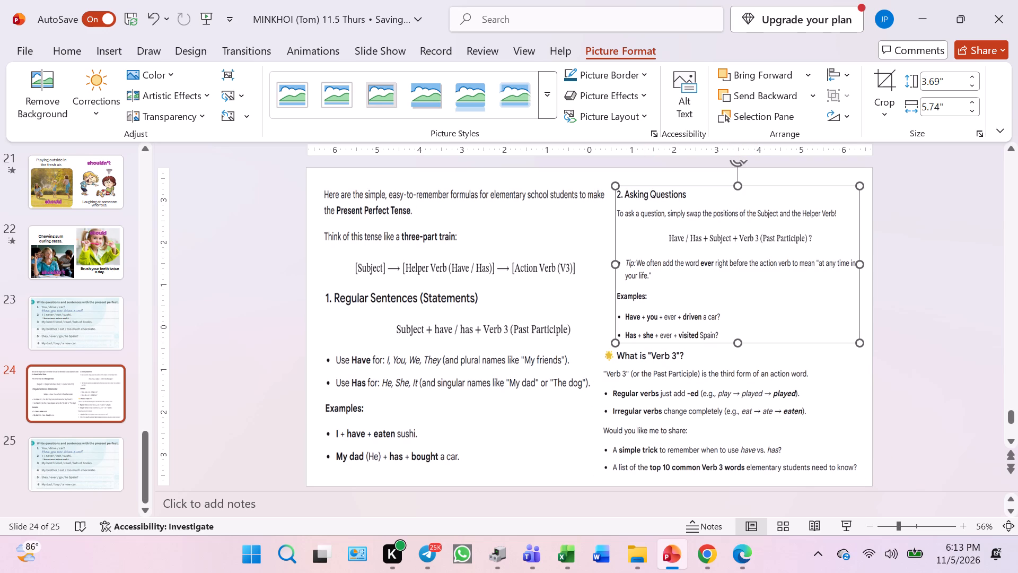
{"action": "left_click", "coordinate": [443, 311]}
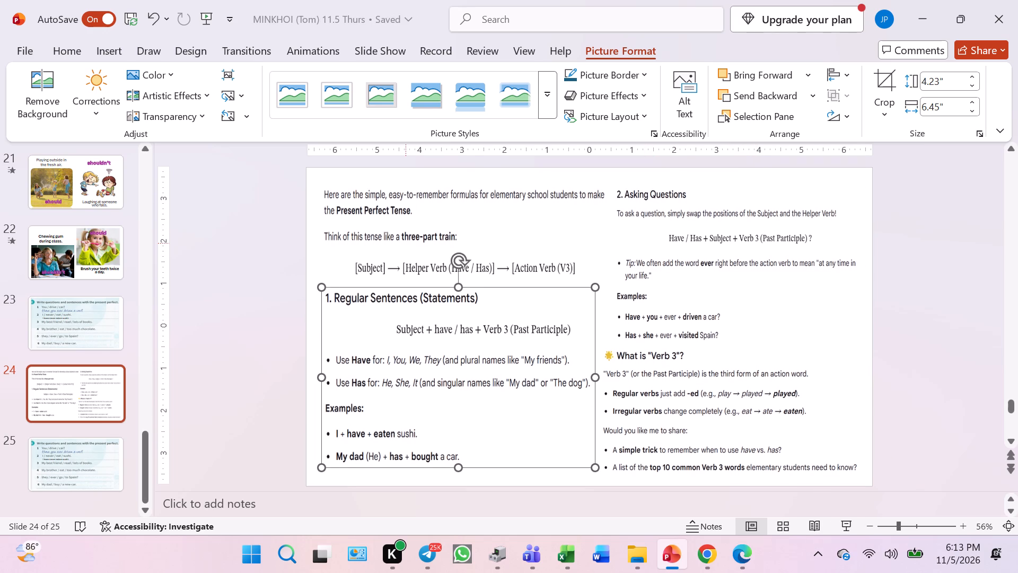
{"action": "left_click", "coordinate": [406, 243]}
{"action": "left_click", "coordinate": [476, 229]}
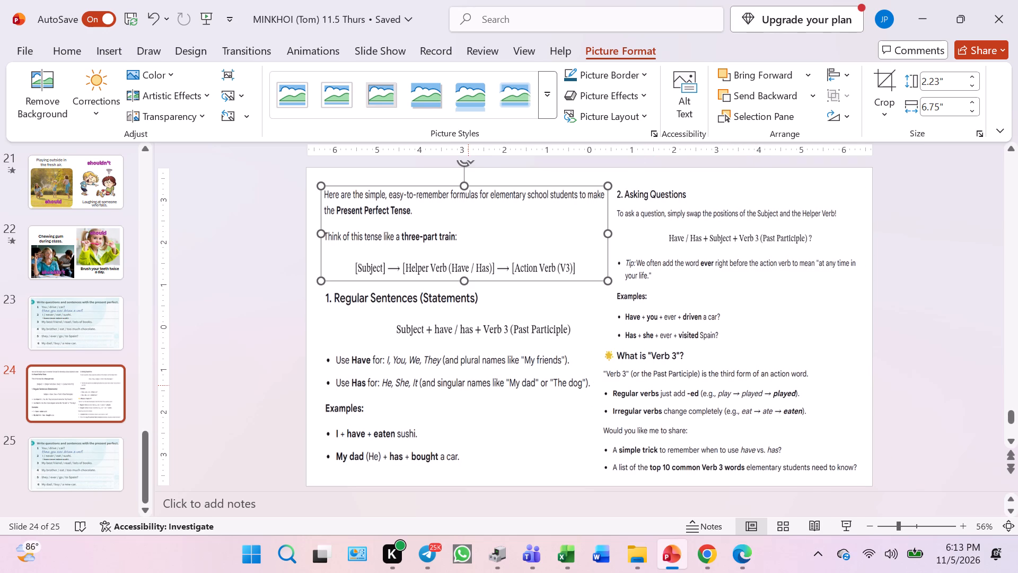
Apply the Appear animation to the Regular Sentences, Asking Questions and Verb 3 snips, in that order.
{"action": "left_click", "coordinate": [468, 385]}
{"action": "left_click", "coordinate": [220, 54]}
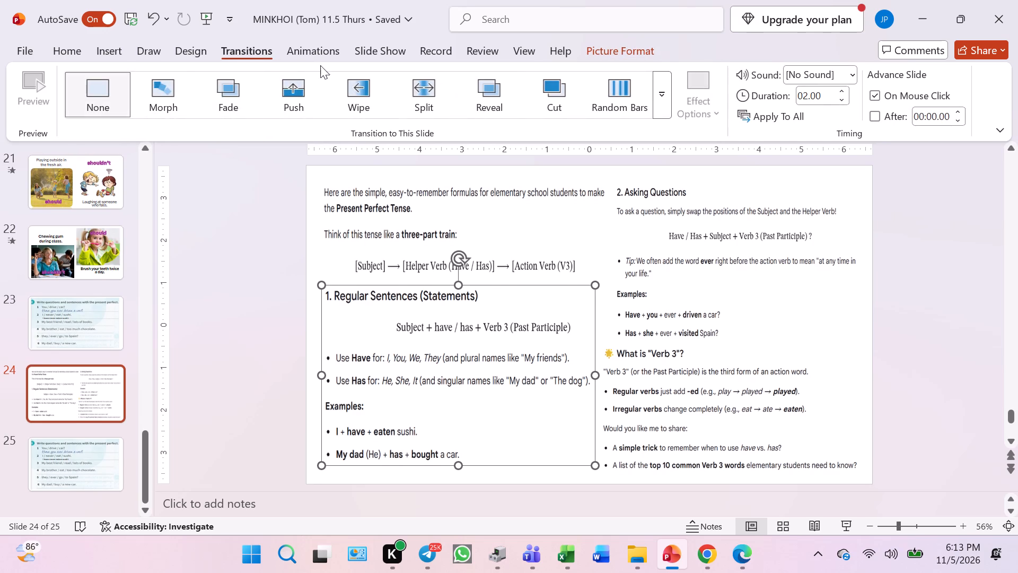
{"action": "left_click", "coordinate": [323, 60]}
{"action": "left_click", "coordinate": [173, 90]}
{"action": "double_click", "coordinate": [734, 240]}
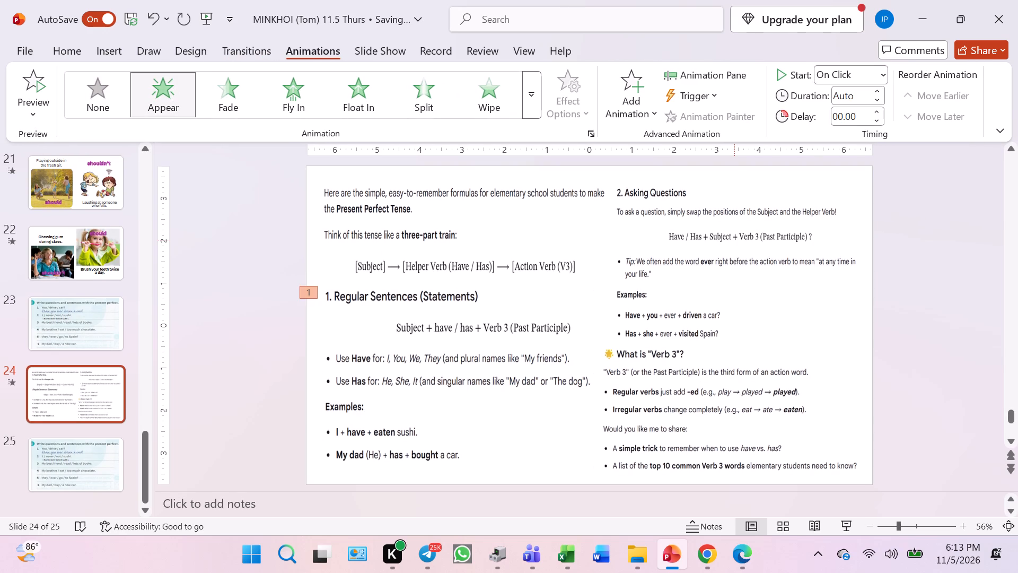
{"action": "left_click", "coordinate": [156, 91]}
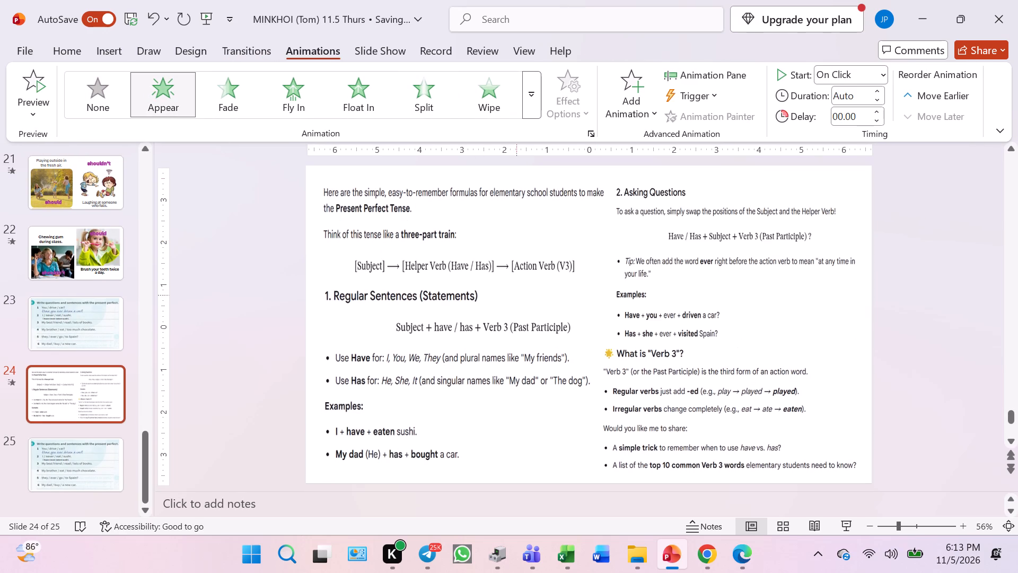
{"action": "left_click", "coordinate": [753, 414]}
{"action": "left_click", "coordinate": [753, 414]}
{"action": "left_click", "coordinate": [170, 95]}
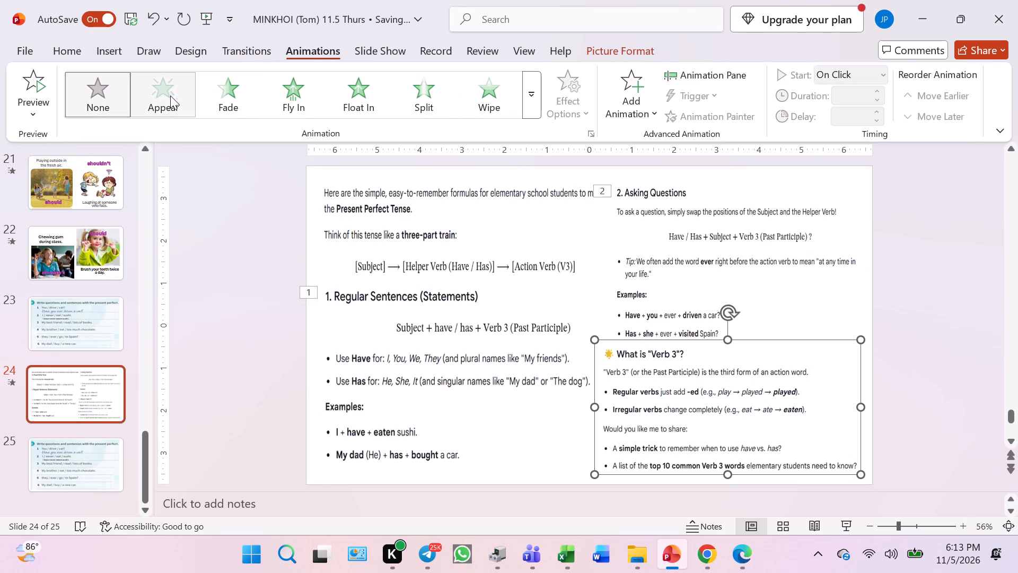
Play slide 24 as a slide show, advance through its three animated snips, and exit the show.
{"action": "left_click", "coordinate": [841, 523]}
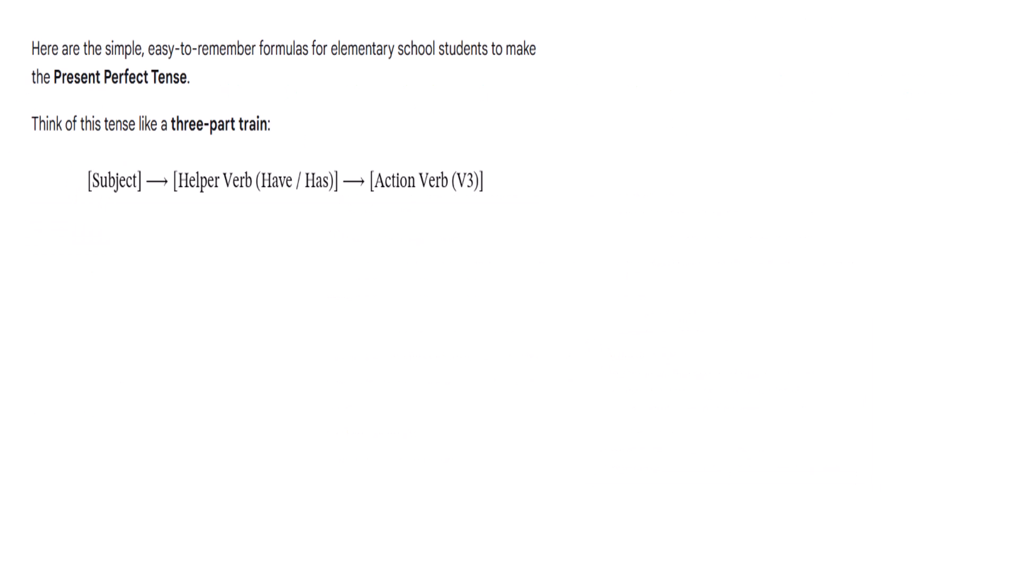
{"action": "key", "text": "Down"}
{"action": "key", "text": "Down"}
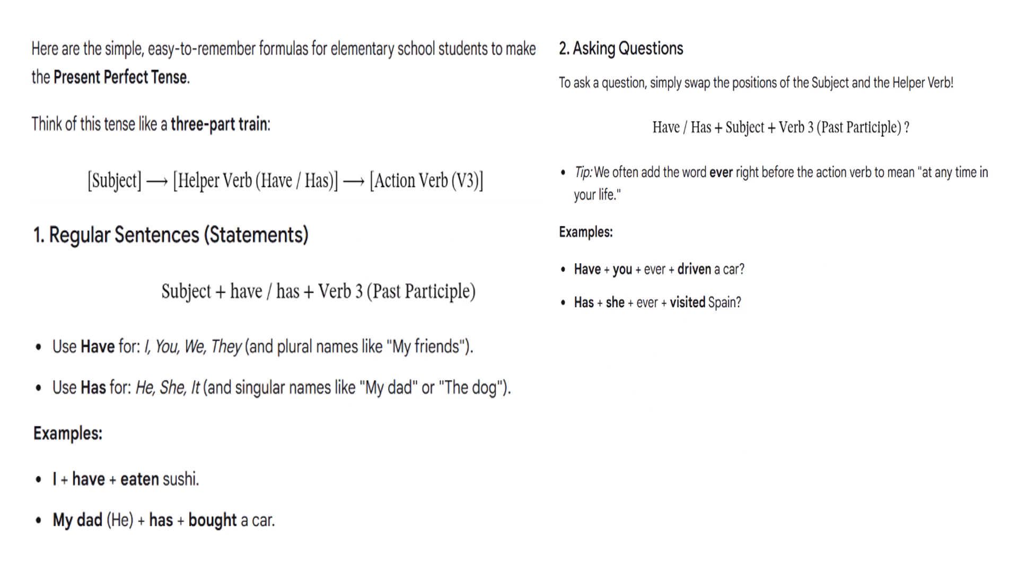
{"action": "key", "text": "Down"}
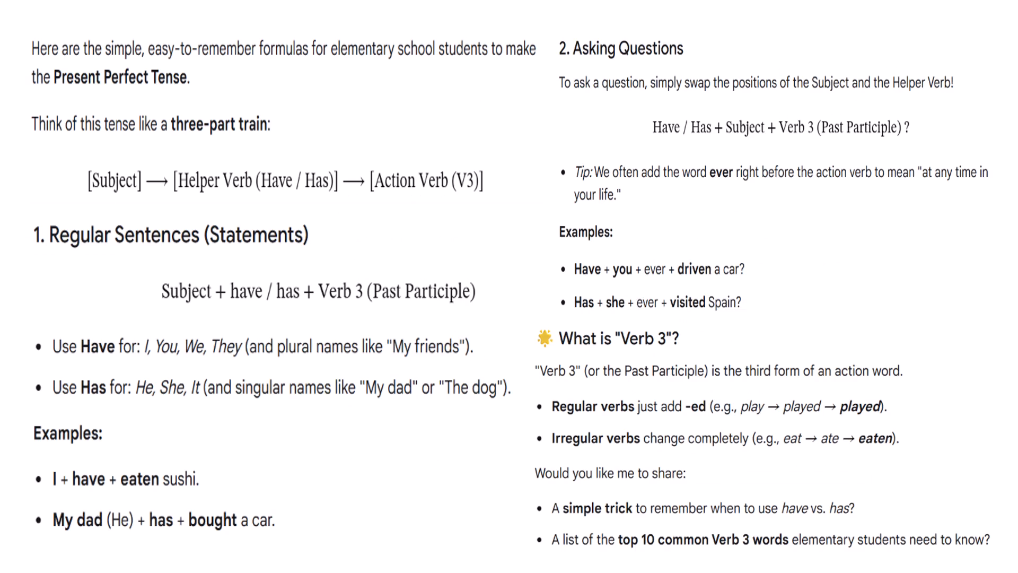
{"action": "key", "text": "Escape"}
Shift the Verb 3 snip on slide 24 slightly right and down, away from the Regular Sentences snip.
{"action": "left_click", "coordinate": [695, 421]}
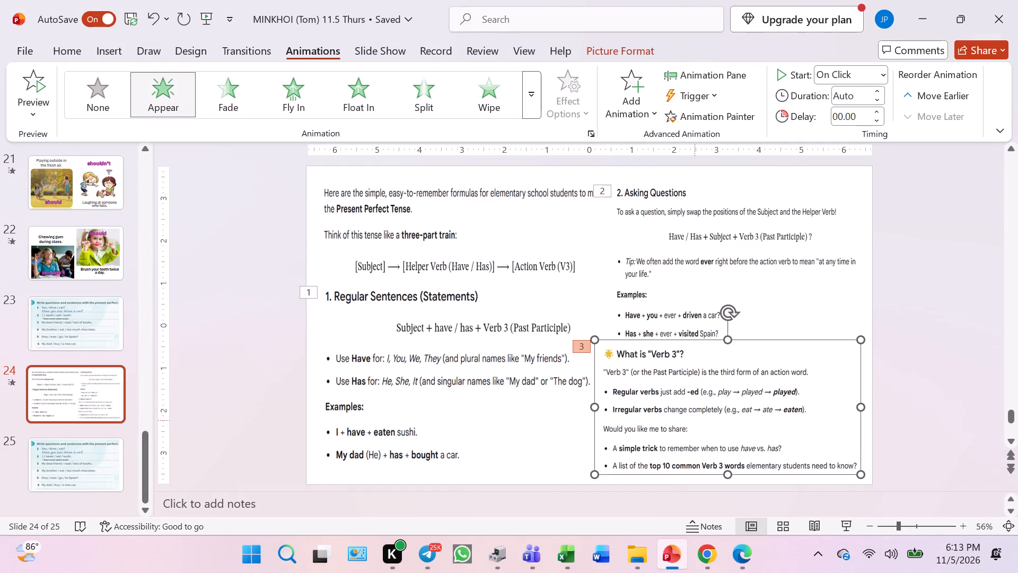
{"action": "left_click_drag", "start_coordinate": [734, 440], "coordinate": [739, 443]}
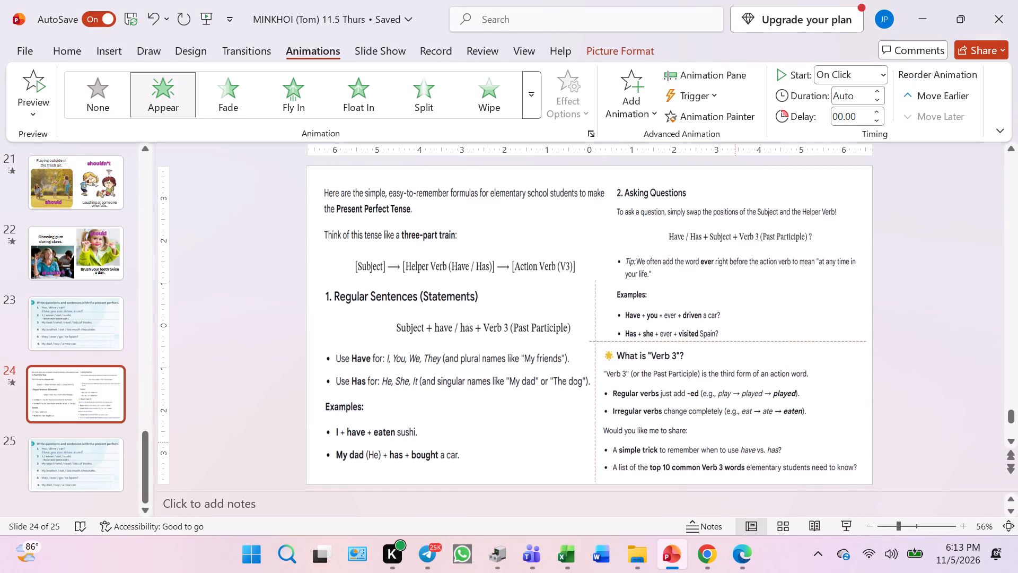
{"action": "left_click_drag", "start_coordinate": [739, 443], "coordinate": [743, 445]}
Move the Asking Questions snip slightly up and enlarge it a little downward and toward the left.
{"action": "left_click", "coordinate": [679, 285]}
{"action": "left_click_drag", "start_coordinate": [679, 285], "coordinate": [679, 276]}
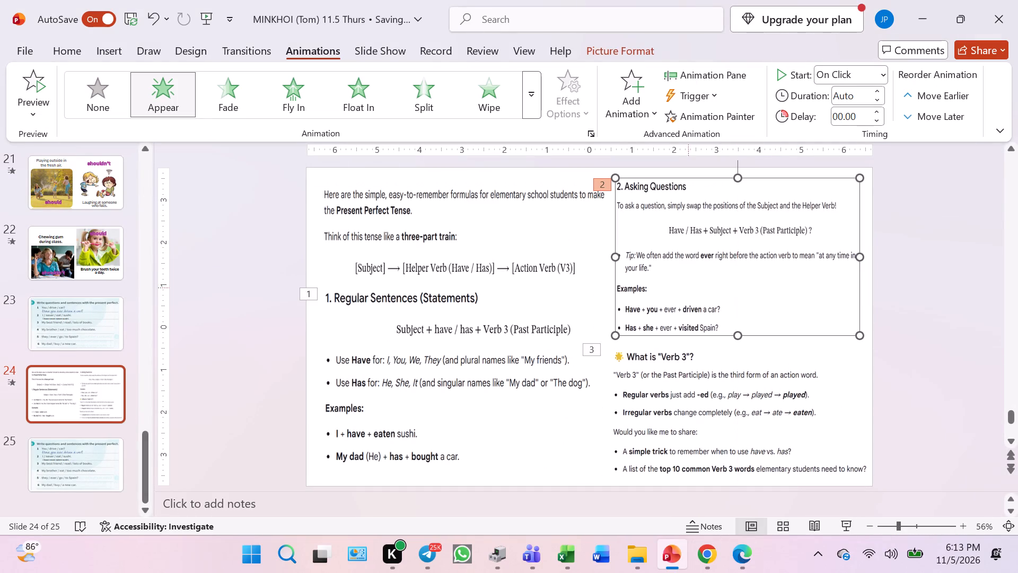
{"action": "left_click", "coordinate": [737, 337]}
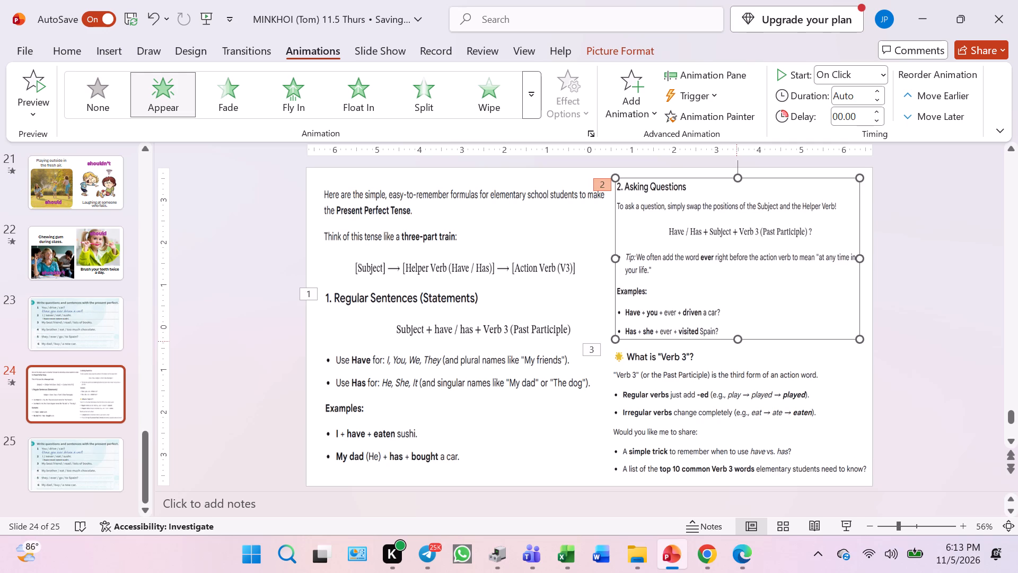
{"action": "left_click", "coordinate": [616, 257]}
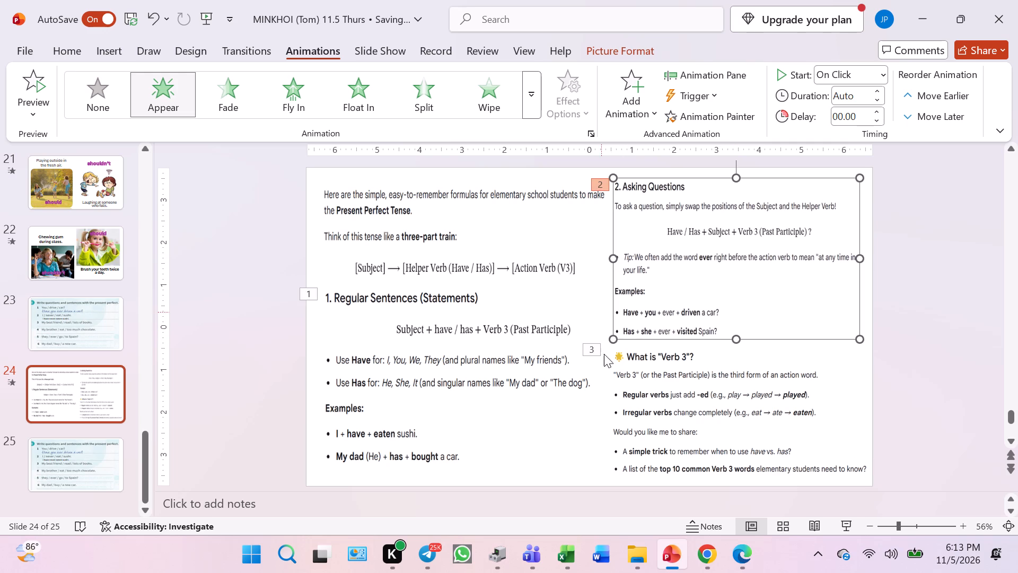
{"action": "left_click", "coordinate": [637, 403]}
{"action": "left_click", "coordinate": [569, 426]}
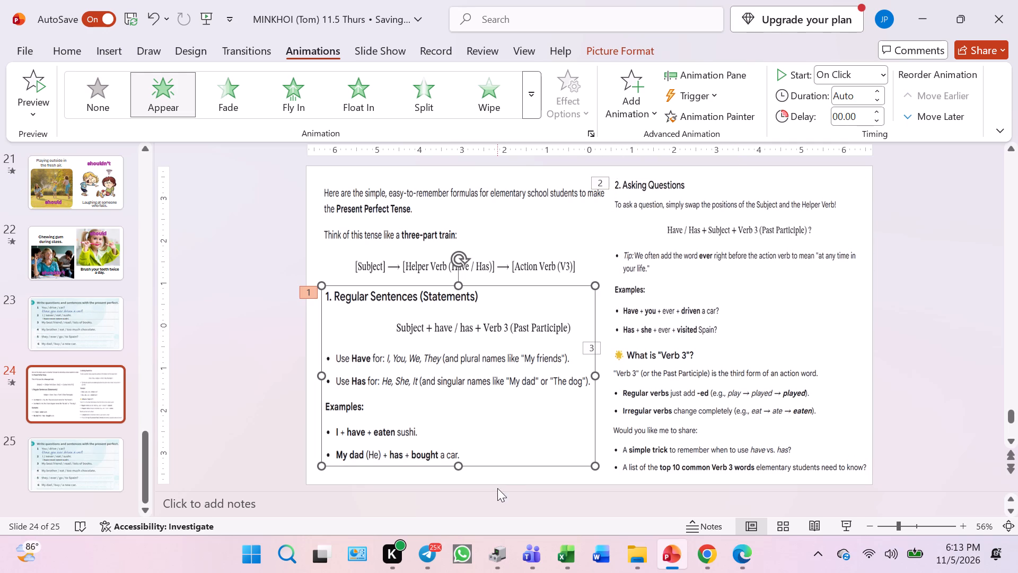
Play slide 24 as a slide show again, advance through its animations to slide 25, and exit the show.
{"action": "left_click", "coordinate": [851, 531]}
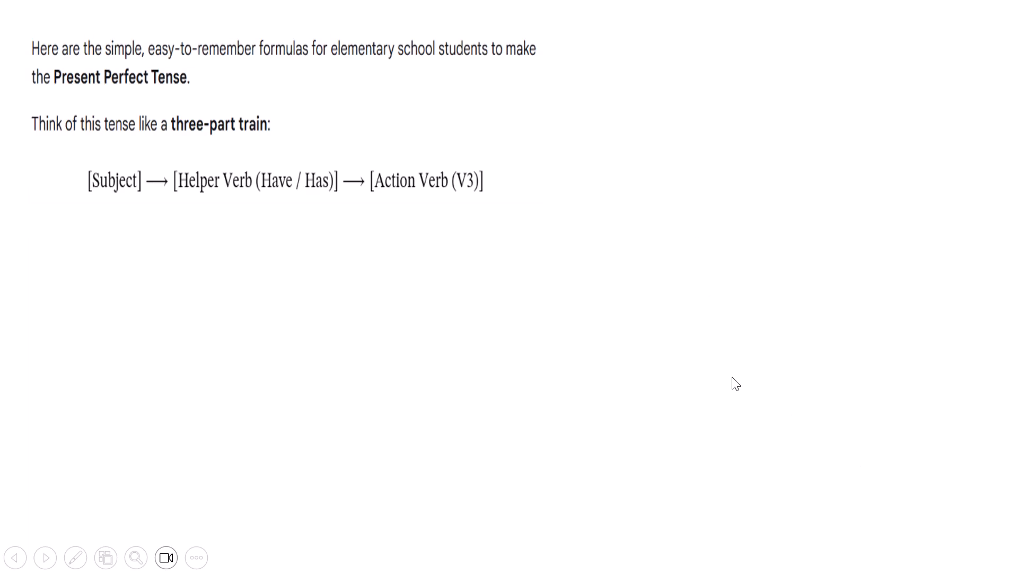
{"action": "key", "text": "Down"}
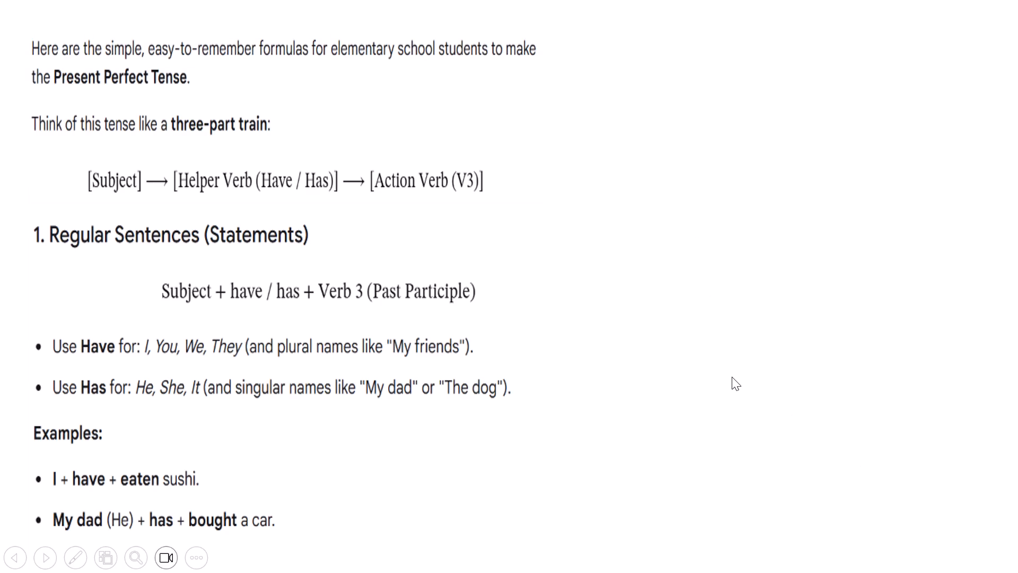
{"action": "key", "text": "Down"}
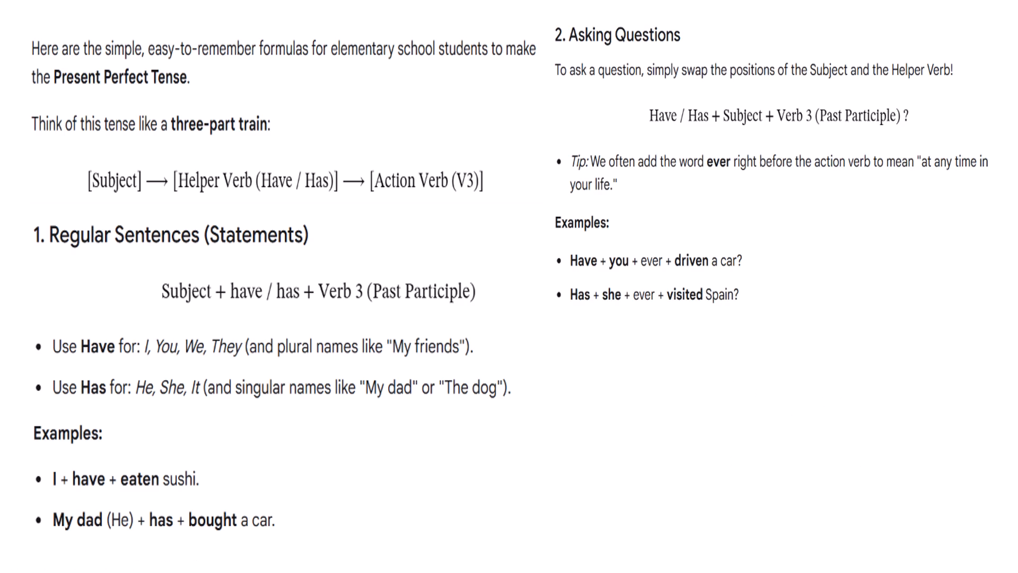
{"action": "key", "text": "Down"}
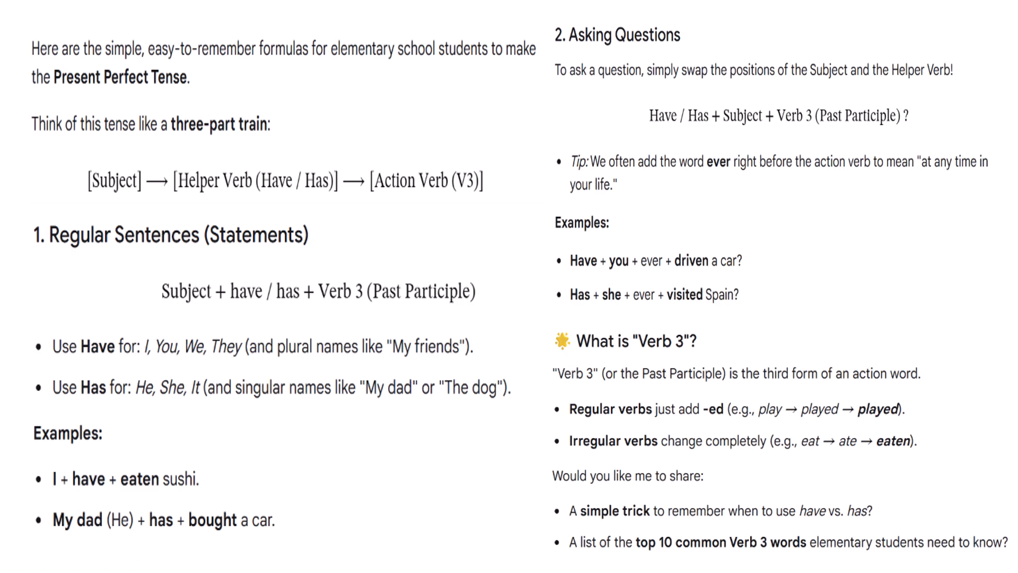
{"action": "key", "text": "Down"}
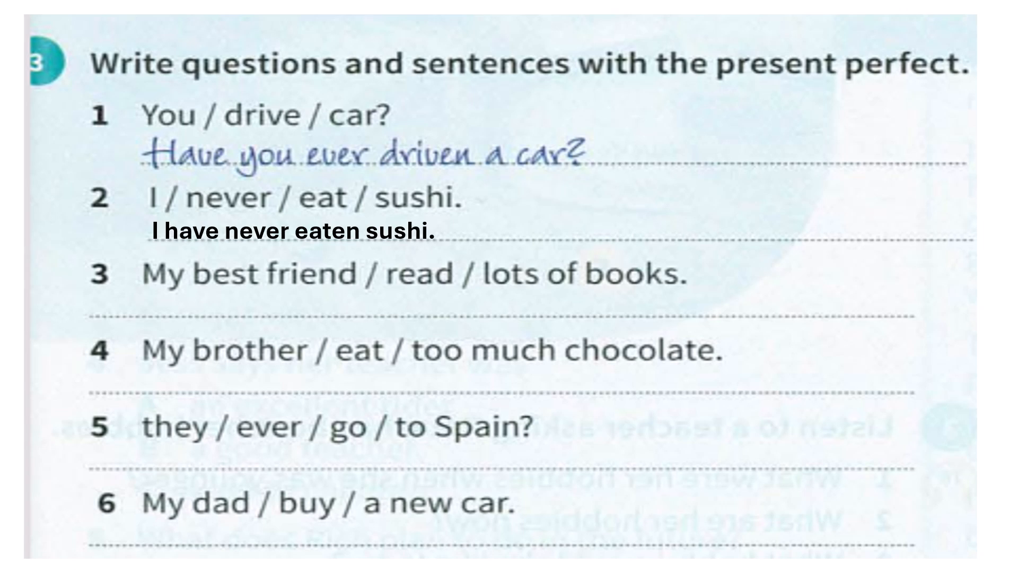
{"action": "key", "text": "Escape"}
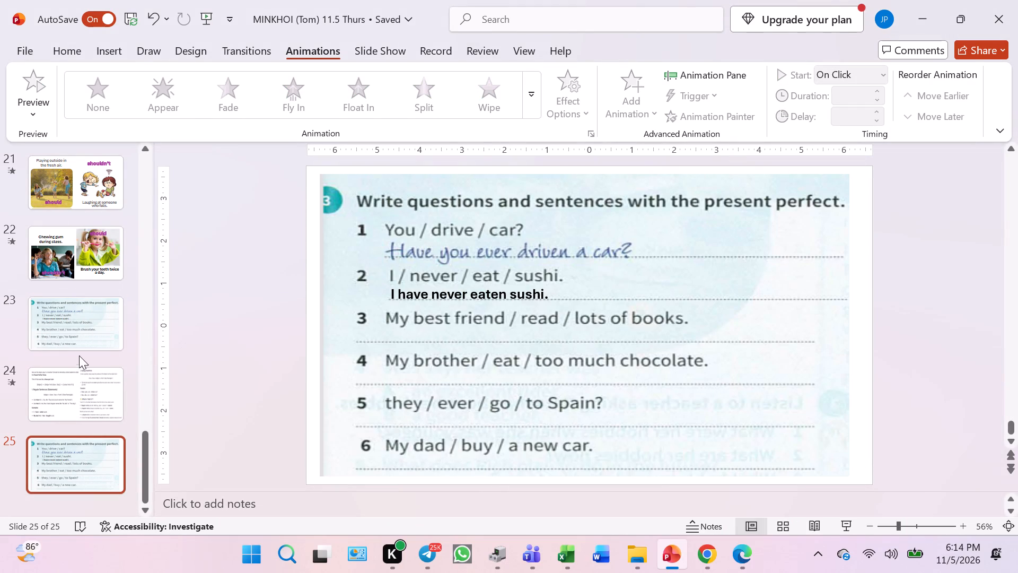
Review exercise slide 23 and grammar slide 24 against the "What is 'Verb 3'?" explanation in Chrome.
{"action": "left_click", "coordinate": [79, 330]}
{"action": "left_click", "coordinate": [426, 292]}
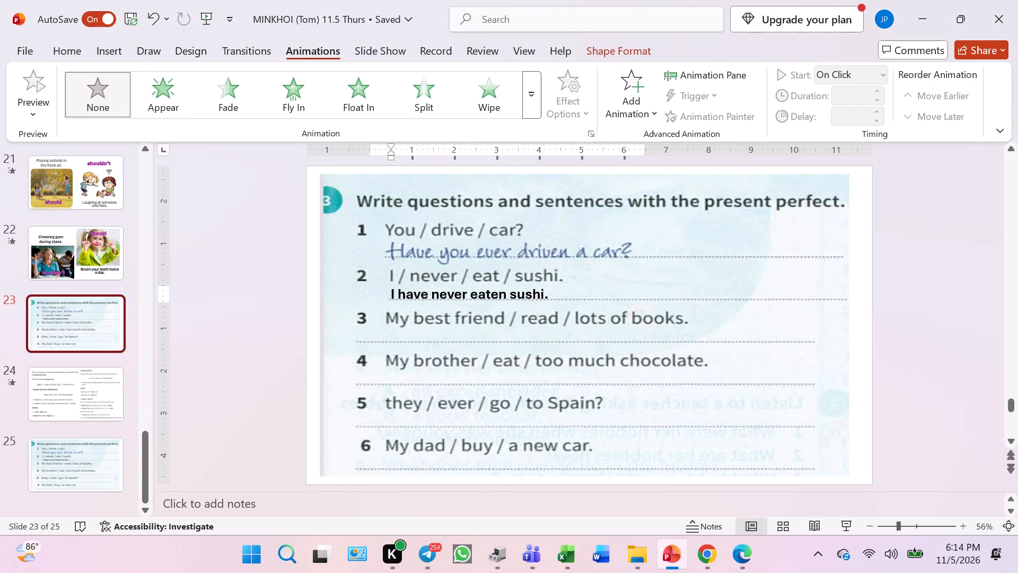
{"action": "left_click", "coordinate": [550, 415]}
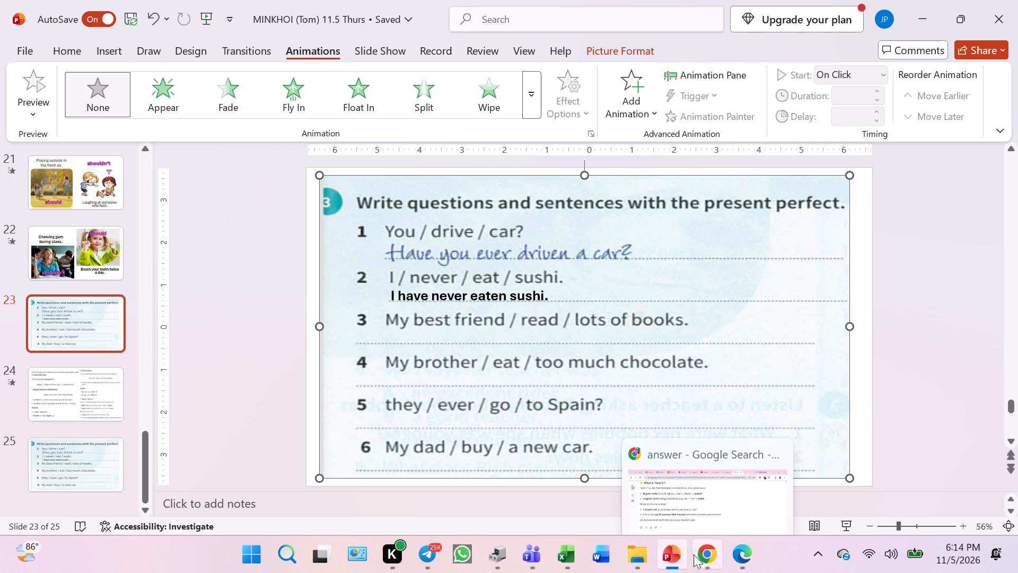
{"action": "left_click", "coordinate": [700, 469]}
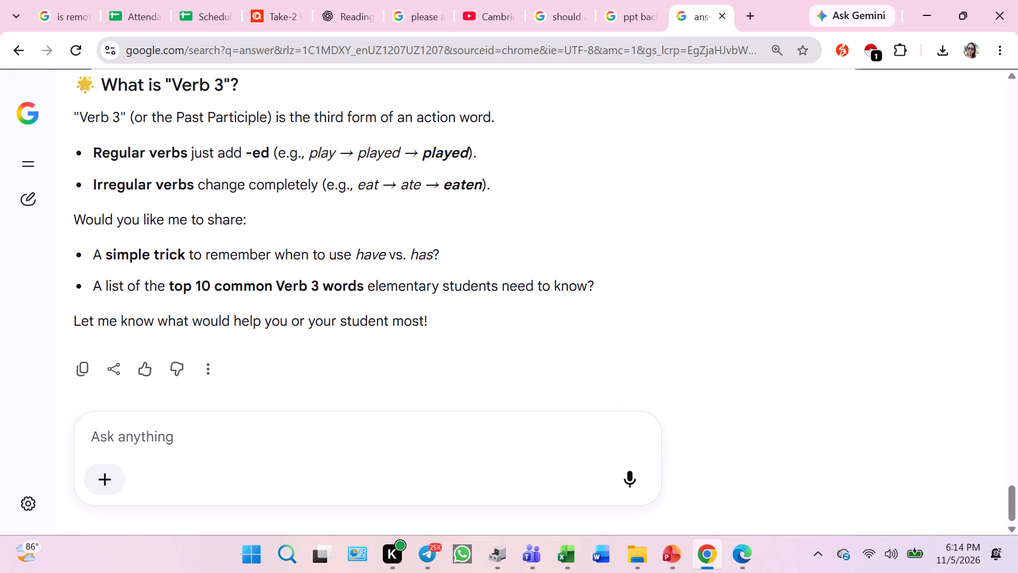
{"action": "left_click", "coordinate": [679, 560]}
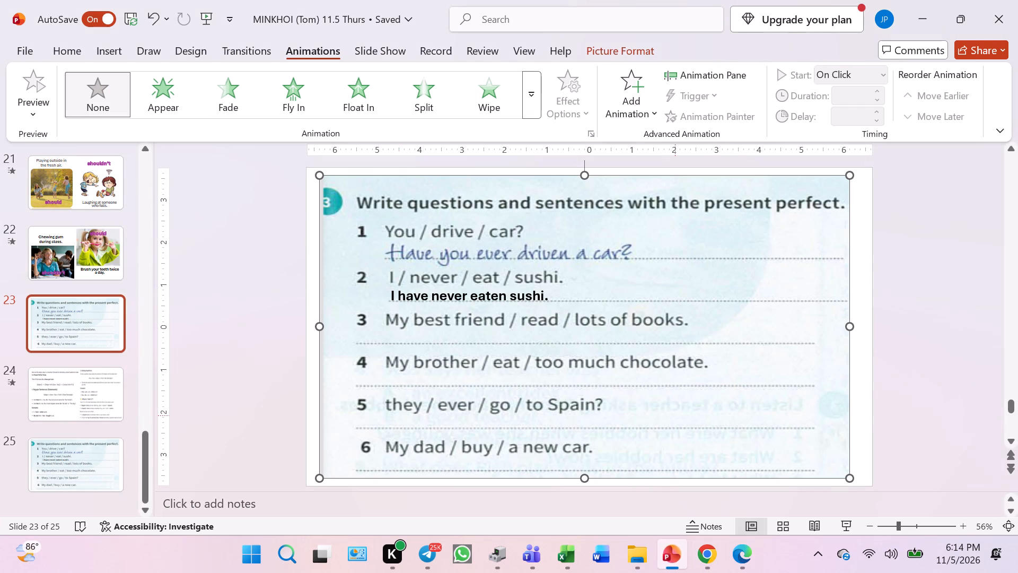
{"action": "left_click", "coordinate": [82, 364]}
{"action": "left_click", "coordinate": [85, 404]}
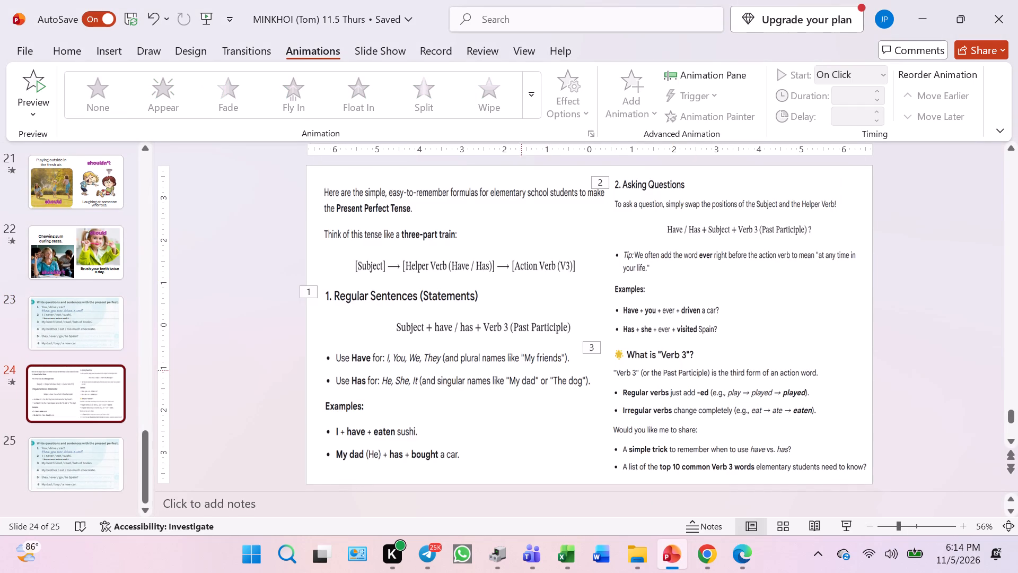
{"action": "left_click", "coordinate": [700, 564]}
{"action": "scroll", "coordinate": [541, 359], "scroll_direction": "down", "scroll_amount": 3}
{"action": "scroll", "coordinate": [618, 306], "scroll_direction": "down", "scroll_amount": 2}
{"action": "scroll", "coordinate": [620, 303], "scroll_direction": "up", "scroll_amount": 1}
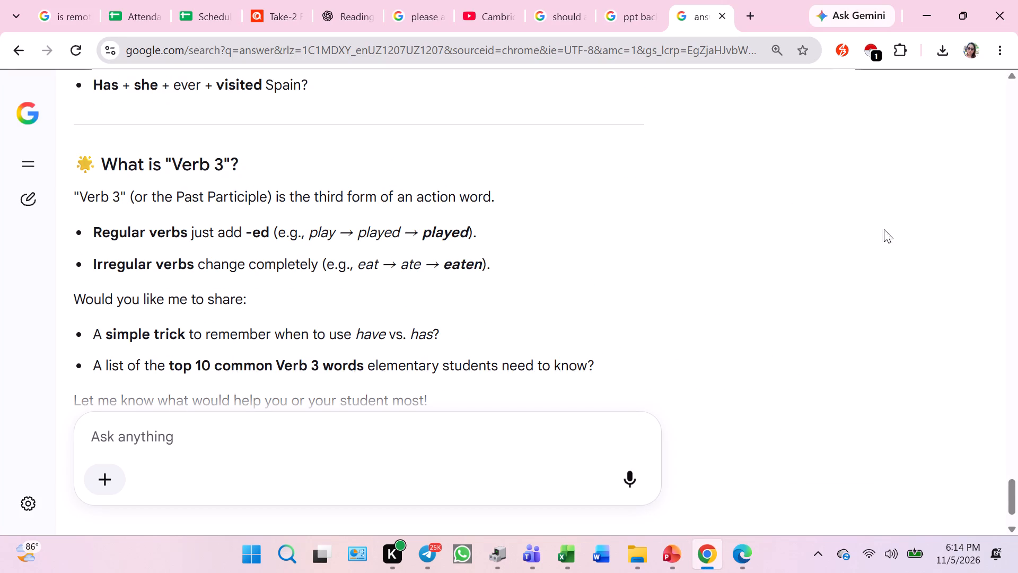
{"action": "key", "text": "Print"}
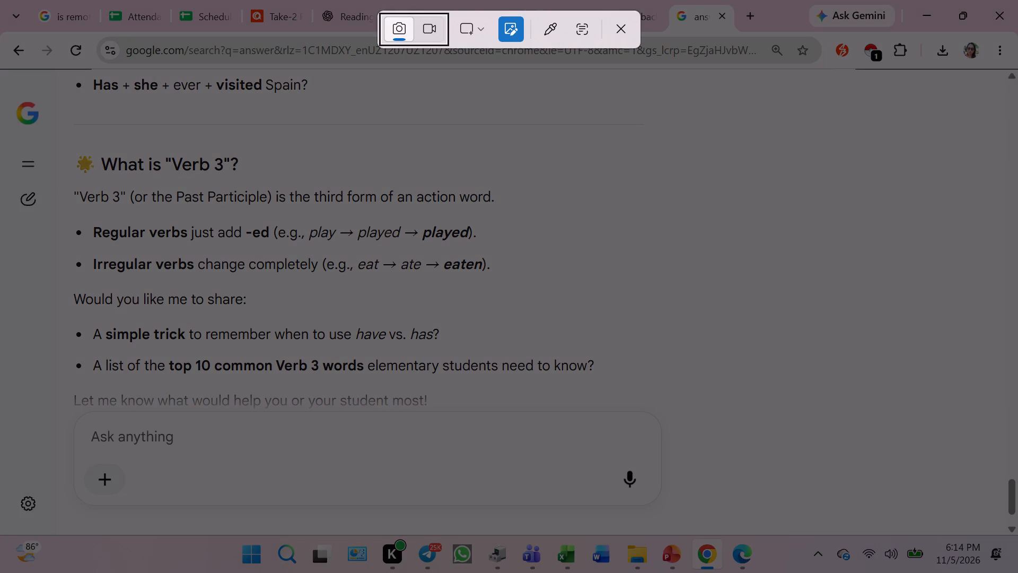
{"action": "key", "text": "Escape"}
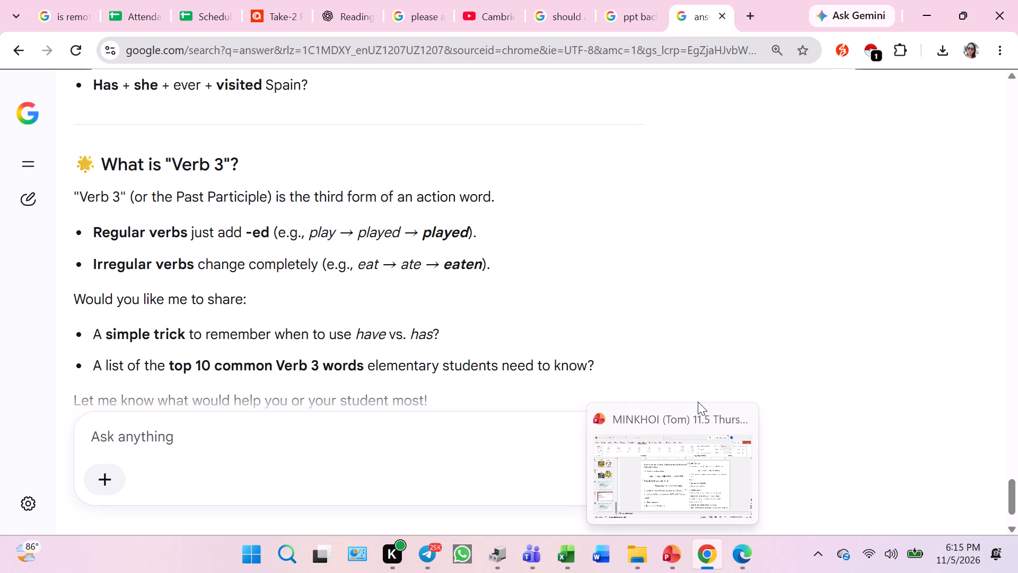
{"action": "left_click", "coordinate": [715, 163]}
{"action": "scroll", "coordinate": [721, 252], "scroll_direction": "down", "scroll_amount": 1}
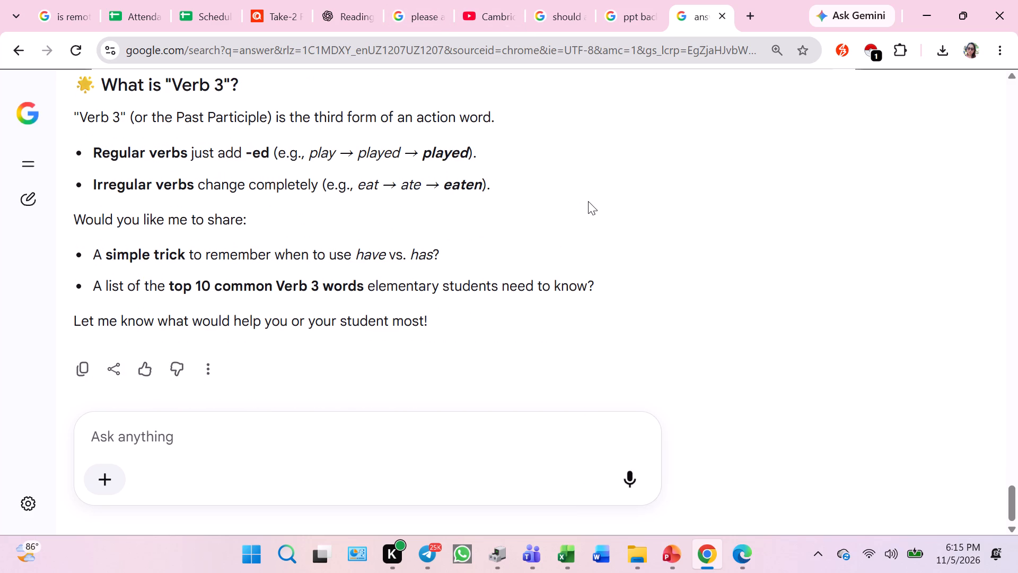
{"action": "scroll", "coordinate": [589, 201], "scroll_direction": "up", "scroll_amount": 1}
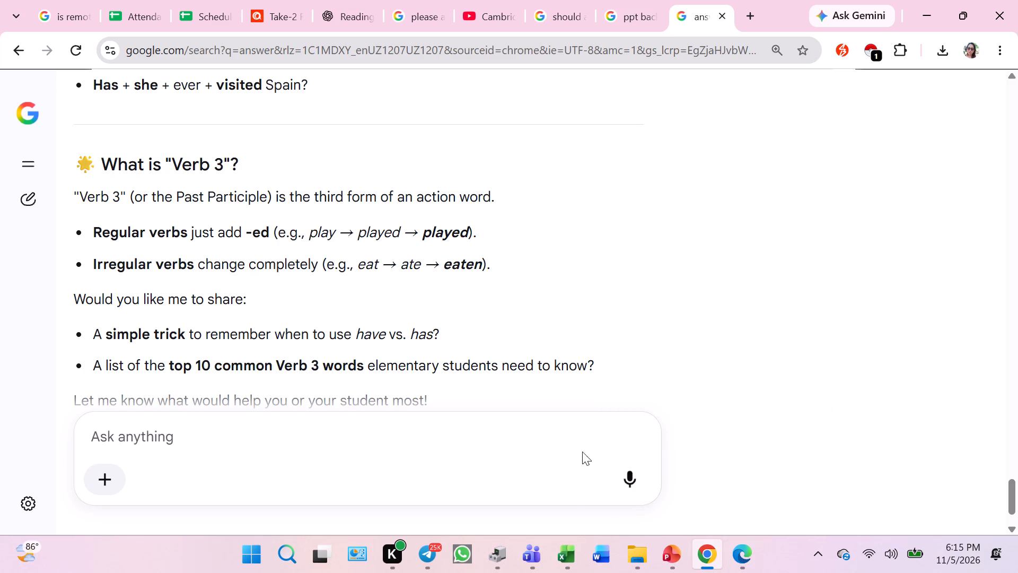
Back in PowerPoint, move the Verb 3 snip on slide 24 slightly left and down, and widen it to the slide's right edge.
{"action": "left_click", "coordinate": [670, 553]}
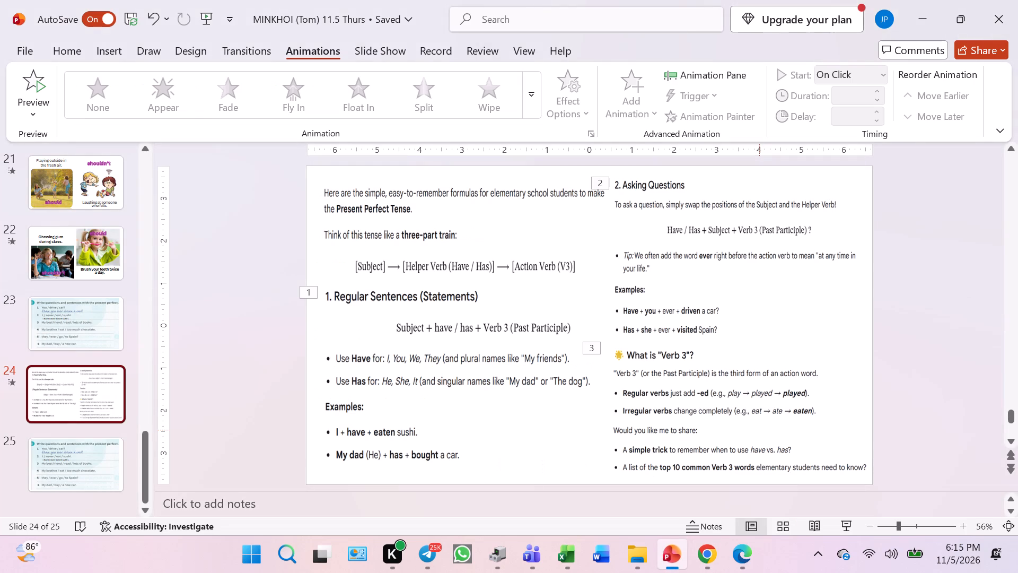
{"action": "left_click", "coordinate": [750, 436]}
{"action": "left_click_drag", "start_coordinate": [744, 444], "coordinate": [730, 447]}
{"action": "left_click", "coordinate": [727, 449]}
{"action": "left_click", "coordinate": [900, 311]}
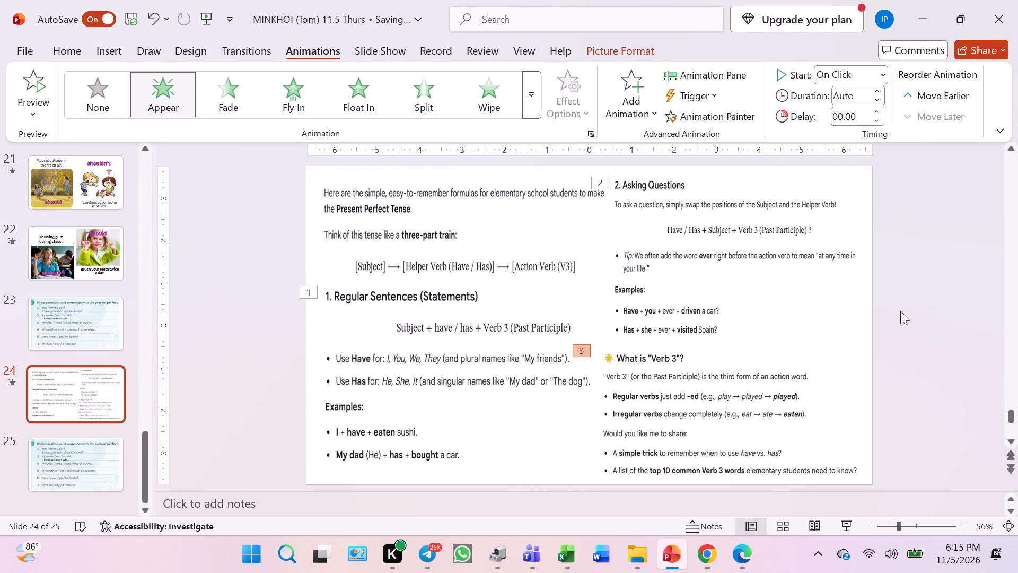
{"action": "left_click", "coordinate": [795, 393]}
{"action": "left_click_drag", "start_coordinate": [861, 410], "coordinate": [869, 410]}
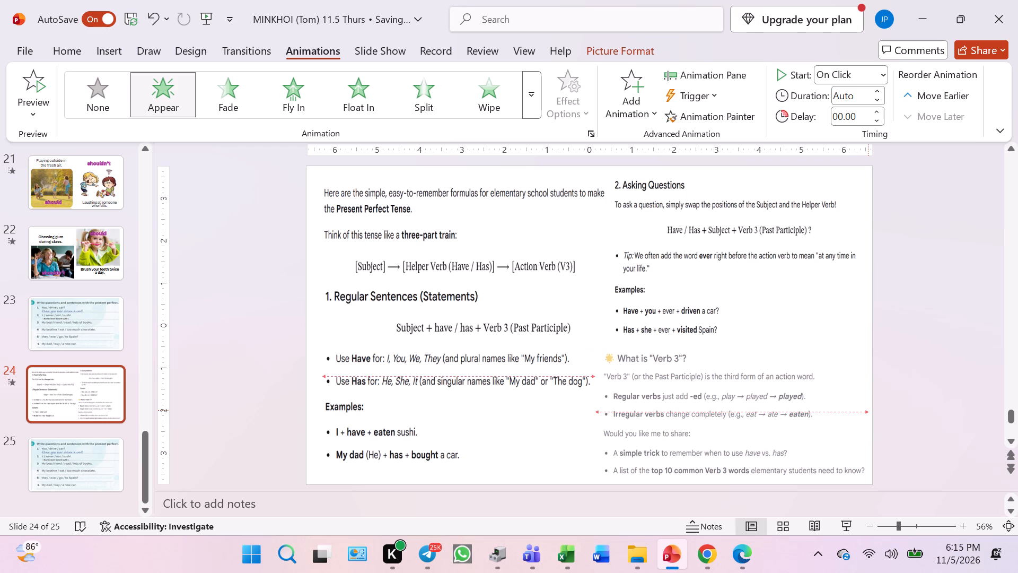
{"action": "left_click_drag", "start_coordinate": [869, 410], "coordinate": [871, 410]}
{"action": "left_click", "coordinate": [923, 387]}
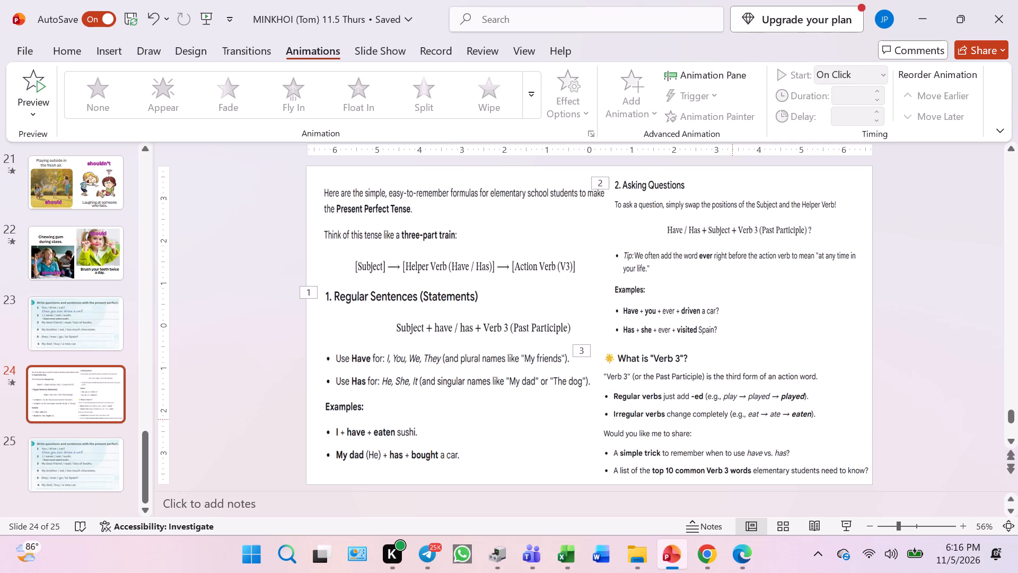
Copy the answer "My best friend has read lots of books." from Chrome onto slide 25, placing it under question 3.
{"action": "left_click", "coordinate": [710, 305]}
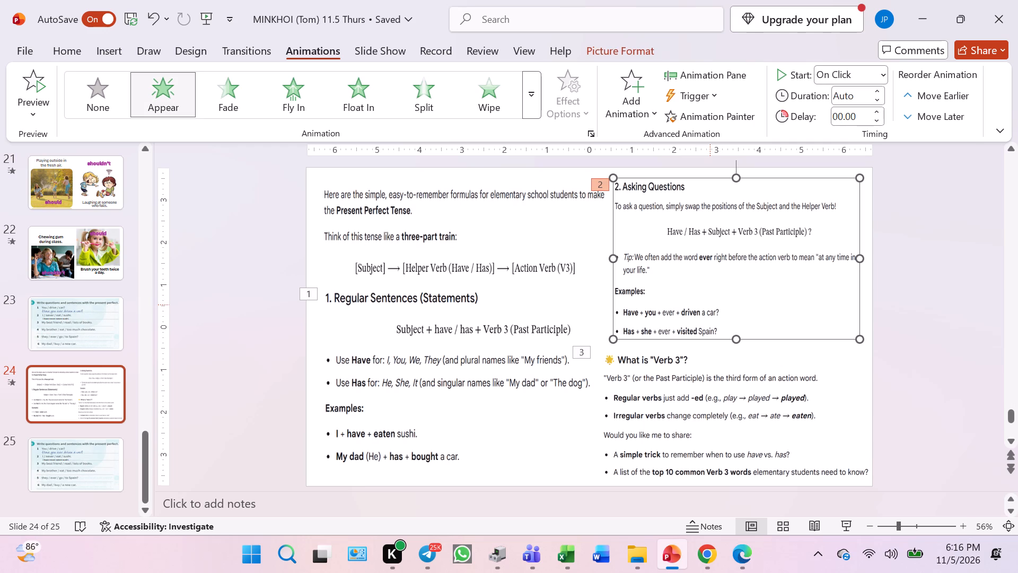
{"action": "left_click", "coordinate": [93, 458]}
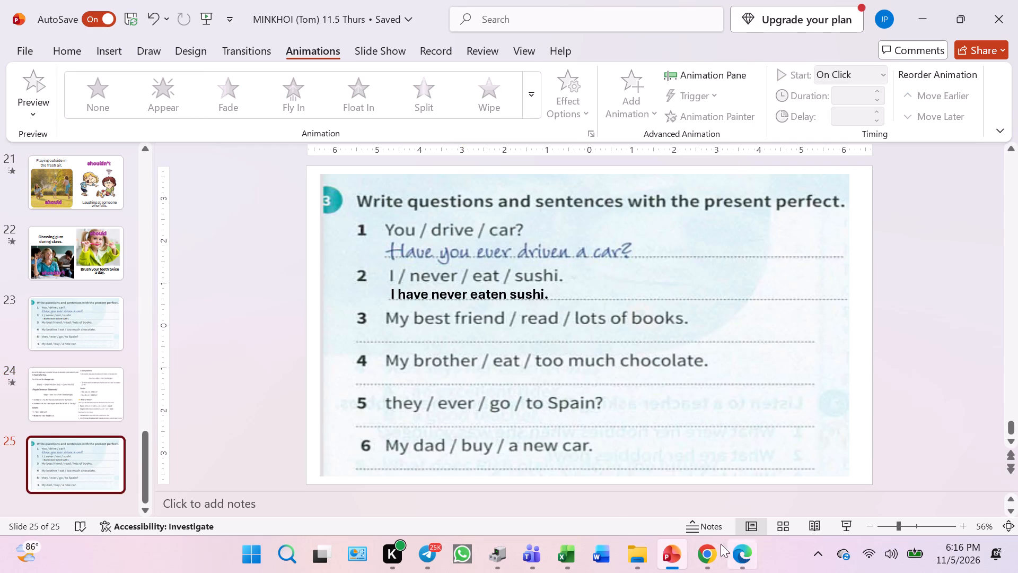
{"action": "left_click", "coordinate": [701, 548]}
{"action": "scroll", "coordinate": [517, 255], "scroll_direction": "up", "scroll_amount": 10}
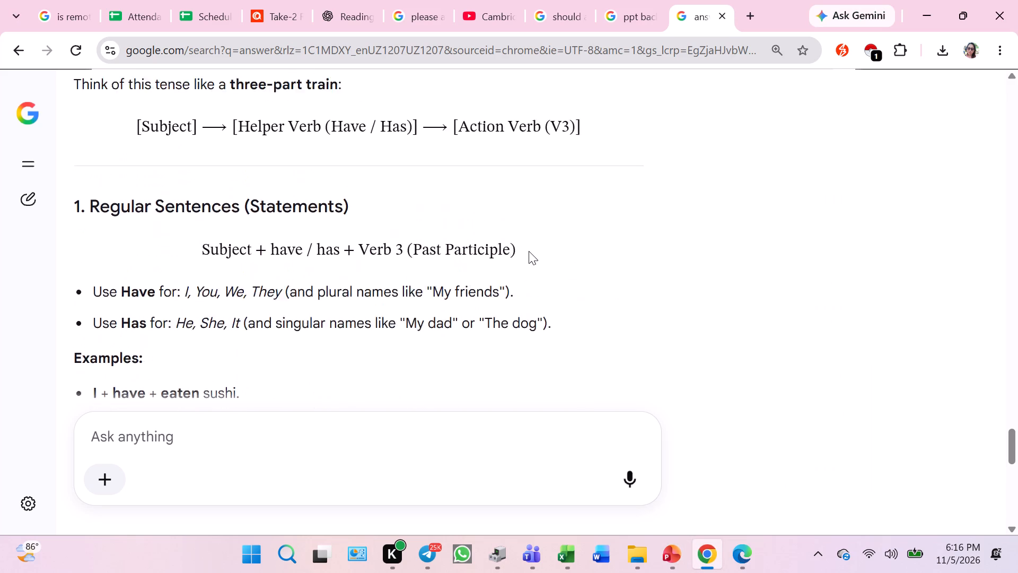
{"action": "scroll", "coordinate": [529, 251], "scroll_direction": "up", "scroll_amount": 10}
{"action": "scroll", "coordinate": [529, 251], "scroll_direction": "down", "scroll_amount": 2}
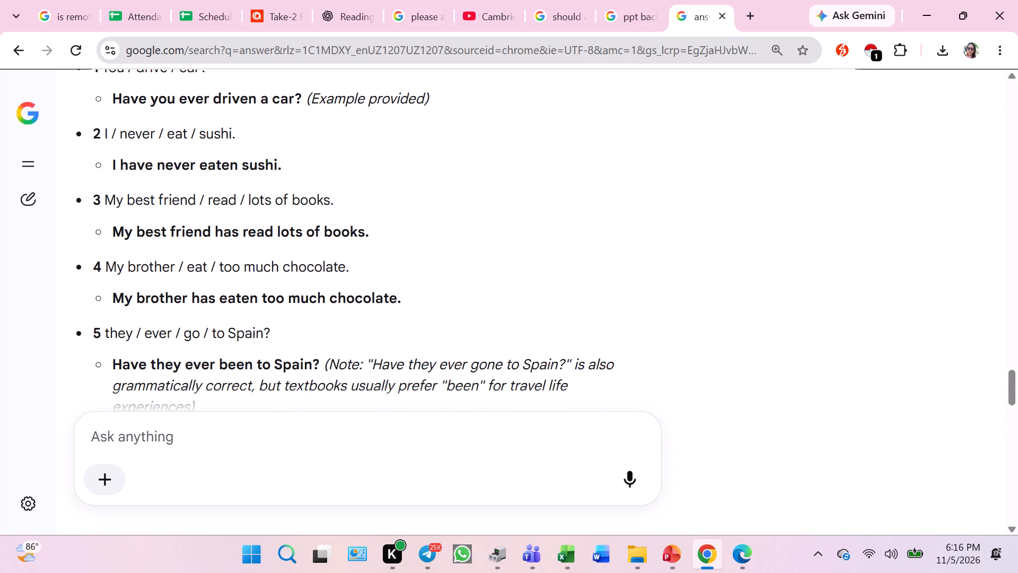
{"action": "left_click_drag", "start_coordinate": [116, 231], "coordinate": [425, 245]}
{"action": "key", "text": "ctrl+c"}
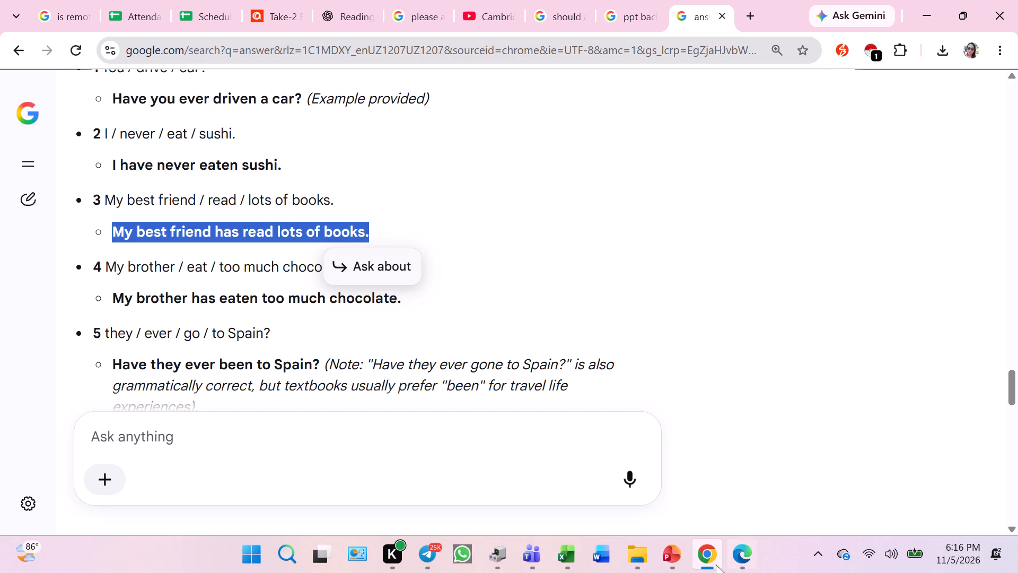
{"action": "left_click", "coordinate": [717, 554]}
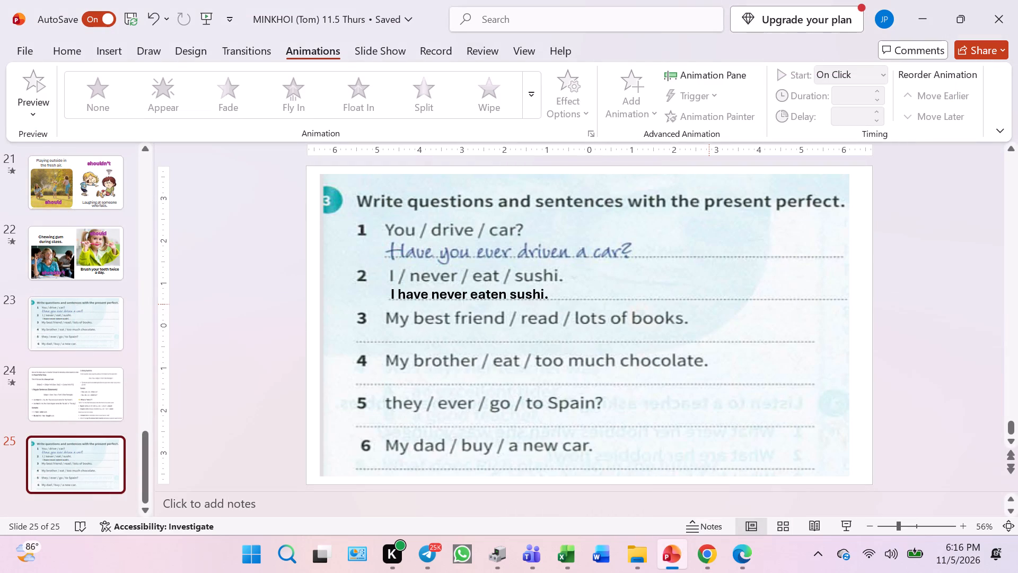
{"action": "key", "text": "ctrl+v"}
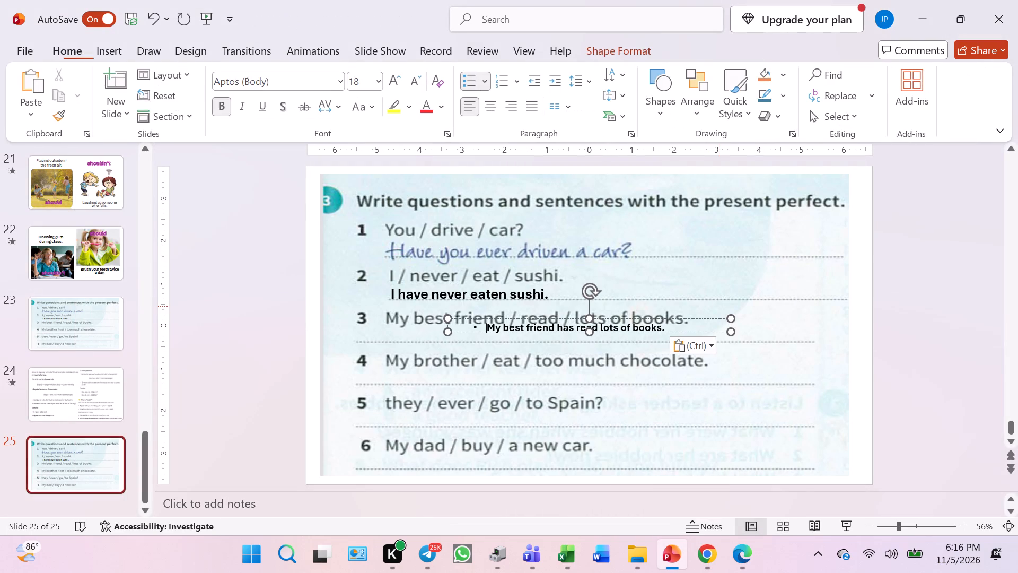
{"action": "left_click_drag", "start_coordinate": [635, 332], "coordinate": [589, 335]}
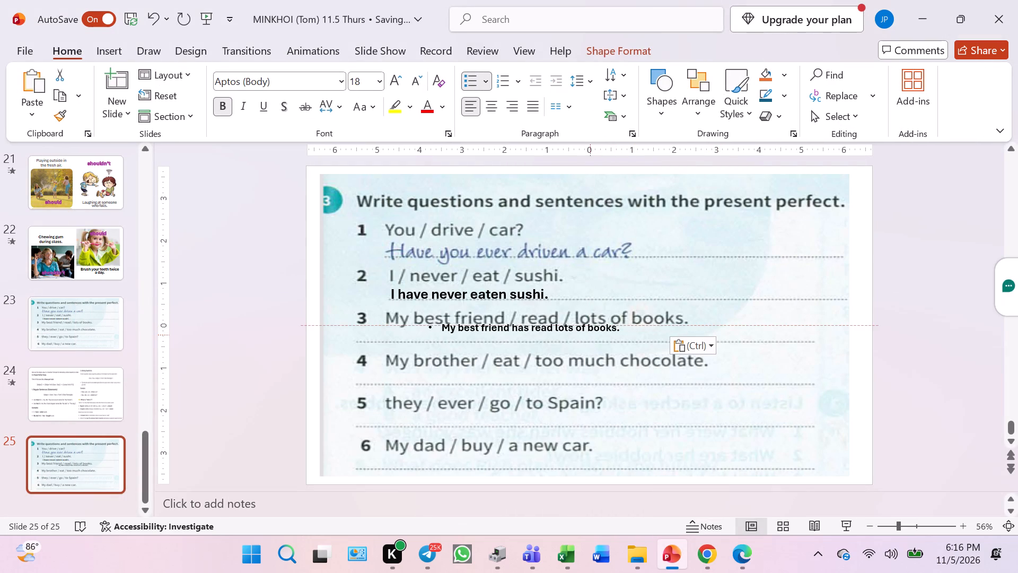
{"action": "left_click_drag", "start_coordinate": [589, 335], "coordinate": [565, 339]}
Remove the bullet from answer 3, set its font size to 28, and widen its text box to fit one line.
{"action": "left_click", "coordinate": [415, 330]}
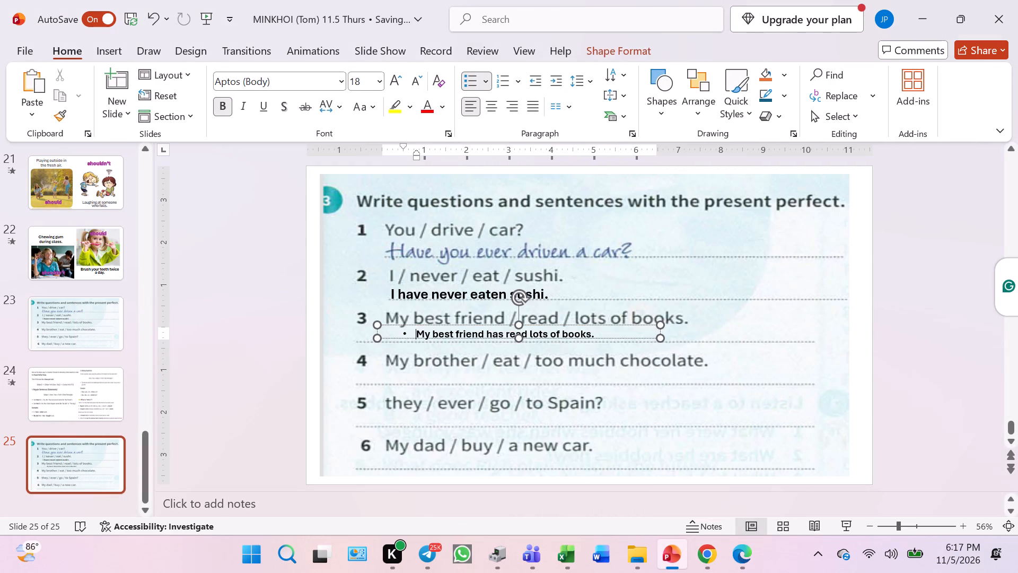
{"action": "key", "text": "BackSpace"}
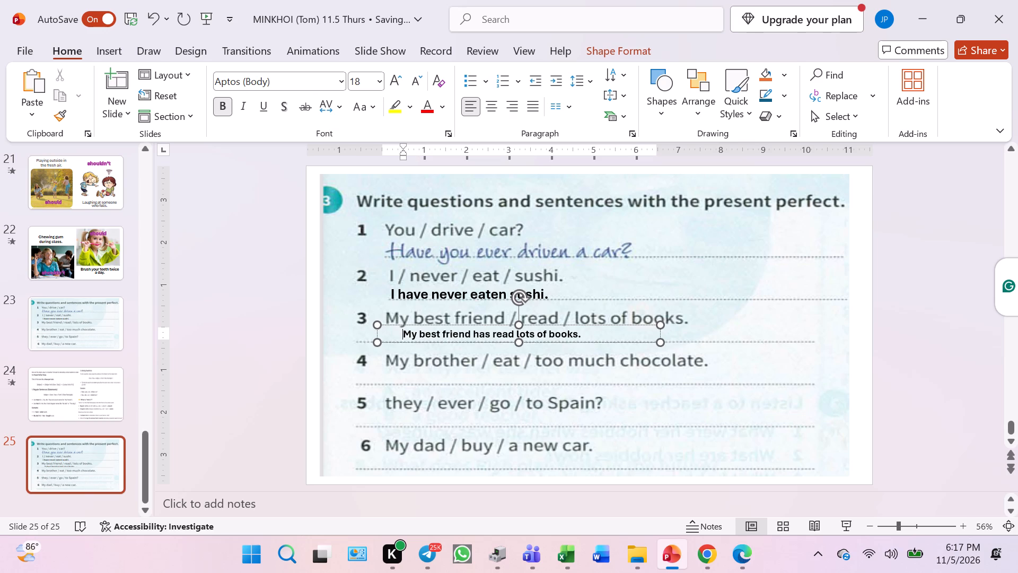
{"action": "key", "text": "ctrl+a"}
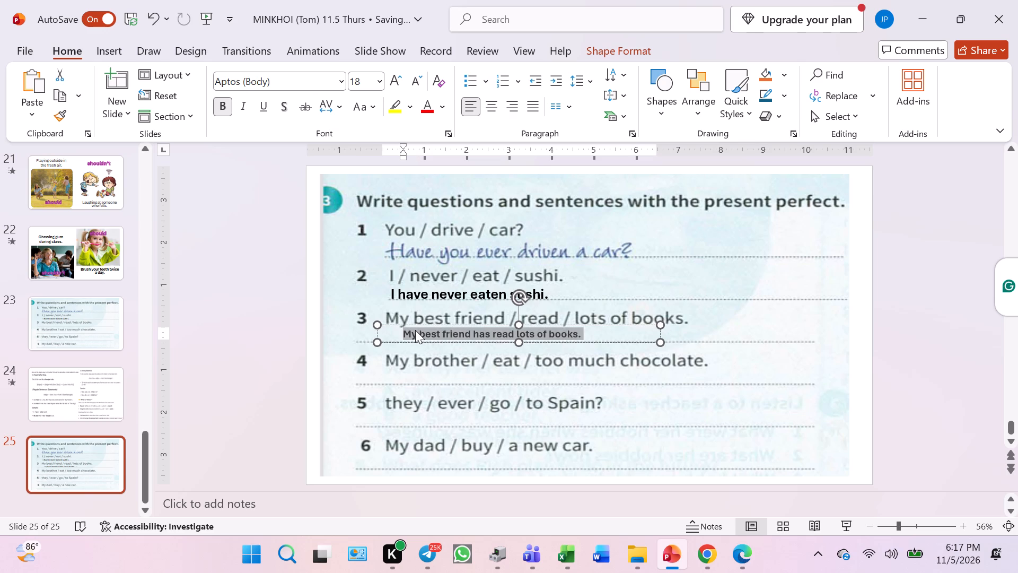
{"action": "key", "text": "ctrl+shift+period"}
{"action": "key", "text": "ctrl+shift+period"}
{"action": "key", "text": "ctrl+shift+period"}
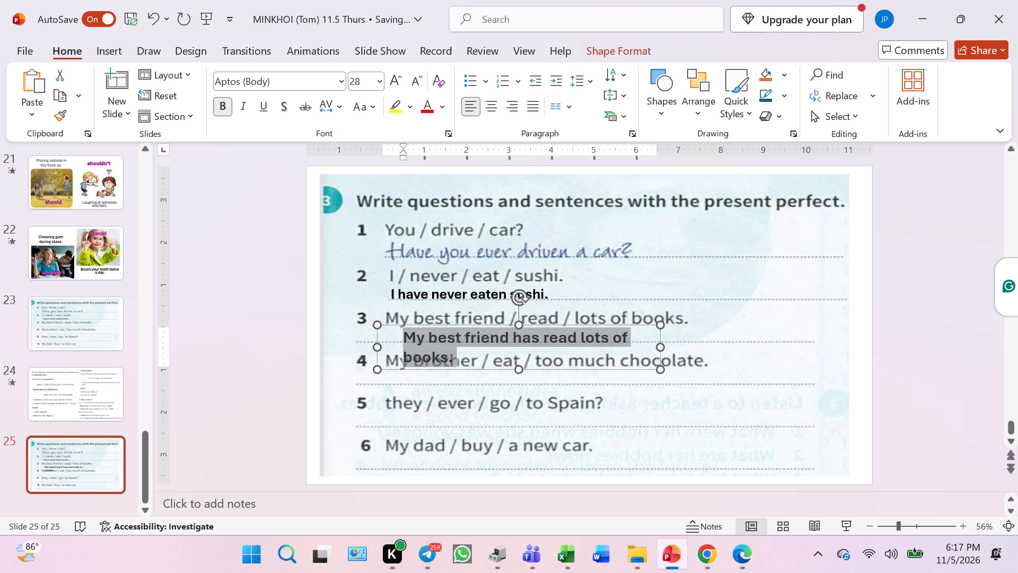
{"action": "left_click_drag", "start_coordinate": [661, 351], "coordinate": [703, 332]}
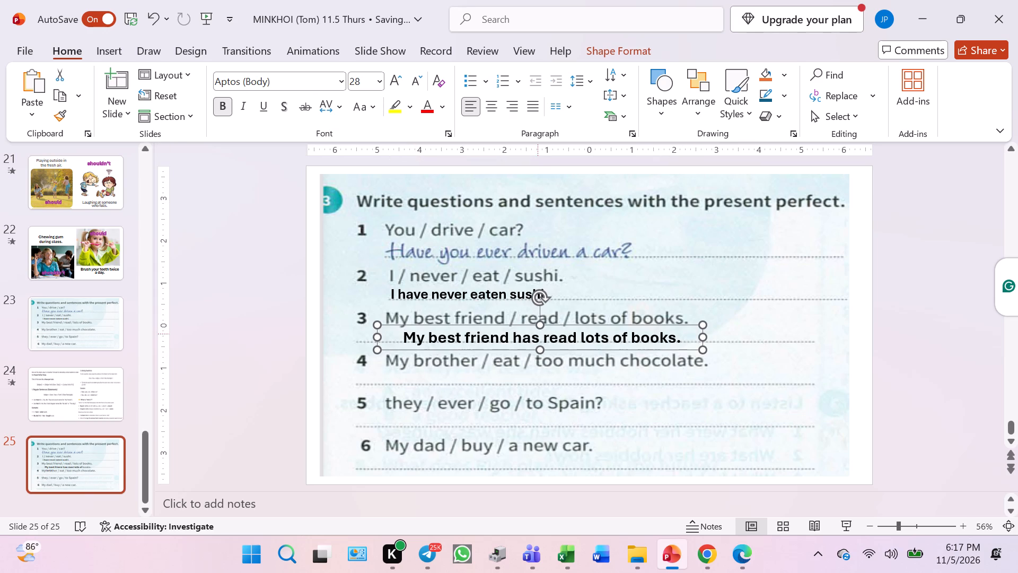
Set the "I have never eaten sushi." answer's font size to 28 and nudge it slightly left and down.
{"action": "left_click", "coordinate": [478, 294]}
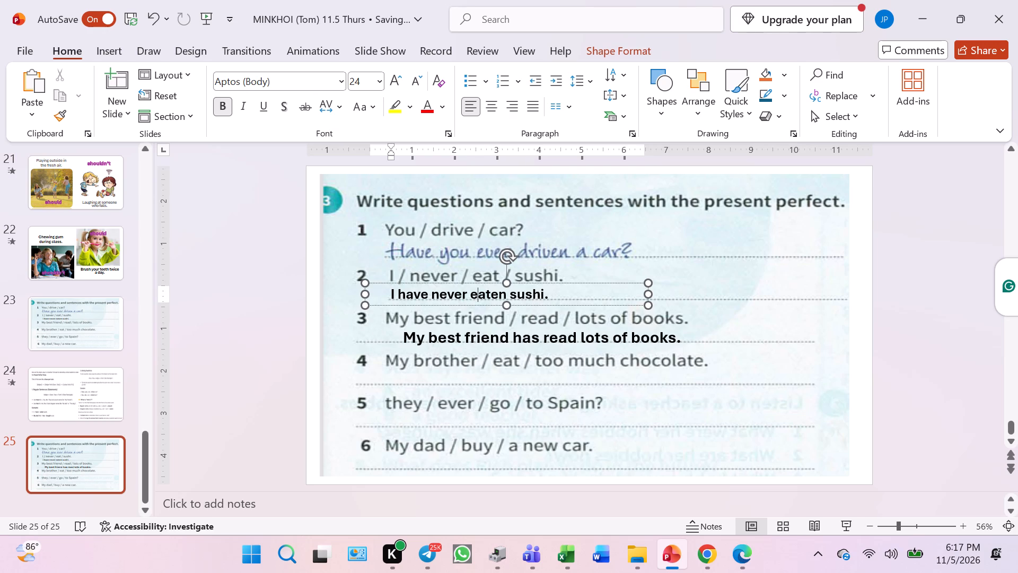
{"action": "key", "text": "ctrl+a"}
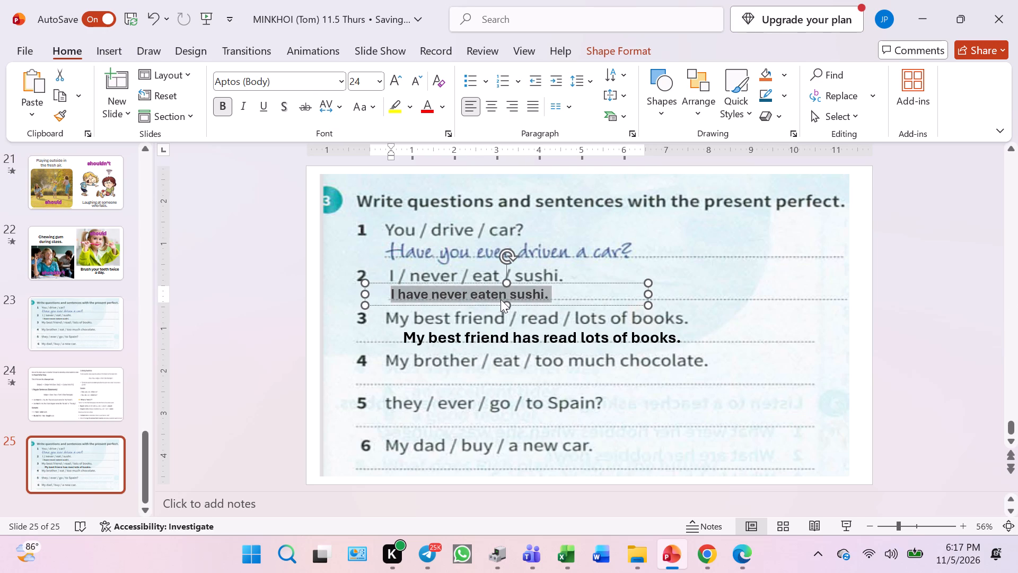
{"action": "key", "text": "ctrl+shift+period"}
{"action": "left_click", "coordinate": [780, 300]}
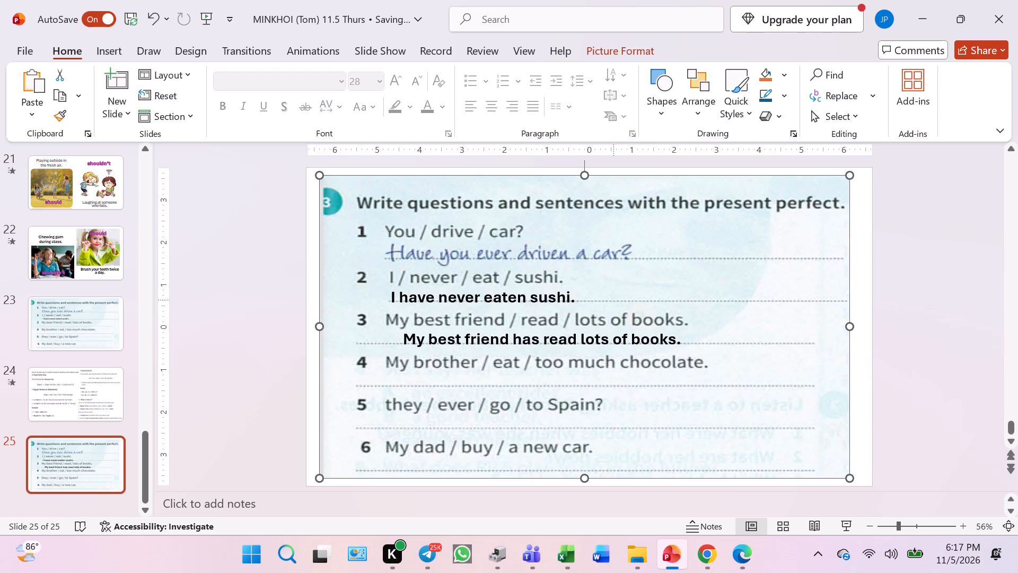
{"action": "left_click", "coordinate": [495, 299]}
{"action": "left_click", "coordinate": [499, 307]}
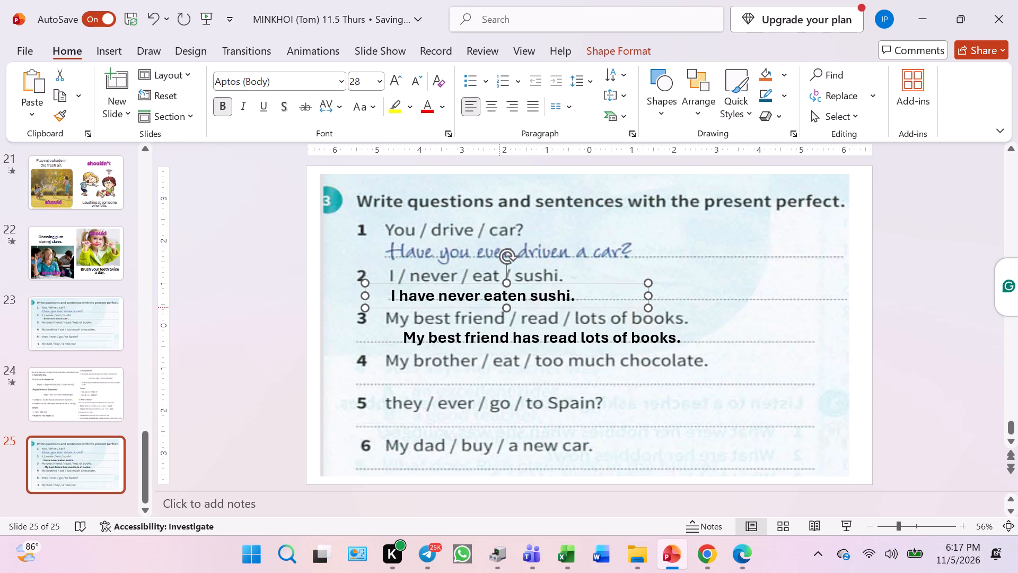
{"action": "key", "text": "Left"}
{"action": "key", "text": "Left"}
{"action": "key", "text": "Down"}
{"action": "key", "text": "Down"}
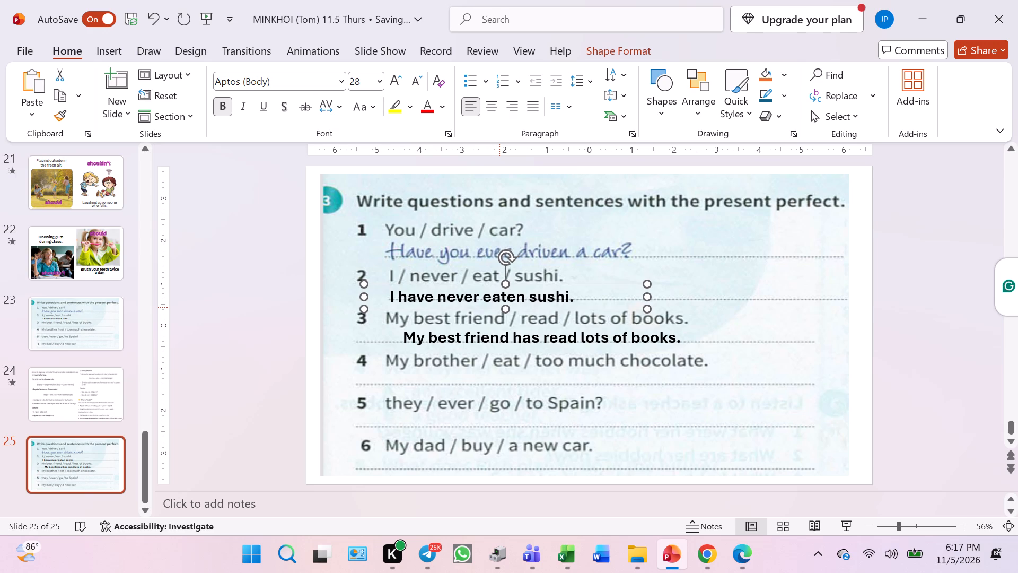
Nudge the answer "My best friend has read lots of books." left and slightly down to align with question 3's text.
{"action": "left_click", "coordinate": [517, 336]}
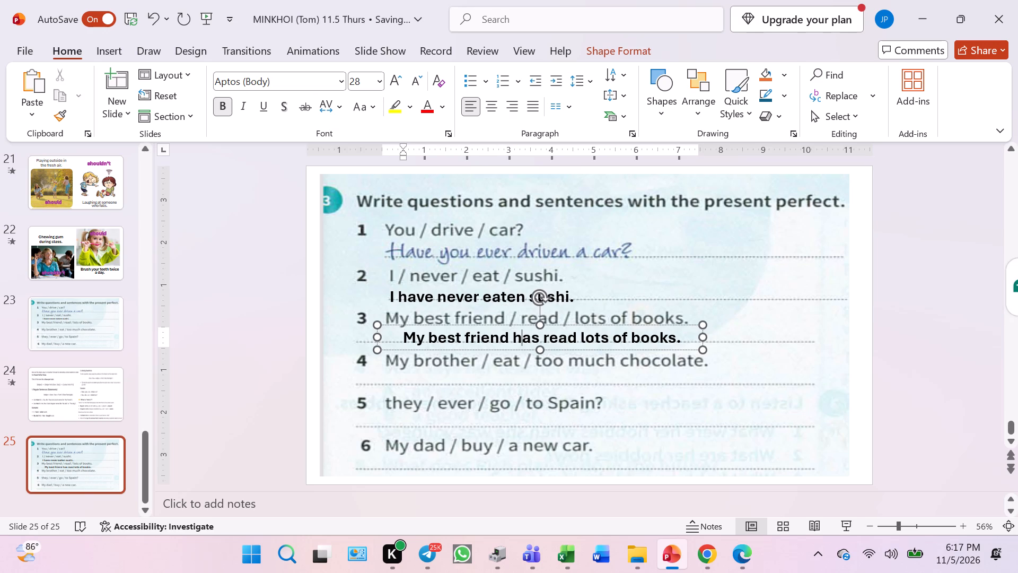
{"action": "left_click", "coordinate": [526, 351]}
{"action": "key", "text": "Left"}
{"action": "key", "text": "Left"}
{"action": "key", "text": "Left"}
{"action": "key", "text": "Left"}
{"action": "key", "text": "Left"}
{"action": "key", "text": "Left"}
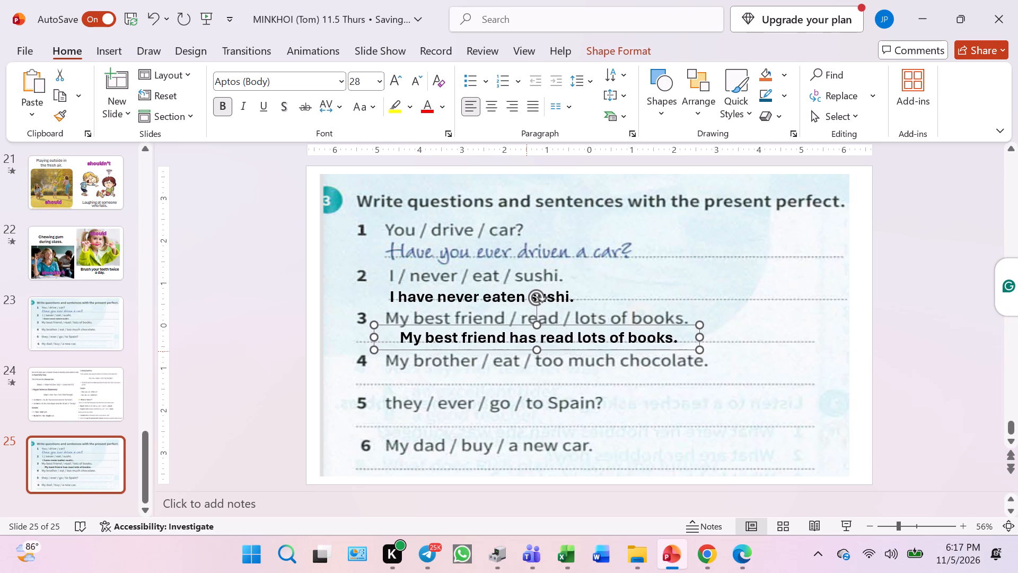
{"action": "key", "text": "Left"}
{"action": "key", "text": "Left"}
{"action": "key", "text": "Left"}
{"action": "key", "text": "Left"}
{"action": "key", "text": "Left"}
{"action": "key", "text": "Left"}
{"action": "key", "text": "Left"}
{"action": "key", "text": "Left"}
{"action": "key", "text": "Left"}
{"action": "key", "text": "Left"}
{"action": "key", "text": "Left"}
{"action": "key", "text": "Left"}
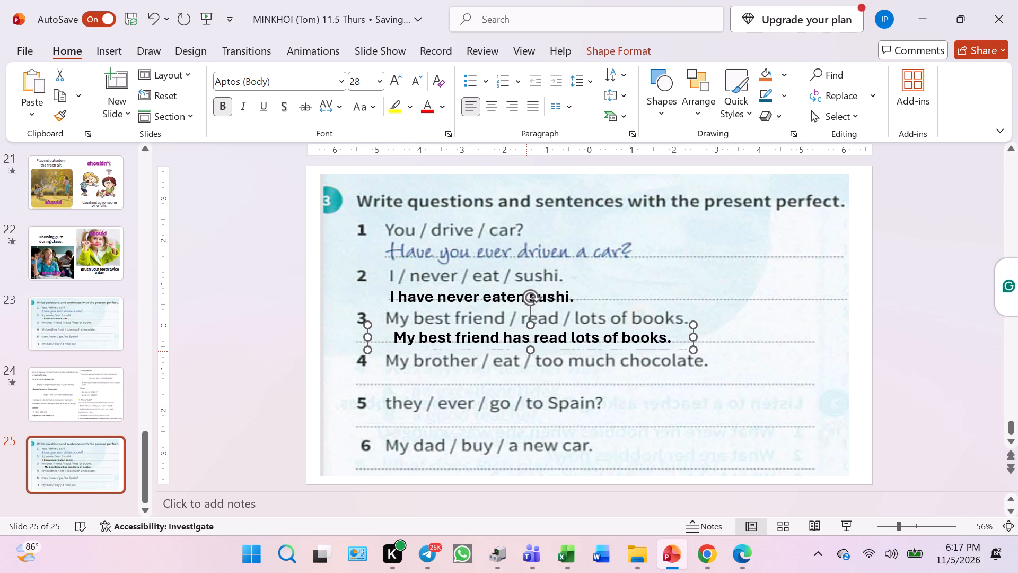
{"action": "key", "text": "Left"}
{"action": "key", "text": "Left"}
{"action": "key", "text": "Left"}
{"action": "key", "text": "Left"}
{"action": "key", "text": "Left"}
{"action": "key", "text": "Left"}
{"action": "key", "text": "Left"}
{"action": "key", "text": "Left"}
{"action": "key", "text": "Left"}
{"action": "key", "text": "Left"}
{"action": "key", "text": "Left"}
{"action": "key", "text": "Left"}
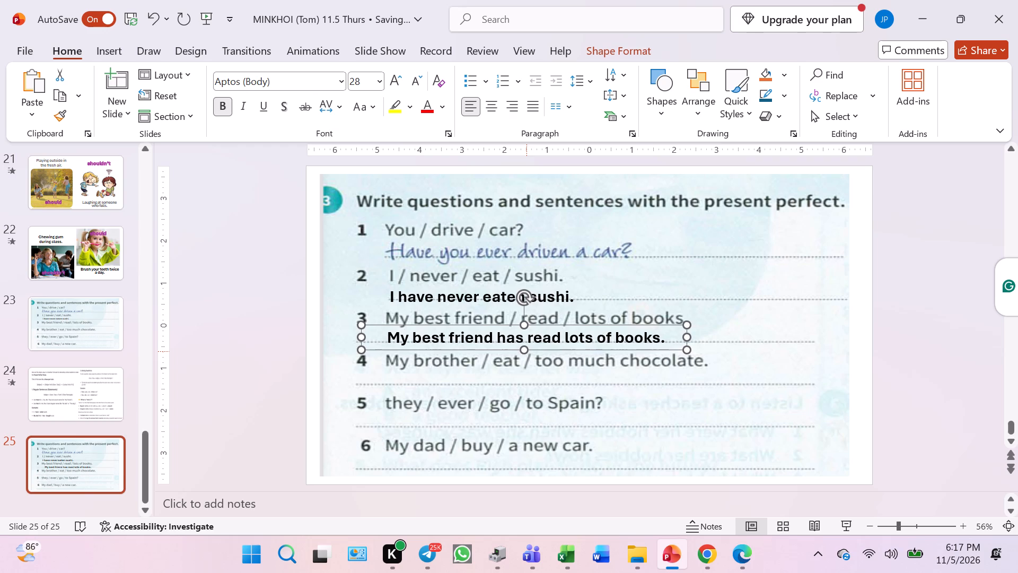
{"action": "key", "text": "Left"}
{"action": "key", "text": "Left"}
{"action": "key", "text": "Left"}
{"action": "key", "text": "Left"}
{"action": "key", "text": "Left"}
{"action": "key", "text": "Right"}
{"action": "key", "text": "Right"}
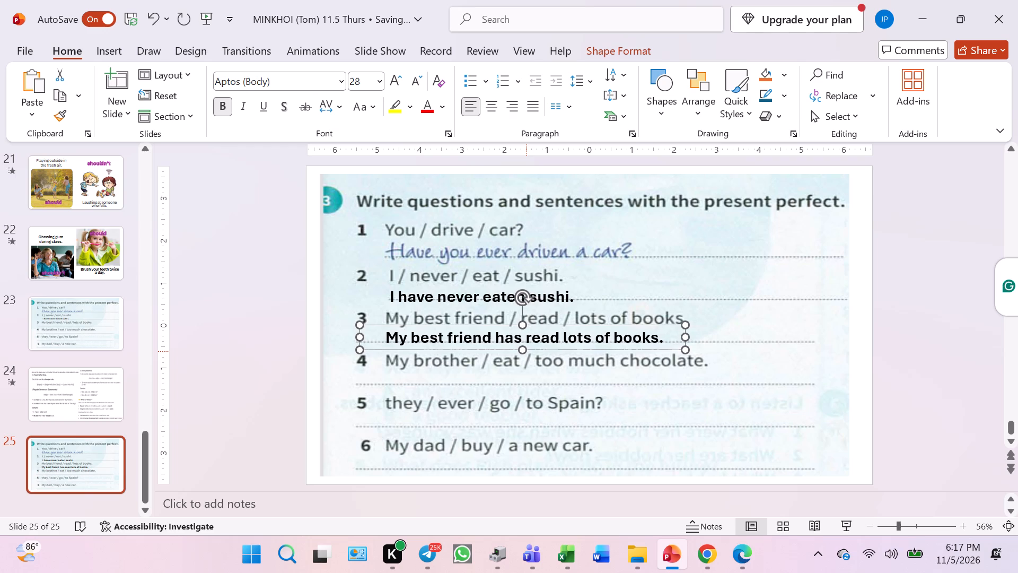
{"action": "key", "text": "Left"}
{"action": "key", "text": "Down"}
{"action": "key", "text": "Down"}
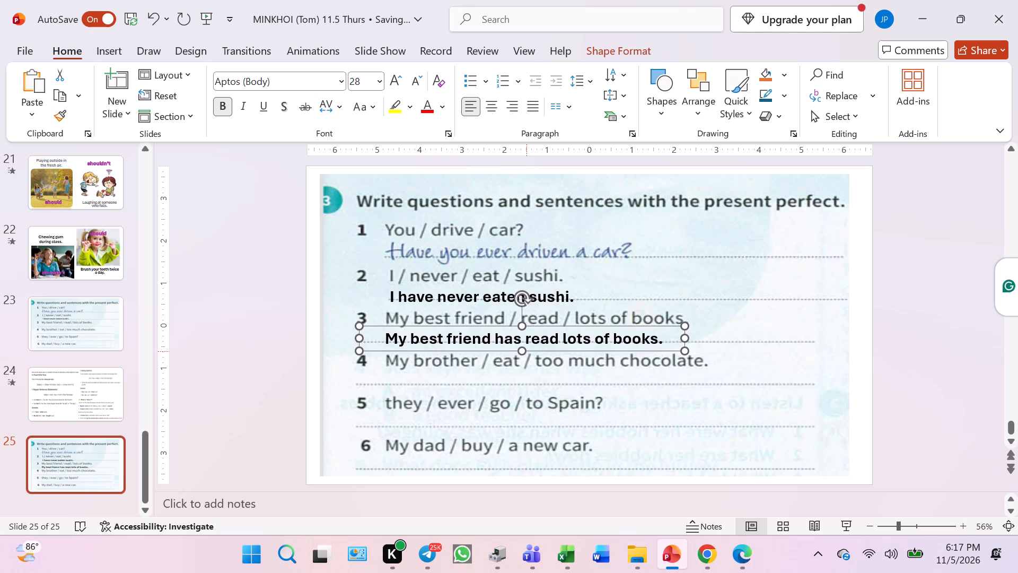
{"action": "key", "text": "Right"}
{"action": "key", "text": "Right"}
{"action": "key", "text": "Down"}
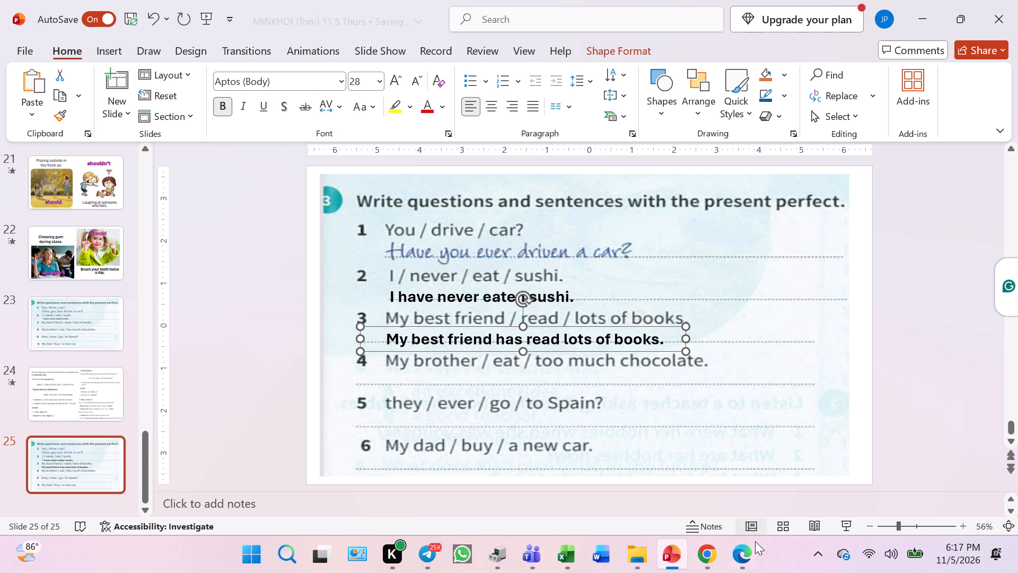
Copy the answer "My brother has eaten too much chocolate." from Chrome onto slide 25 in PowerPoint, placing it under question 4.
{"action": "left_click", "coordinate": [713, 557]}
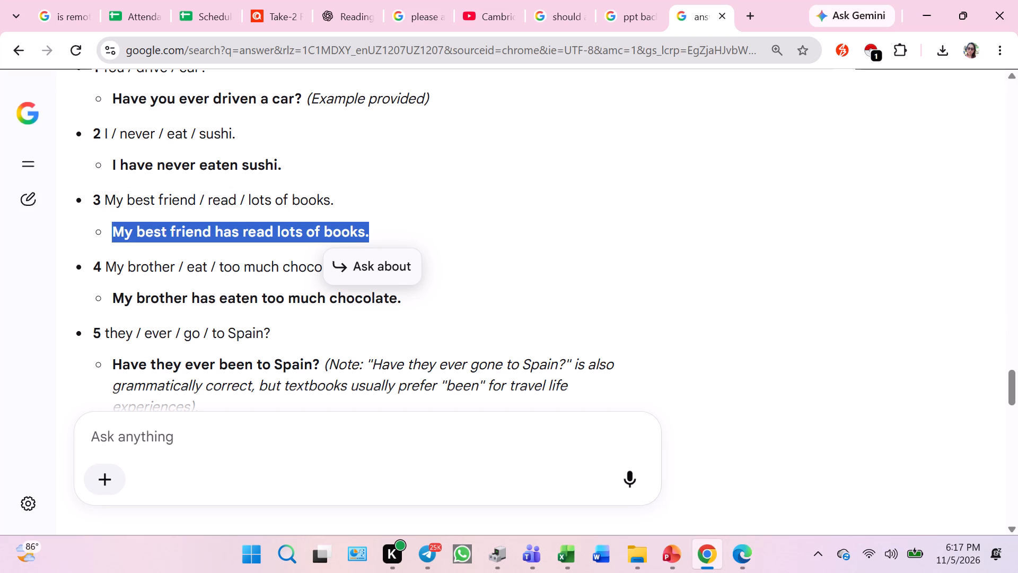
{"action": "left_click_drag", "start_coordinate": [111, 298], "coordinate": [418, 307]}
{"action": "key", "text": "ctrl+c"}
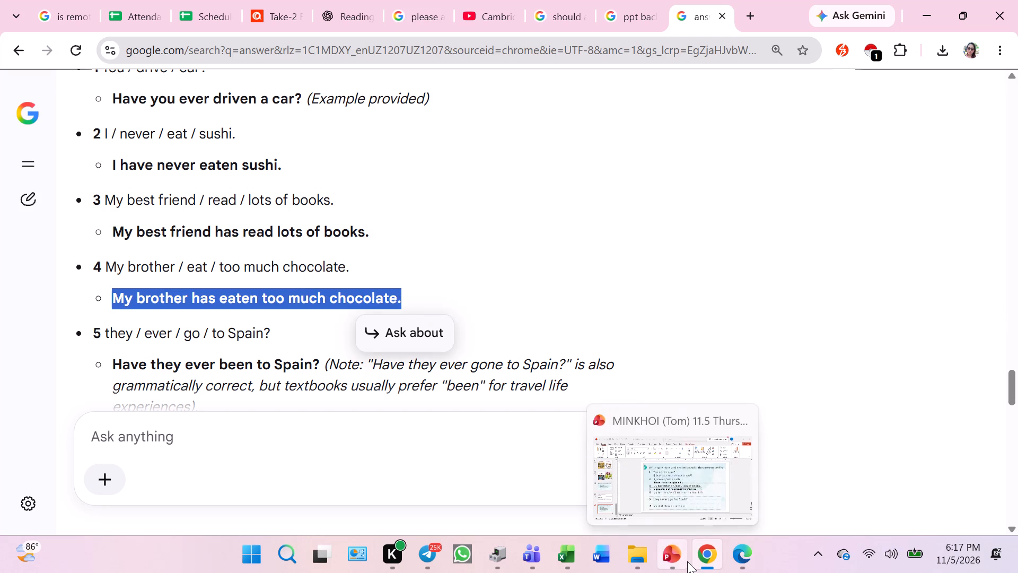
{"action": "left_click", "coordinate": [677, 562]}
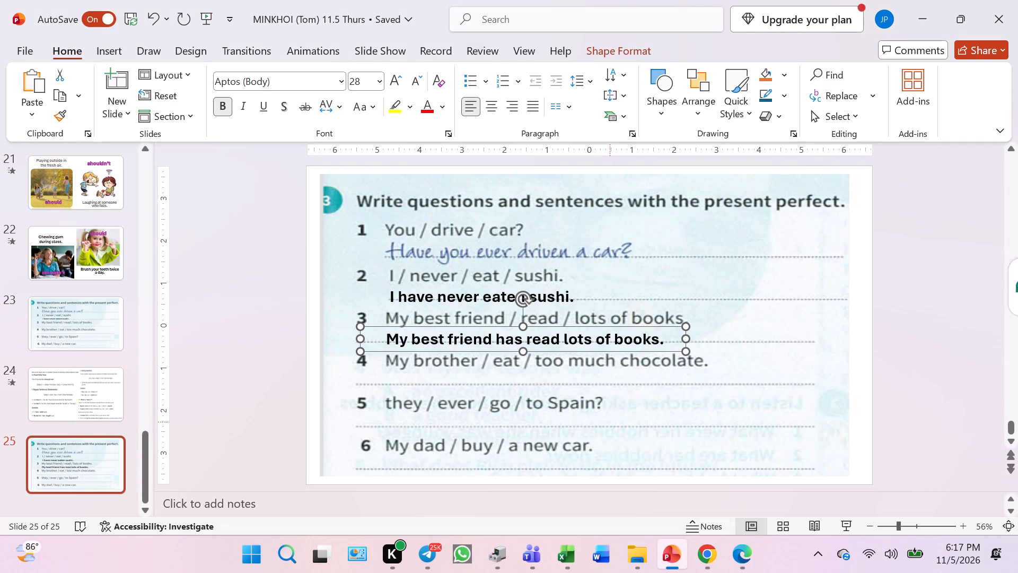
{"action": "key", "text": "ctrl+v"}
{"action": "key", "text": "ctrl+z"}
{"action": "left_click", "coordinate": [800, 332]}
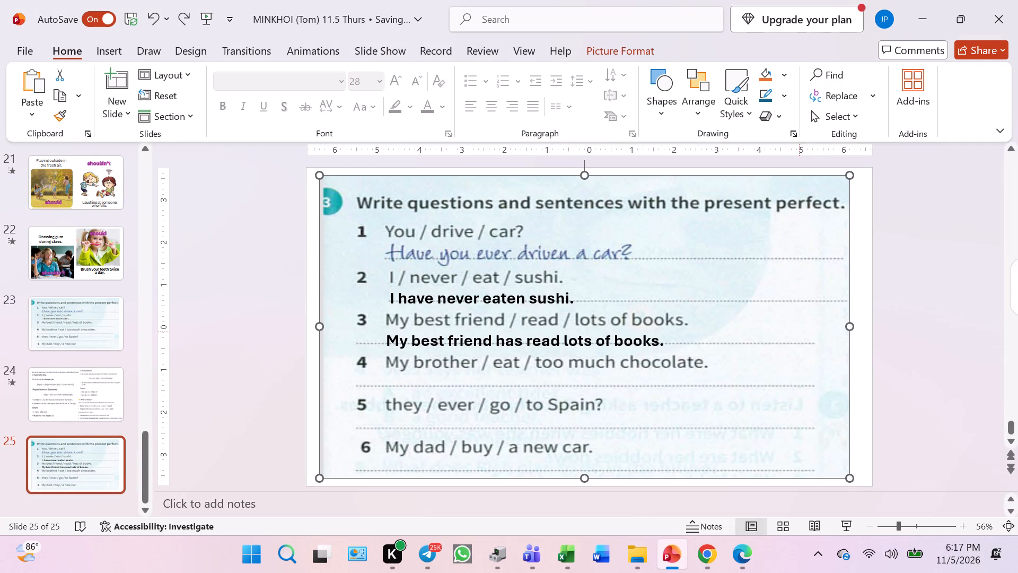
{"action": "key", "text": "ctrl+v"}
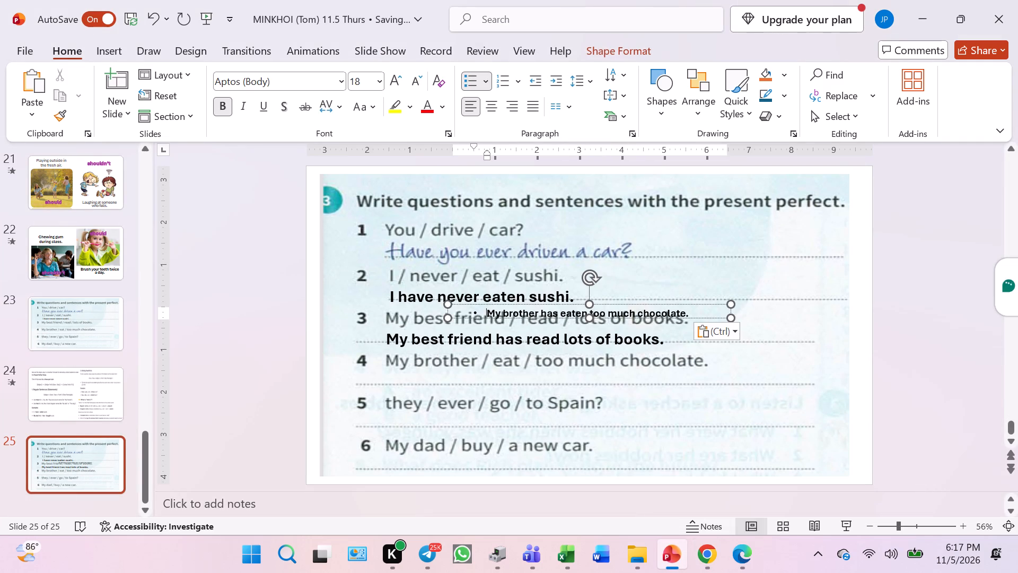
{"action": "left_click_drag", "start_coordinate": [677, 319], "coordinate": [586, 385]}
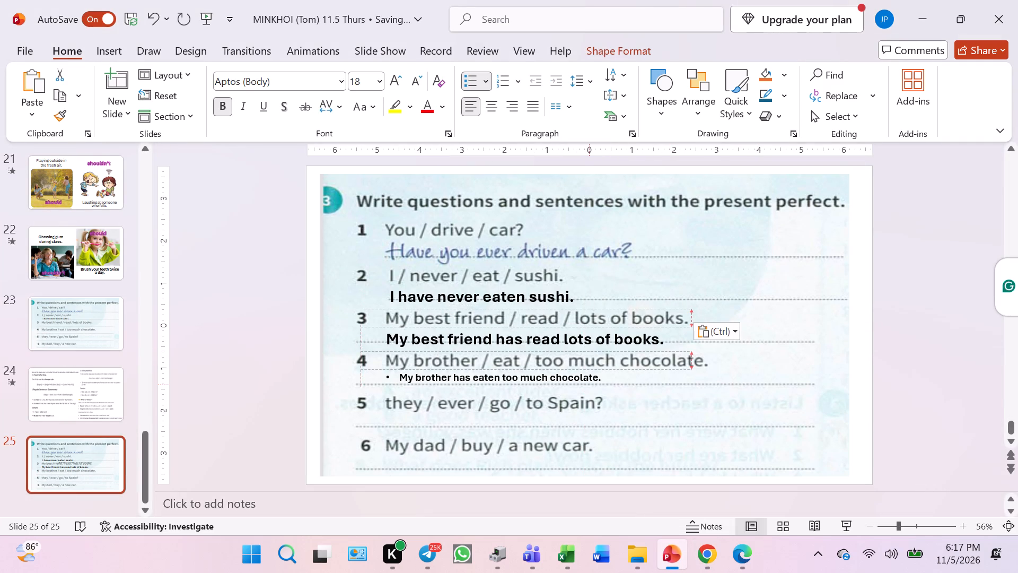
{"action": "left_click_drag", "start_coordinate": [586, 385], "coordinate": [586, 386]}
Remove the bullet from answer 4, set its font size to 28, and widen its text box to fit one line.
{"action": "left_click", "coordinate": [400, 377]}
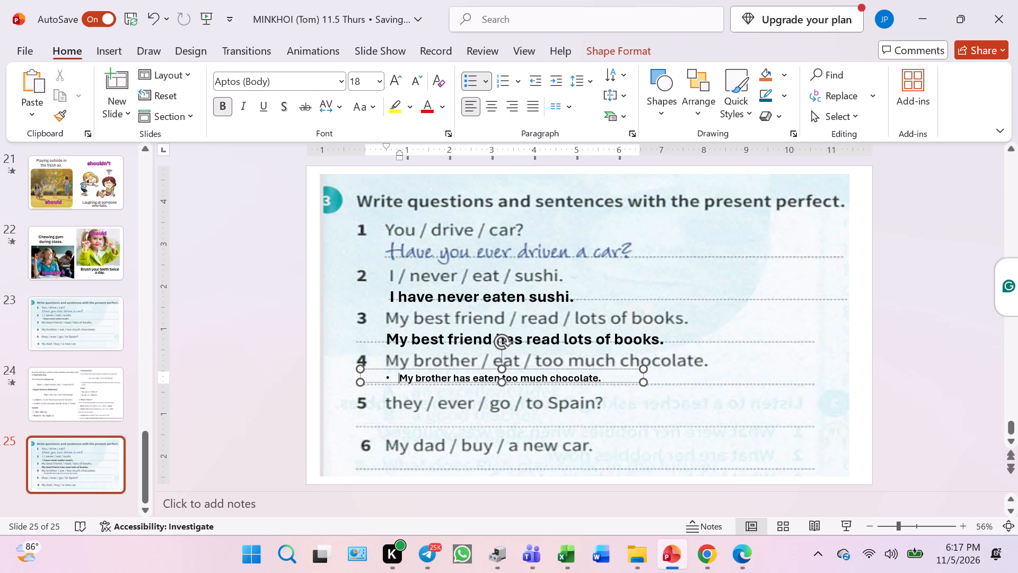
{"action": "key", "text": "BackSpace"}
{"action": "key", "text": "ctrl+a"}
{"action": "key", "text": "ctrl+shift+period"}
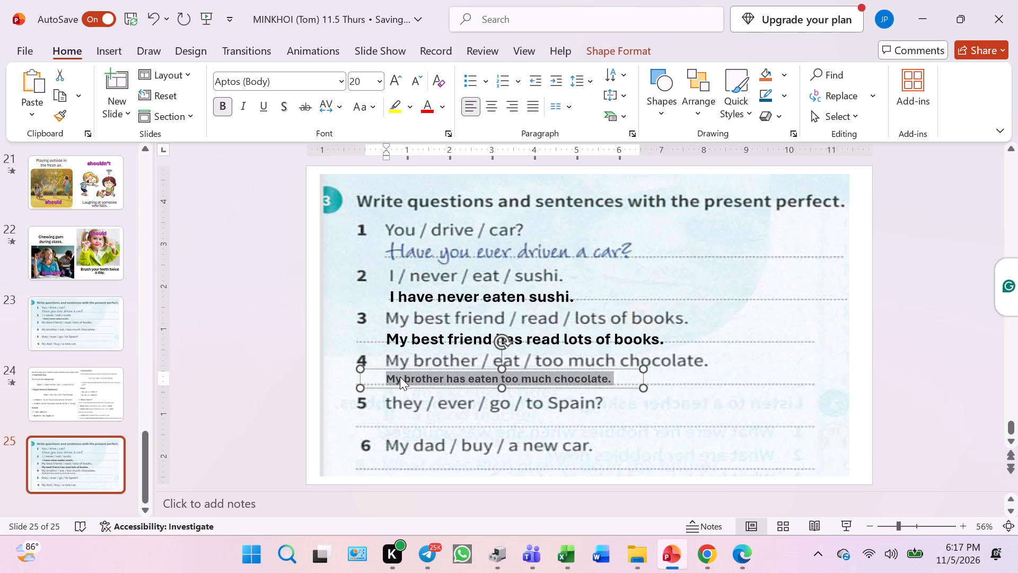
{"action": "key", "text": "ctrl+shift+period"}
{"action": "scroll", "coordinate": [400, 377], "scroll_direction": "down", "scroll_amount": 1}
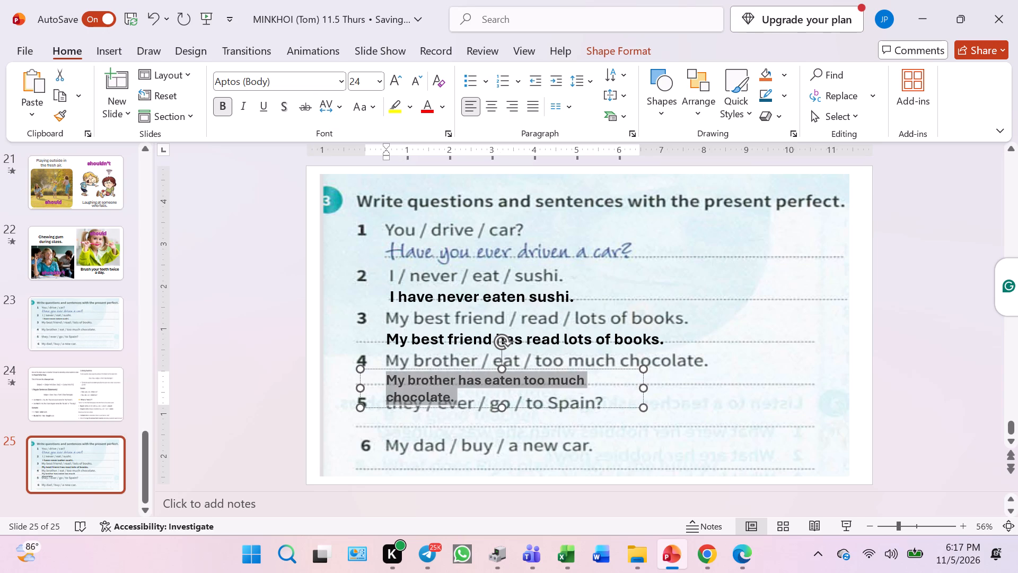
{"action": "left_click_drag", "start_coordinate": [640, 386], "coordinate": [706, 386]}
{"action": "key", "text": "ctrl+a"}
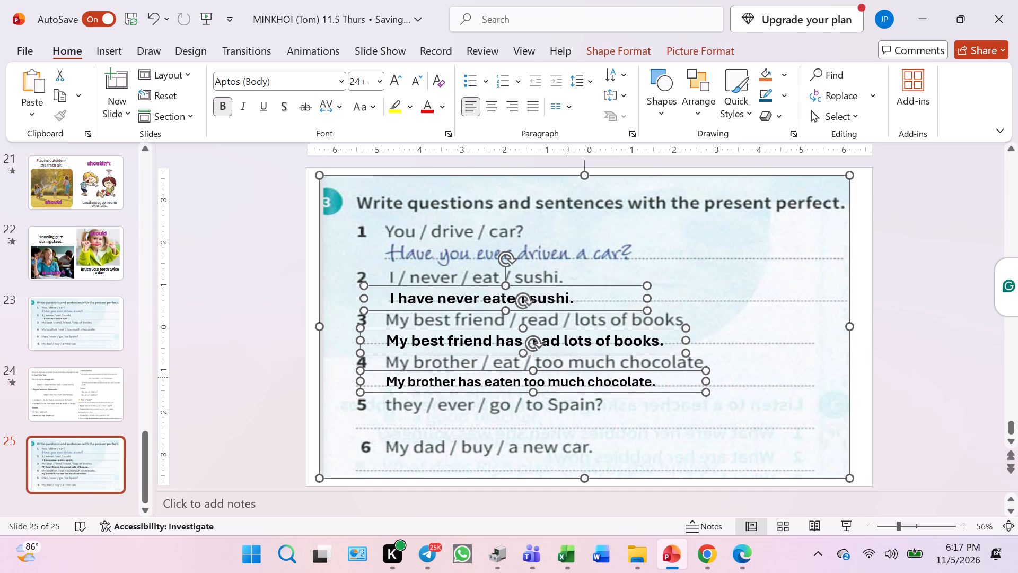
{"action": "left_click", "coordinate": [560, 377]}
{"action": "left_click", "coordinate": [560, 378]}
{"action": "key", "text": "ctrl+a"}
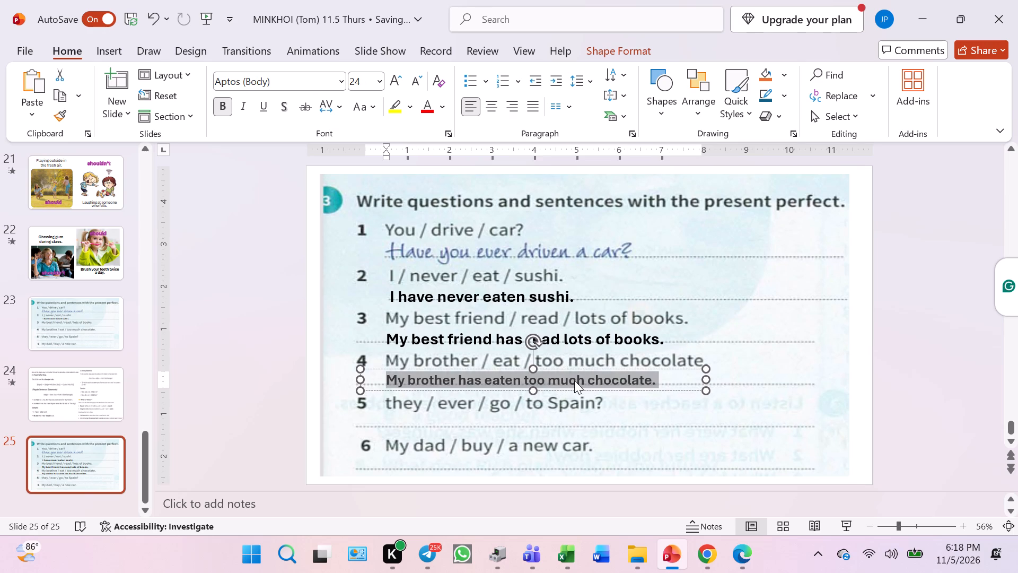
{"action": "key", "text": "ctrl+shift+period"}
{"action": "left_click_drag", "start_coordinate": [708, 394], "coordinate": [715, 393]}
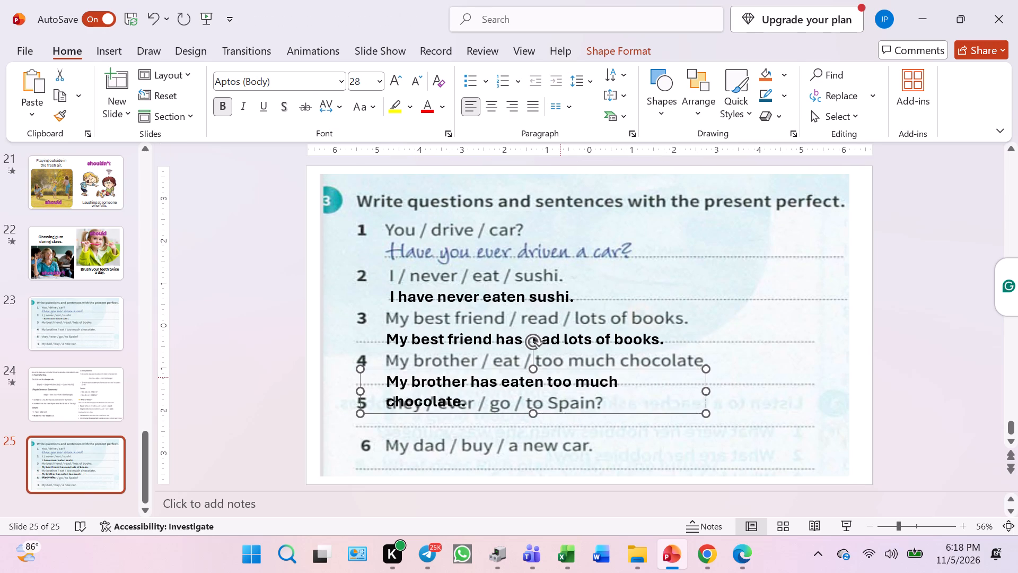
{"action": "left_click_drag", "start_coordinate": [715, 393], "coordinate": [727, 393]}
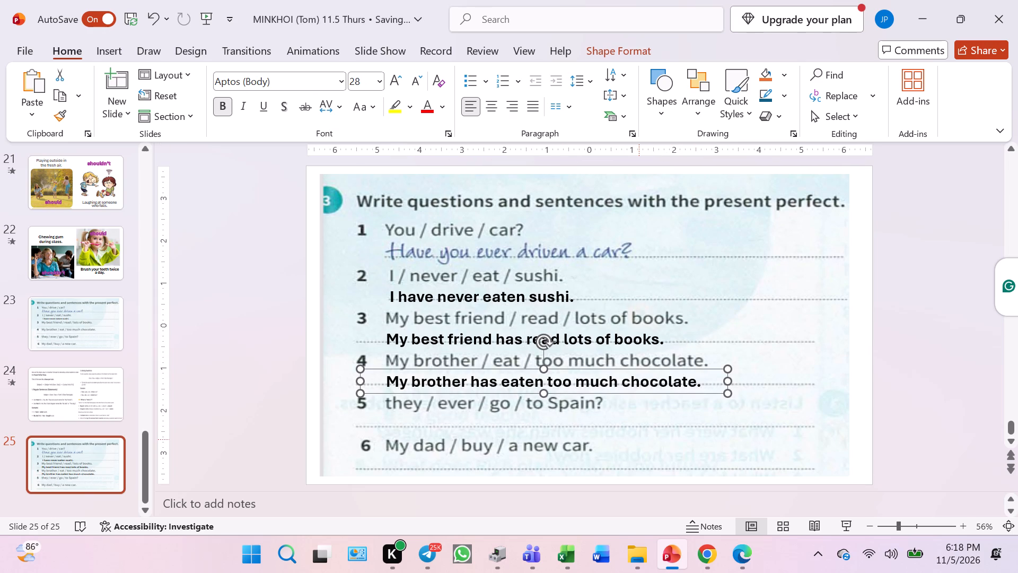
{"action": "left_click", "coordinate": [675, 421]}
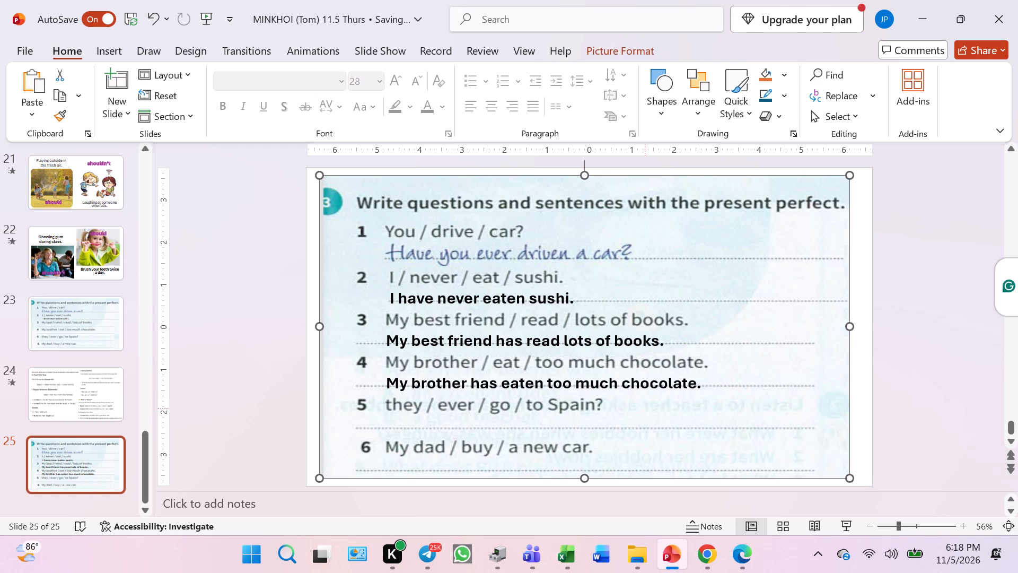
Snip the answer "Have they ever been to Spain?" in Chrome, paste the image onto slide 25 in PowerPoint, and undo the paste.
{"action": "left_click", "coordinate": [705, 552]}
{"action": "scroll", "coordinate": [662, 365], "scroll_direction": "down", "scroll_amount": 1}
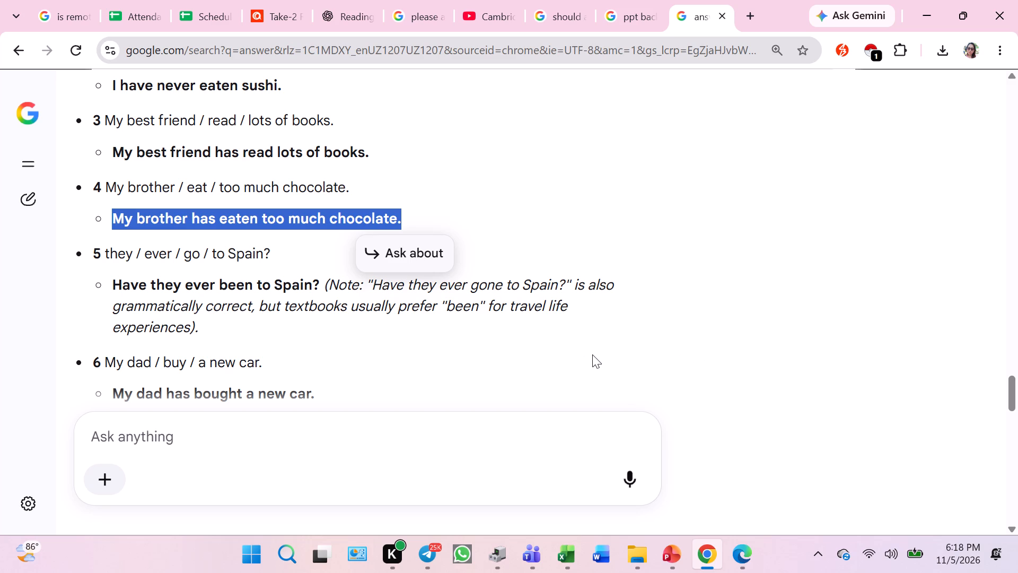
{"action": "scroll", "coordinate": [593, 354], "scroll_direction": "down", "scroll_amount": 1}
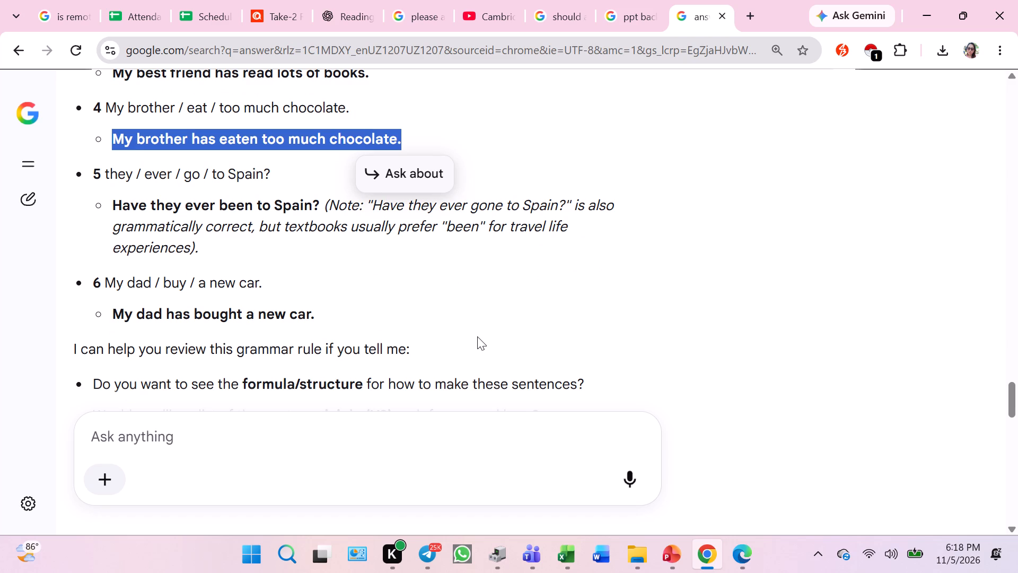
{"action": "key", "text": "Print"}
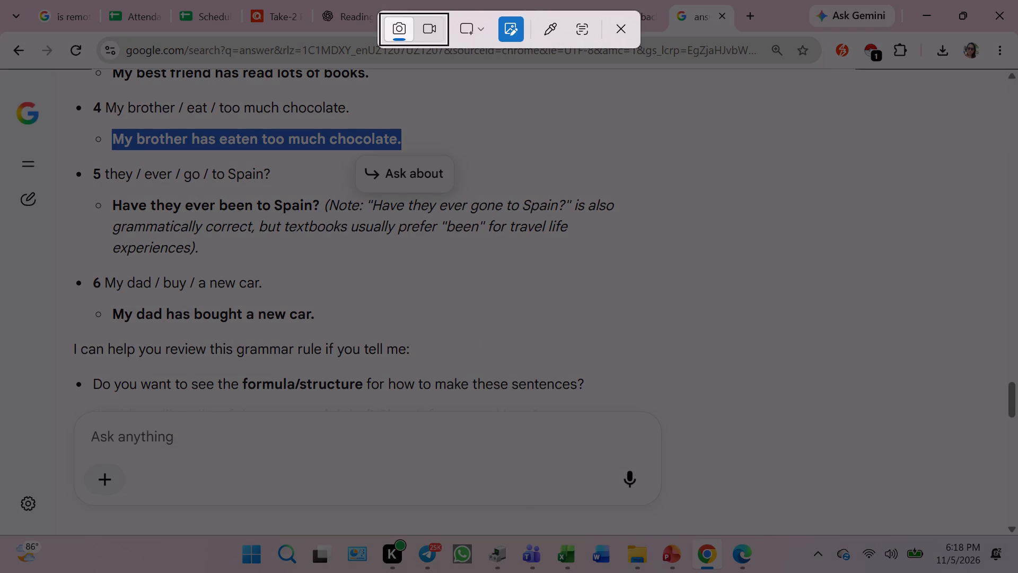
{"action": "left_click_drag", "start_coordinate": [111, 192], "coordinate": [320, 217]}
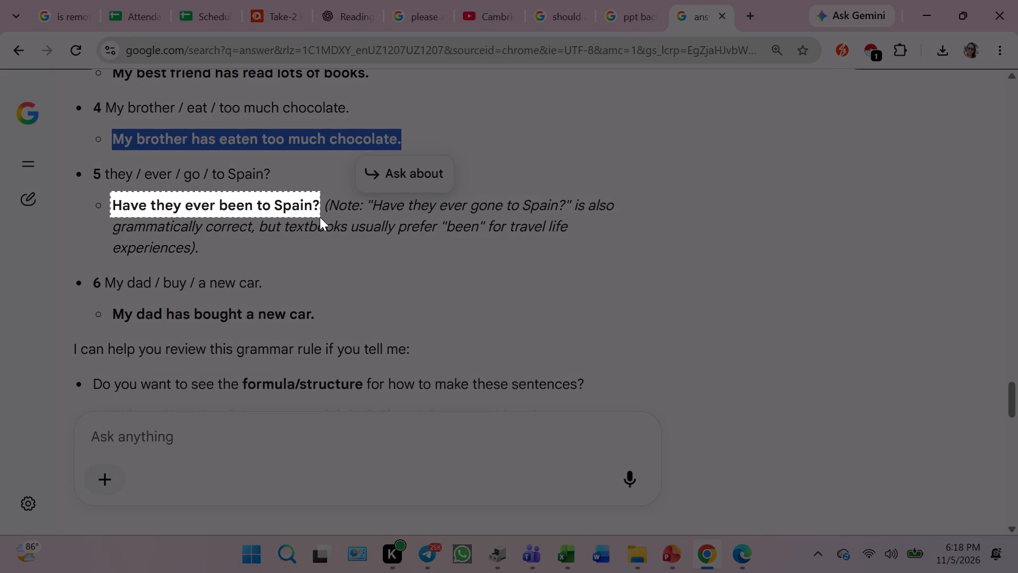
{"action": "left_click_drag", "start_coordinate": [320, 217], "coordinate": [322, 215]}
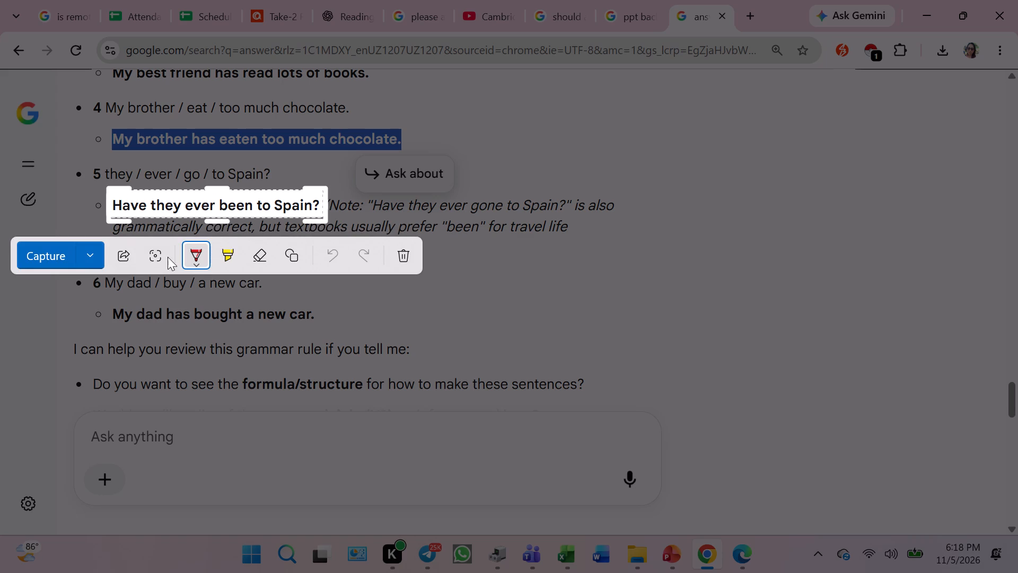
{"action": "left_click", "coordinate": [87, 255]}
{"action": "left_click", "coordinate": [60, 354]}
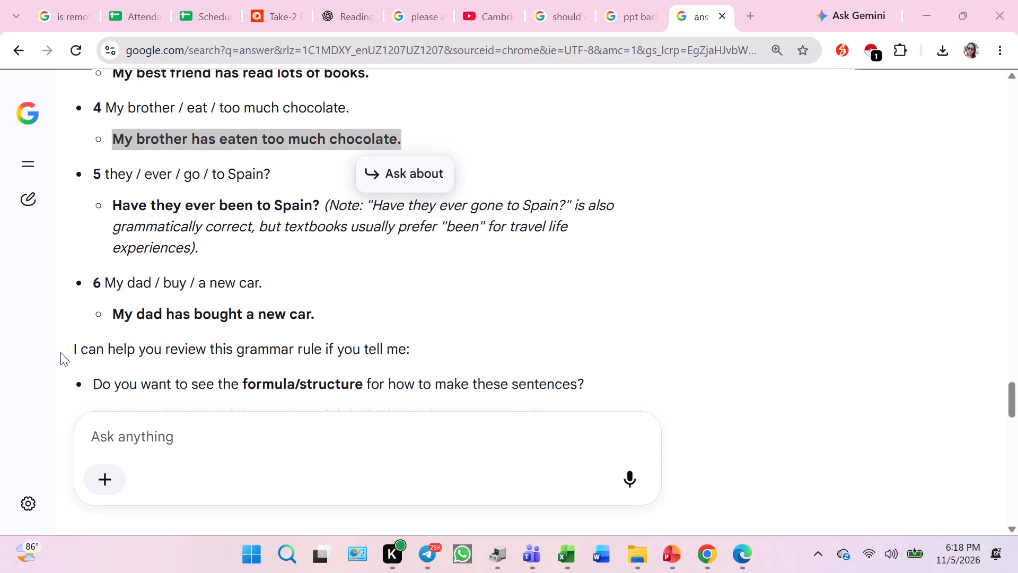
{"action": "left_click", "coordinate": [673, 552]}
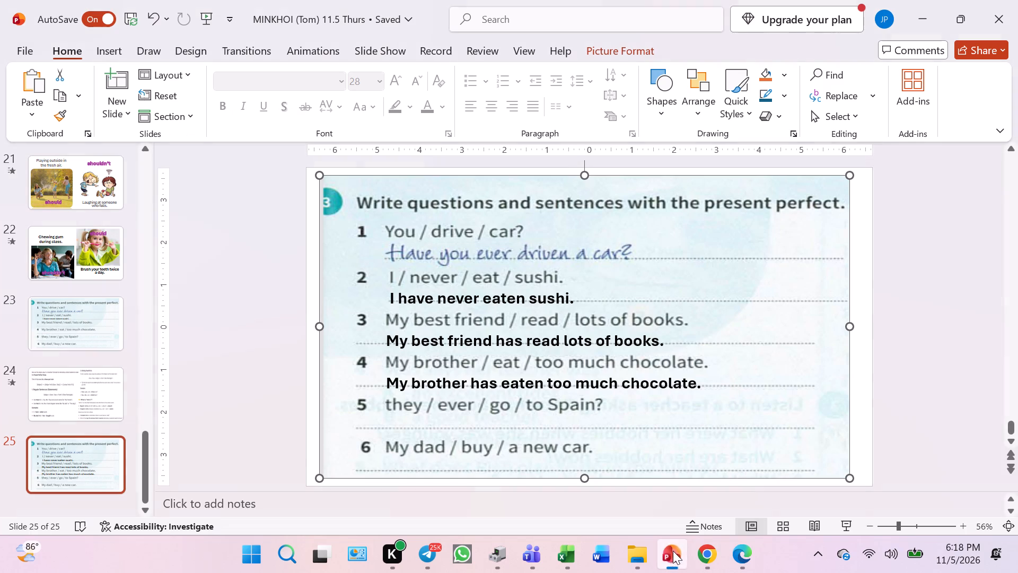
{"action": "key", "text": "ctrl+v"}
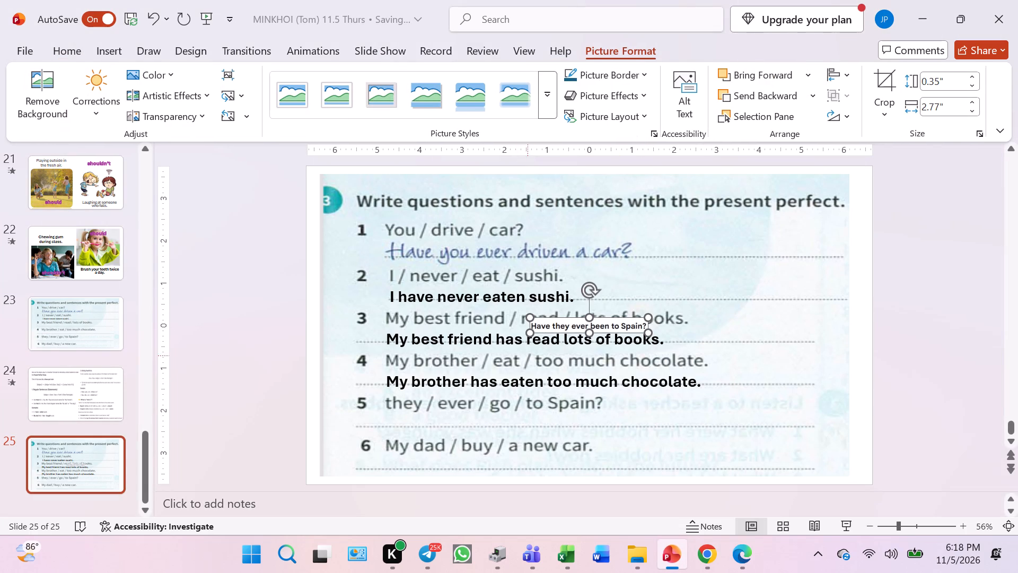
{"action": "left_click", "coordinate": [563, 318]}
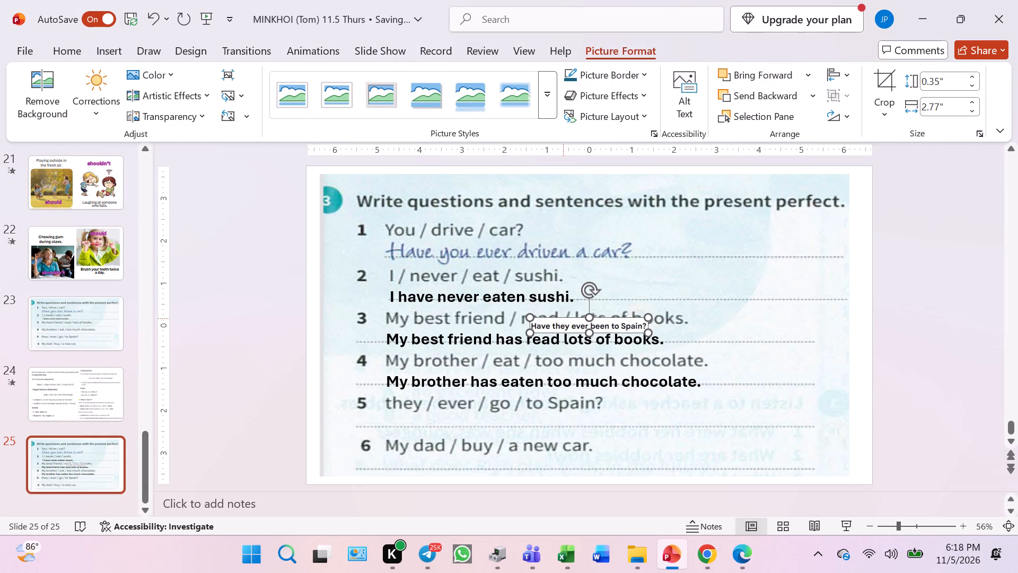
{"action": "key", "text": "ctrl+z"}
Copy the answer "Have they ever been to Spain?" as text from Chrome onto slide 25 in PowerPoint, placing it under question 5.
{"action": "left_click", "coordinate": [717, 557]}
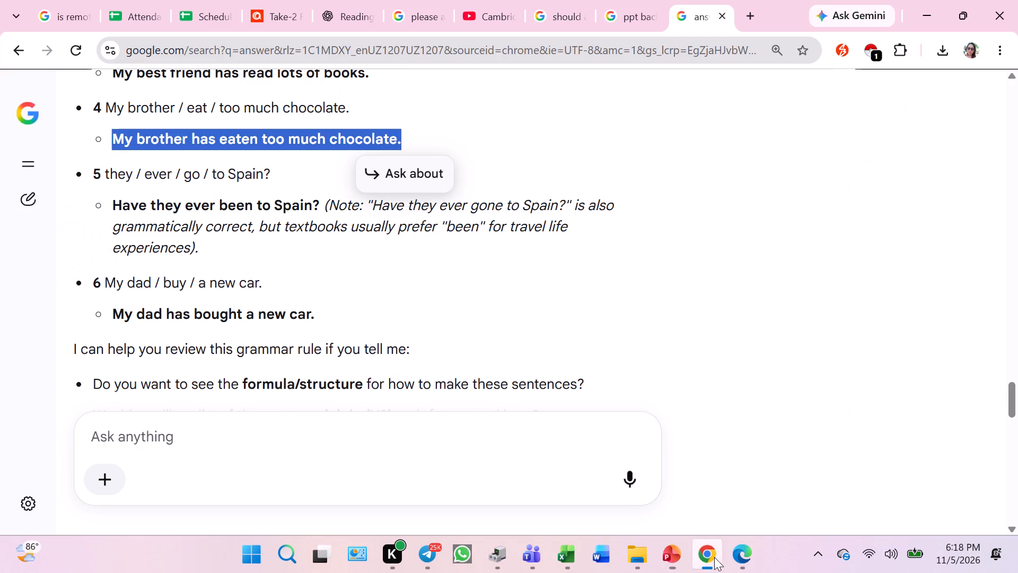
{"action": "left_click", "coordinate": [112, 206]}
{"action": "left_click_drag", "start_coordinate": [112, 206], "coordinate": [292, 219]}
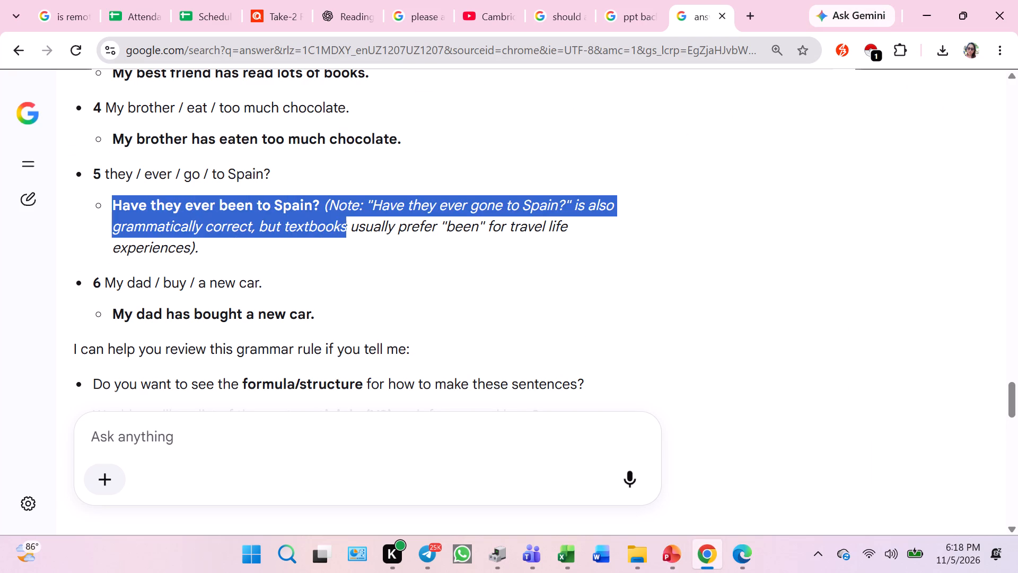
{"action": "left_click_drag", "start_coordinate": [292, 219], "coordinate": [321, 205]}
{"action": "key", "text": "ctrl+c"}
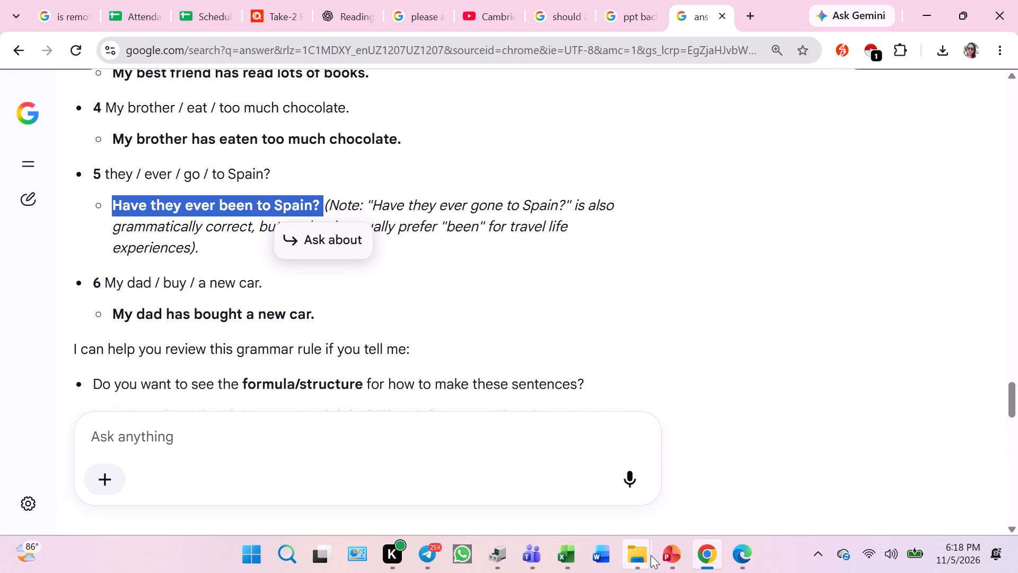
{"action": "left_click", "coordinate": [670, 555]}
{"action": "key", "text": "ctrl+v"}
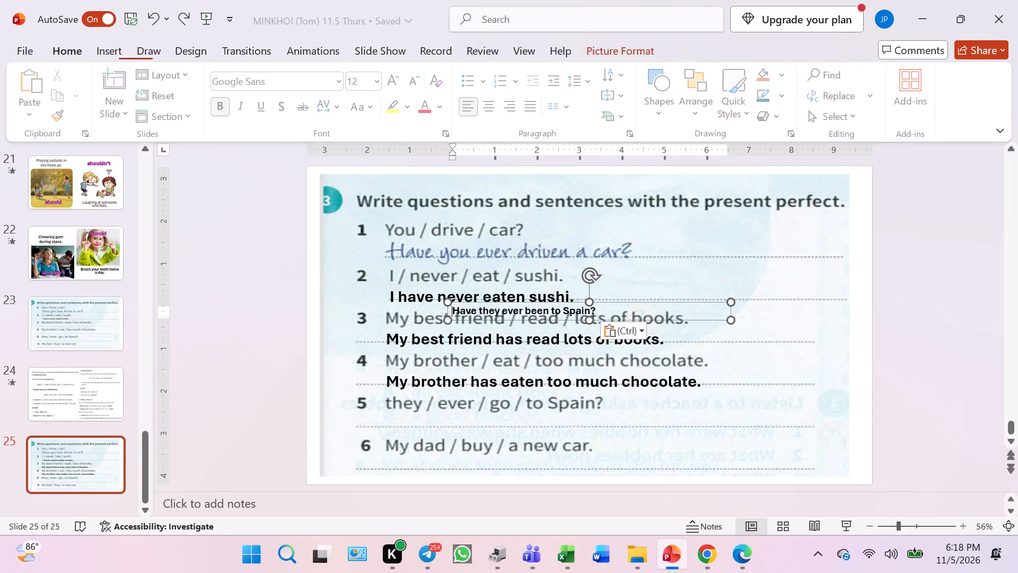
{"action": "left_click_drag", "start_coordinate": [623, 303], "coordinate": [590, 371]}
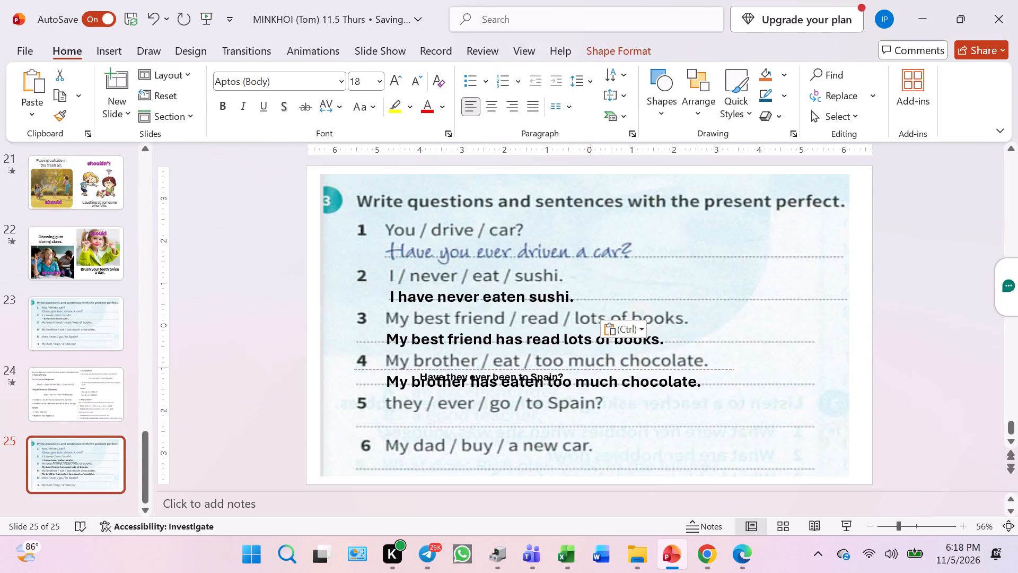
{"action": "left_click_drag", "start_coordinate": [590, 371], "coordinate": [553, 413]}
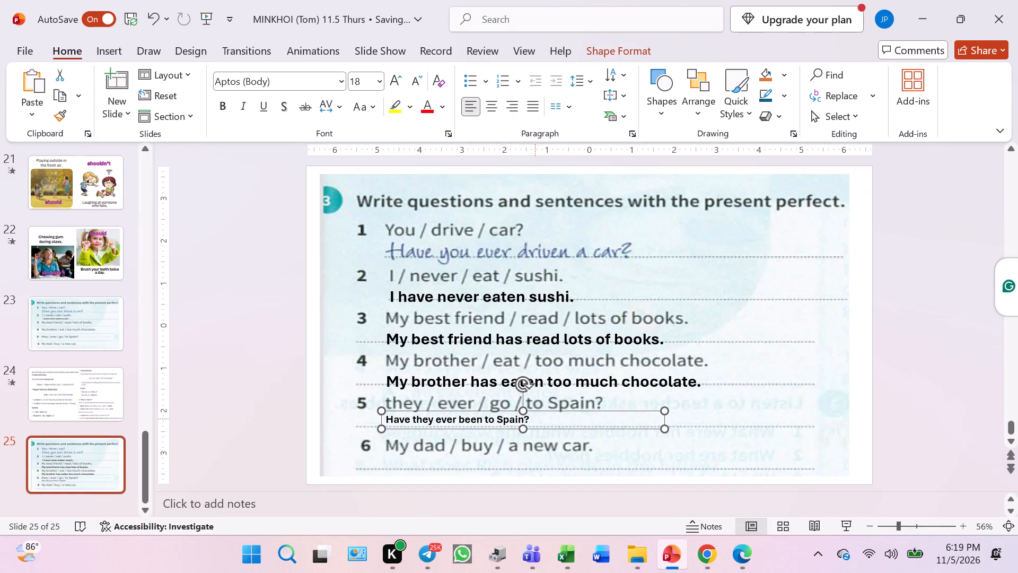
Set the font size of the answer "Have they ever been to Spain?" to 28.
{"action": "left_click", "coordinate": [502, 420]}
{"action": "key", "text": "ctrl+a"}
{"action": "key", "text": "ctrl+shift+period"}
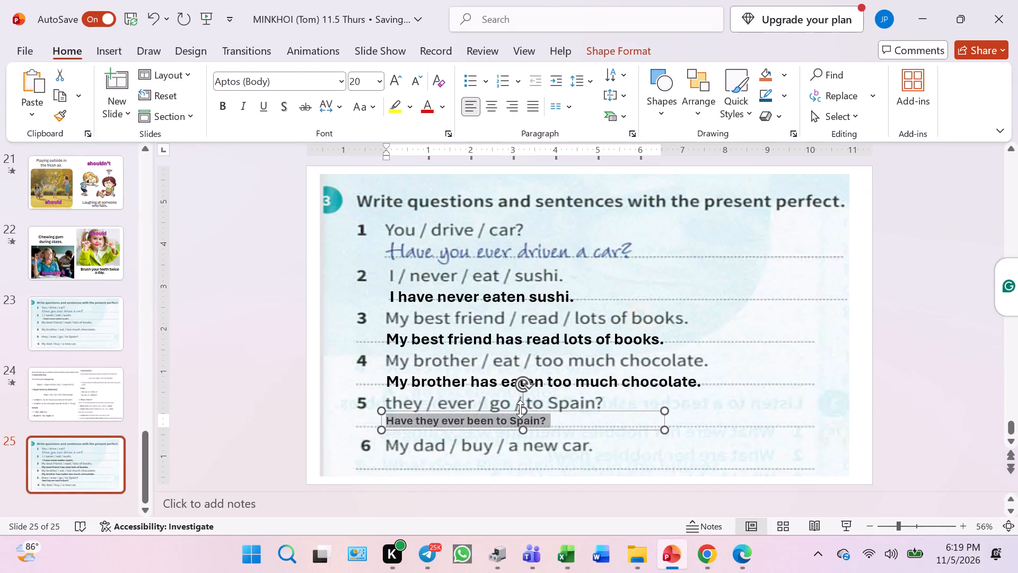
{"action": "key", "text": "ctrl+shift+period"}
{"action": "key", "text": "ctrl+shift+period"}
{"action": "left_click", "coordinate": [539, 396]}
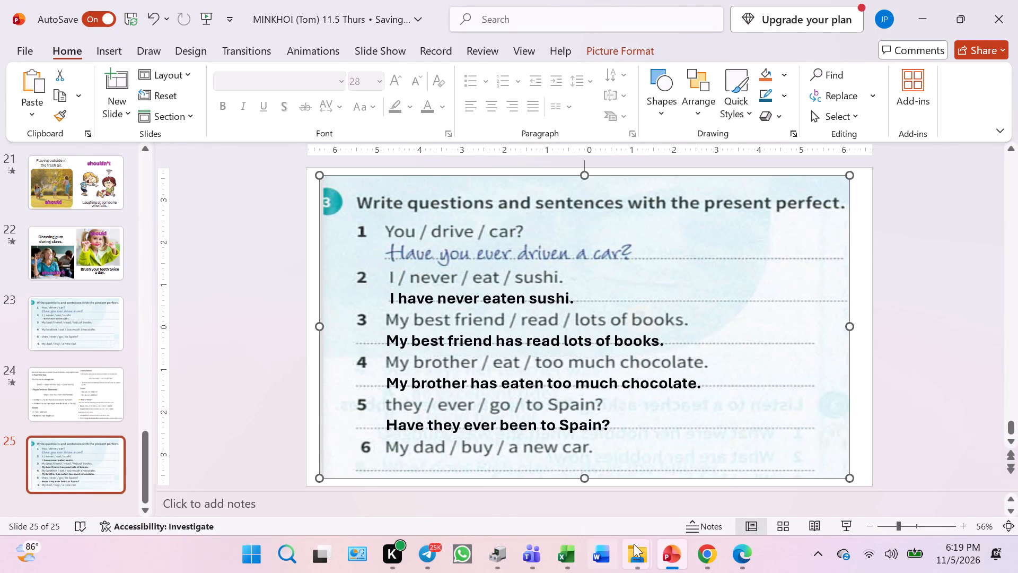
Copy the answer "My dad has bought a new car." from Chrome onto slide 25 in PowerPoint, placing it under question 6.
{"action": "left_click", "coordinate": [704, 559]}
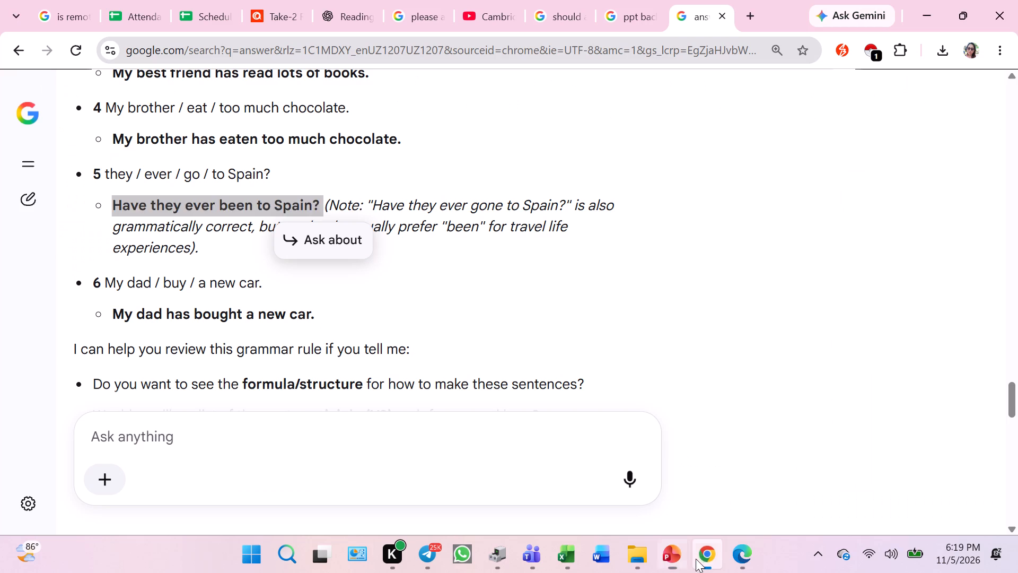
{"action": "scroll", "coordinate": [525, 288], "scroll_direction": "down", "scroll_amount": 1}
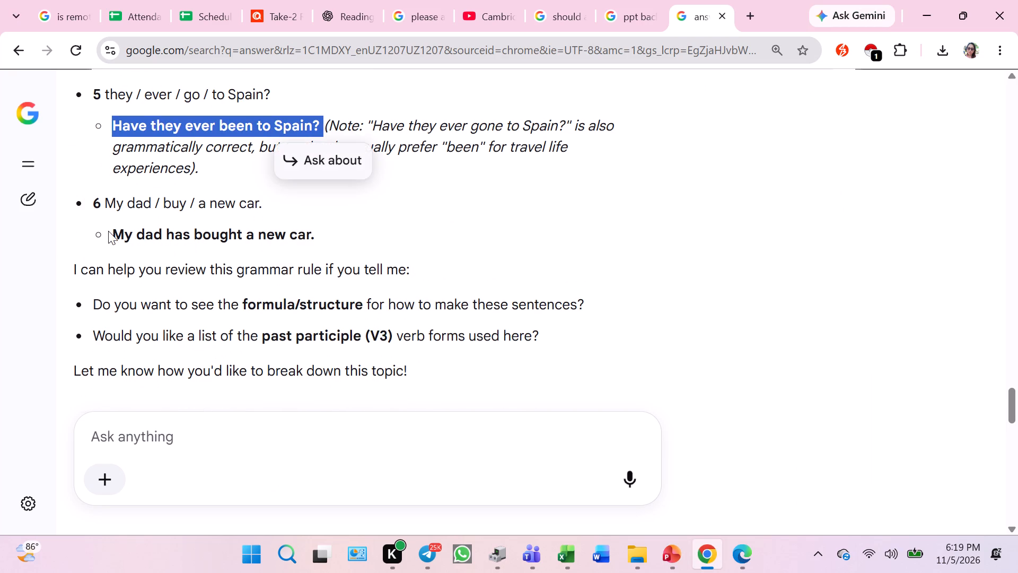
{"action": "left_click", "coordinate": [113, 233]}
{"action": "left_click_drag", "start_coordinate": [113, 233], "coordinate": [329, 239]}
{"action": "key", "text": "ctrl+c"}
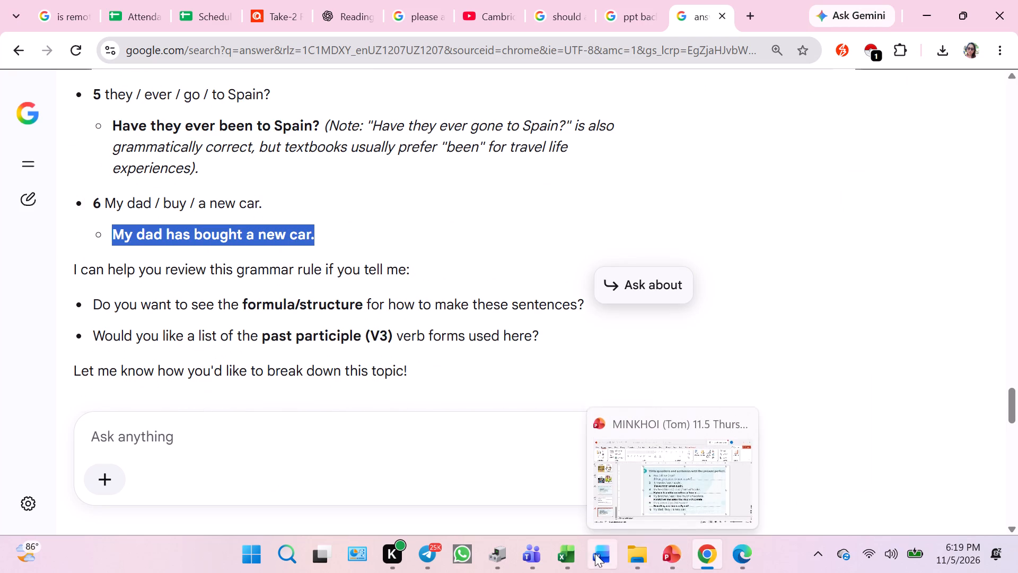
{"action": "left_click", "coordinate": [669, 549]}
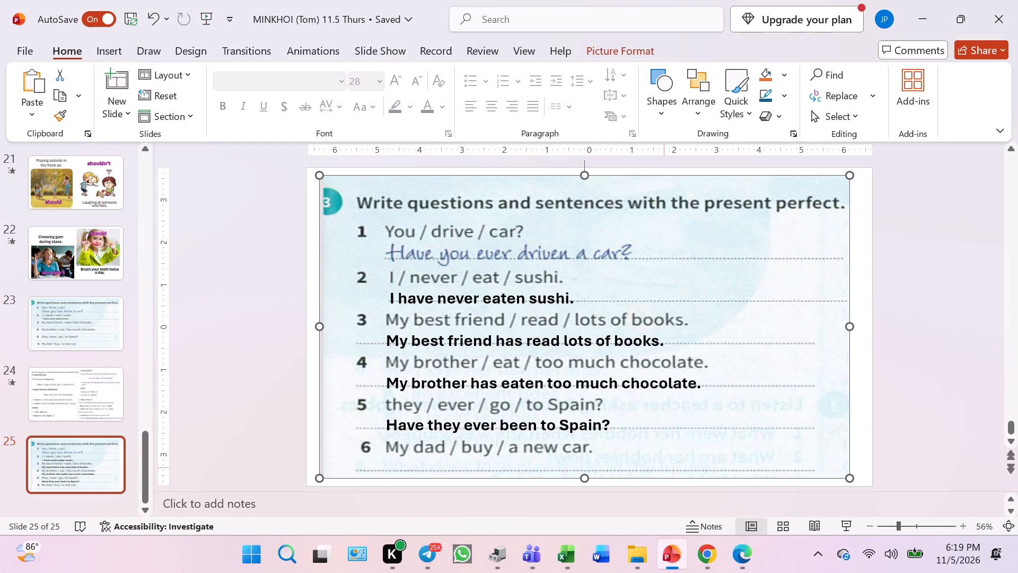
{"action": "key", "text": "ctrl+v"}
{"action": "left_click_drag", "start_coordinate": [700, 319], "coordinate": [601, 472]}
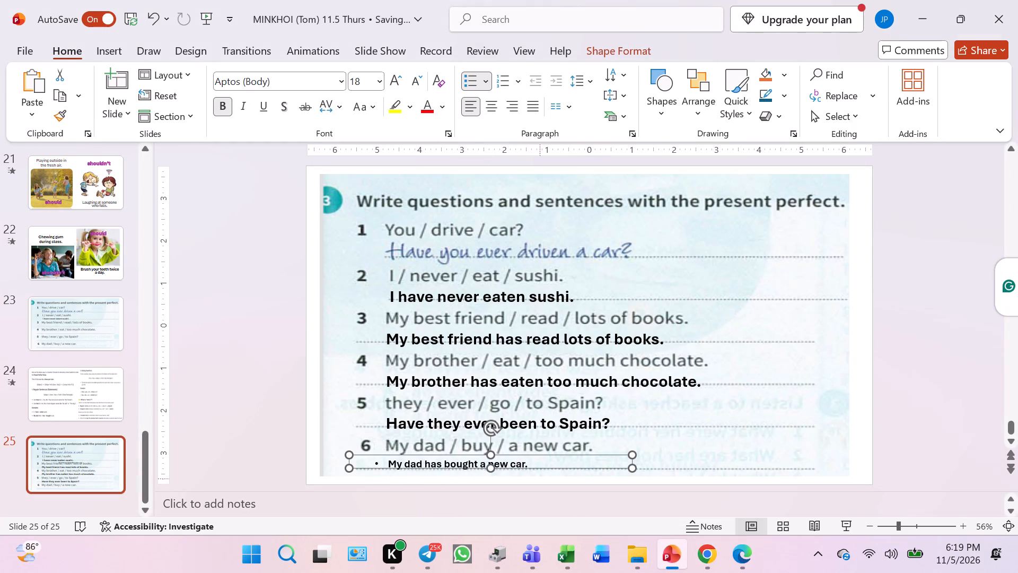
Remove the bullet from the answer "My dad has bought a new car." and set its font size to 28.
{"action": "left_click", "coordinate": [387, 462]}
{"action": "key", "text": "bracketright"}
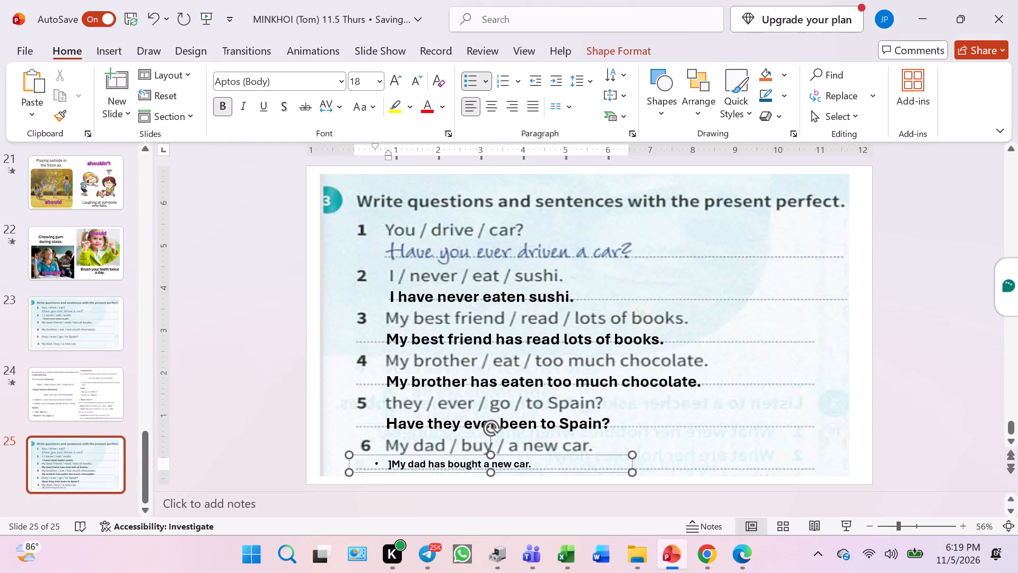
{"action": "key", "text": "BackSpace"}
{"action": "key", "text": "BackSpace"}
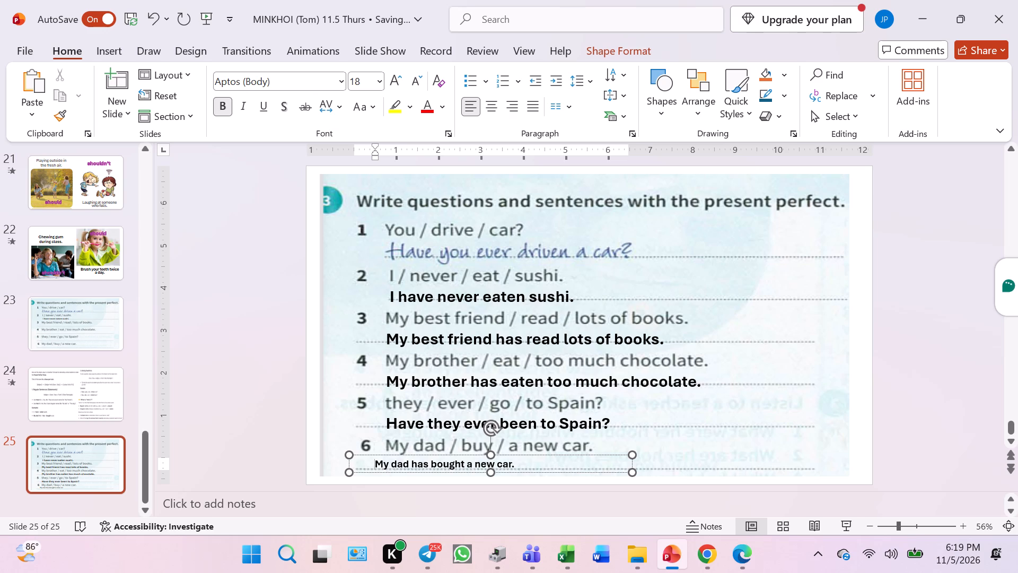
{"action": "key", "text": "ctrl+a"}
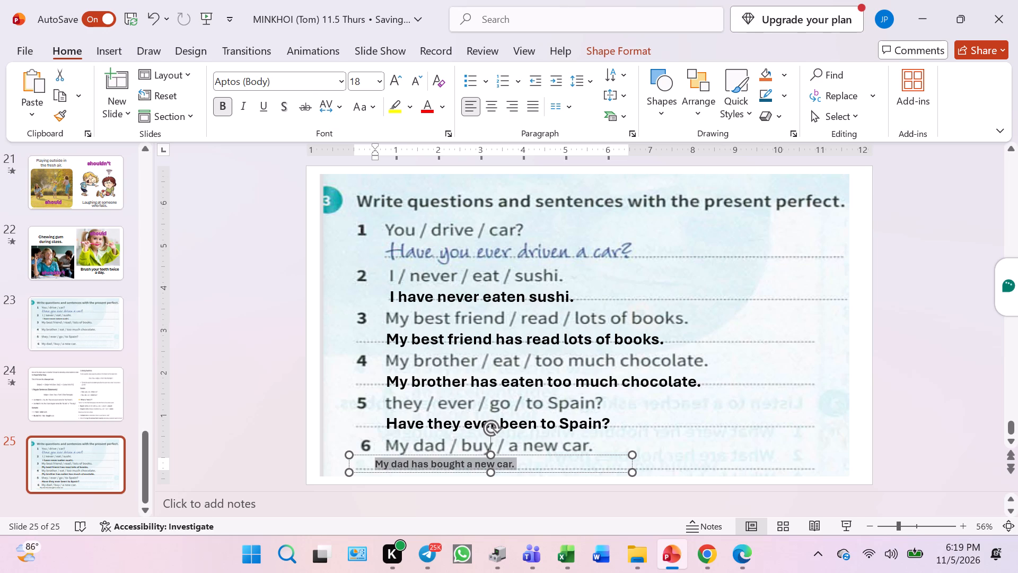
{"action": "key", "text": "ctrl+shift+period"}
{"action": "key", "text": "ctrl+shift+period"}
{"action": "key", "text": "ctrl+shift+period"}
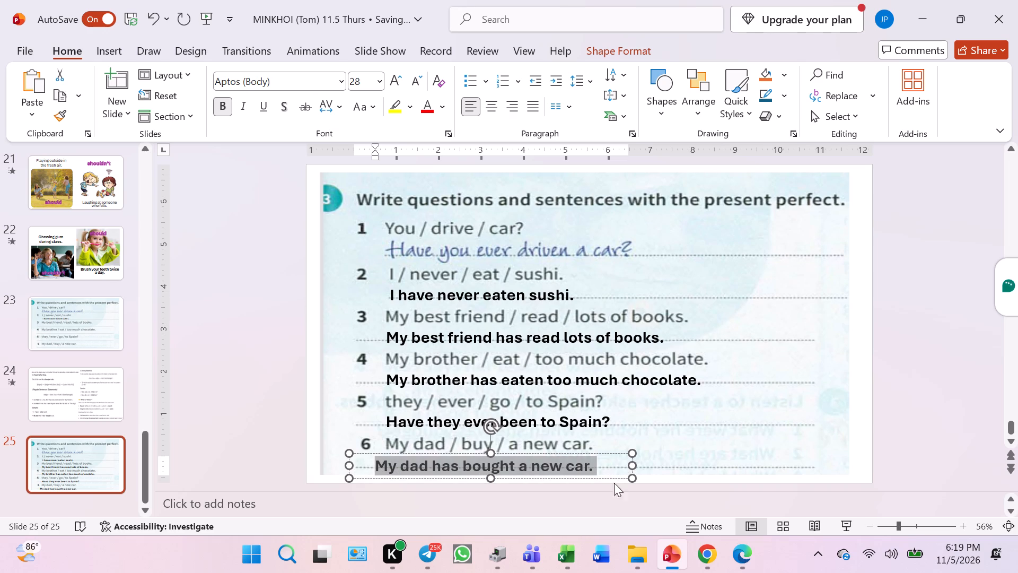
Move the answer "My dad has bought a new car." slightly so its text lines up with the answers above.
{"action": "left_click_drag", "start_coordinate": [616, 455], "coordinate": [621, 453]}
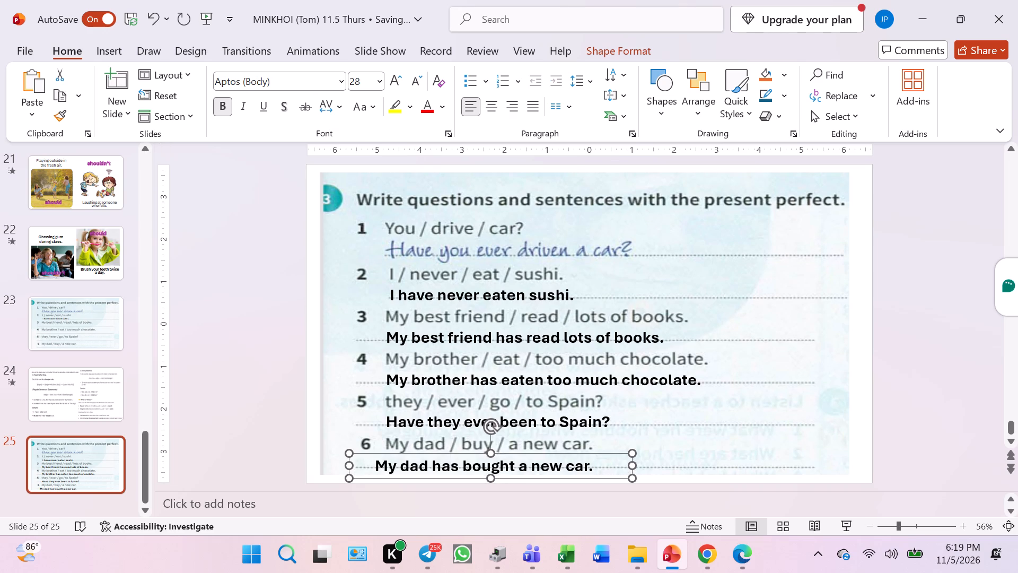
{"action": "left_click_drag", "start_coordinate": [621, 453], "coordinate": [628, 455]}
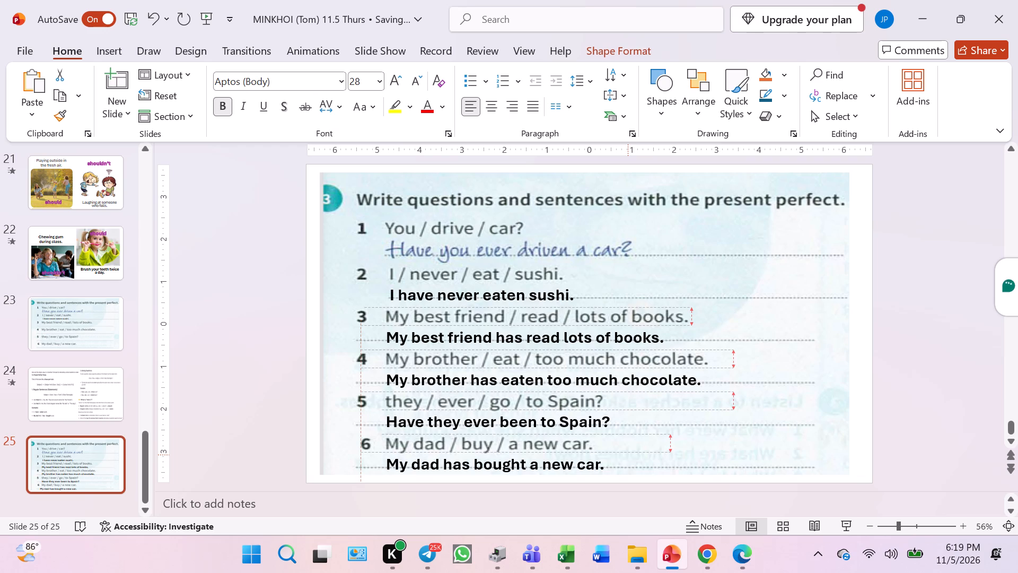
{"action": "left_click_drag", "start_coordinate": [628, 455], "coordinate": [628, 456]}
{"action": "left_click", "coordinate": [783, 353]}
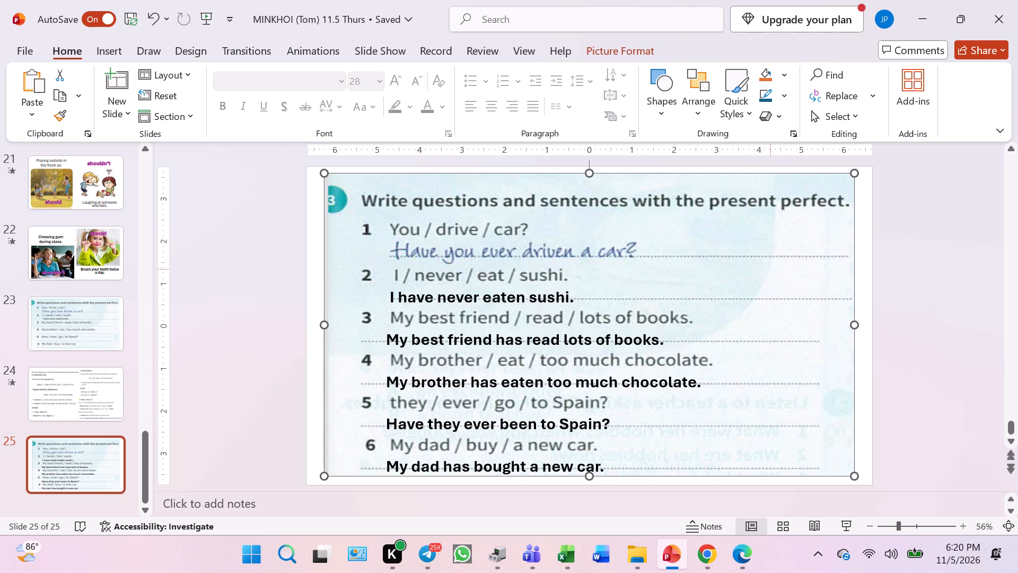
Apply the Appear animation to each of the answers 2 to 6 on slide 25, in order.
{"action": "left_click", "coordinate": [501, 300]}
{"action": "left_click", "coordinate": [294, 51]}
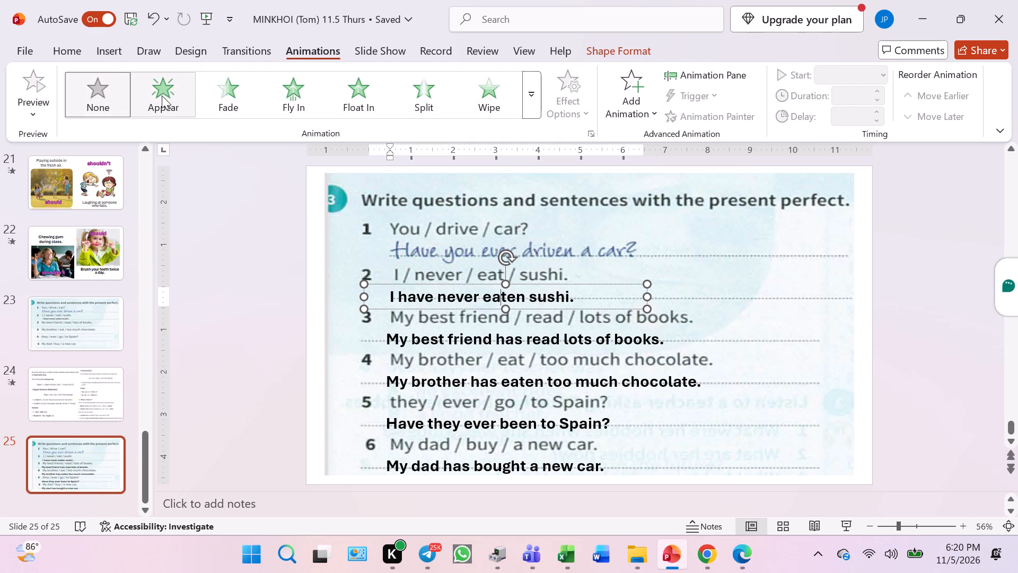
{"action": "left_click", "coordinate": [162, 95]}
{"action": "left_click", "coordinate": [495, 342]}
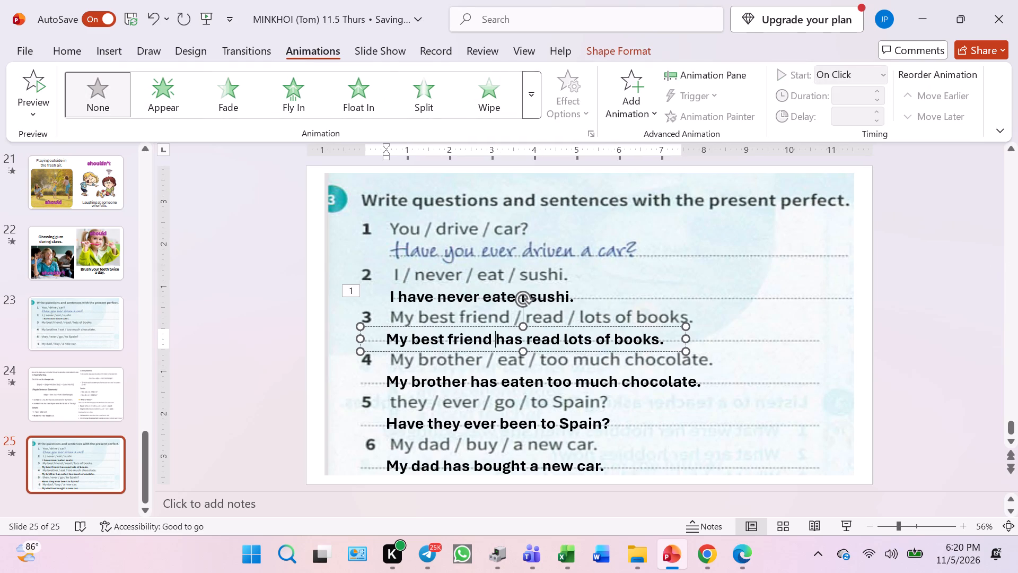
{"action": "left_click", "coordinate": [170, 97]}
{"action": "left_click", "coordinate": [499, 382]}
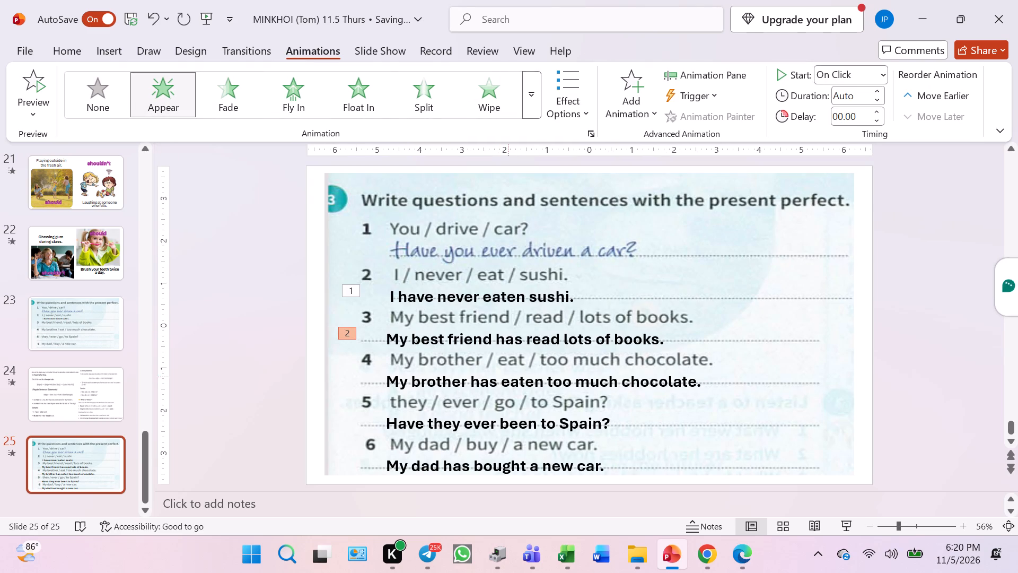
{"action": "left_click", "coordinate": [167, 98]}
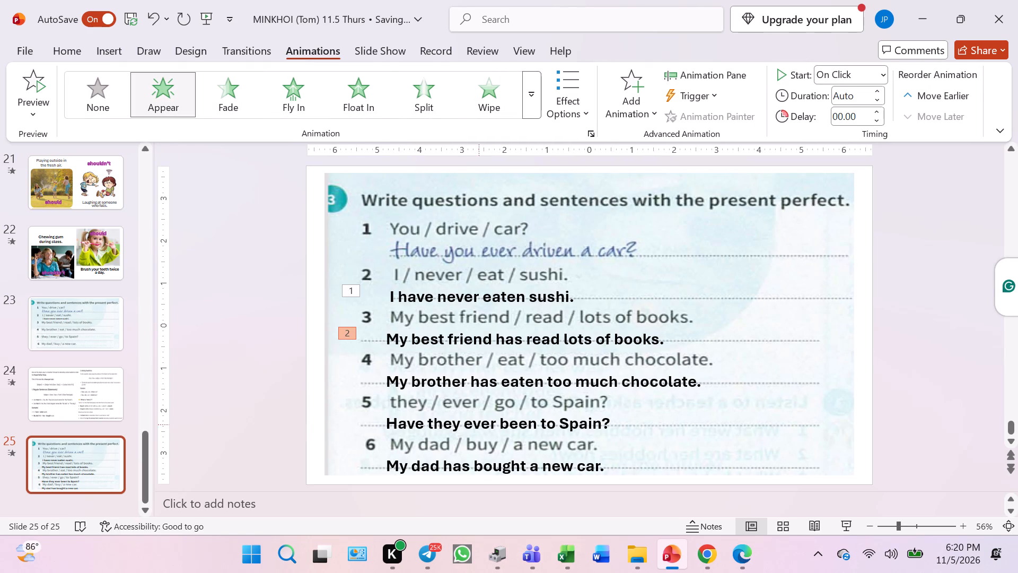
{"action": "left_click", "coordinate": [479, 424]}
{"action": "left_click", "coordinate": [143, 91]}
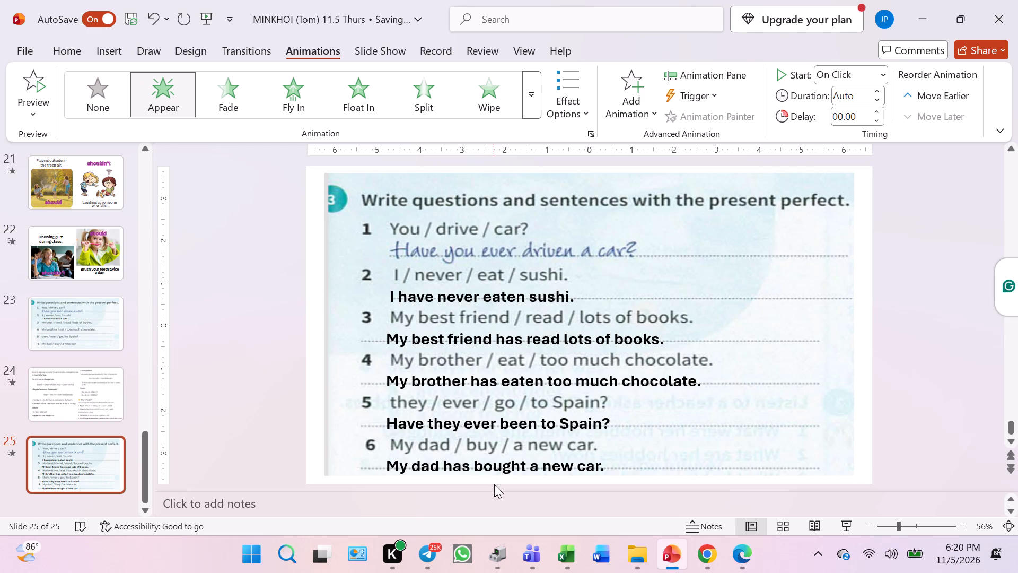
{"action": "left_click", "coordinate": [498, 466]}
{"action": "left_click", "coordinate": [159, 91]}
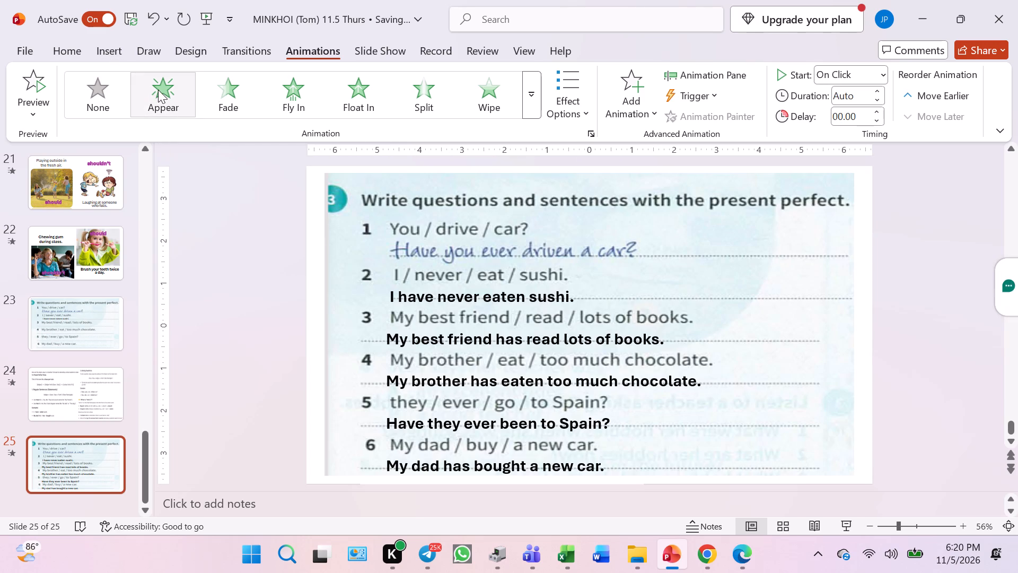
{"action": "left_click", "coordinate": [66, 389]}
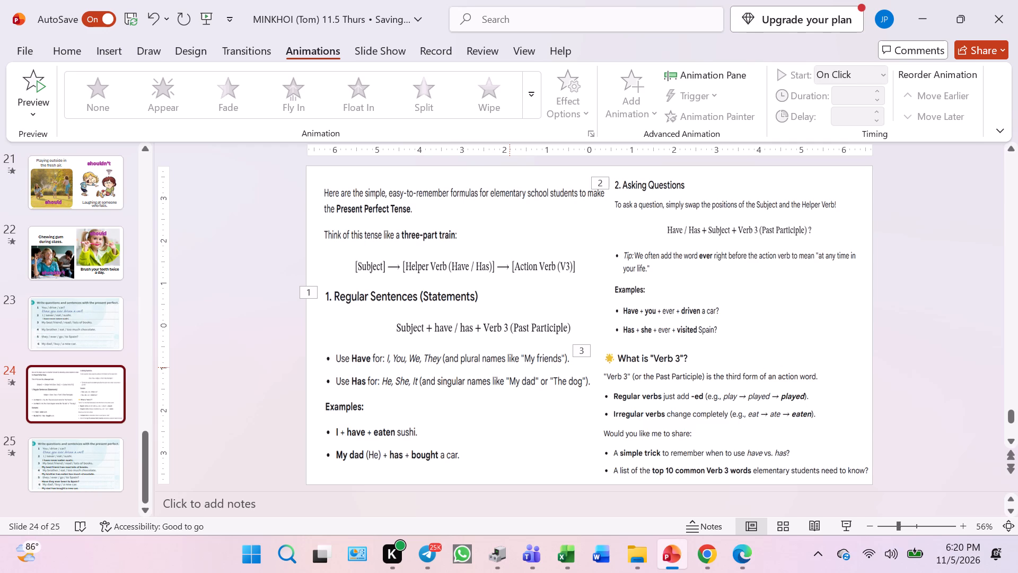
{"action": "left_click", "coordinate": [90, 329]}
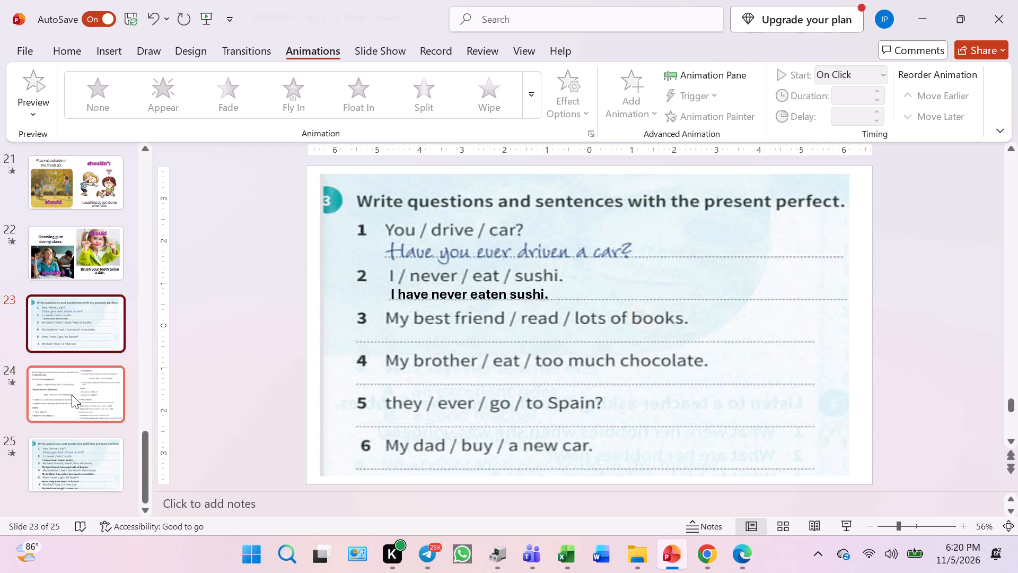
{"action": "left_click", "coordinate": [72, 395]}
Crop the exercise picture on slide 23 from its bottom edge so only the heading and question 1 with its example answer remain.
{"action": "left_click", "coordinate": [86, 335]}
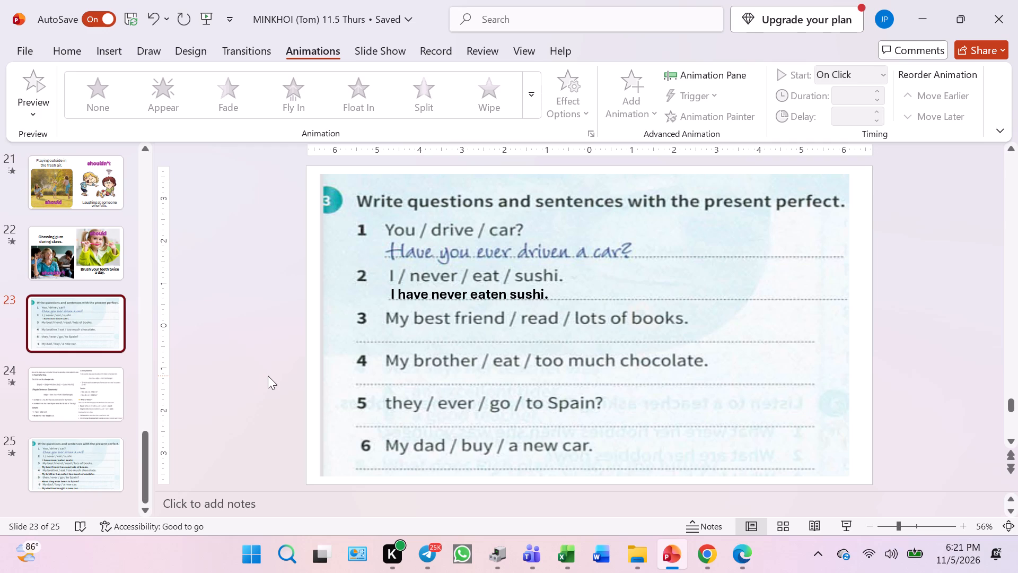
{"action": "left_click", "coordinate": [410, 389]}
{"action": "left_click", "coordinate": [620, 47]}
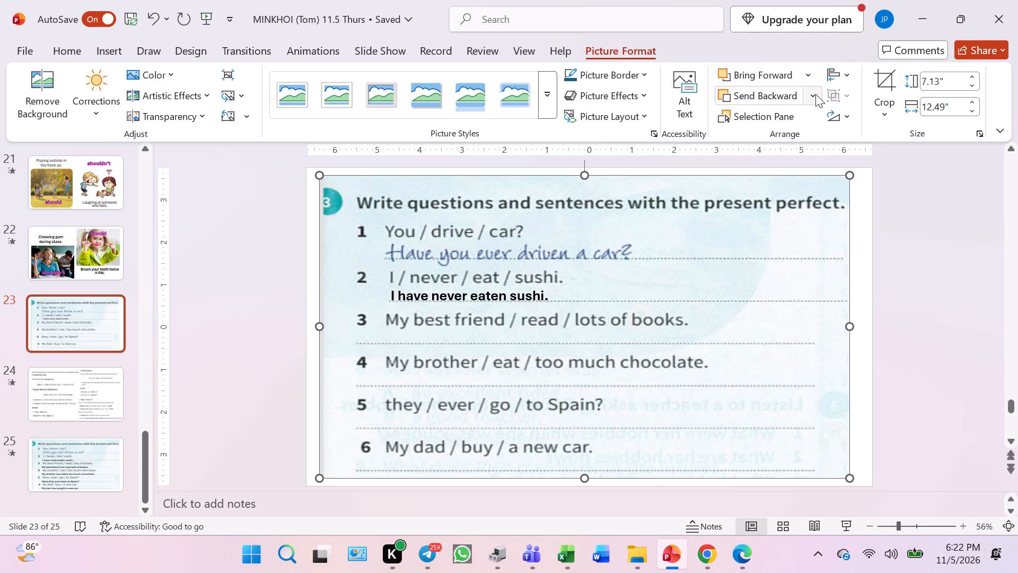
{"action": "left_click", "coordinate": [878, 106]}
{"action": "left_click", "coordinate": [895, 139]}
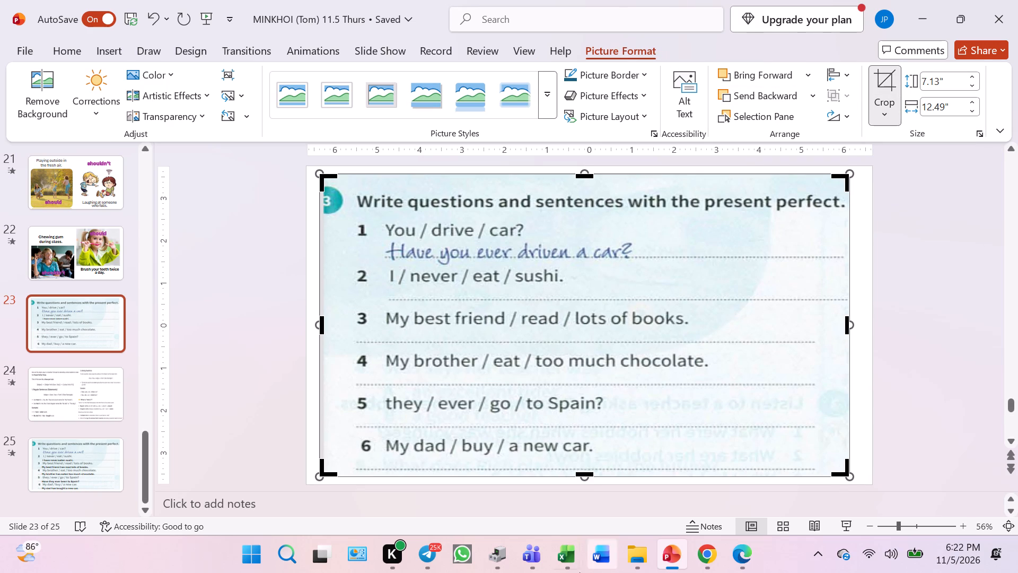
{"action": "left_click_drag", "start_coordinate": [587, 474], "coordinate": [550, 312]}
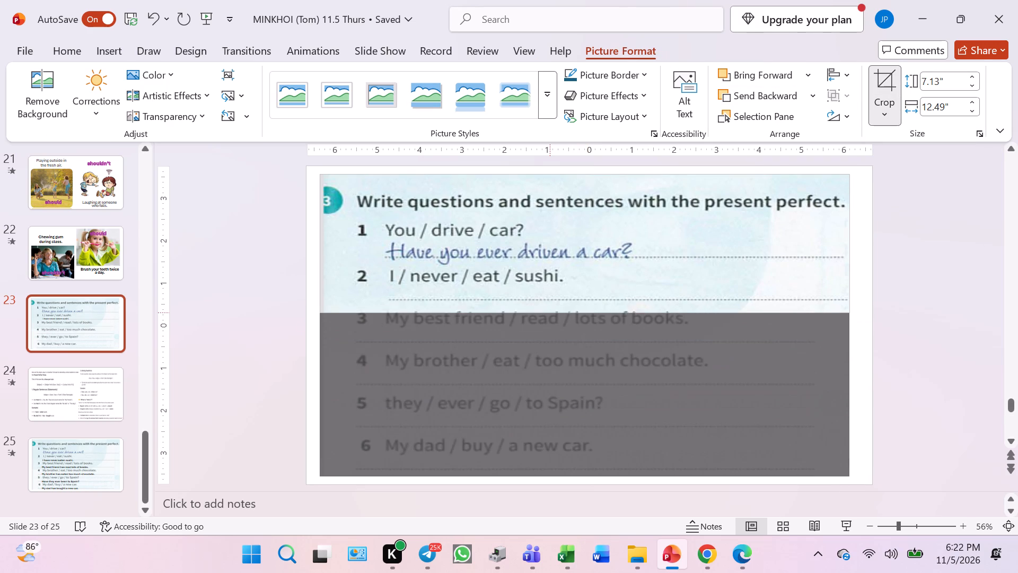
{"action": "left_click_drag", "start_coordinate": [550, 312], "coordinate": [550, 290]}
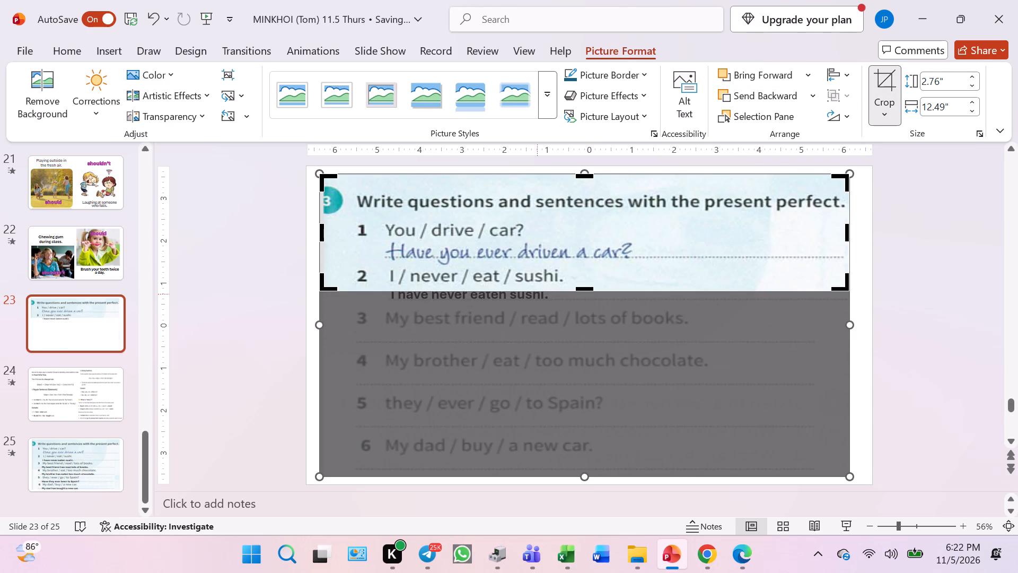
{"action": "left_click_drag", "start_coordinate": [584, 290], "coordinate": [586, 266]}
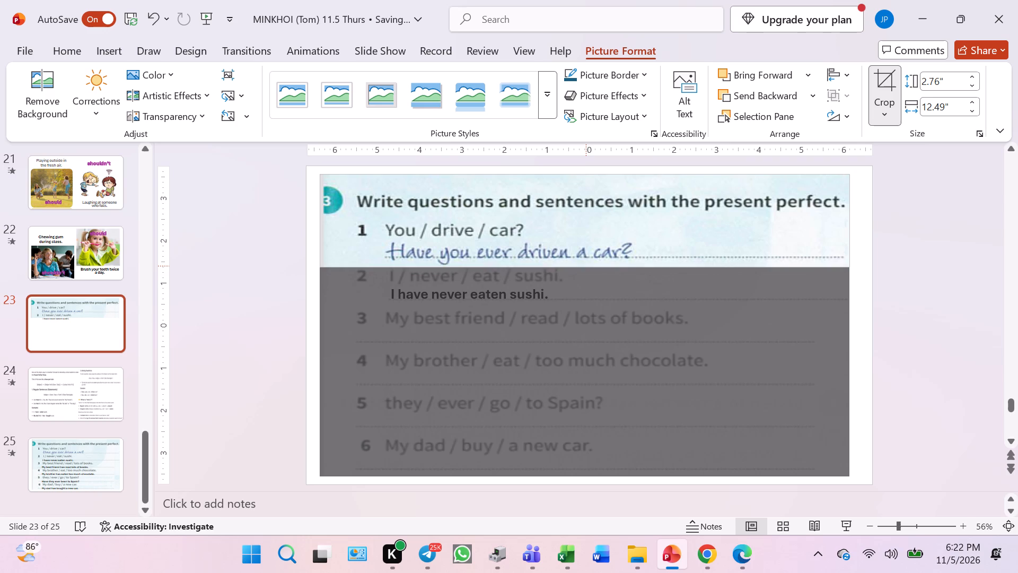
{"action": "left_click_drag", "start_coordinate": [586, 266], "coordinate": [586, 263]}
{"action": "left_click", "coordinate": [913, 305]}
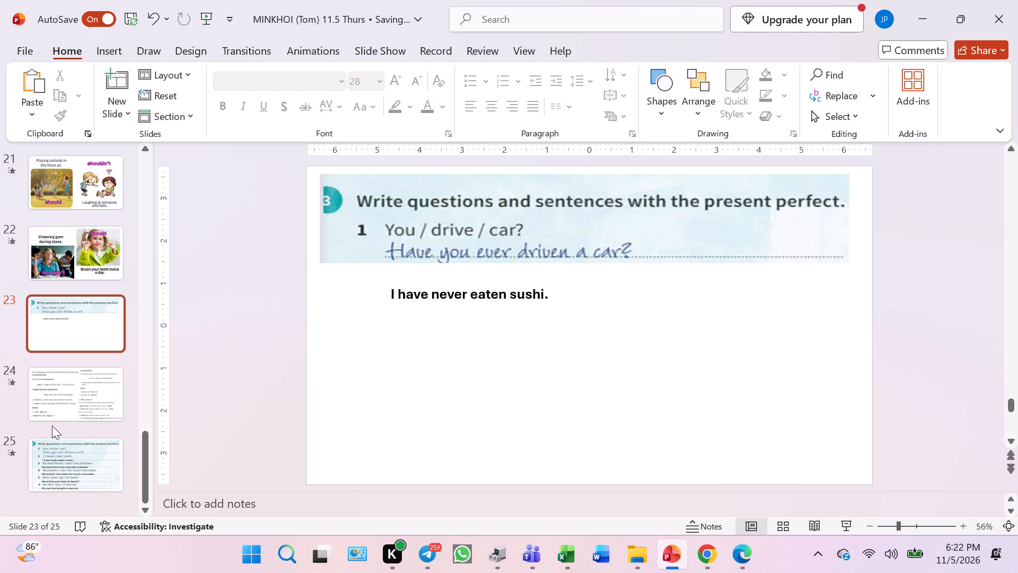
Cut the introductory formulas picture and the "1. Regular Sentences (Statements)" picture from slide 24.
{"action": "left_click", "coordinate": [80, 401]}
{"action": "left_click", "coordinate": [453, 262]}
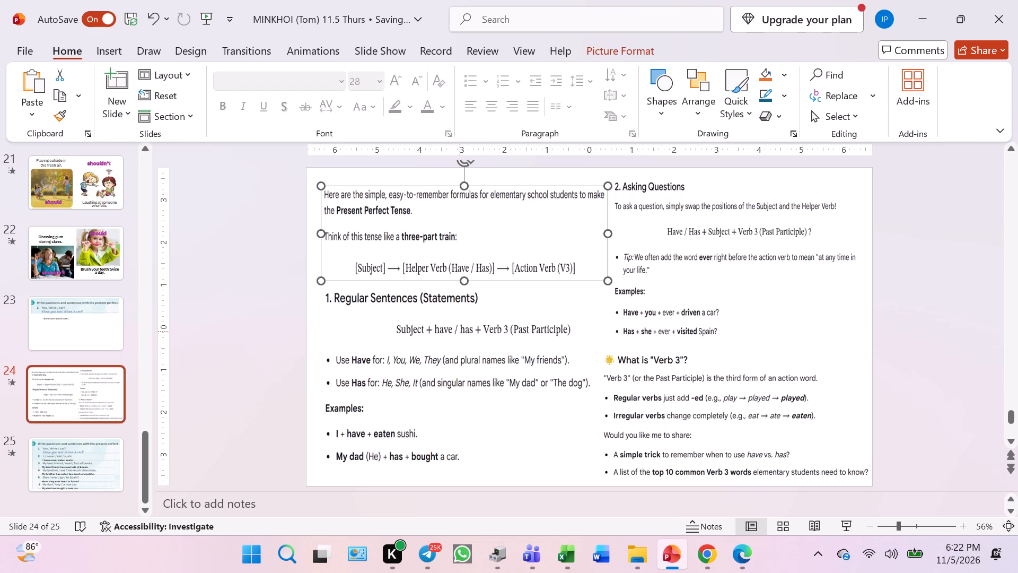
{"action": "left_click", "coordinate": [467, 354], "text": "ctrl+shift"}
{"action": "key", "text": "ctrl+x"}
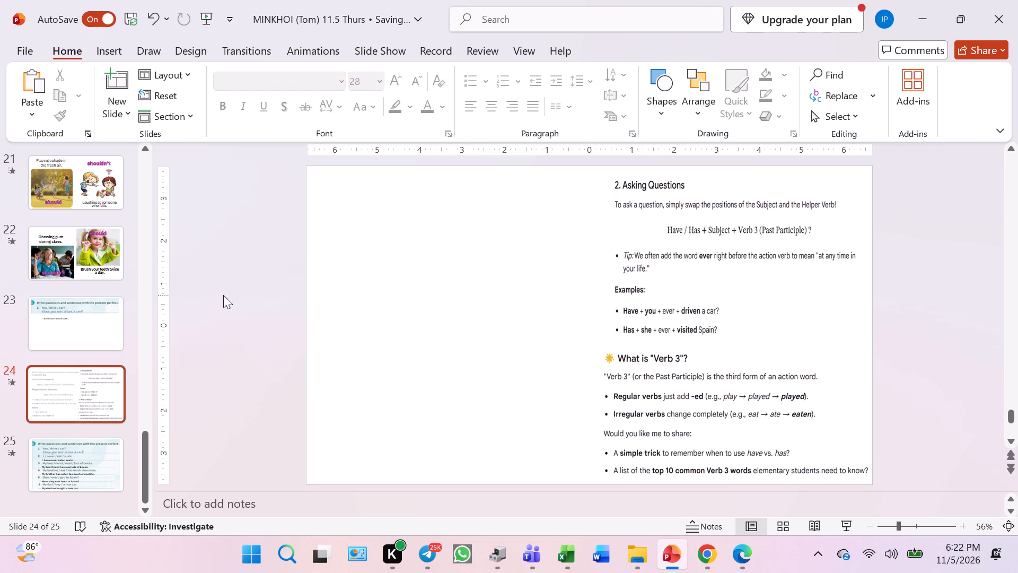
Delete the leftover answer "I have never eaten sushi." from slide 23.
{"action": "left_click", "coordinate": [49, 343]}
{"action": "left_click", "coordinate": [442, 249]}
{"action": "left_click", "coordinate": [465, 380]}
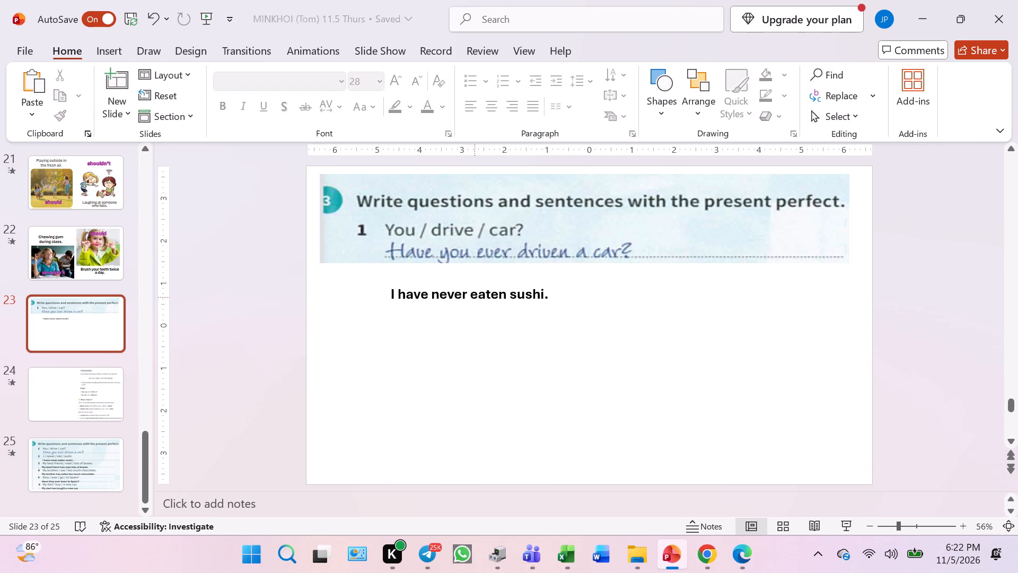
{"action": "left_click", "coordinate": [475, 297]}
{"action": "left_click", "coordinate": [489, 284]}
{"action": "key", "text": "BackSpace"}
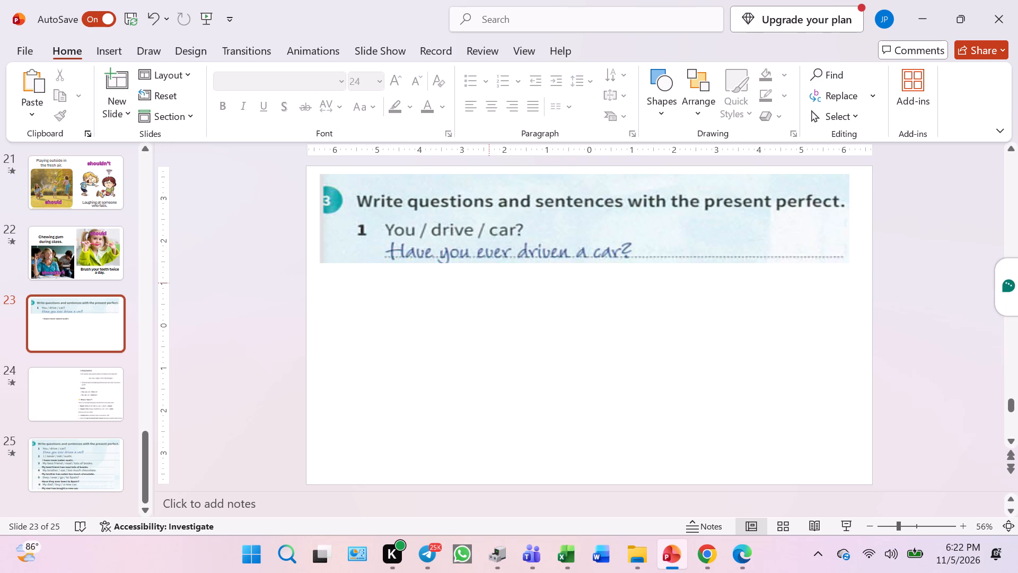
Paste both cut pictures onto slide 23, placing the introduction under the exercise picture and "Regular Sentences" to its right.
{"action": "key", "text": "ctrl+v"}
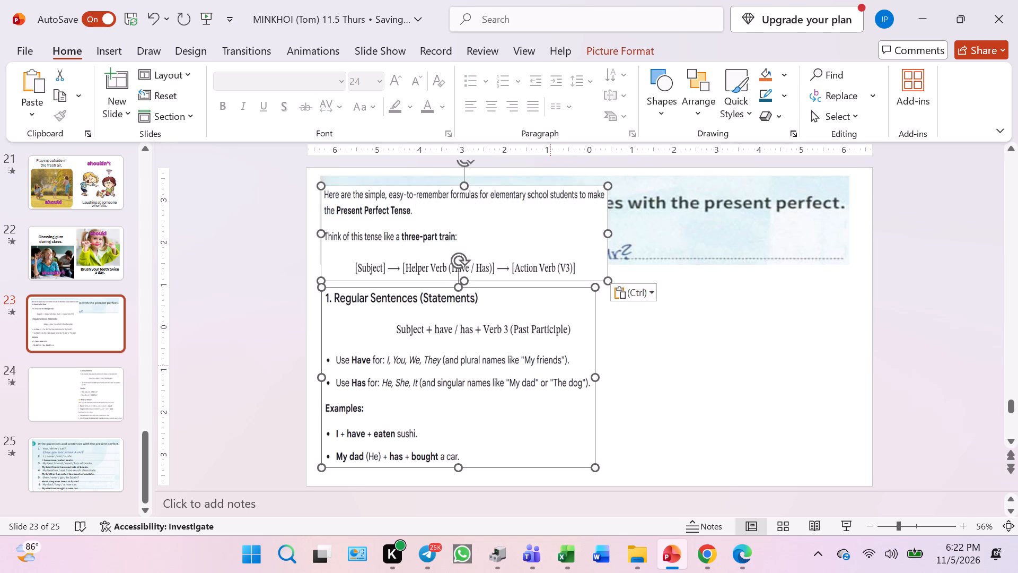
{"action": "left_click_drag", "start_coordinate": [550, 366], "coordinate": [818, 383]}
{"action": "left_click", "coordinate": [400, 413]}
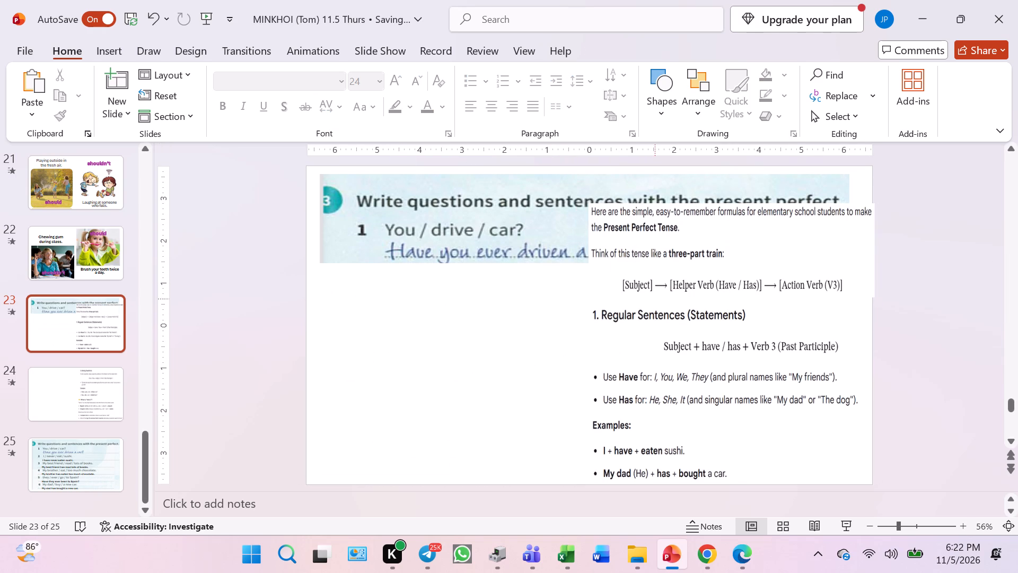
{"action": "left_click_drag", "start_coordinate": [657, 256], "coordinate": [385, 319]}
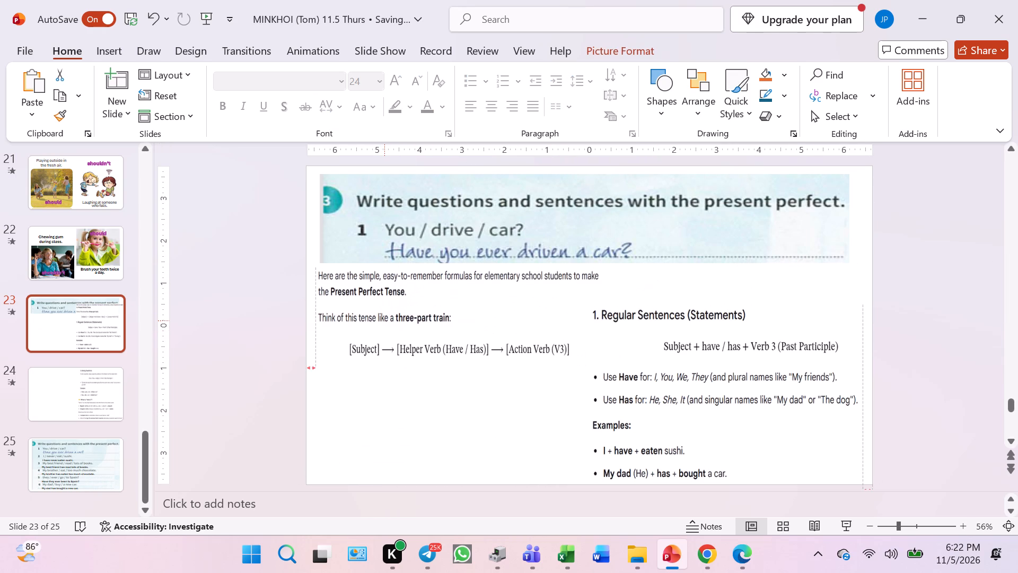
{"action": "left_click_drag", "start_coordinate": [385, 319], "coordinate": [394, 322]}
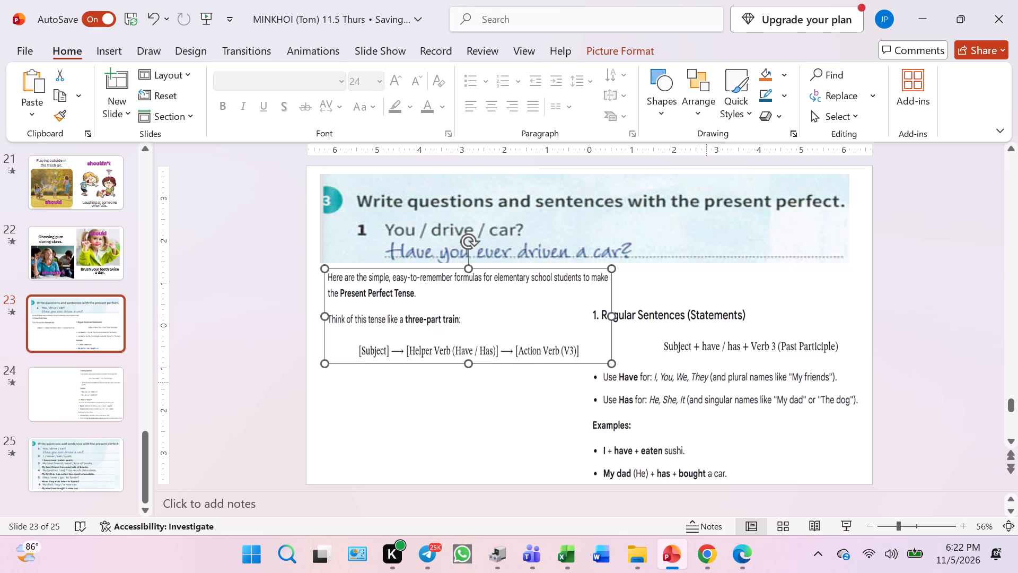
{"action": "left_click_drag", "start_coordinate": [712, 380], "coordinate": [715, 374]}
{"action": "left_click", "coordinate": [519, 350]}
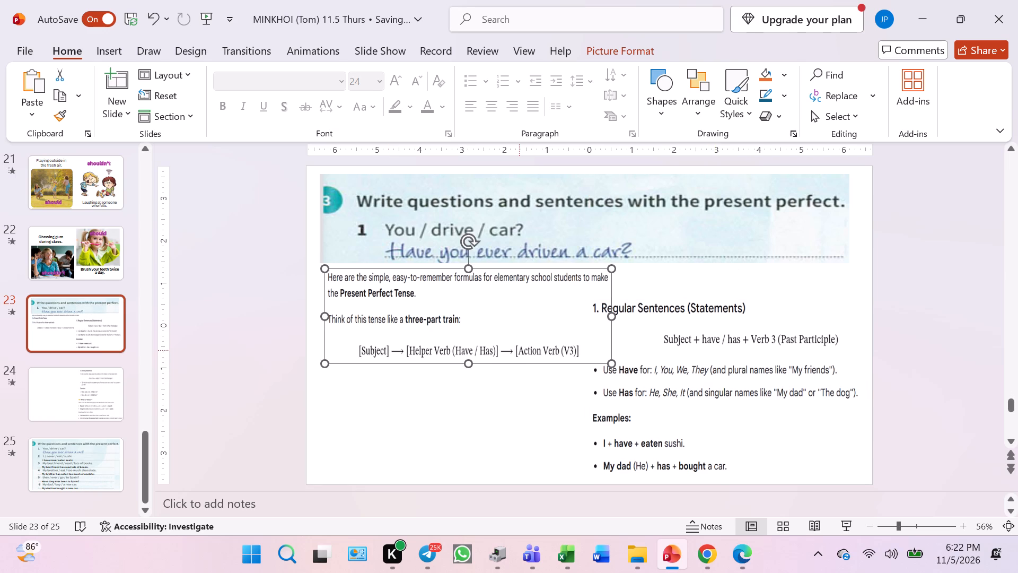
{"action": "left_click", "coordinate": [521, 406]}
Widen the "2. Asking Questions" picture on slide 24 and place it in the slide's upper-left corner.
{"action": "left_click", "coordinate": [99, 395]}
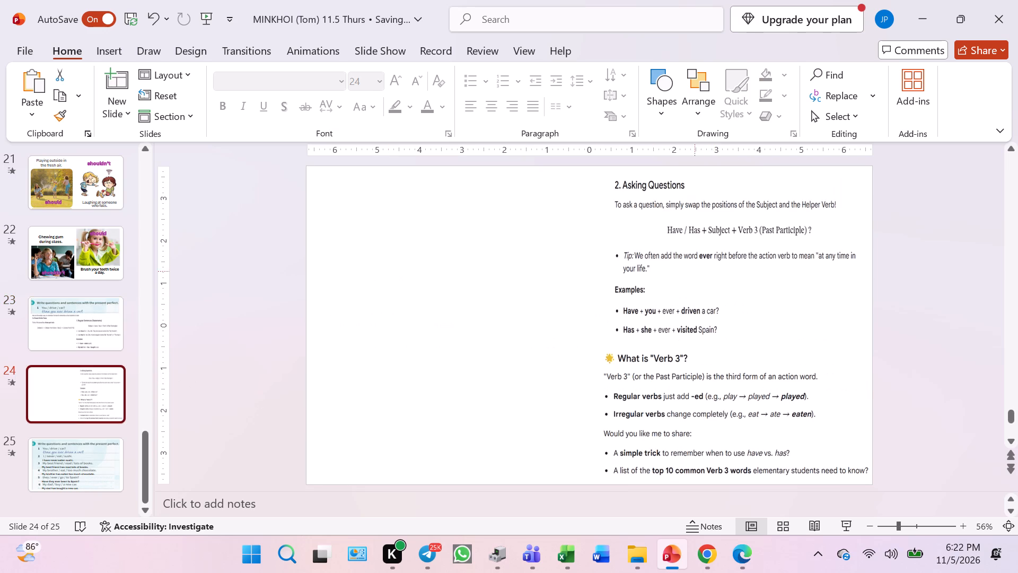
{"action": "left_click", "coordinate": [700, 263]}
{"action": "left_click_drag", "start_coordinate": [611, 255], "coordinate": [544, 251]}
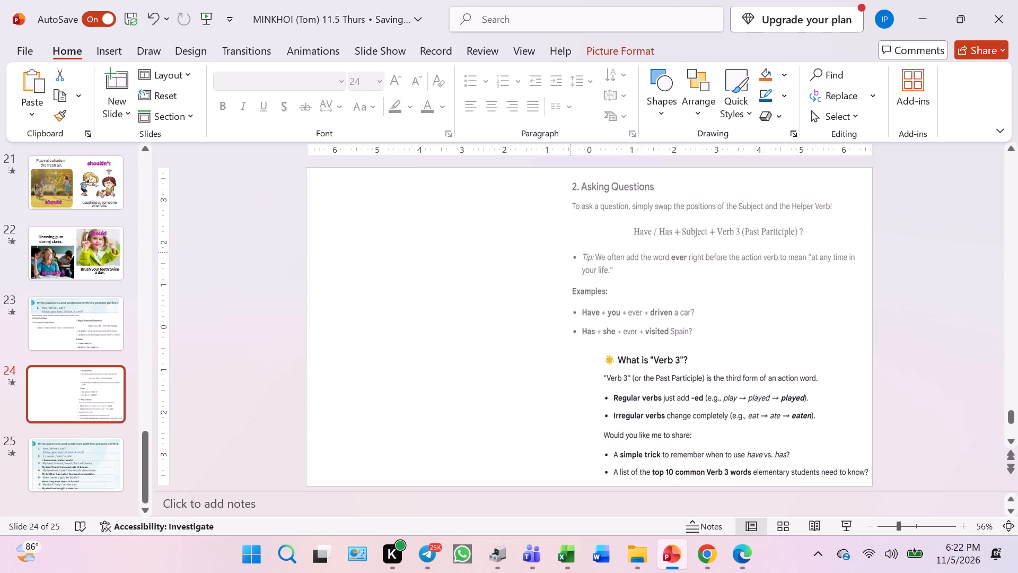
{"action": "left_click_drag", "start_coordinate": [544, 251], "coordinate": [408, 255]}
{"action": "left_click_drag", "start_coordinate": [858, 256], "coordinate": [765, 264]}
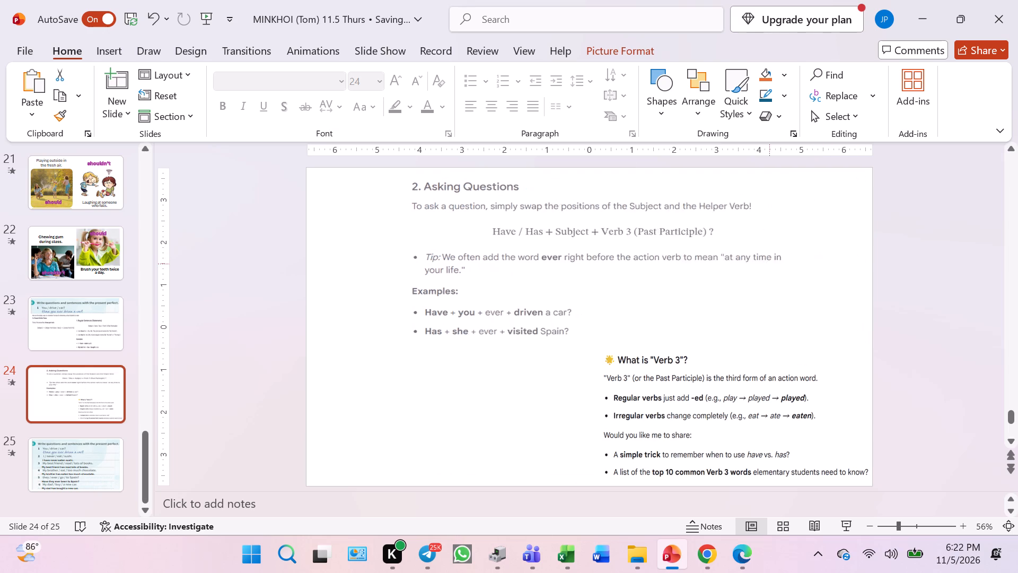
{"action": "left_click_drag", "start_coordinate": [765, 264], "coordinate": [757, 266]}
{"action": "left_click_drag", "start_coordinate": [628, 256], "coordinate": [544, 253]}
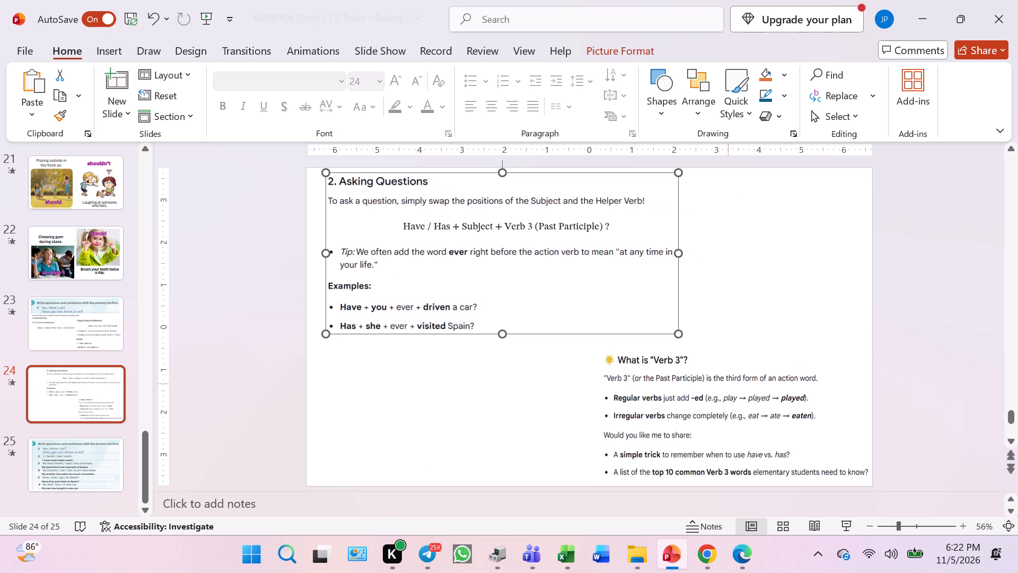
Enlarge the "What is 'Verb 3'?" picture to about 8.14" wide and 4.47" high in the slide's lower-right area.
{"action": "left_click_drag", "start_coordinate": [719, 407], "coordinate": [646, 337]}
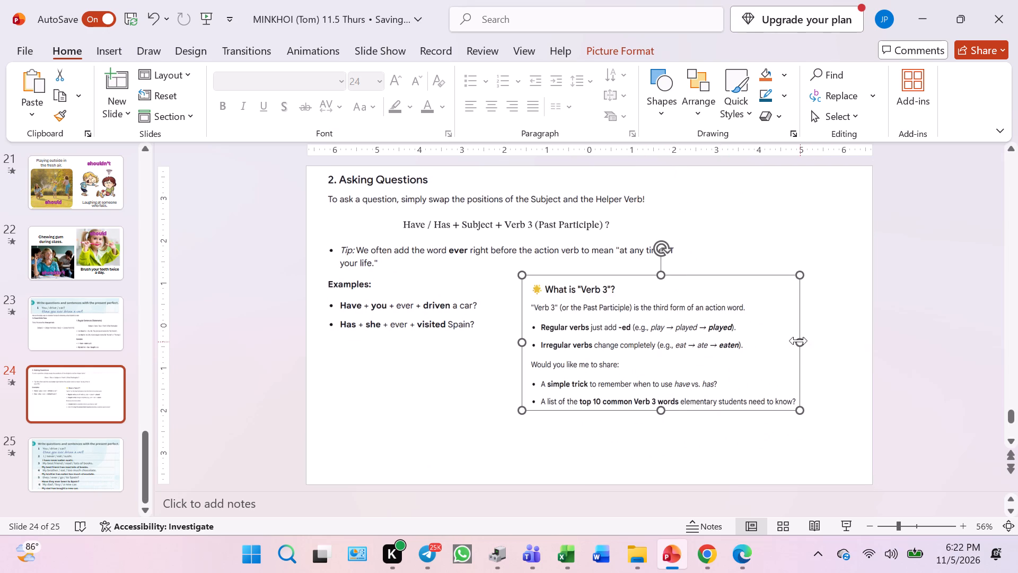
{"action": "left_click_drag", "start_coordinate": [798, 340], "coordinate": [843, 343]}
{"action": "left_click_drag", "start_coordinate": [683, 411], "coordinate": [686, 466]}
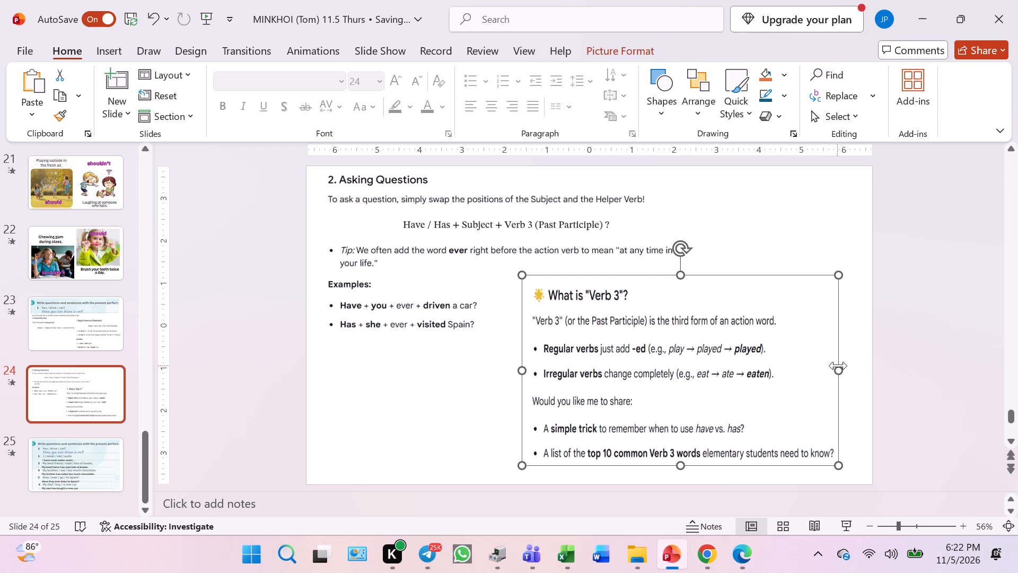
{"action": "left_click_drag", "start_coordinate": [840, 368], "coordinate": [868, 372]}
{"action": "left_click", "coordinate": [681, 405]}
{"action": "left_click_drag", "start_coordinate": [681, 405], "coordinate": [682, 413]}
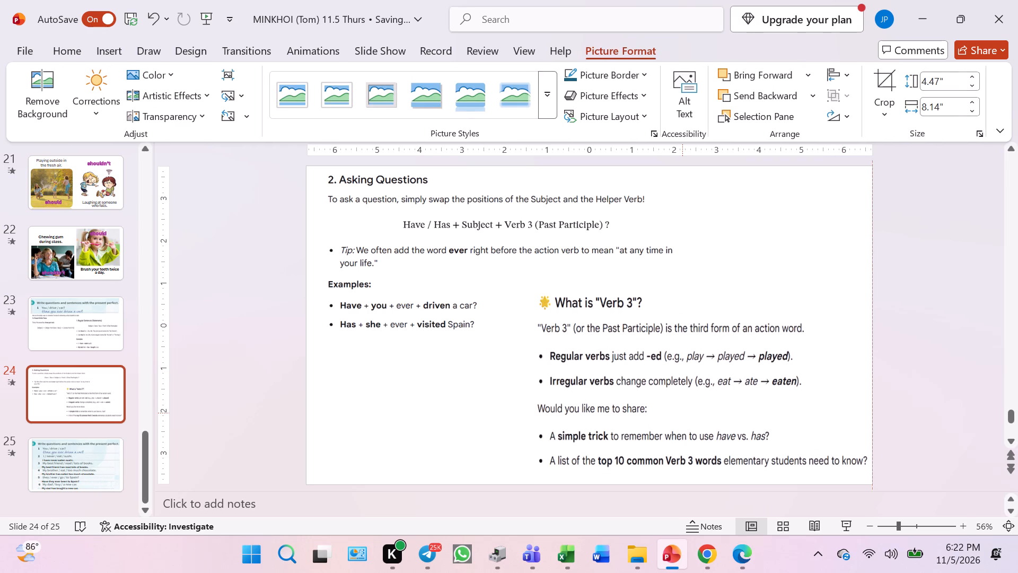
{"action": "left_click_drag", "start_coordinate": [682, 413], "coordinate": [680, 418]}
{"action": "left_click", "coordinate": [688, 424]}
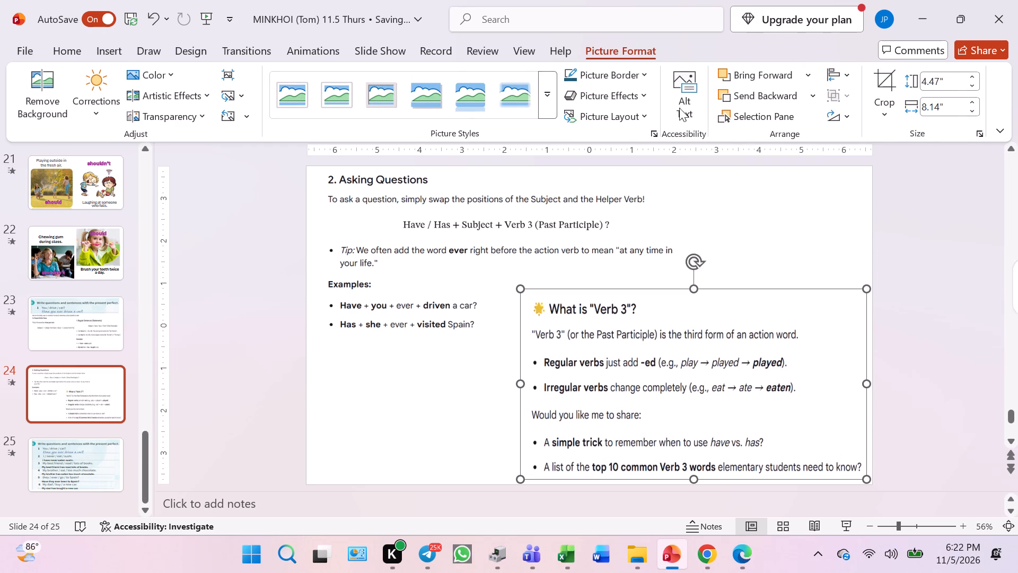
Crop the "What is 'Verb 3'?" picture from its bottom edge to 2.6" high, removing everything from "Would you like me to share:" down.
{"action": "left_click", "coordinate": [890, 103]}
{"action": "left_click", "coordinate": [887, 144]}
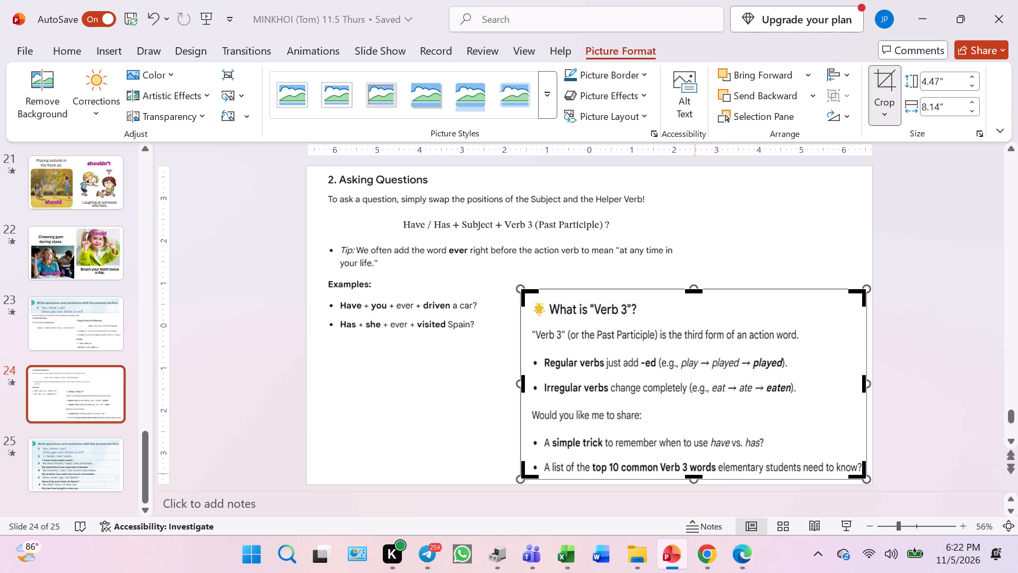
{"action": "left_click_drag", "start_coordinate": [691, 478], "coordinate": [693, 407]}
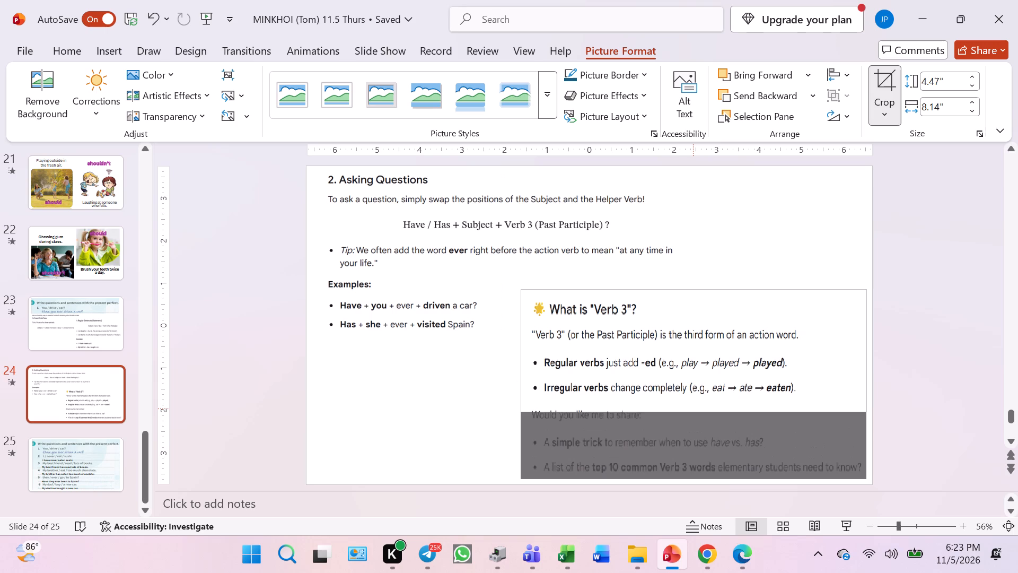
{"action": "left_click_drag", "start_coordinate": [693, 407], "coordinate": [695, 398]}
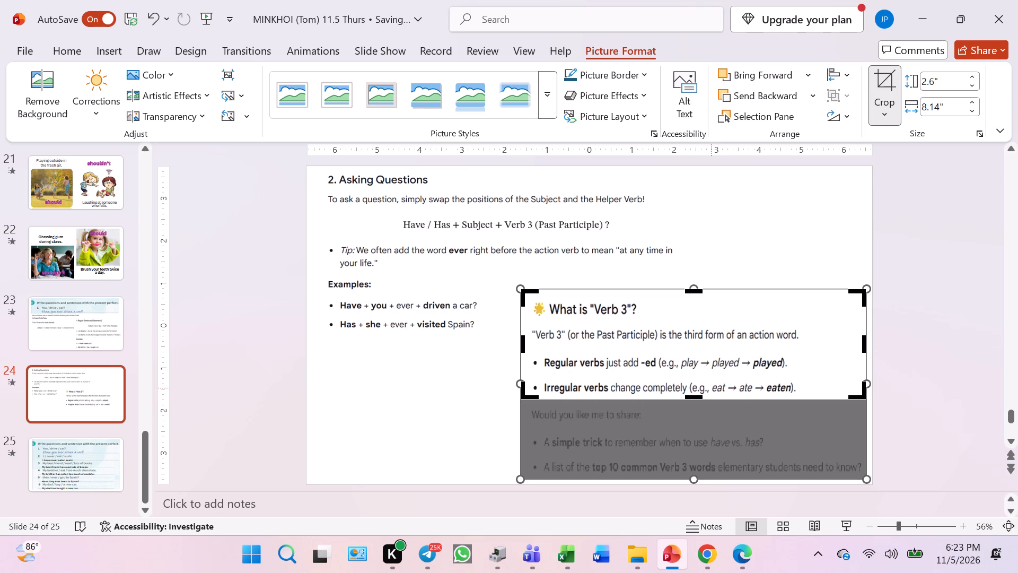
{"action": "key", "text": "Return"}
Move the cropped "What is 'Verb 3'?" picture into the slide's lower-right corner, clear of the "Asking Questions" text.
{"action": "left_click_drag", "start_coordinate": [708, 374], "coordinate": [704, 353]}
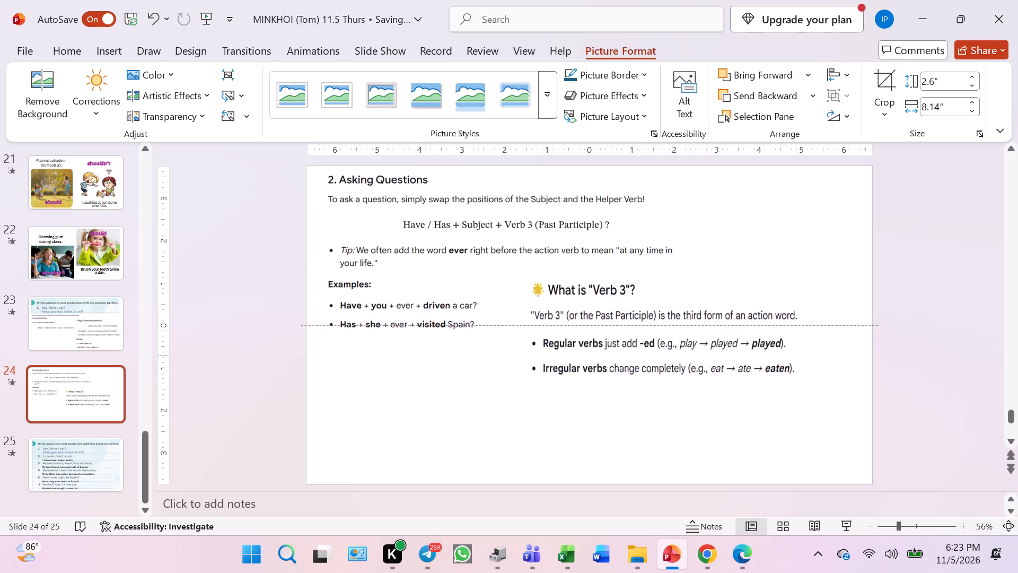
{"action": "left_click_drag", "start_coordinate": [704, 353], "coordinate": [698, 349]}
{"action": "left_click_drag", "start_coordinate": [712, 554], "coordinate": [712, 484]}
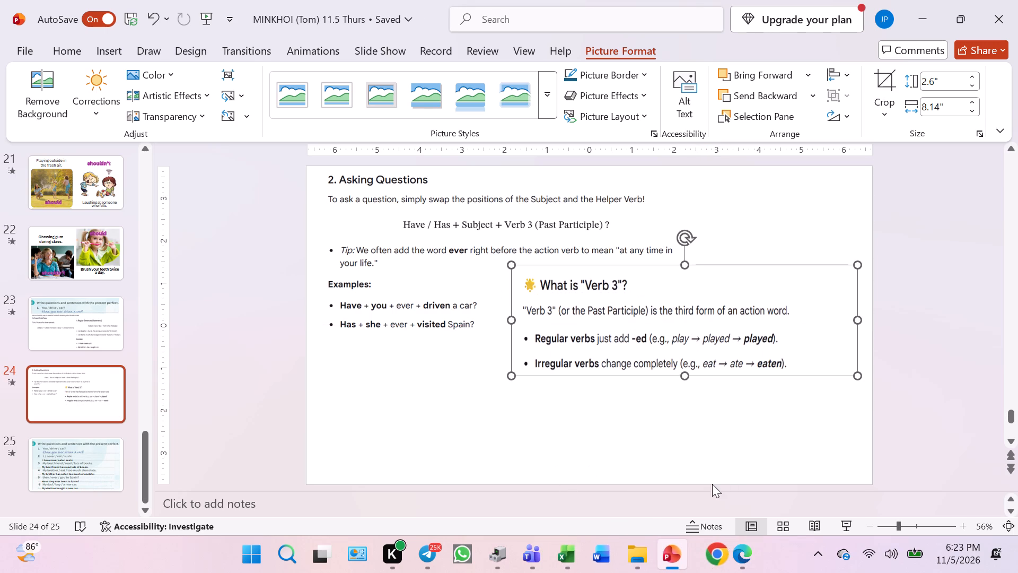
{"action": "left_click_drag", "start_coordinate": [712, 484], "coordinate": [708, 485]}
{"action": "left_click", "coordinate": [498, 449]}
{"action": "left_click_drag", "start_coordinate": [637, 328], "coordinate": [638, 419]}
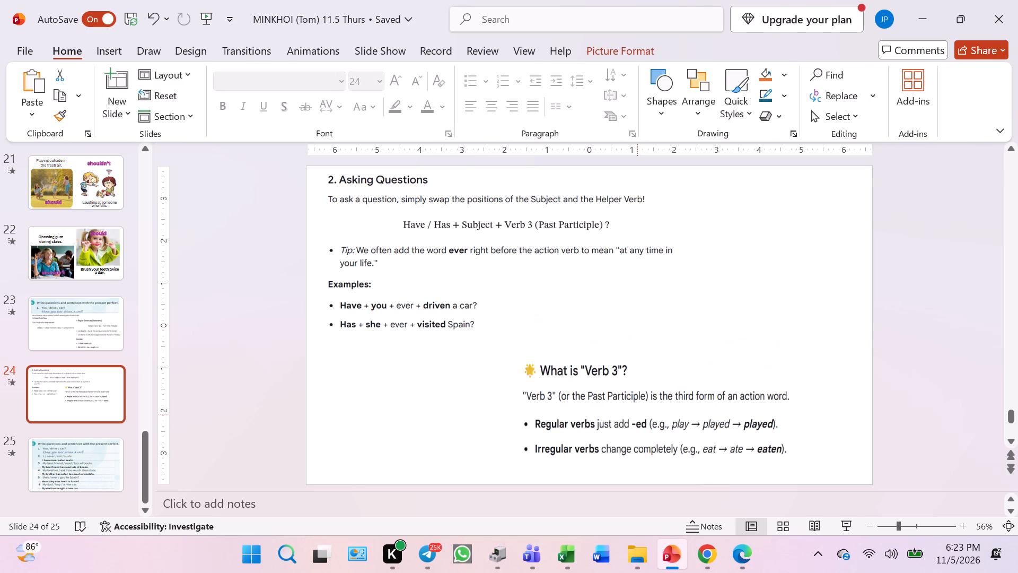
{"action": "left_click_drag", "start_coordinate": [638, 419], "coordinate": [650, 419]}
Enlarge the "2. Asking Questions" picture in height and width, and move it slightly down from the slide's top edge.
{"action": "left_click", "coordinate": [476, 281]}
{"action": "left_click_drag", "start_coordinate": [503, 327], "coordinate": [503, 341]}
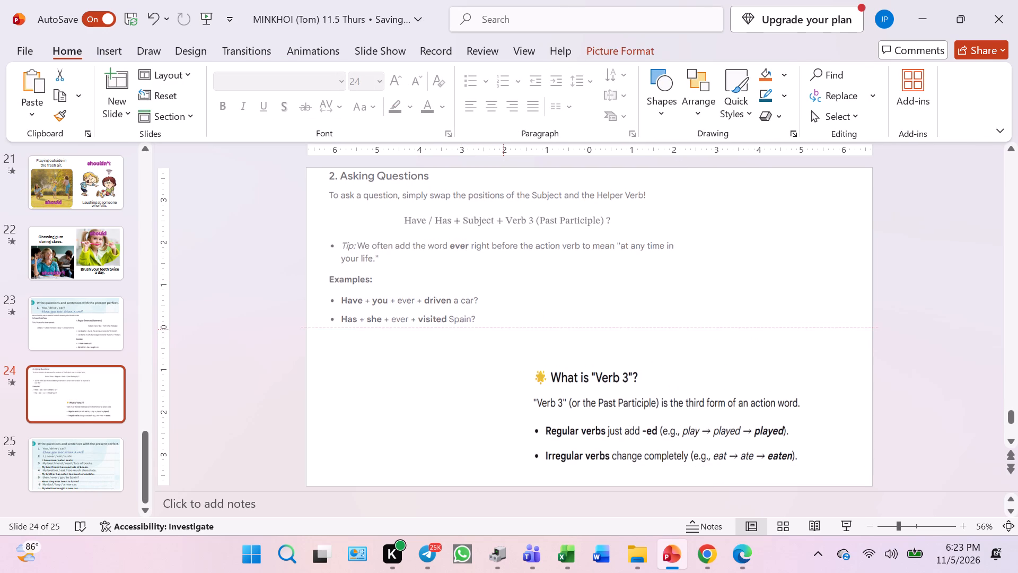
{"action": "left_click_drag", "start_coordinate": [503, 341], "coordinate": [503, 380]}
{"action": "left_click_drag", "start_coordinate": [679, 275], "coordinate": [718, 280]}
{"action": "left_click_drag", "start_coordinate": [528, 270], "coordinate": [528, 283]}
Move the "What is 'Verb 3'?" picture up and stretch its height to about 3.34".
{"action": "left_click_drag", "start_coordinate": [706, 440], "coordinate": [706, 440]}
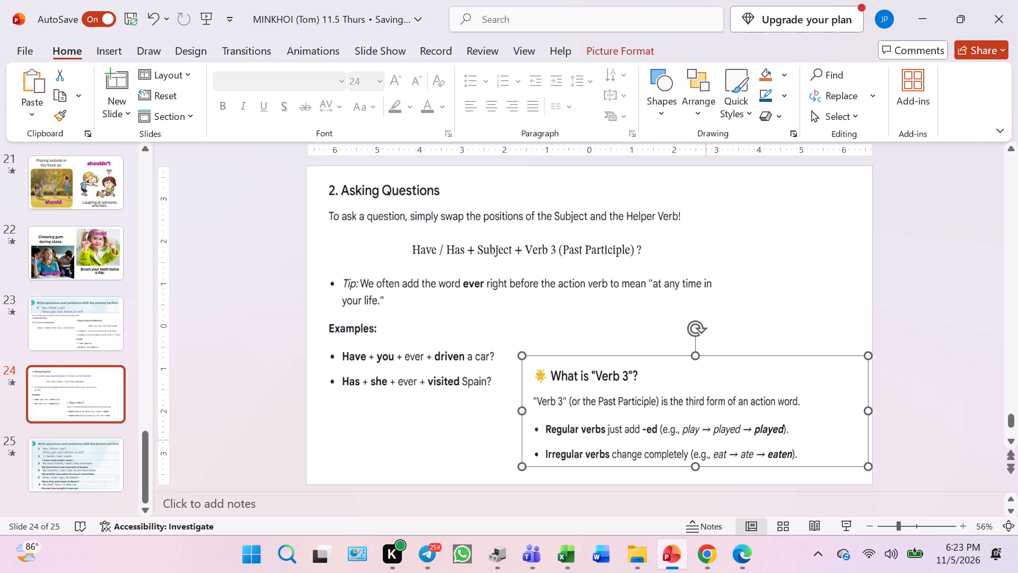
{"action": "left_click_drag", "start_coordinate": [706, 440], "coordinate": [701, 395]}
{"action": "left_click_drag", "start_coordinate": [688, 424], "coordinate": [683, 456]}
{"action": "left_click", "coordinate": [434, 408]}
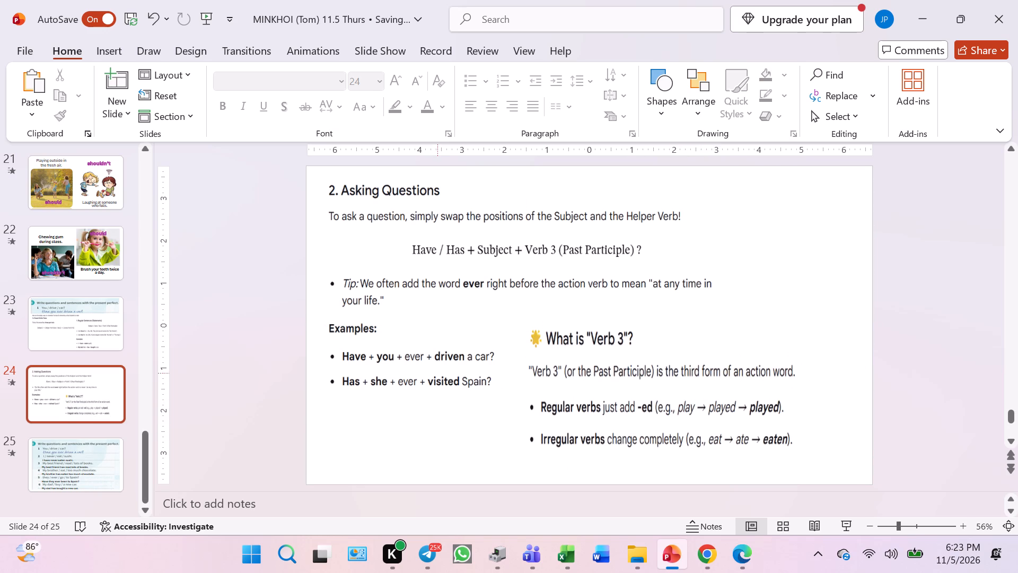
Widen the "2. Asking Questions" picture a little further toward the slide's right side.
{"action": "left_click", "coordinate": [441, 314]}
{"action": "left_click_drag", "start_coordinate": [718, 286], "coordinate": [754, 294]}
Crop the blank margin off the right edge of the "What is 'Verb 3'?" picture.
{"action": "left_click", "coordinate": [755, 408]}
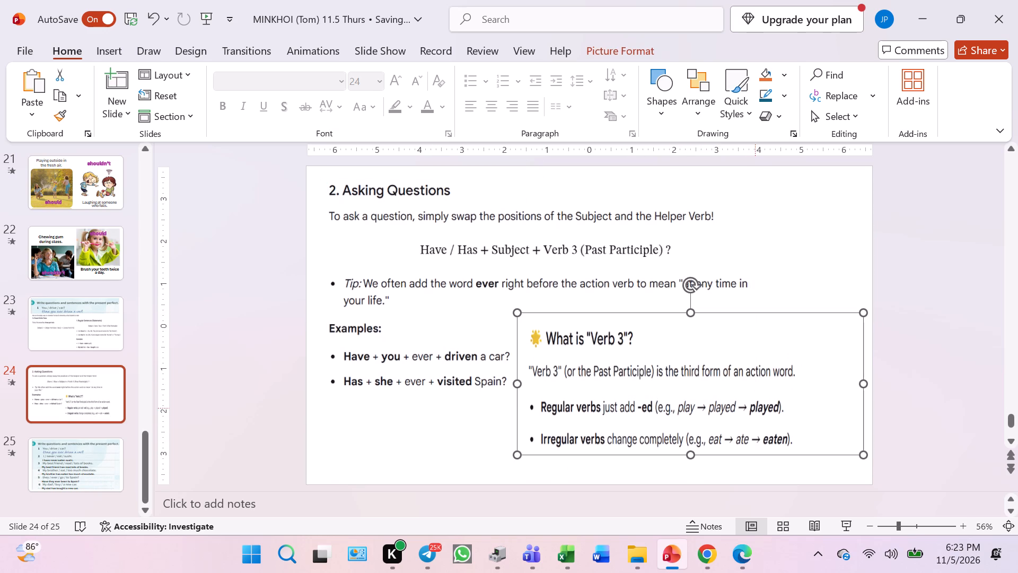
{"action": "left_click", "coordinate": [713, 407]}
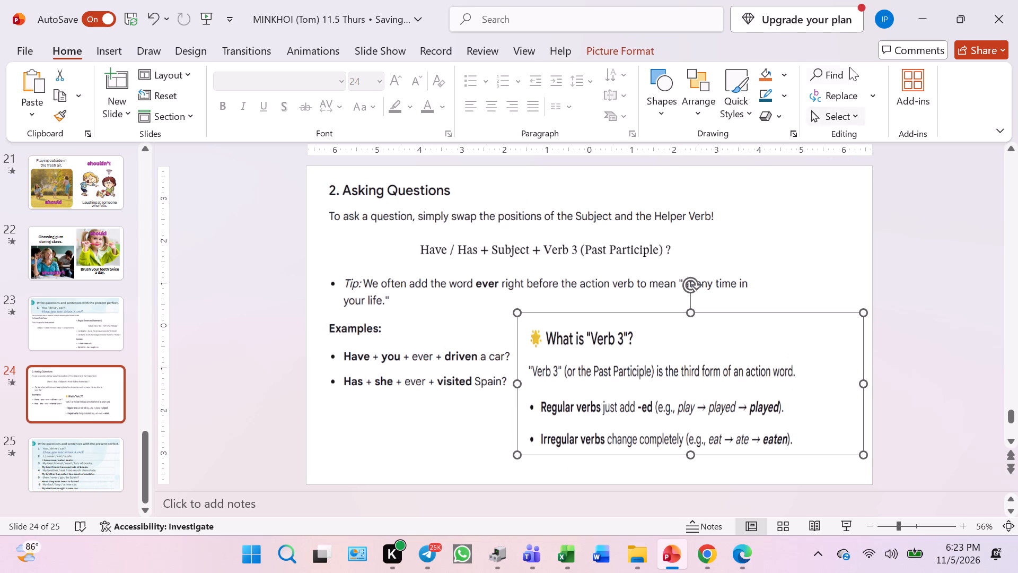
{"action": "left_click", "coordinate": [600, 46]}
{"action": "left_click", "coordinate": [877, 98]}
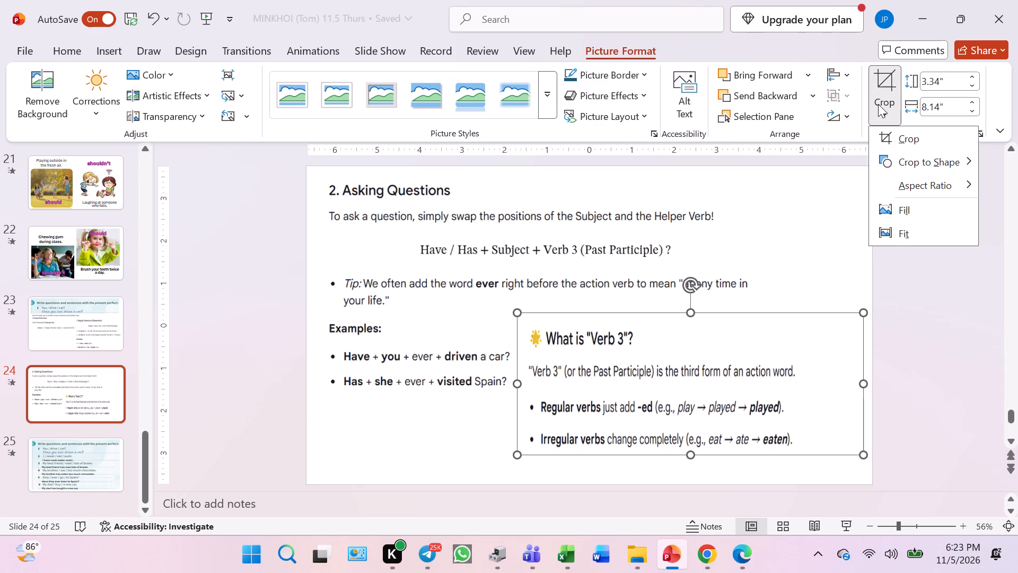
{"action": "left_click", "coordinate": [894, 141]}
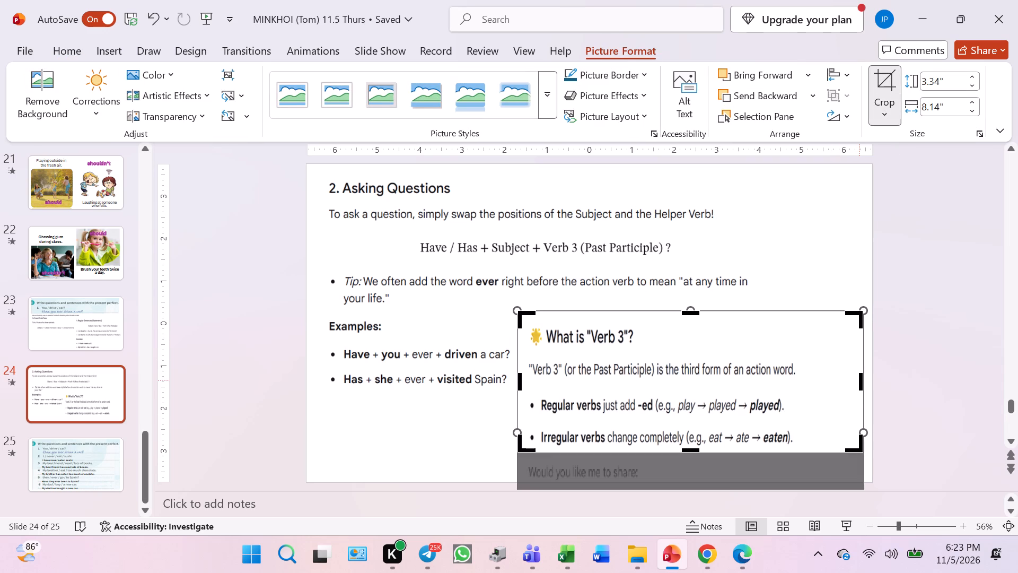
{"action": "left_click_drag", "start_coordinate": [859, 382], "coordinate": [798, 395]}
{"action": "left_click", "coordinate": [798, 204]}
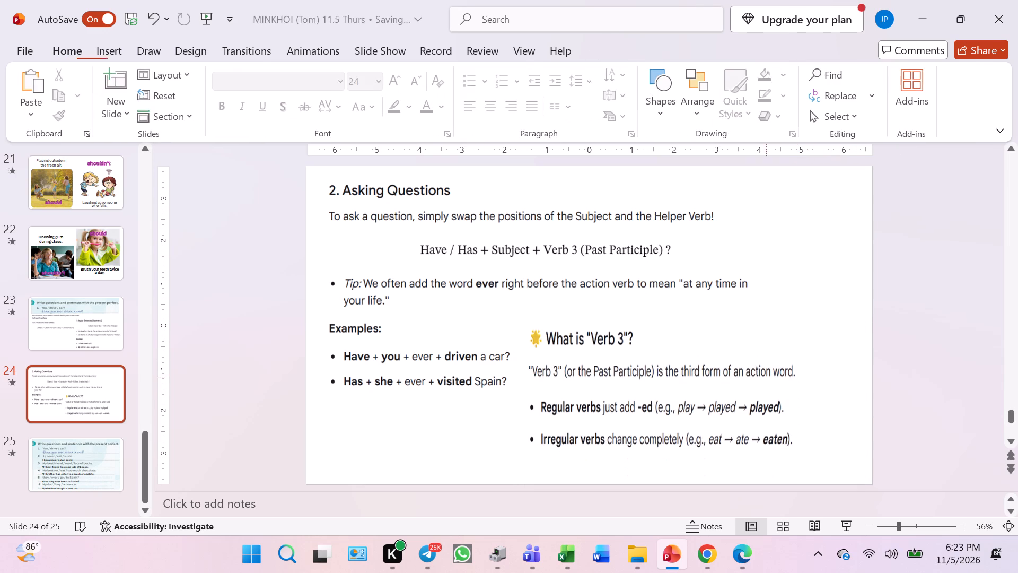
Stretch the "What is 'Verb 3'?" picture out to near the slide's right edge and make it slightly taller.
{"action": "left_click", "coordinate": [719, 423]}
{"action": "left_click_drag", "start_coordinate": [803, 384], "coordinate": [863, 386]}
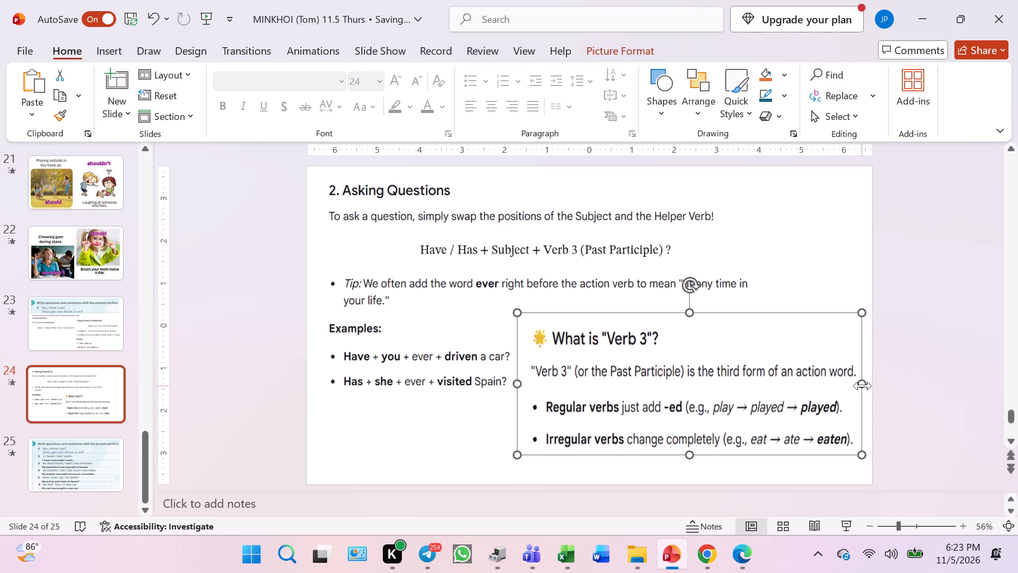
{"action": "left_click_drag", "start_coordinate": [690, 457], "coordinate": [690, 468]}
{"action": "left_click", "coordinate": [758, 256]}
Enlarge the "2. Asking Questions" picture to about 5.5" high and 10.4" wide, nudging it slightly toward the slide's upper-left corner.
{"action": "left_click", "coordinate": [458, 369]}
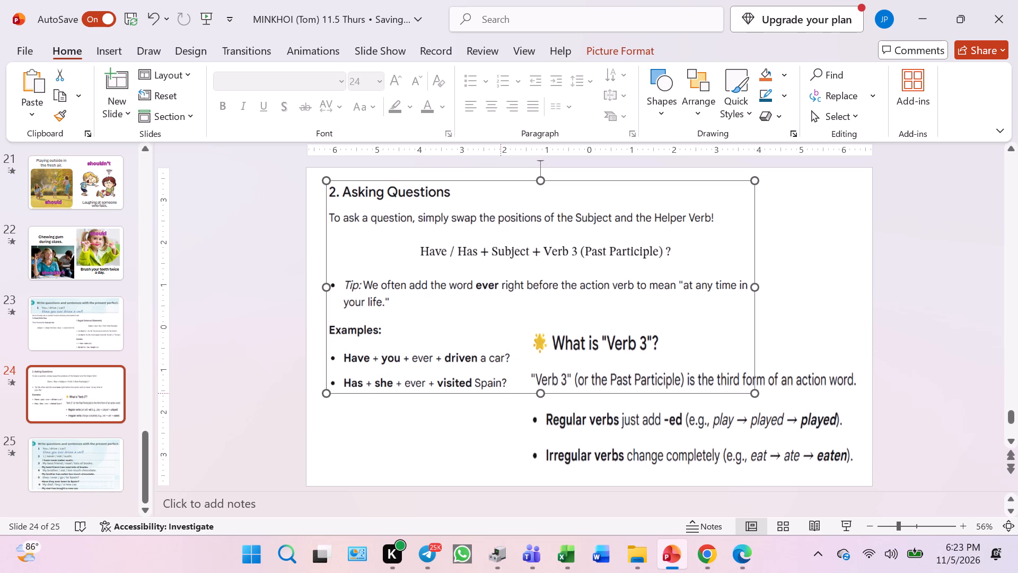
{"action": "left_click_drag", "start_coordinate": [540, 392], "coordinate": [540, 414]}
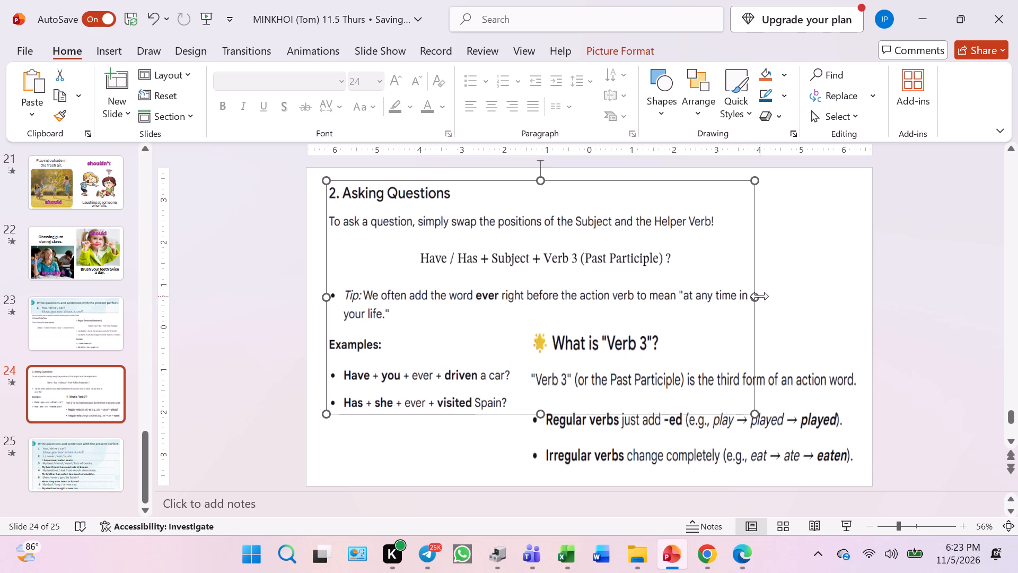
{"action": "left_click_drag", "start_coordinate": [760, 294], "coordinate": [772, 299]}
{"action": "left_click_drag", "start_coordinate": [727, 293], "coordinate": [714, 286]}
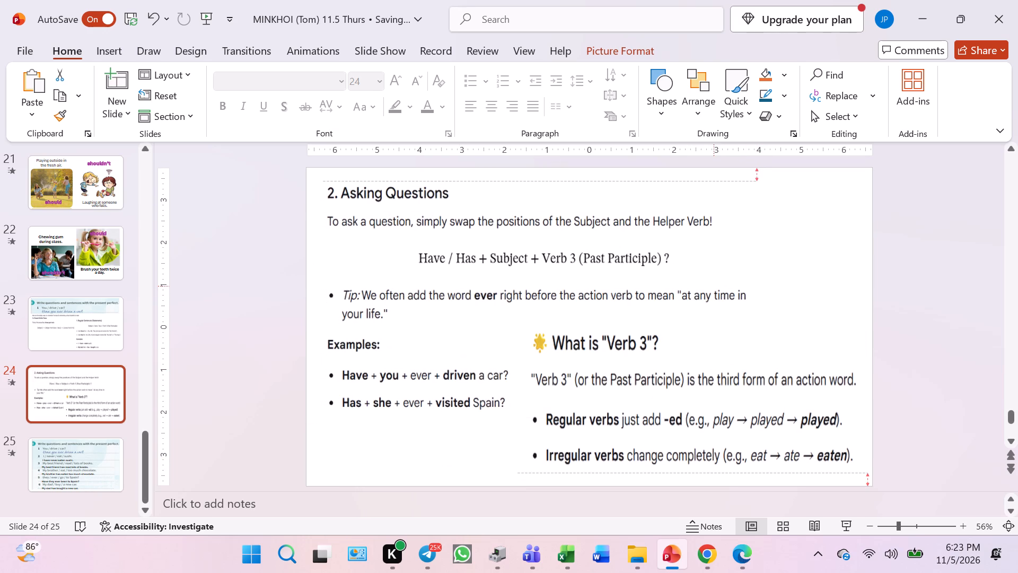
{"action": "left_click_drag", "start_coordinate": [714, 286], "coordinate": [708, 283]}
{"action": "left_click", "coordinate": [712, 283]}
{"action": "left_click_drag", "start_coordinate": [712, 283], "coordinate": [719, 283]}
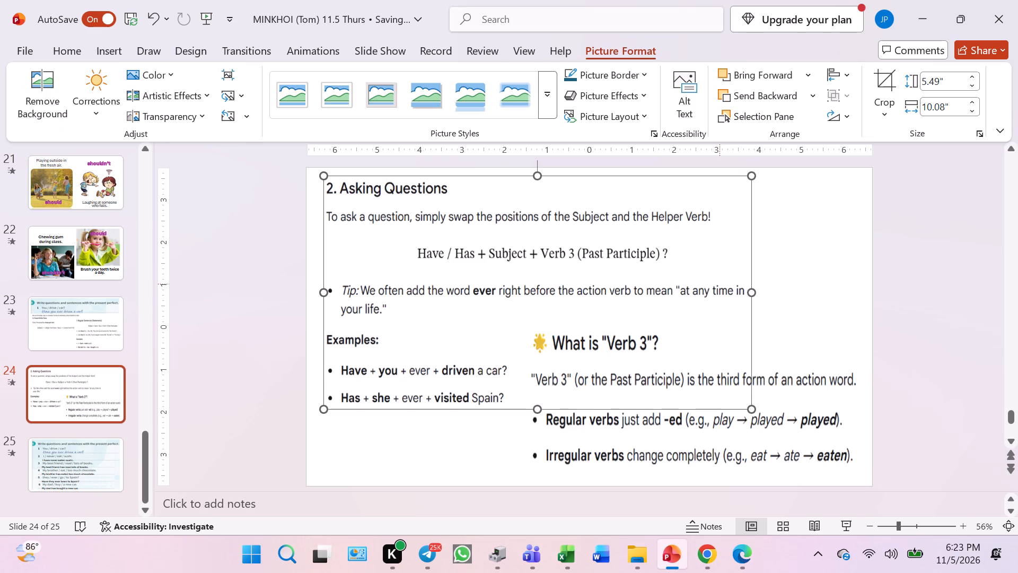
{"action": "left_click_drag", "start_coordinate": [752, 289], "coordinate": [764, 292]}
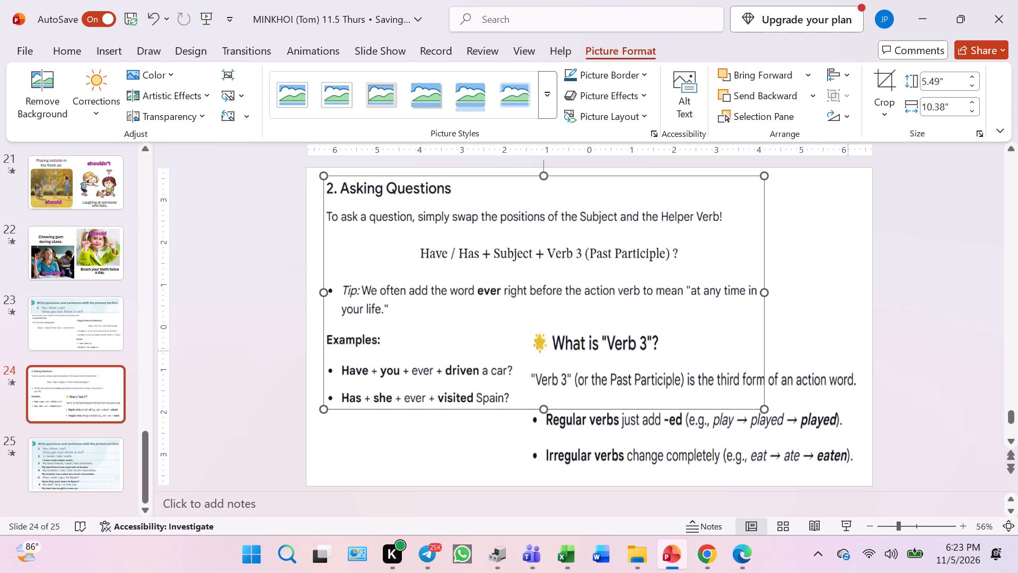
Narrow the "What is 'Verb 3'?" picture slightly by pulling in its left edge, clear of the example questions.
{"action": "left_click", "coordinate": [806, 381]}
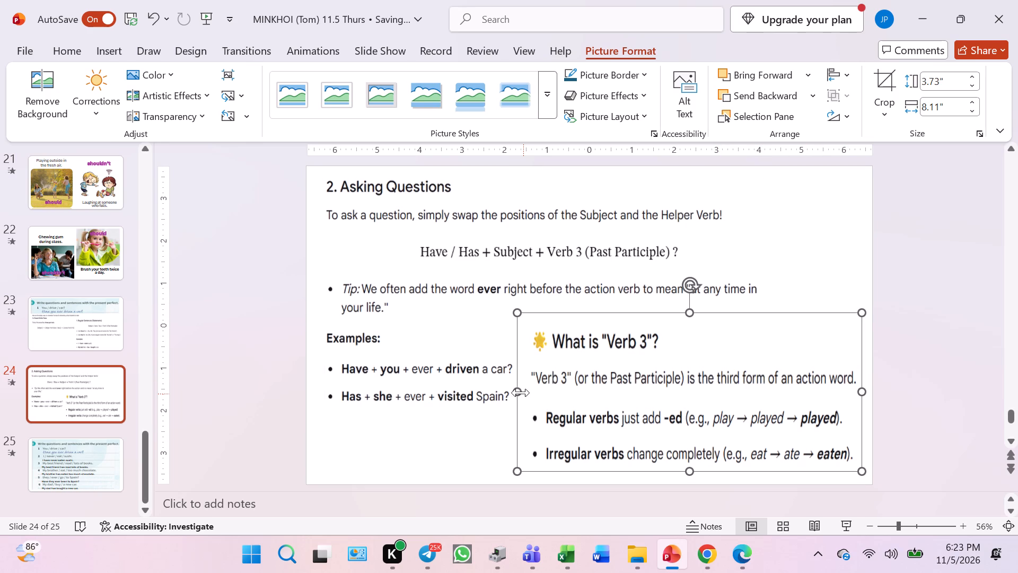
{"action": "left_click_drag", "start_coordinate": [520, 393], "coordinate": [532, 393]}
{"action": "left_click", "coordinate": [463, 466]}
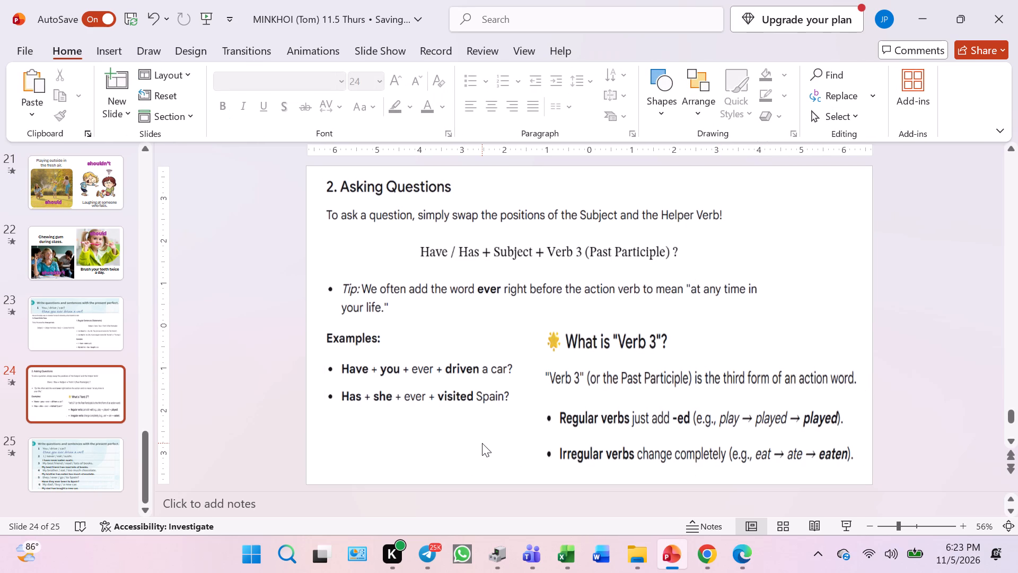
{"action": "left_click", "coordinate": [659, 402]}
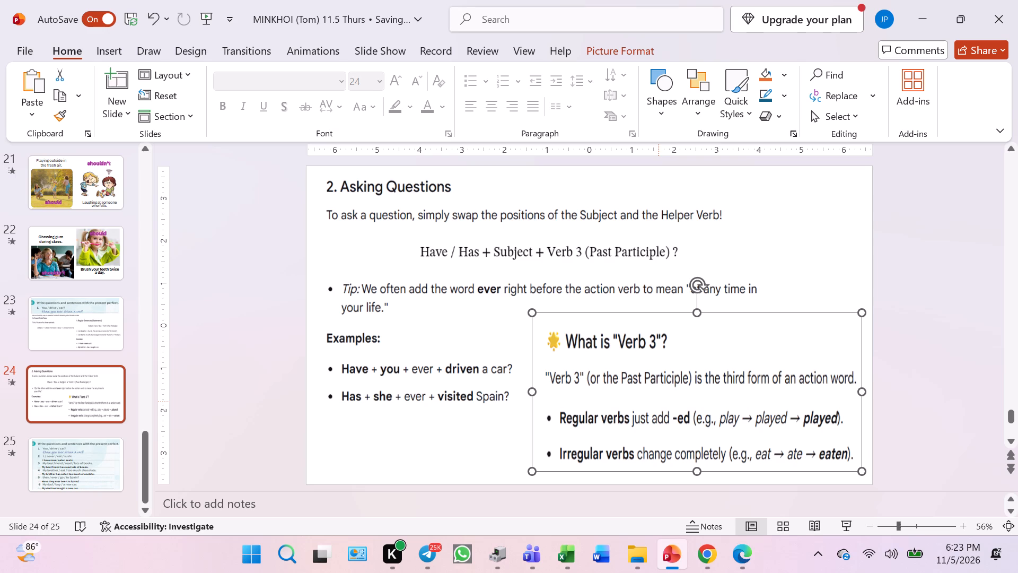
Check the "2. Asking Questions" picture's animation and play slide 24 as a slide show through both picture entrances.
{"action": "left_click", "coordinate": [547, 245]}
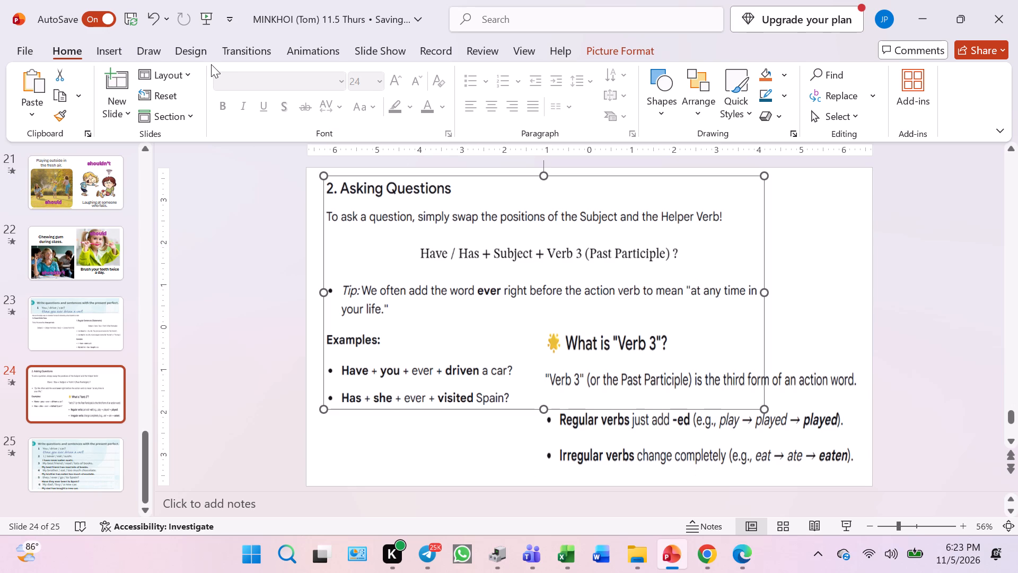
{"action": "left_click", "coordinate": [268, 51]}
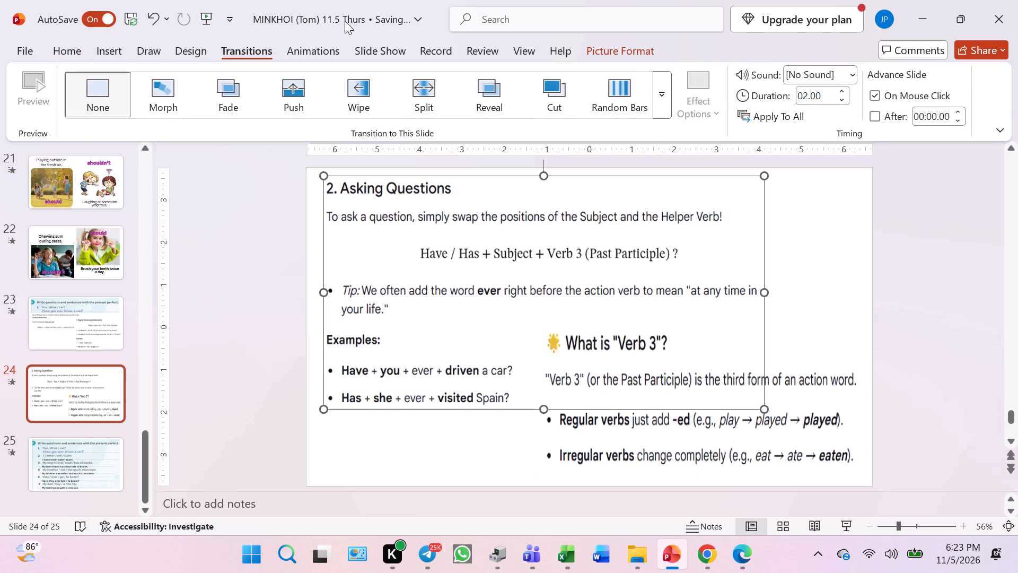
{"action": "left_click", "coordinate": [285, 52]}
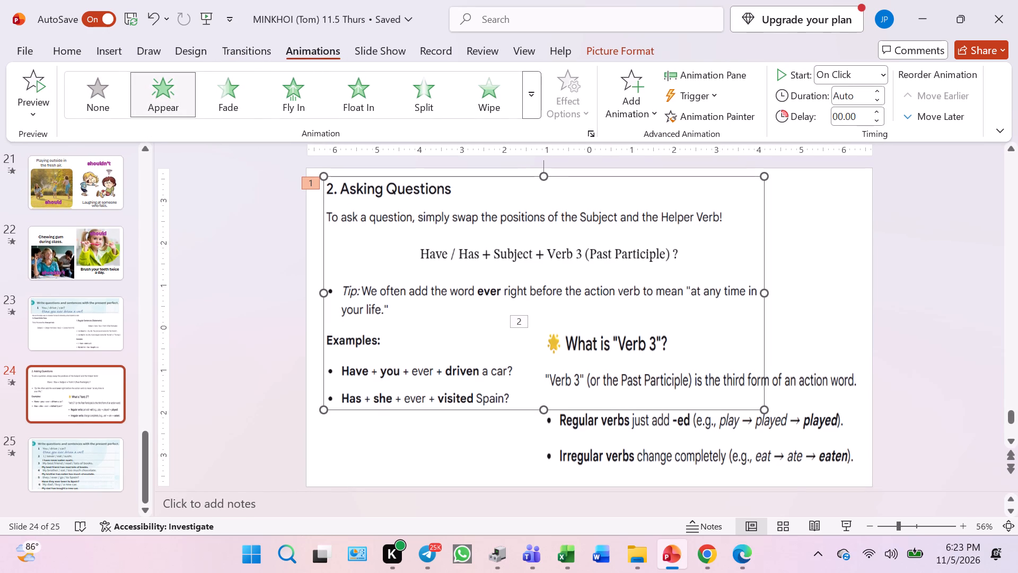
{"action": "left_click", "coordinate": [848, 529]}
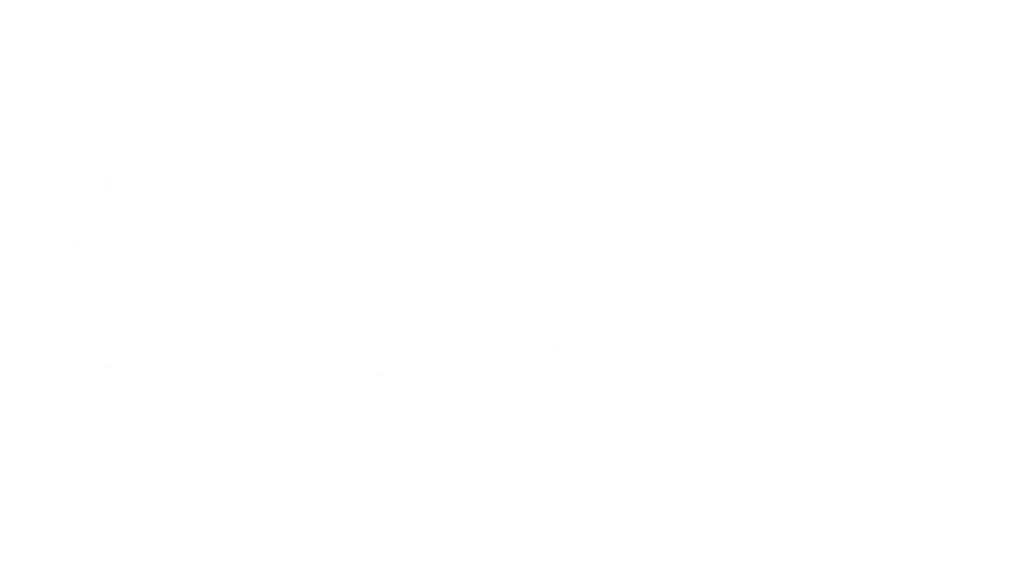
{"action": "key", "text": "Down"}
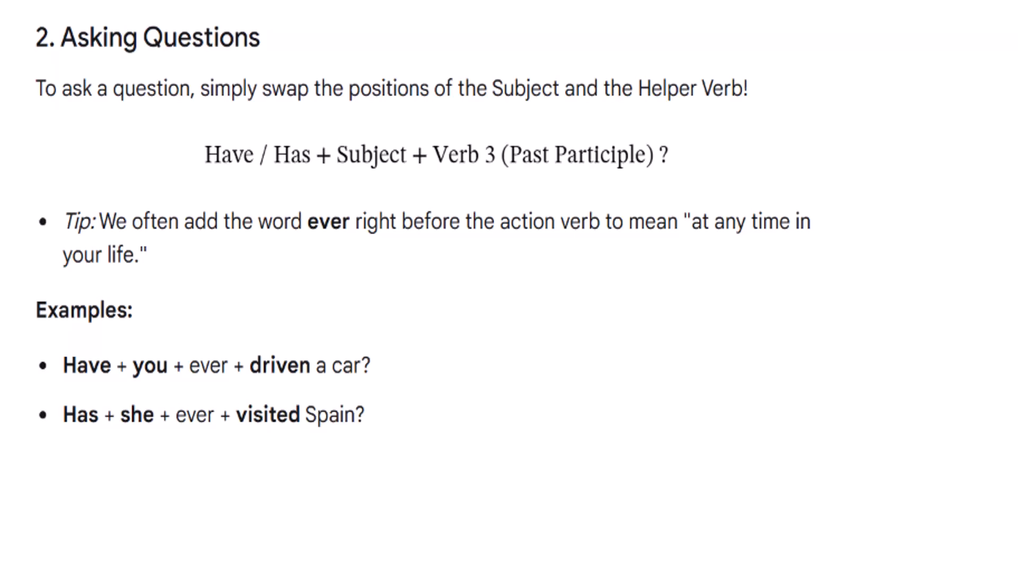
{"action": "key", "text": "Down"}
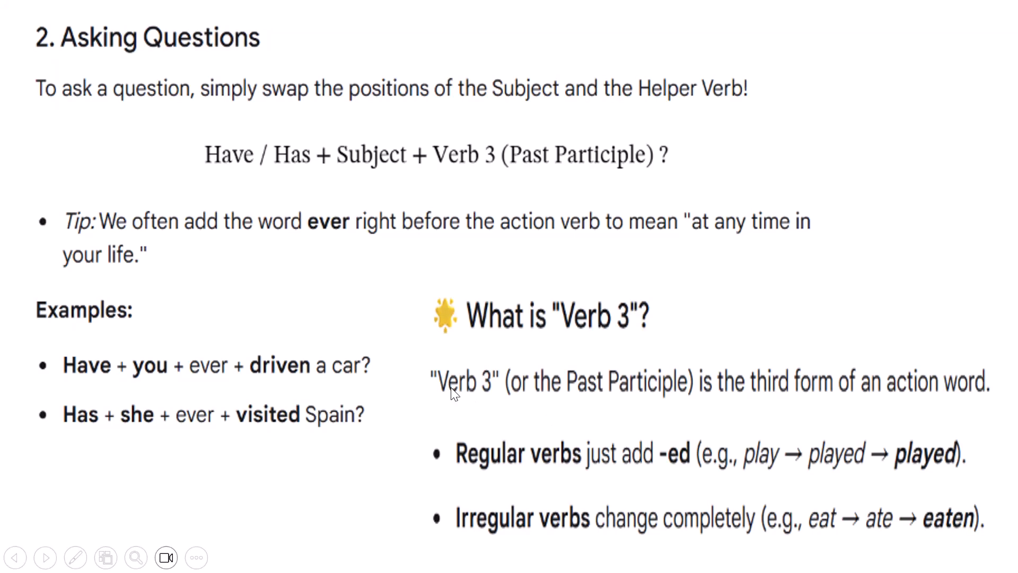
{"action": "key", "text": "Escape"}
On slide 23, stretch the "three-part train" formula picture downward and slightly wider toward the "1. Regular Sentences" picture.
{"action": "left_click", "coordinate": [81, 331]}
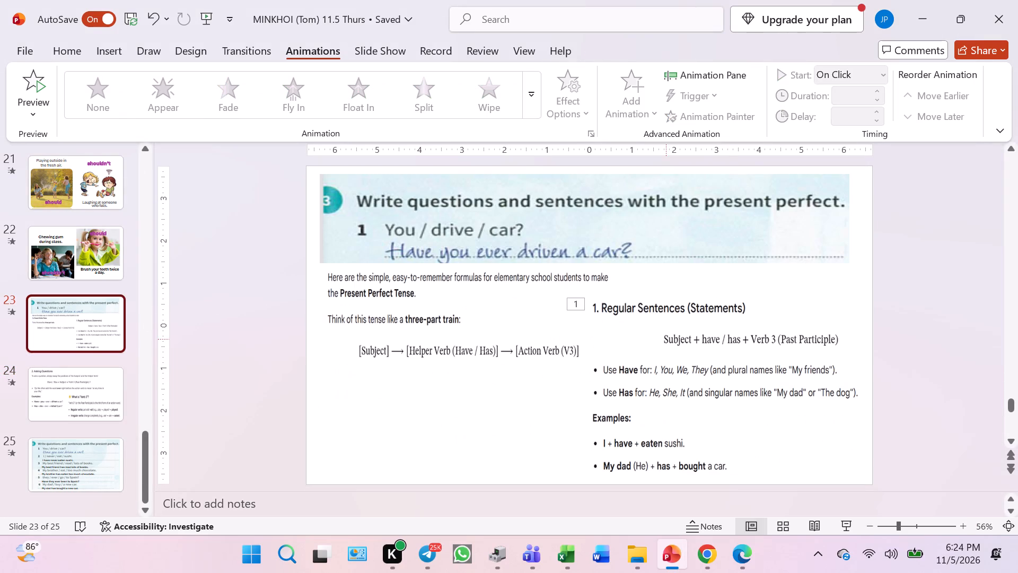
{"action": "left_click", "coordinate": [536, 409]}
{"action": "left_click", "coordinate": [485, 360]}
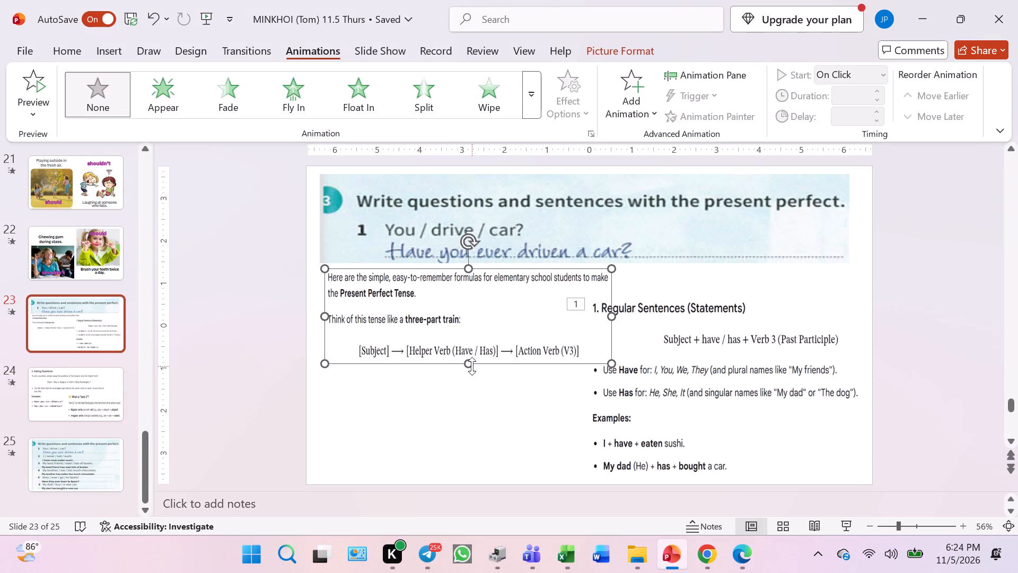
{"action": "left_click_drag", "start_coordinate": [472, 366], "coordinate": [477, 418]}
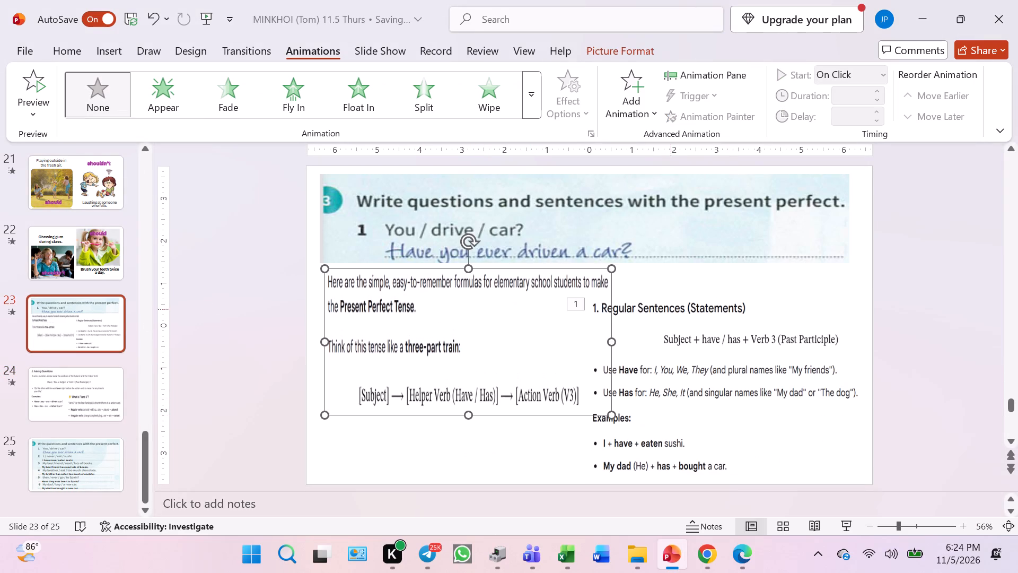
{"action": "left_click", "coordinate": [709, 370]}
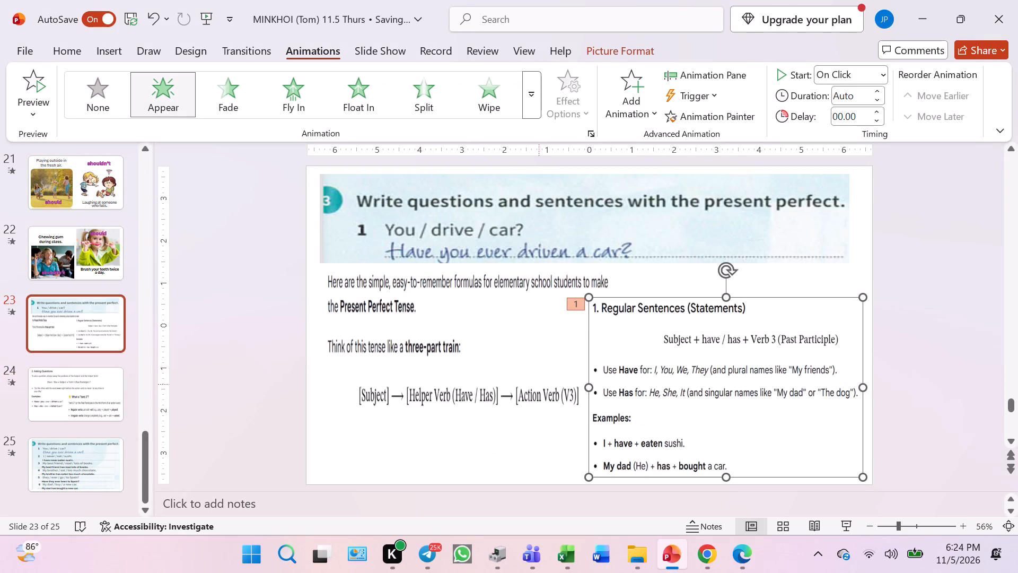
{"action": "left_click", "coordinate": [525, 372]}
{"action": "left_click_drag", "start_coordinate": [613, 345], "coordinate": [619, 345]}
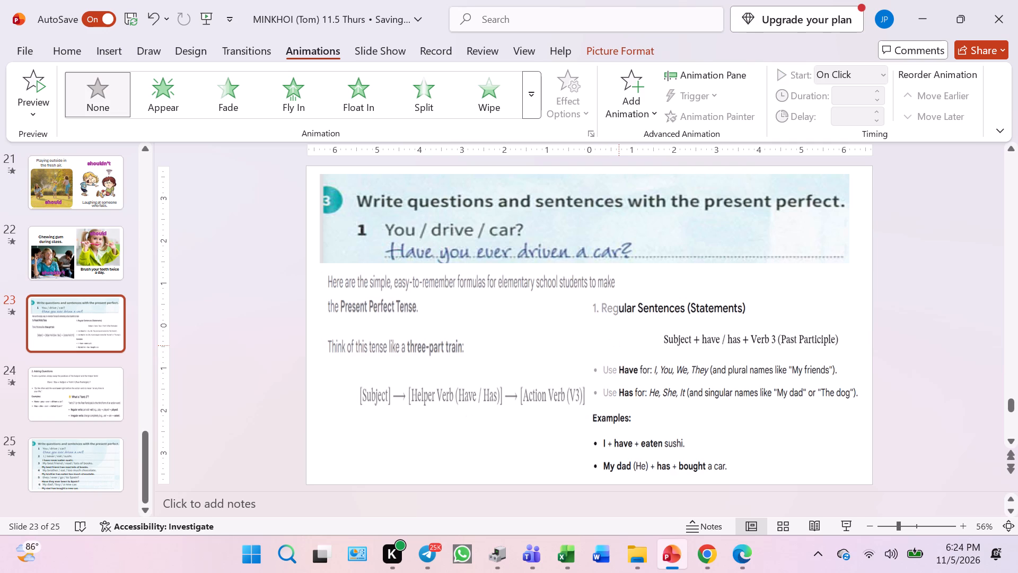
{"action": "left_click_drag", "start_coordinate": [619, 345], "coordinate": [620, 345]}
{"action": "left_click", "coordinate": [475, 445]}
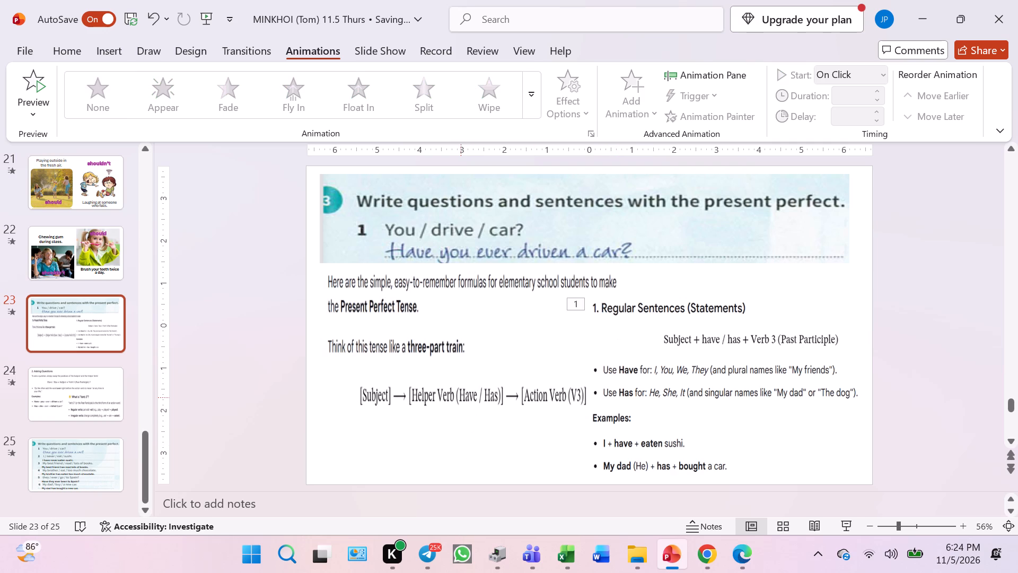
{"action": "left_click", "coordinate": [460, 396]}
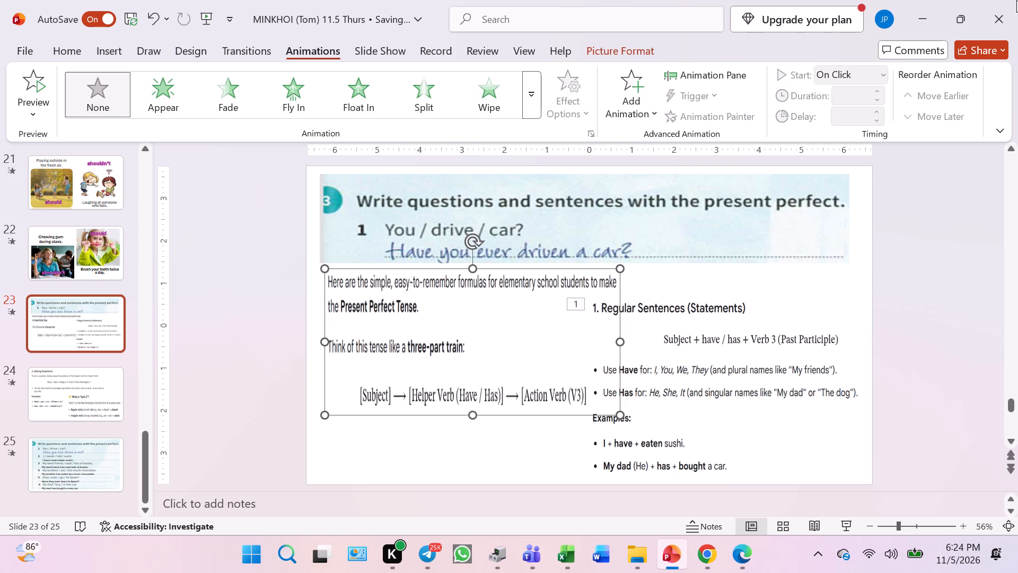
Shift the "1. Regular Sentences" picture toward slide 23's lower-right corner, then shorten the "three-part train" picture and widen it across most of the slide.
{"action": "left_click", "coordinate": [768, 393]}
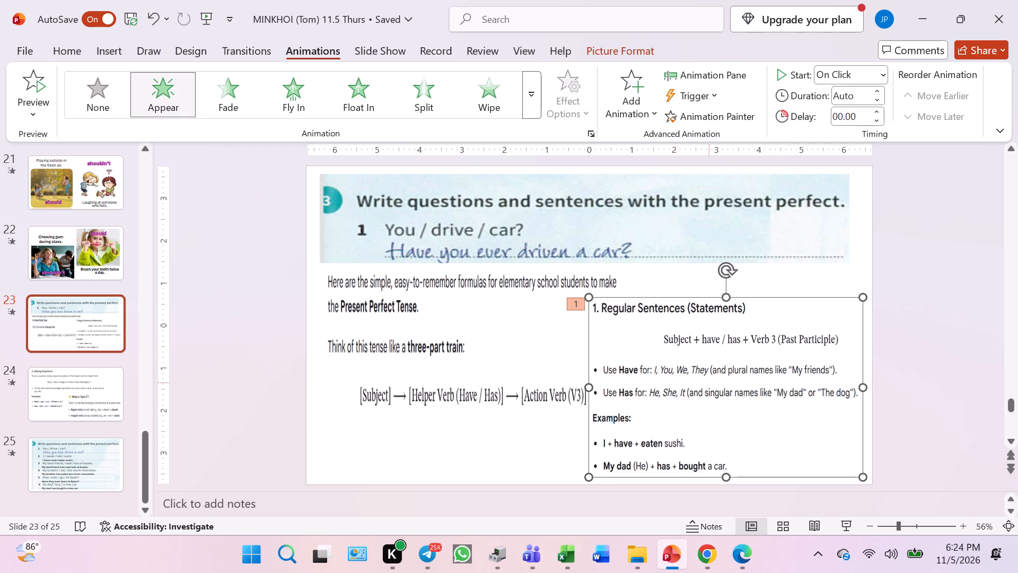
{"action": "left_click_drag", "start_coordinate": [710, 381], "coordinate": [791, 472]}
{"action": "left_click", "coordinate": [498, 397]}
{"action": "left_click_drag", "start_coordinate": [472, 414], "coordinate": [478, 375]}
{"action": "left_click_drag", "start_coordinate": [622, 324], "coordinate": [627, 323]}
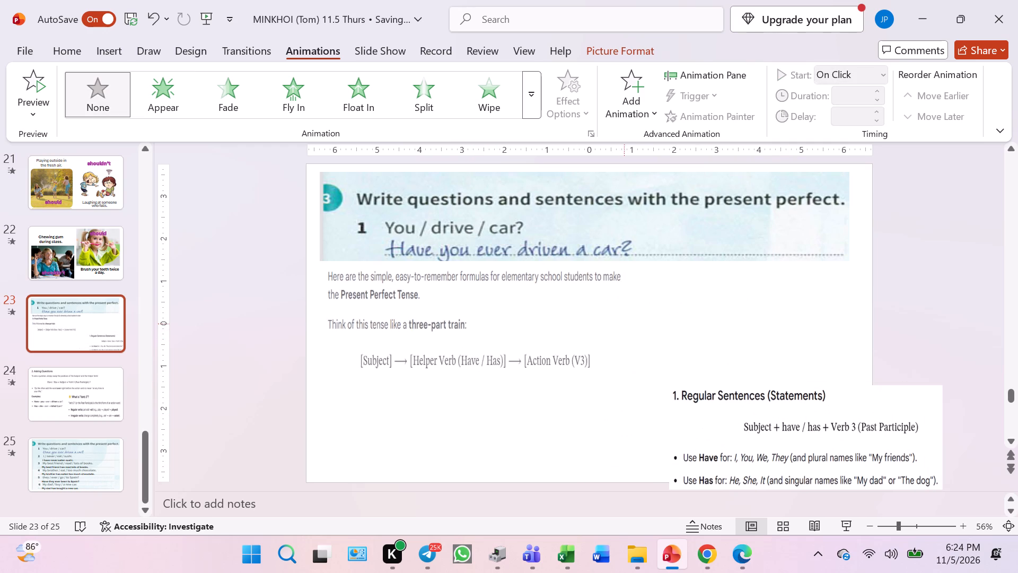
{"action": "left_click_drag", "start_coordinate": [627, 323], "coordinate": [763, 327]}
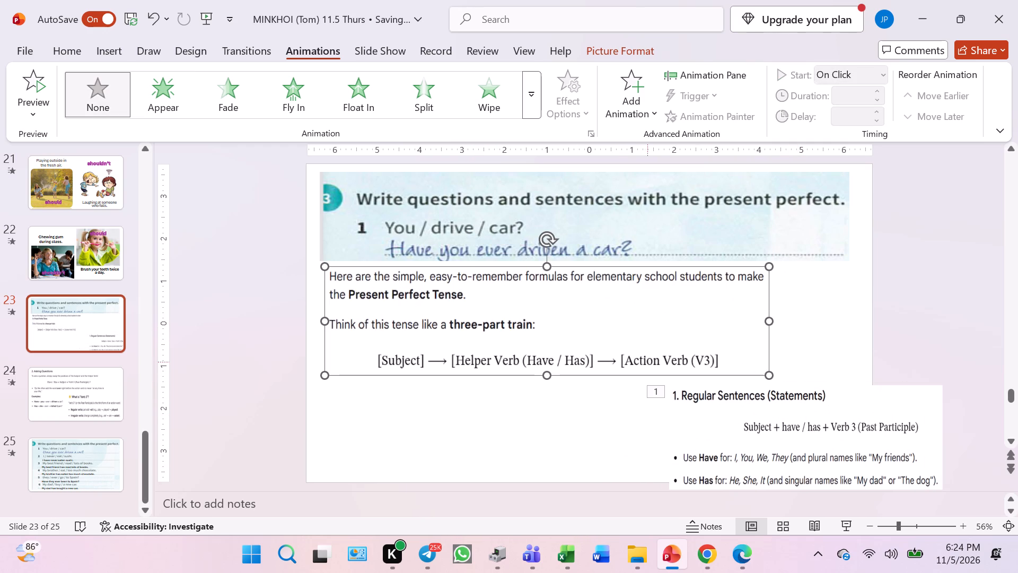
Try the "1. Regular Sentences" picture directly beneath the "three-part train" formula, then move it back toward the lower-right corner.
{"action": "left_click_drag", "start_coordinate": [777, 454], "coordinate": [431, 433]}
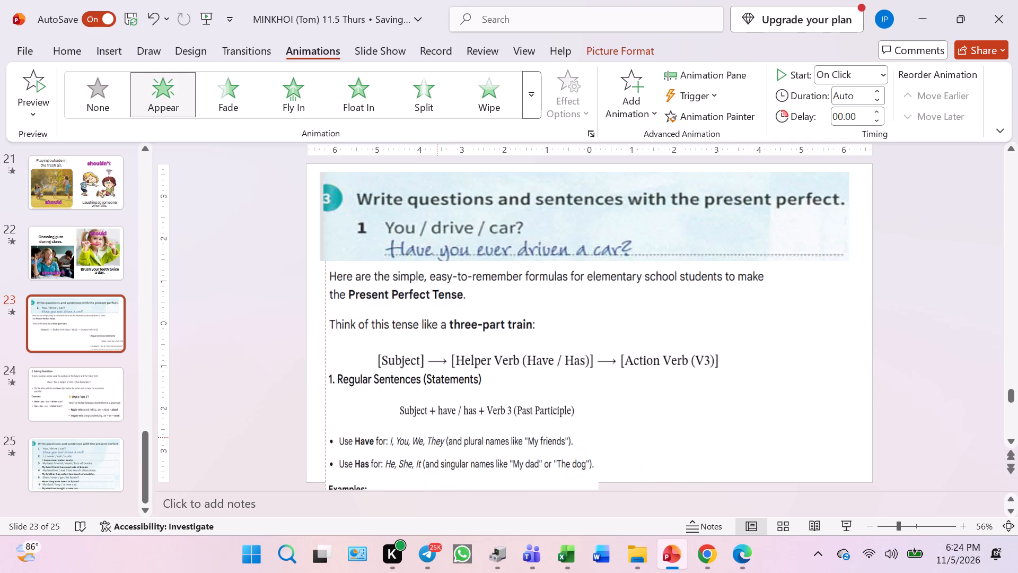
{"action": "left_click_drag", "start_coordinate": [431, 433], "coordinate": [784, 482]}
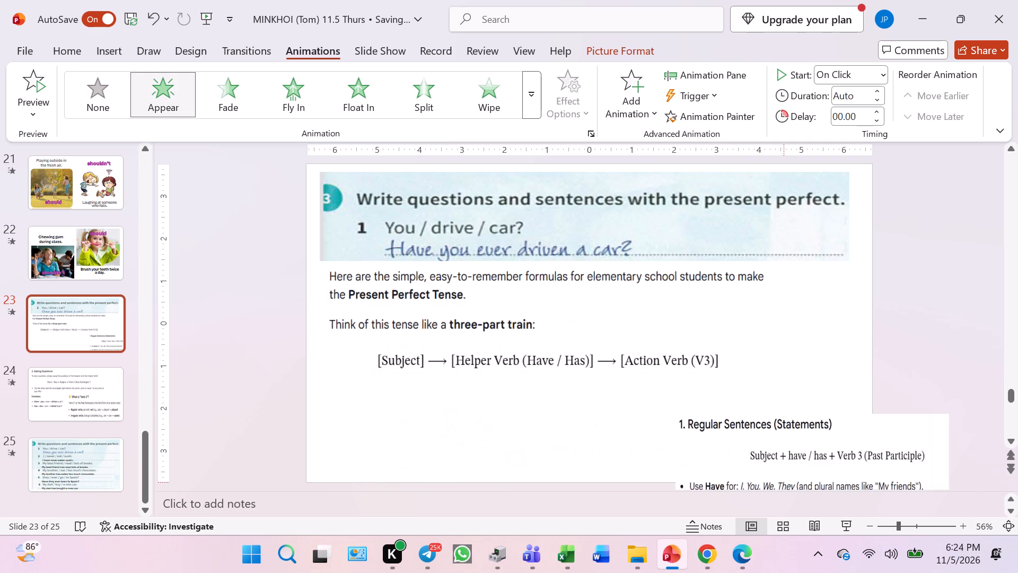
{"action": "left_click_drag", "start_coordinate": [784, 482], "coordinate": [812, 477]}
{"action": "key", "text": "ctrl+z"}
Reduce the height of the "Write questions and sentences" exercise picture and narrow it to about two-thirds of the slide's width.
{"action": "left_click", "coordinate": [657, 231]}
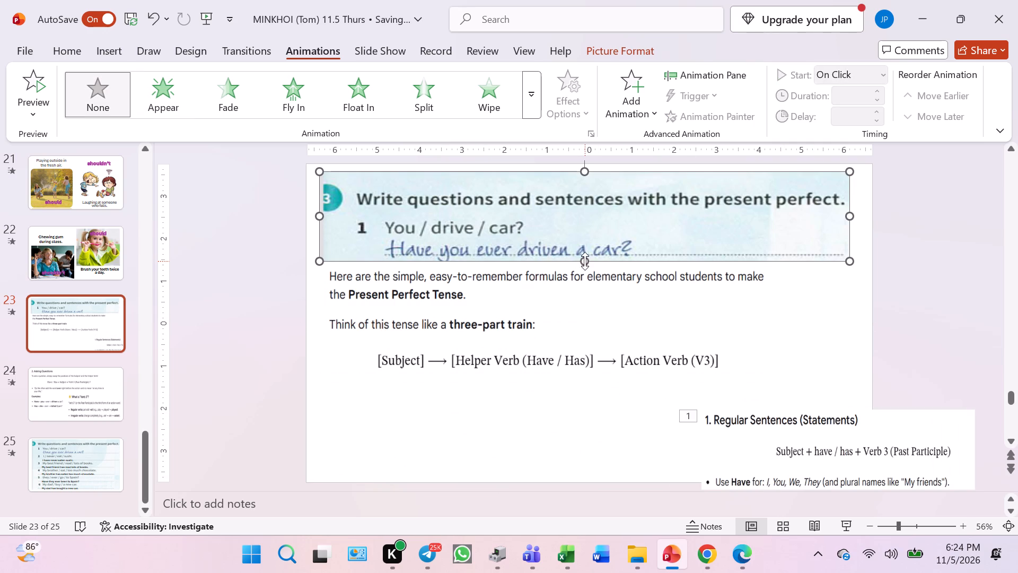
{"action": "left_click_drag", "start_coordinate": [585, 261], "coordinate": [585, 244]}
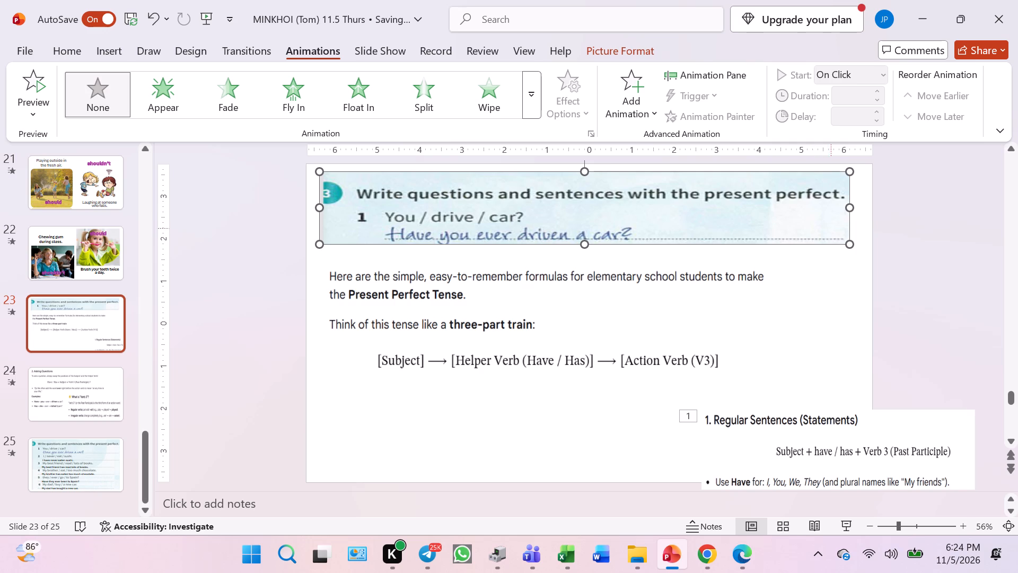
{"action": "left_click_drag", "start_coordinate": [854, 208], "coordinate": [681, 202]}
Move the "three-part train" picture up under the exercise picture and narrow it to roughly the same width, nudging the "1. Regular Sentences" picture up too.
{"action": "left_click", "coordinate": [772, 271]}
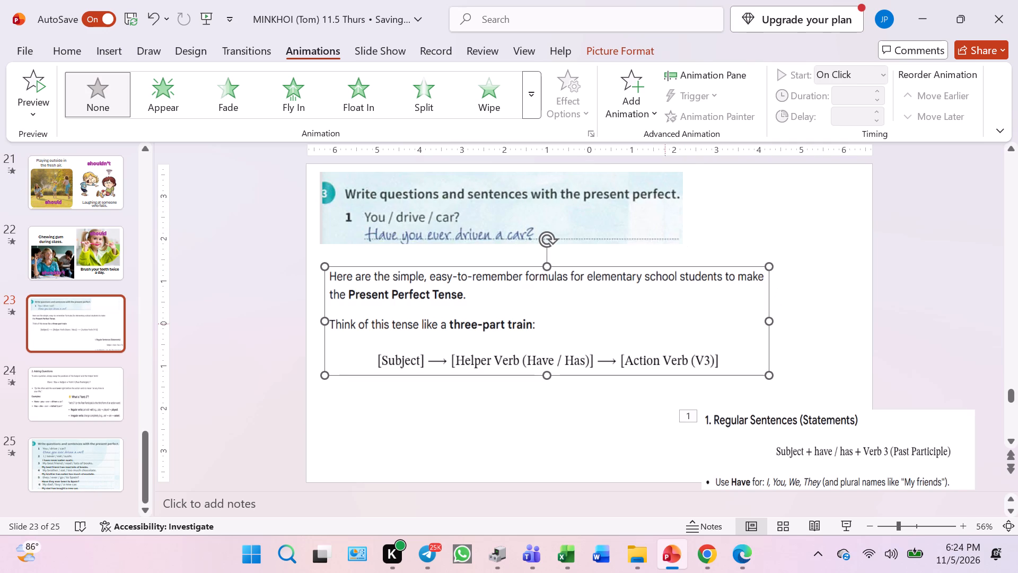
{"action": "left_click_drag", "start_coordinate": [658, 328], "coordinate": [660, 312]}
{"action": "left_click_drag", "start_coordinate": [833, 425], "coordinate": [831, 407]}
{"action": "left_click", "coordinate": [710, 323]}
{"action": "left_click_drag", "start_coordinate": [769, 305], "coordinate": [664, 299]}
Move the "1. Regular Sentences" picture up beside the "three-part train" formula, with its full text above the slide's bottom edge.
{"action": "left_click_drag", "start_coordinate": [820, 404], "coordinate": [744, 295]}
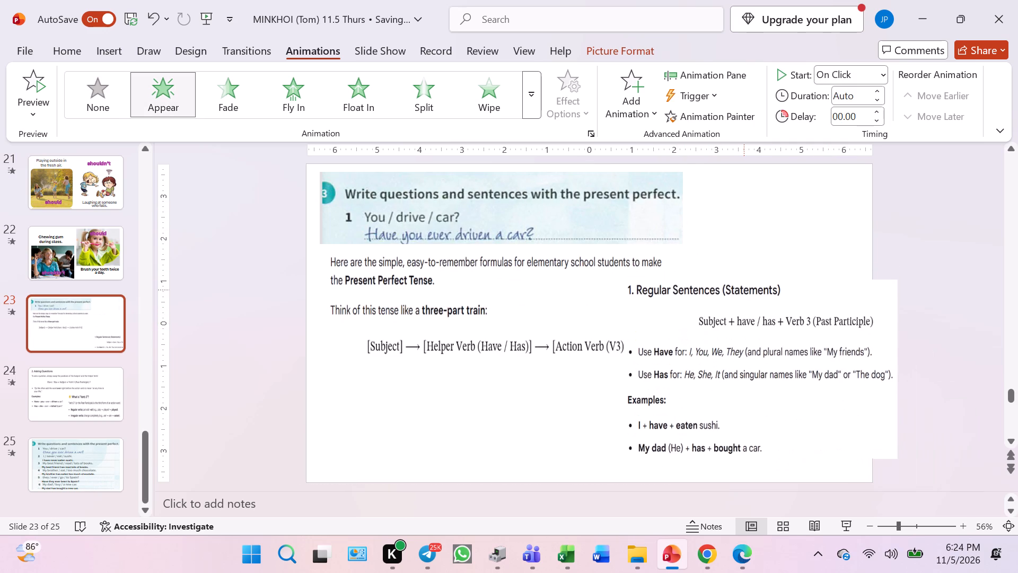
{"action": "left_click_drag", "start_coordinate": [744, 295], "coordinate": [758, 310]}
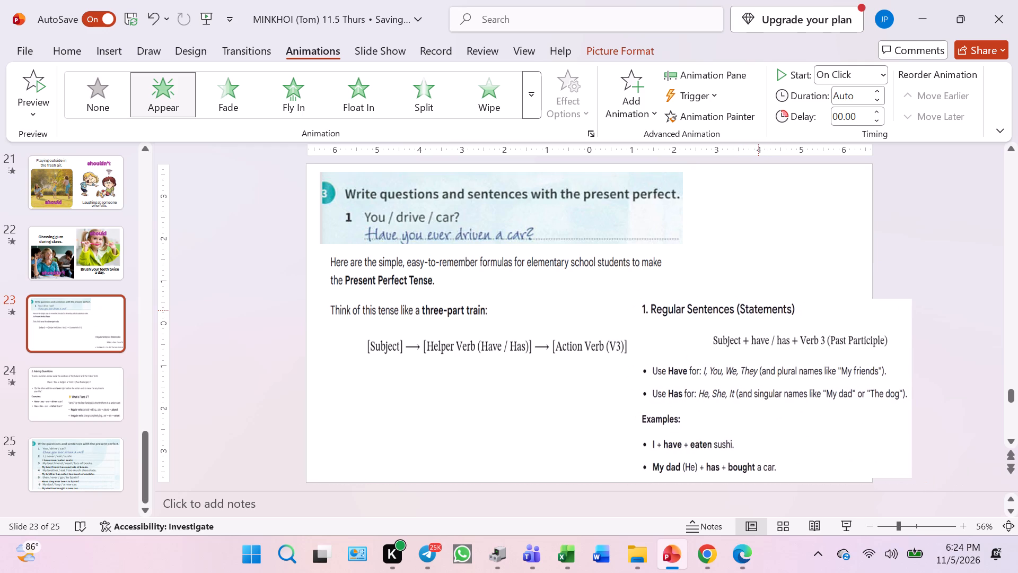
{"action": "left_click_drag", "start_coordinate": [758, 310], "coordinate": [733, 308]}
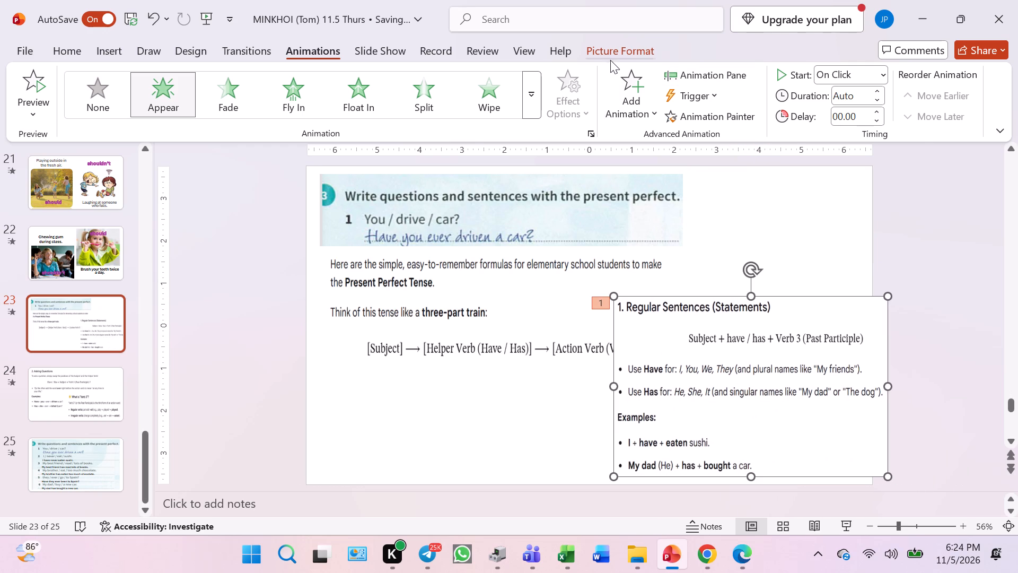
Send the "1. Regular Sentences" picture behind the "three-part train" picture and shift it left to start at the slide's vertical centre line.
{"action": "left_click", "coordinate": [611, 59]}
{"action": "double_click", "coordinate": [751, 95]}
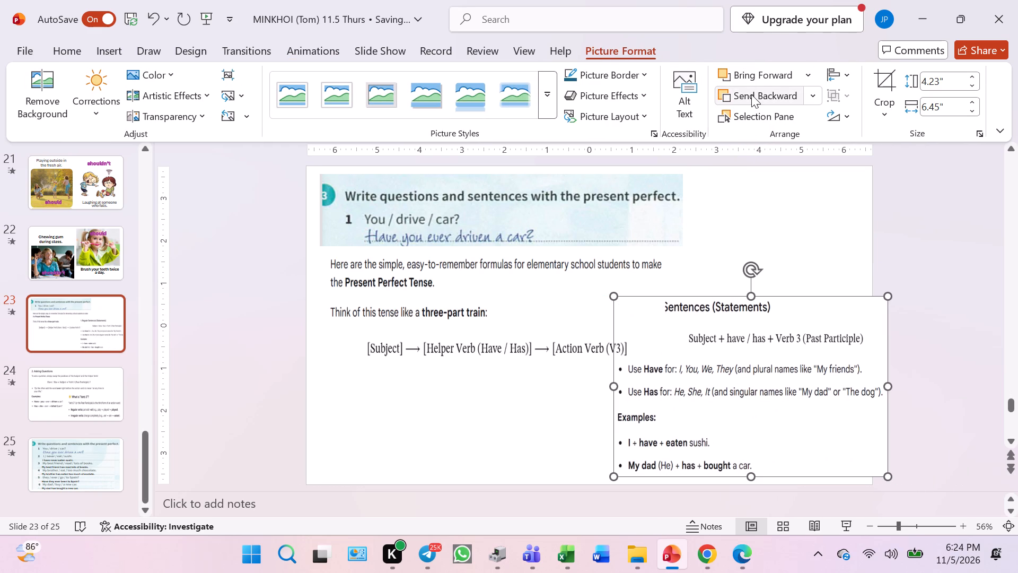
{"action": "left_click_drag", "start_coordinate": [780, 346], "coordinate": [765, 345]}
{"action": "left_click_drag", "start_coordinate": [764, 345], "coordinate": [748, 344]}
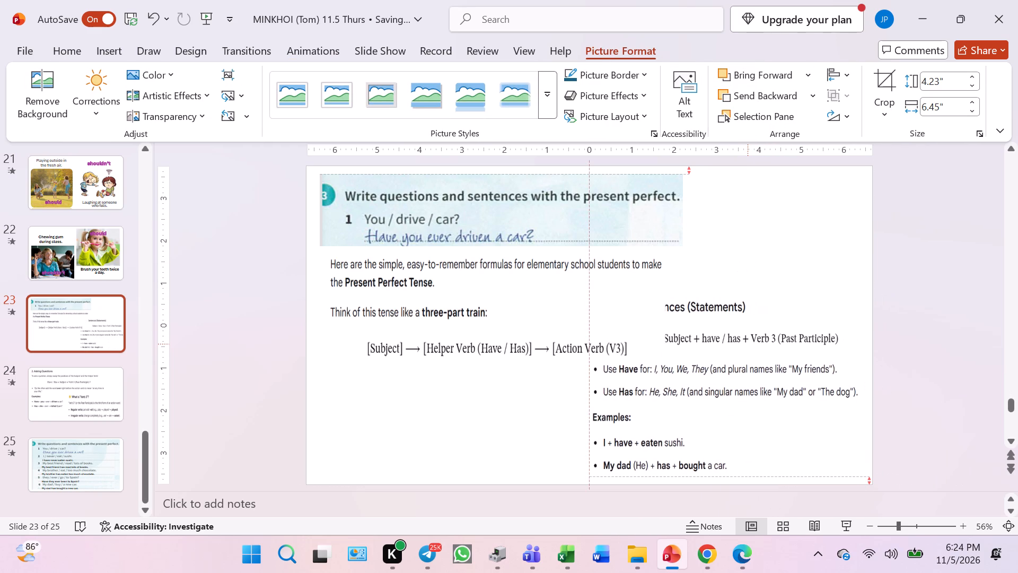
{"action": "left_click_drag", "start_coordinate": [748, 344], "coordinate": [749, 347]}
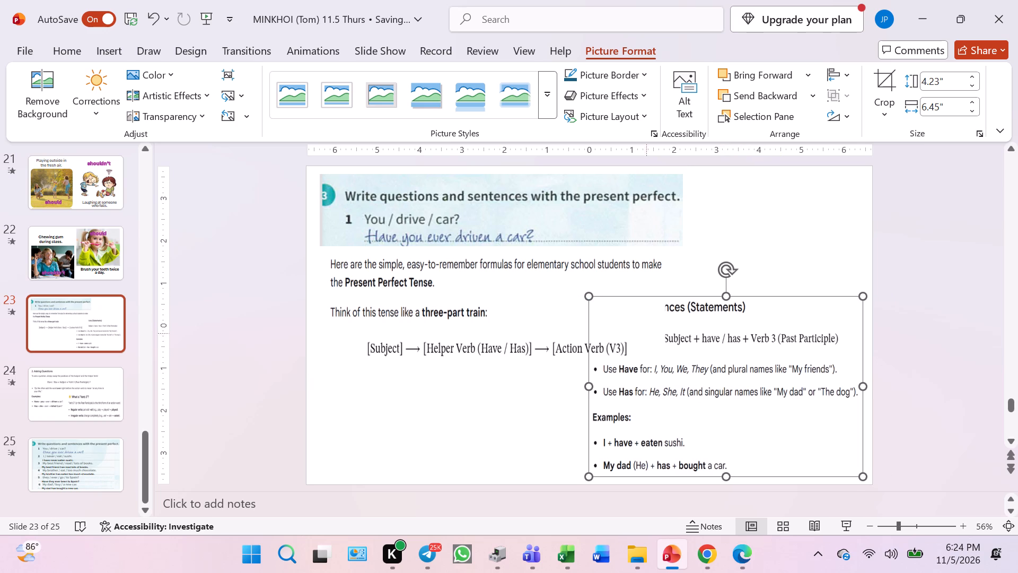
Stretch the "1. Regular Sentences" picture upward to 4.55" tall and keep it layered behind the "three-part train" picture.
{"action": "left_click", "coordinate": [543, 308]}
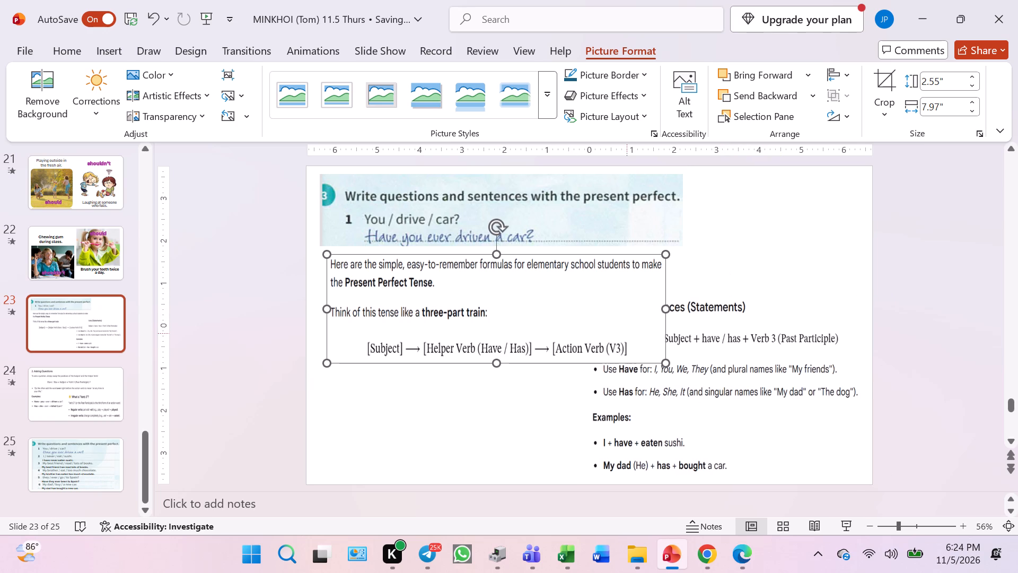
{"action": "triple_click", "coordinate": [748, 100]}
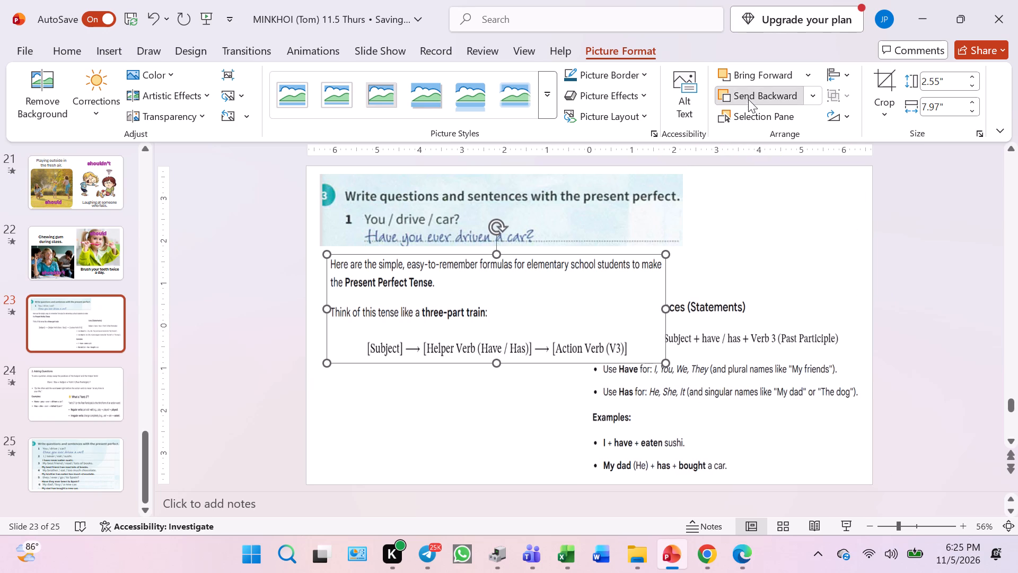
{"action": "left_click", "coordinate": [751, 382]}
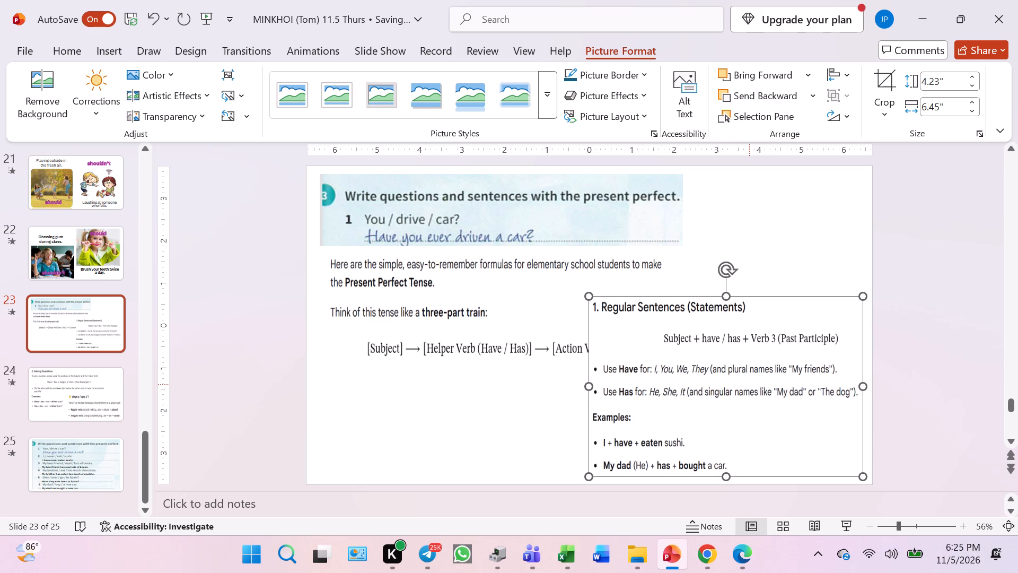
{"action": "left_click_drag", "start_coordinate": [728, 298], "coordinate": [730, 282]}
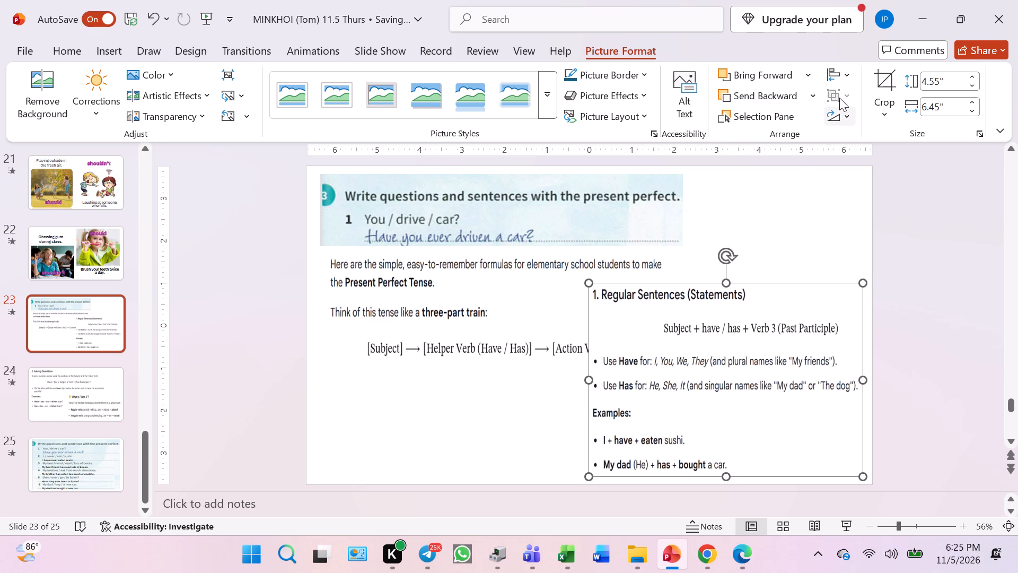
{"action": "left_click", "coordinate": [750, 104]}
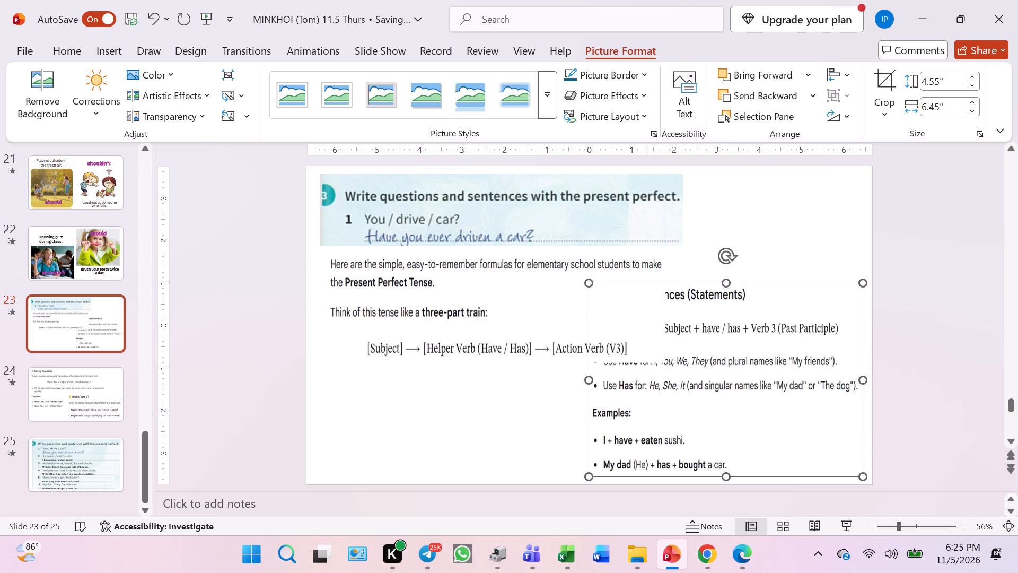
{"action": "left_click", "coordinate": [549, 392]}
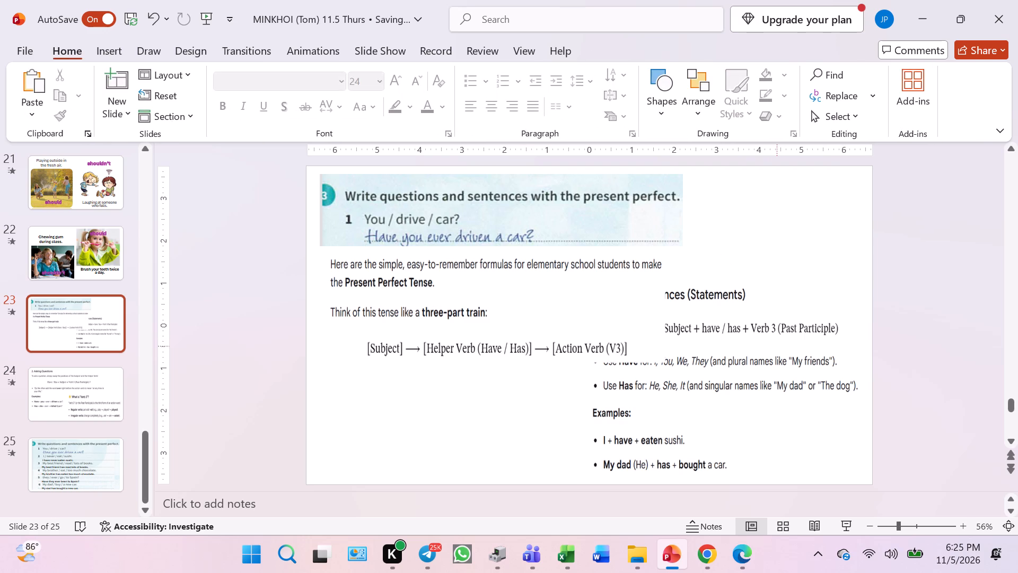
{"action": "left_click", "coordinate": [775, 348]}
Narrow the "three-part train" picture to 6.17" so it ends at the slide's vertical centre line.
{"action": "left_click", "coordinate": [543, 350]}
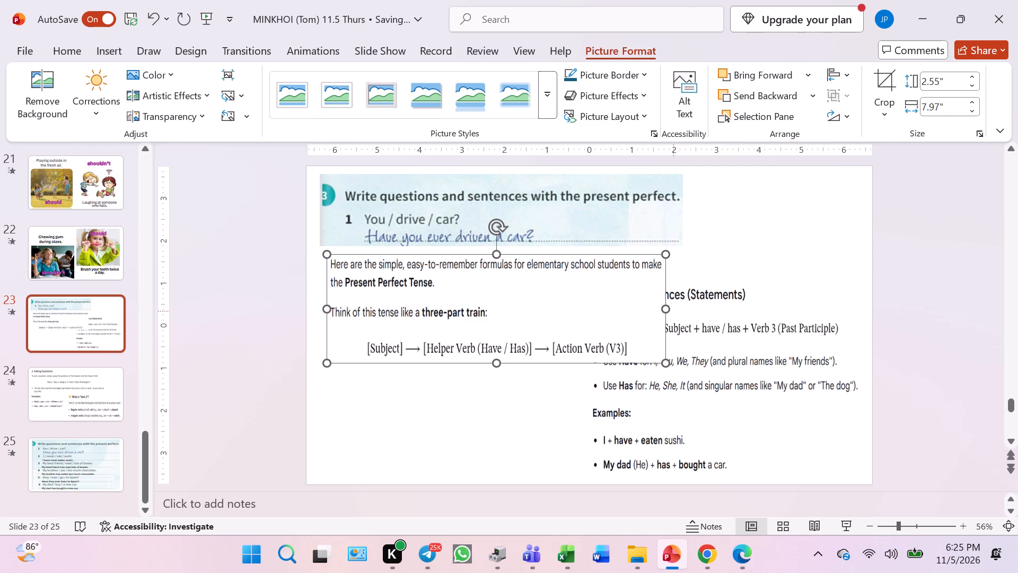
{"action": "left_click_drag", "start_coordinate": [665, 309], "coordinate": [589, 301]}
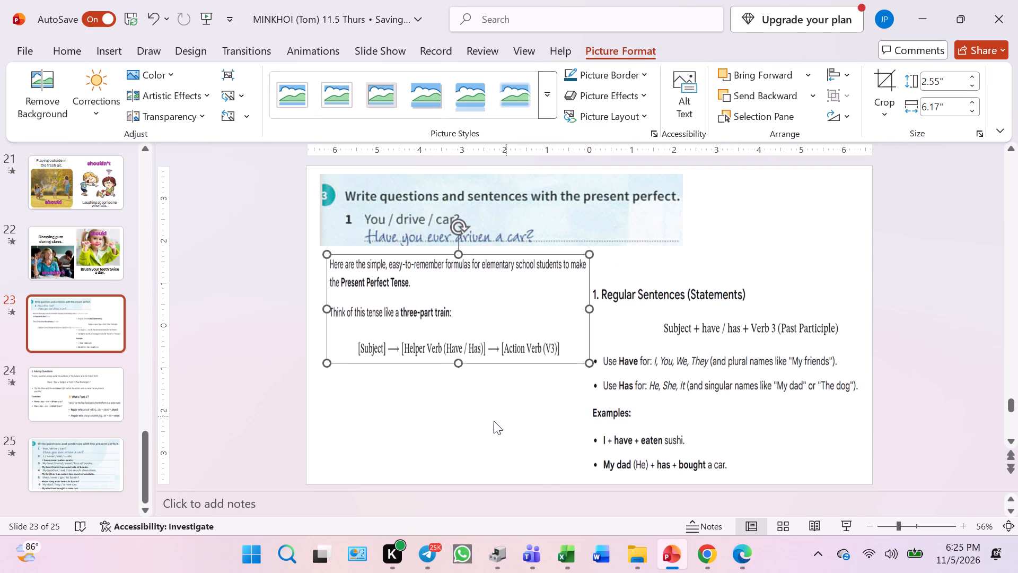
{"action": "left_click", "coordinate": [494, 421]}
{"action": "left_click", "coordinate": [502, 340]}
Preview slide 23 as a slide show and return to editing.
{"action": "left_click", "coordinate": [845, 527]}
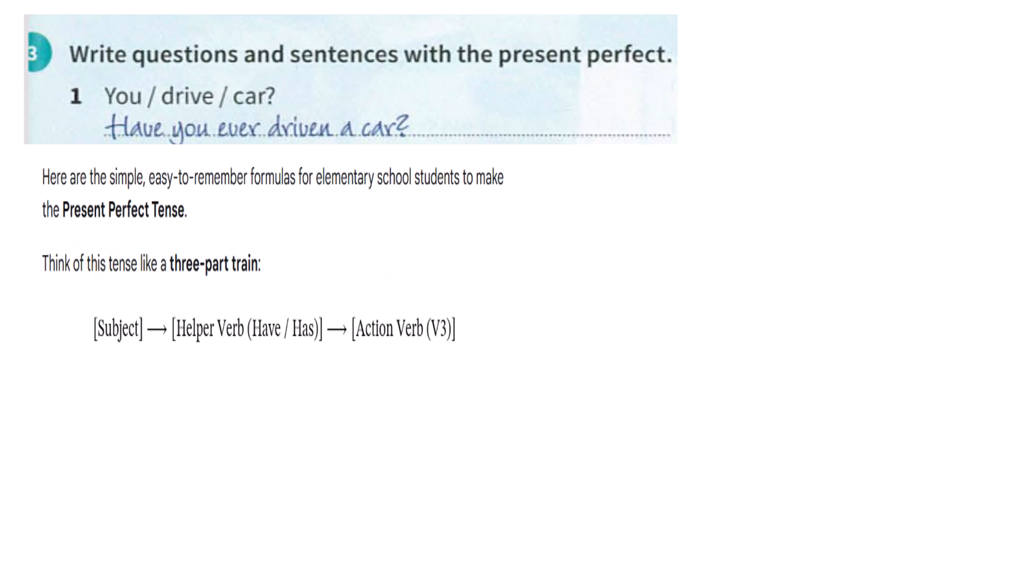
{"action": "key", "text": "Escape"}
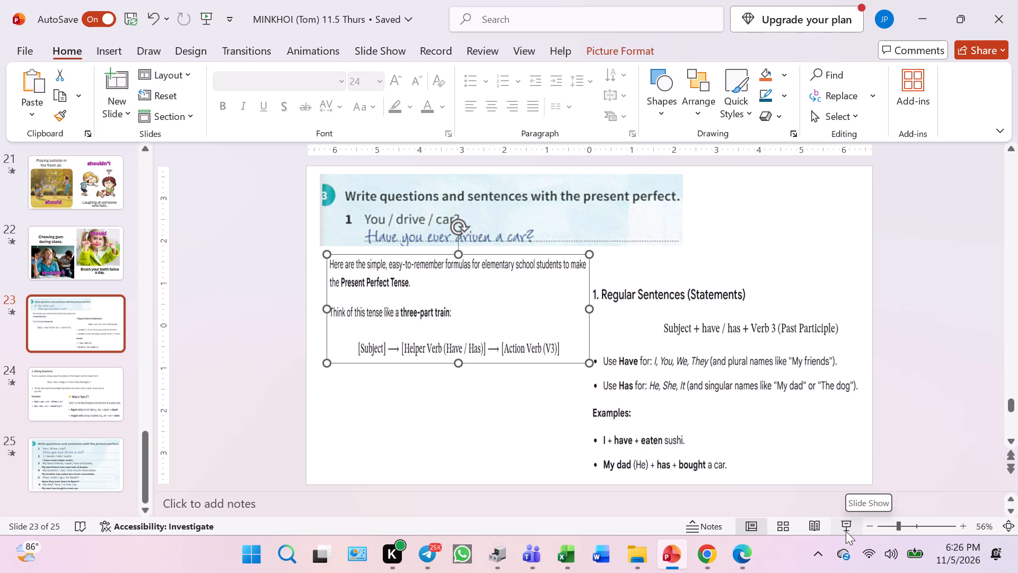
Shift the "1. Regular Sentences" picture slightly right, close to the slide's right edge, keeping its height on the slide.
{"action": "left_click", "coordinate": [719, 434]}
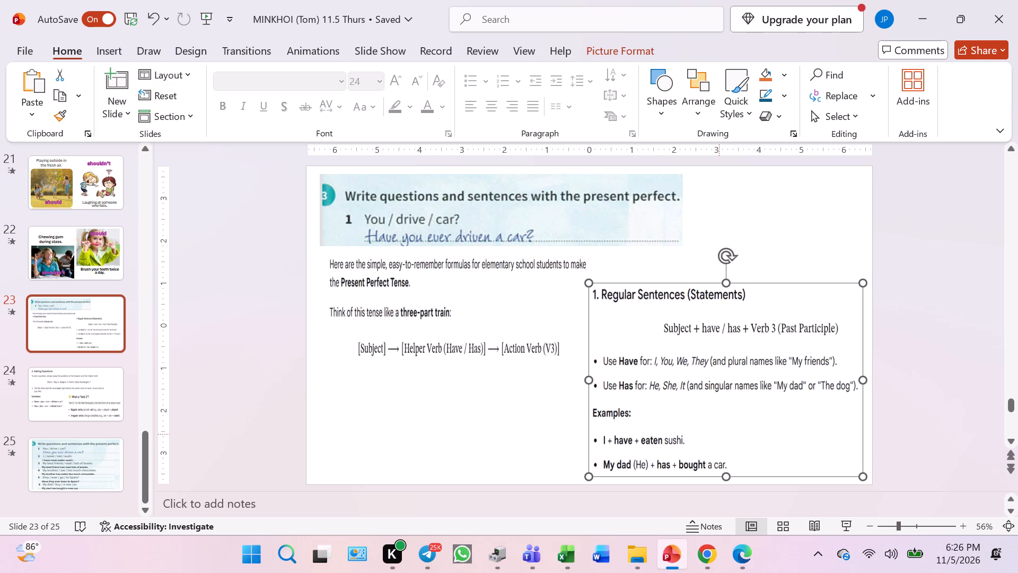
{"action": "left_click_drag", "start_coordinate": [719, 433], "coordinate": [719, 423]}
{"action": "left_click", "coordinate": [719, 423]}
{"action": "left_click_drag", "start_coordinate": [721, 423], "coordinate": [726, 438]}
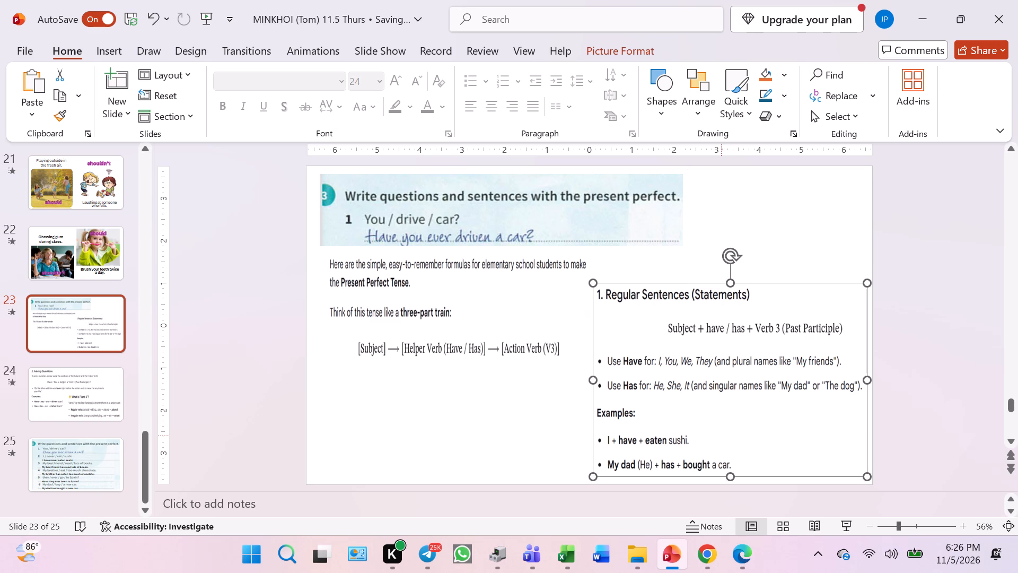
Move the "three-part train" picture down to centre it vertically on the slide, and widen it slightly past the vertical centre line.
{"action": "left_click", "coordinate": [501, 429]}
{"action": "left_click", "coordinate": [472, 368]}
{"action": "left_click_drag", "start_coordinate": [472, 360], "coordinate": [472, 381]}
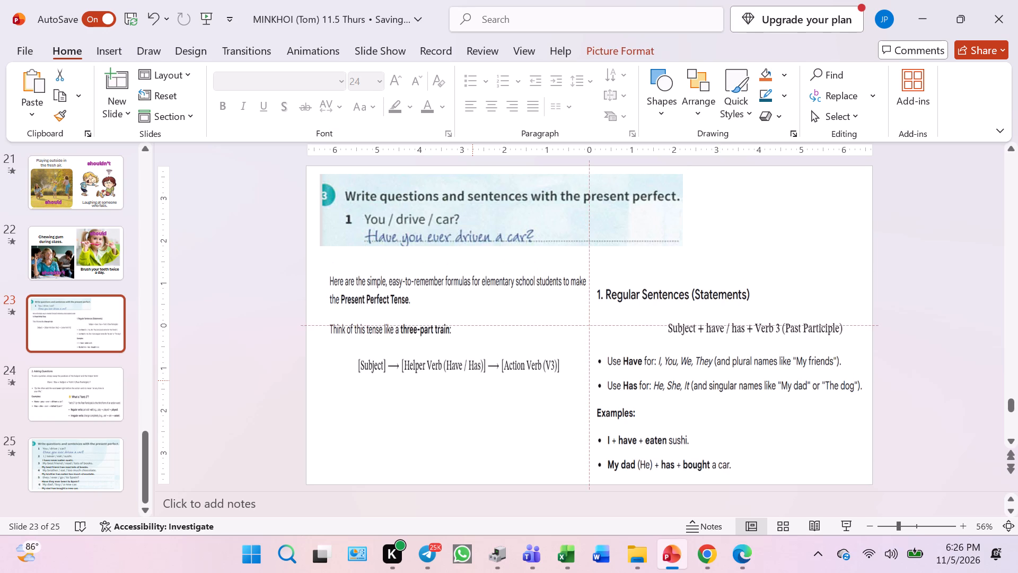
{"action": "left_click_drag", "start_coordinate": [472, 381], "coordinate": [472, 382]}
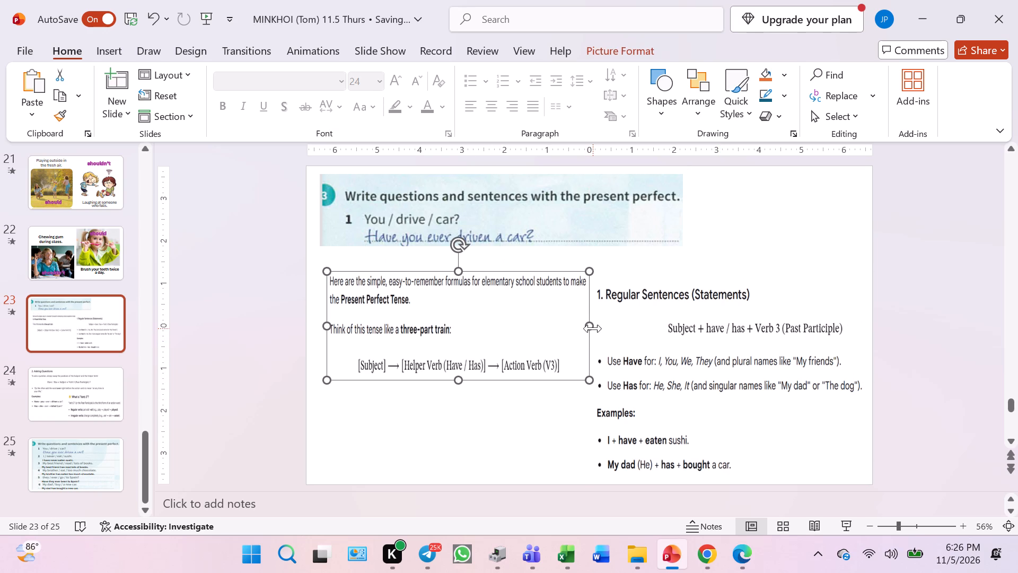
{"action": "left_click_drag", "start_coordinate": [593, 328], "coordinate": [599, 332]}
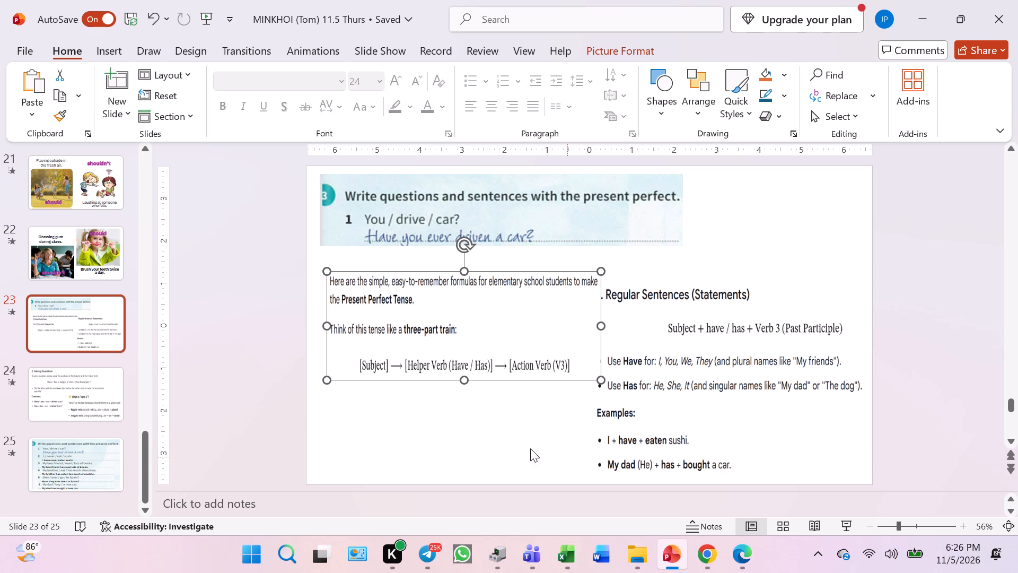
{"action": "left_click", "coordinate": [506, 448]}
Play the slide show from slide 23, stepping through its animations and on through slide 24.
{"action": "left_click", "coordinate": [840, 526]}
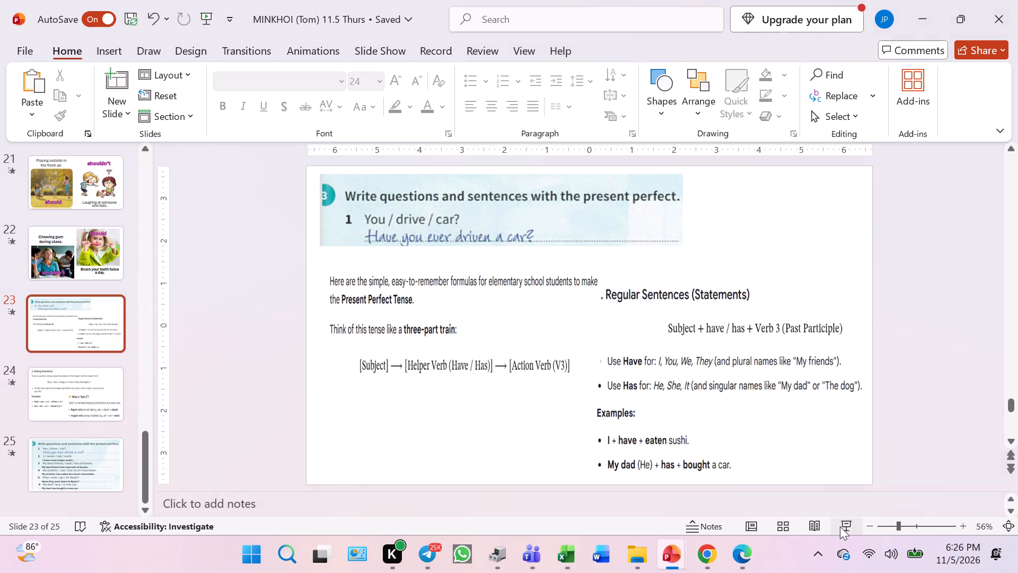
{"action": "left_click", "coordinate": [698, 456]}
{"action": "left_click", "coordinate": [502, 420]}
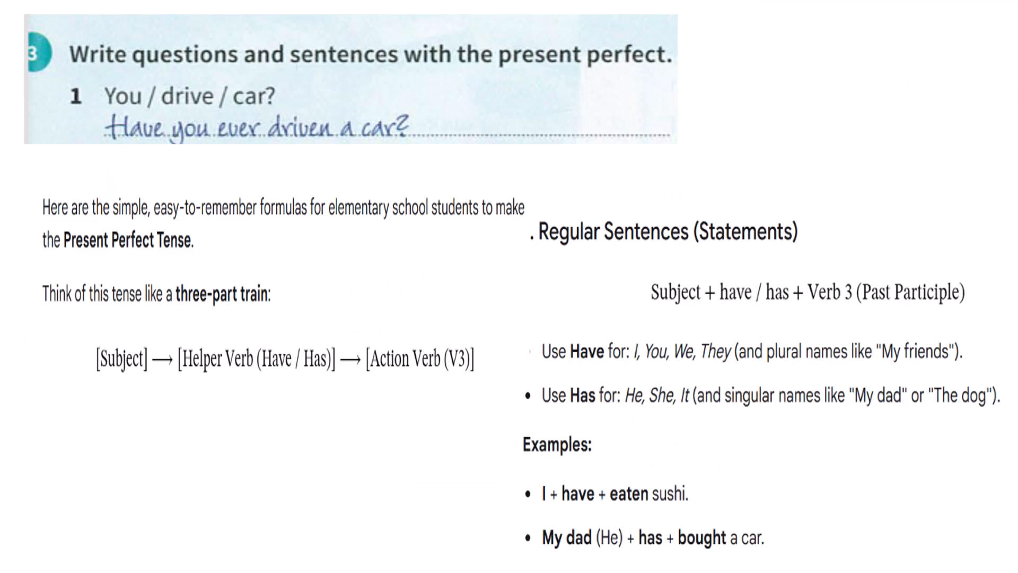
{"action": "left_click", "coordinate": [502, 420]}
{"action": "left_click", "coordinate": [502, 420]}
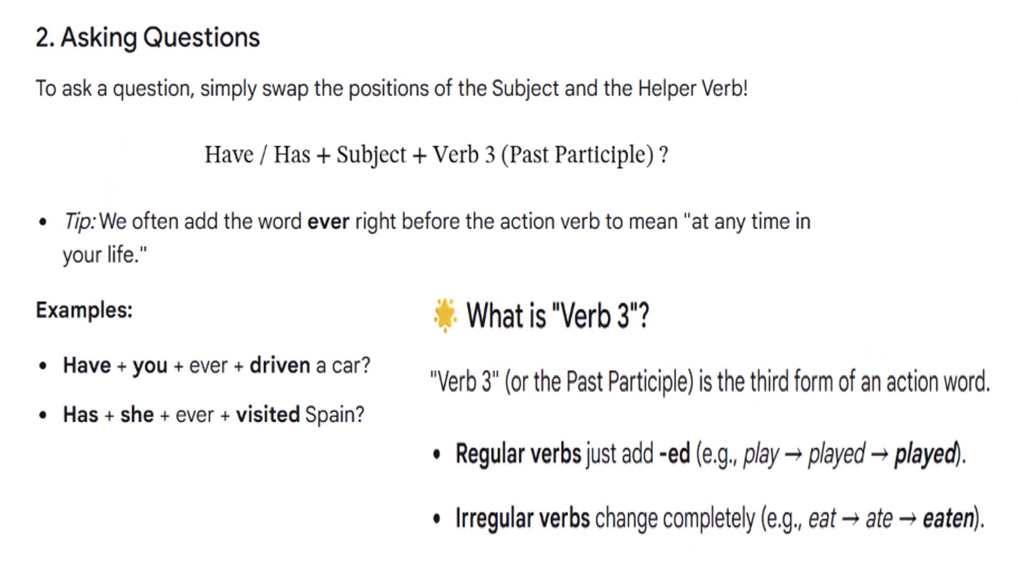
{"action": "key", "text": "Escape"}
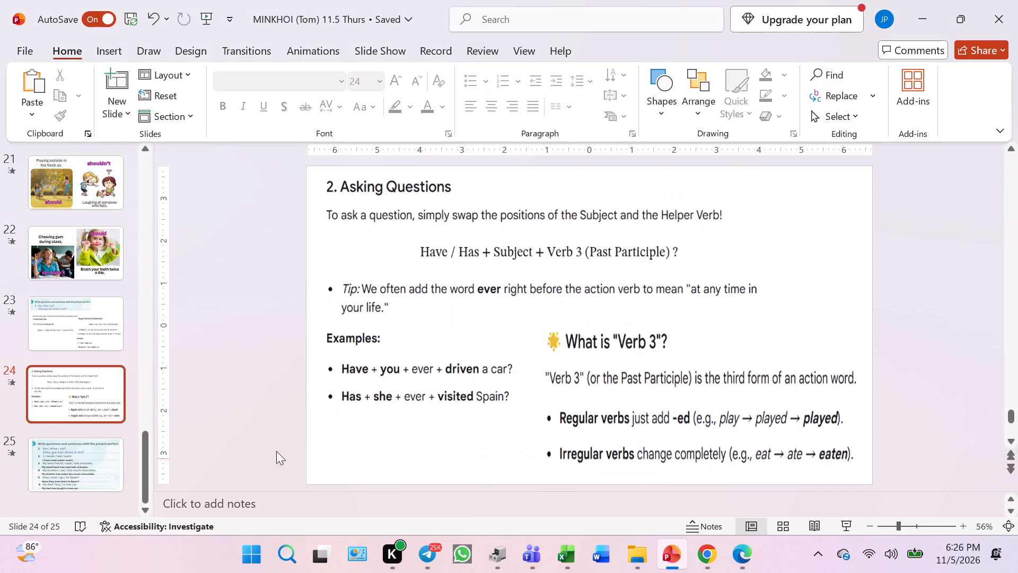
Go to exercise slide 25 and preview it as a slide show.
{"action": "left_click", "coordinate": [107, 436]}
{"action": "left_click", "coordinate": [88, 473]}
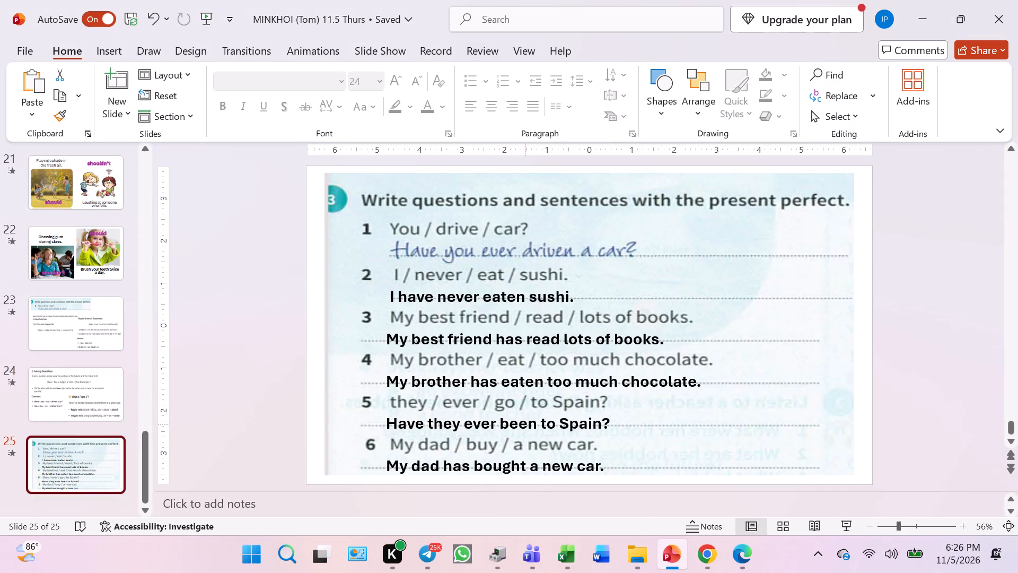
{"action": "left_click", "coordinate": [850, 527]}
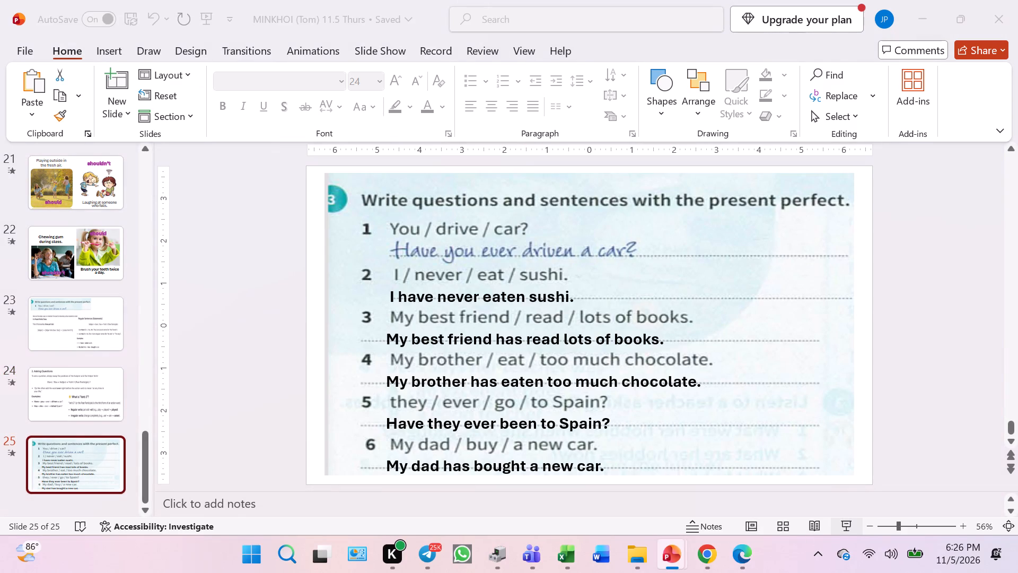
{"action": "key", "text": "Escape"}
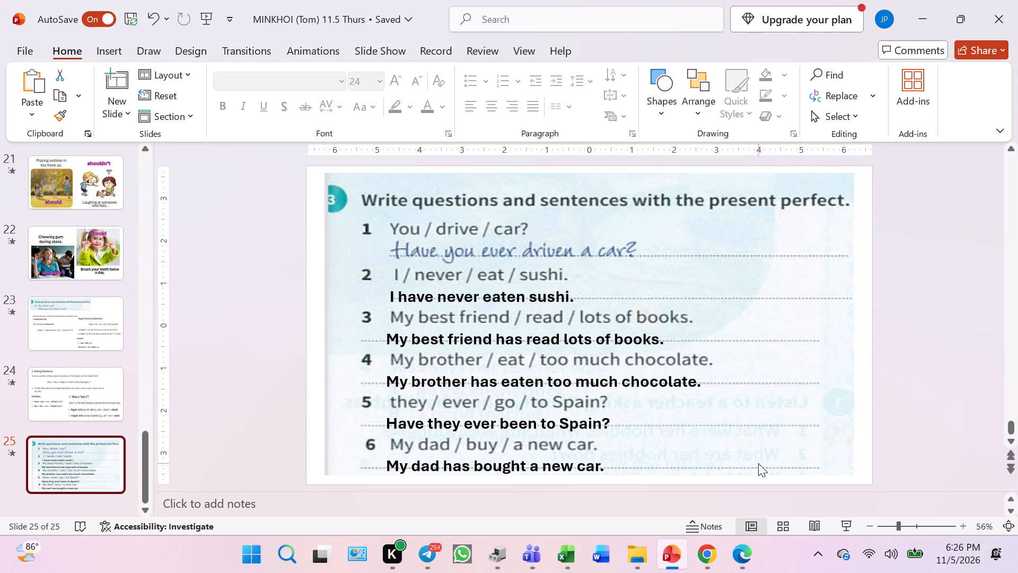
Remove the animations from all objects on slide 25.
{"action": "key", "text": "ctrl+a"}
{"action": "left_click", "coordinate": [705, 416]}
{"action": "key", "text": "ctrl+a"}
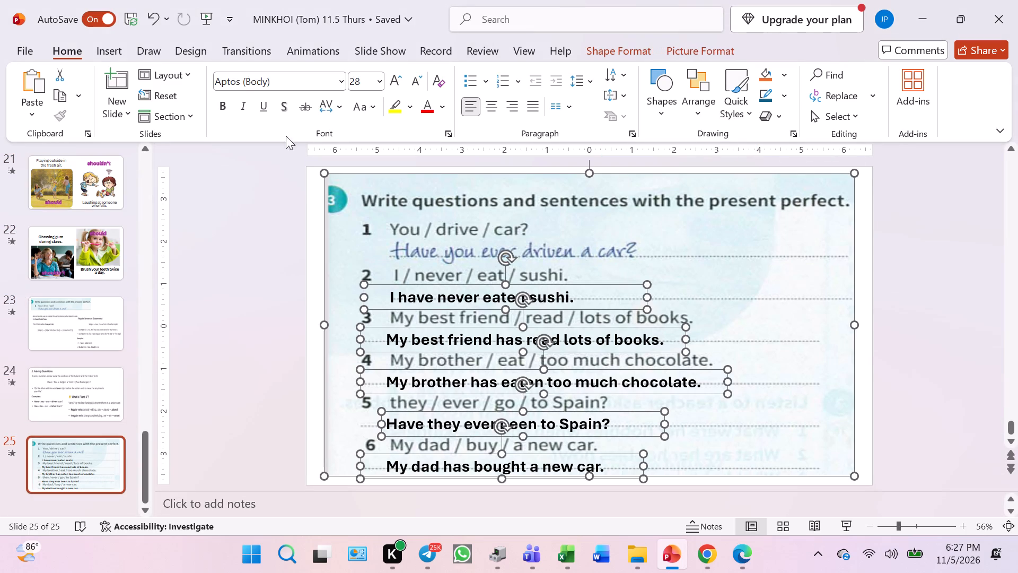
{"action": "left_click", "coordinate": [297, 54]}
{"action": "left_click", "coordinate": [94, 95]}
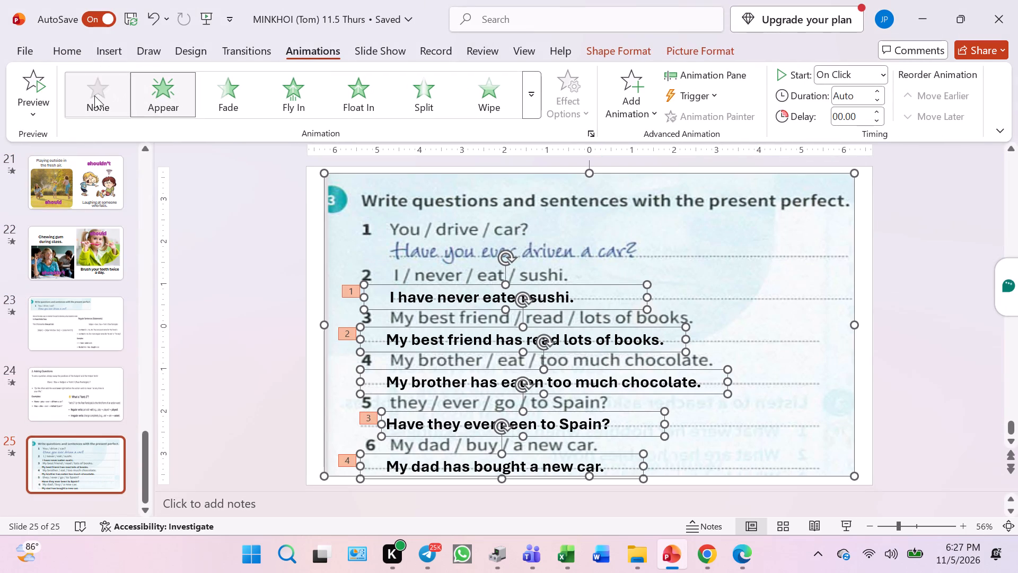
{"action": "left_click", "coordinate": [451, 273]}
{"action": "left_click", "coordinate": [775, 283]}
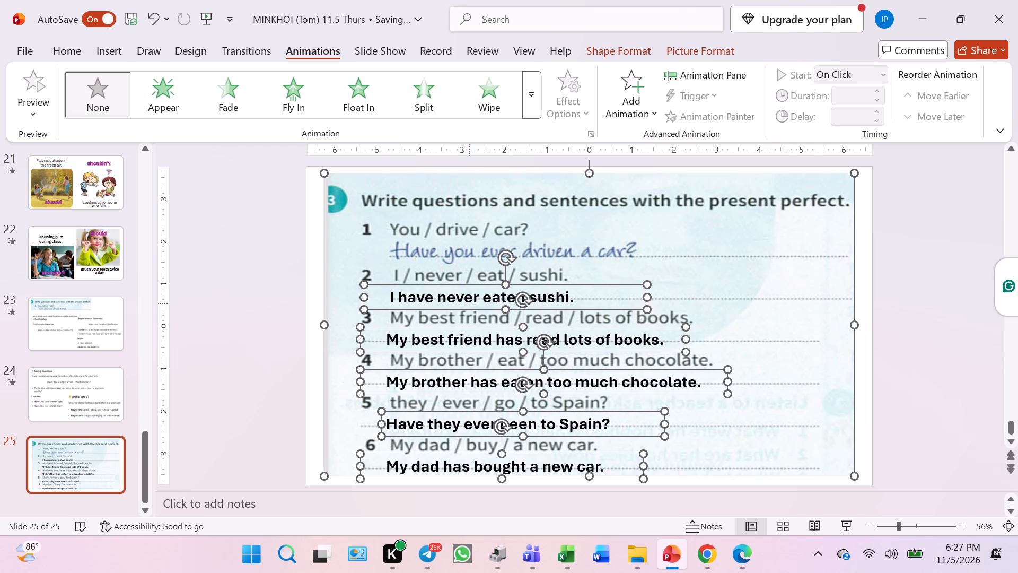
{"action": "left_click", "coordinate": [861, 222]}
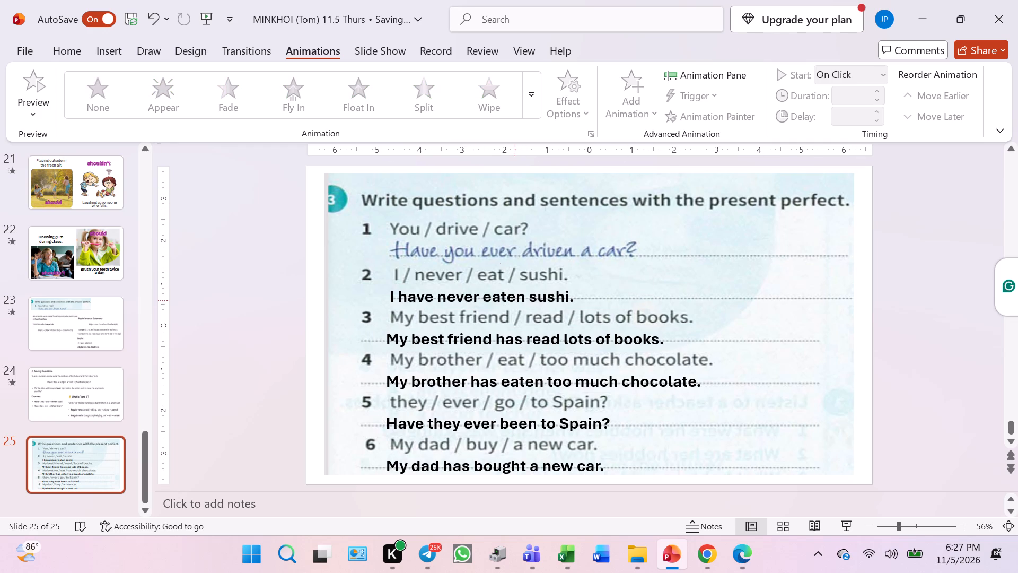
Apply the Appear animation on click to each of the five answer sentences on slide 25, in order from item 2 to item 6.
{"action": "left_click", "coordinate": [516, 300]}
{"action": "left_click", "coordinate": [169, 94]}
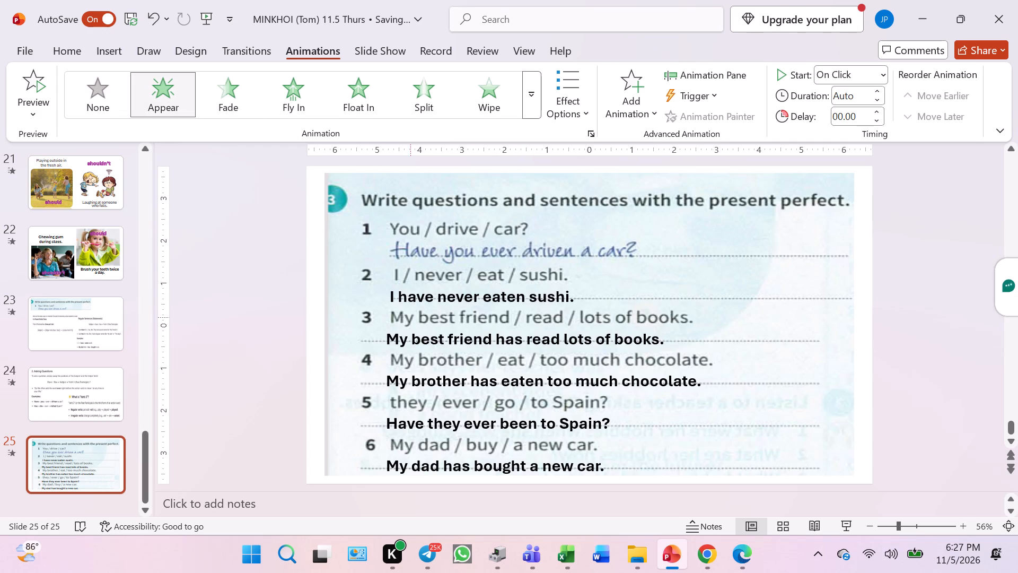
{"action": "left_click", "coordinate": [422, 338]}
{"action": "left_click", "coordinate": [161, 97]}
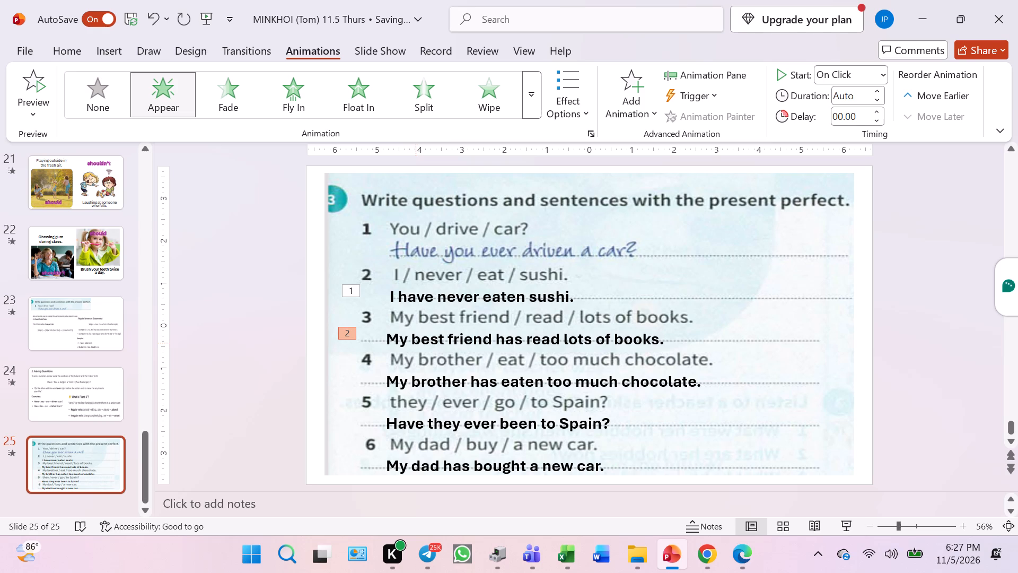
{"action": "left_click", "coordinate": [419, 389]}
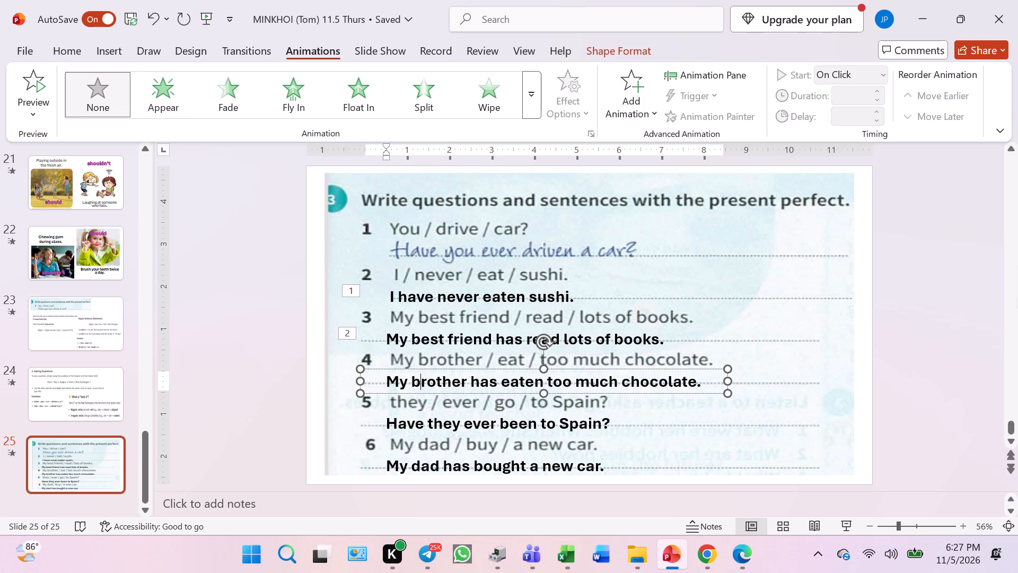
{"action": "left_click", "coordinate": [174, 101]}
{"action": "left_click", "coordinate": [413, 427]}
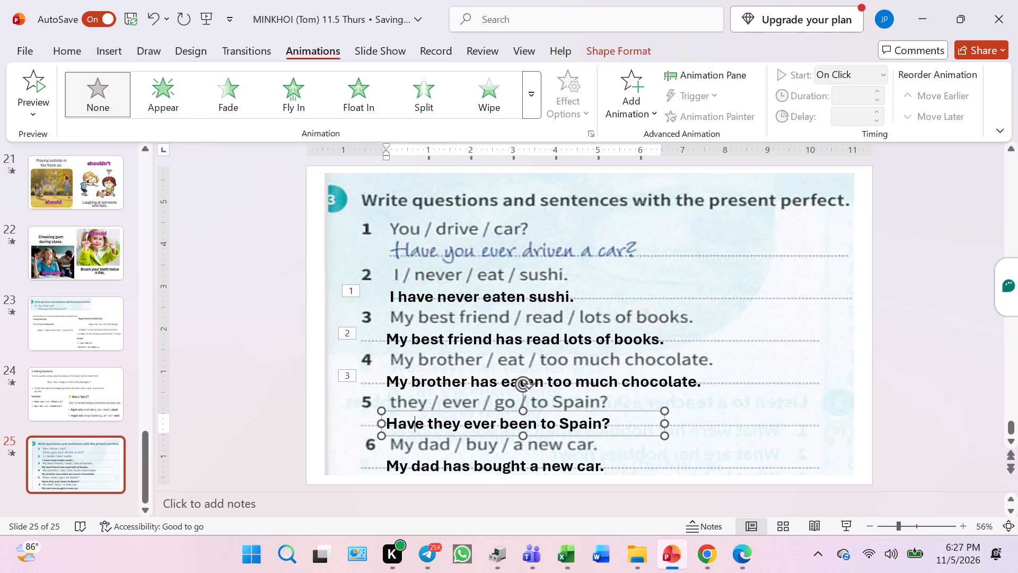
{"action": "left_click", "coordinate": [179, 101]}
{"action": "left_click", "coordinate": [413, 474]}
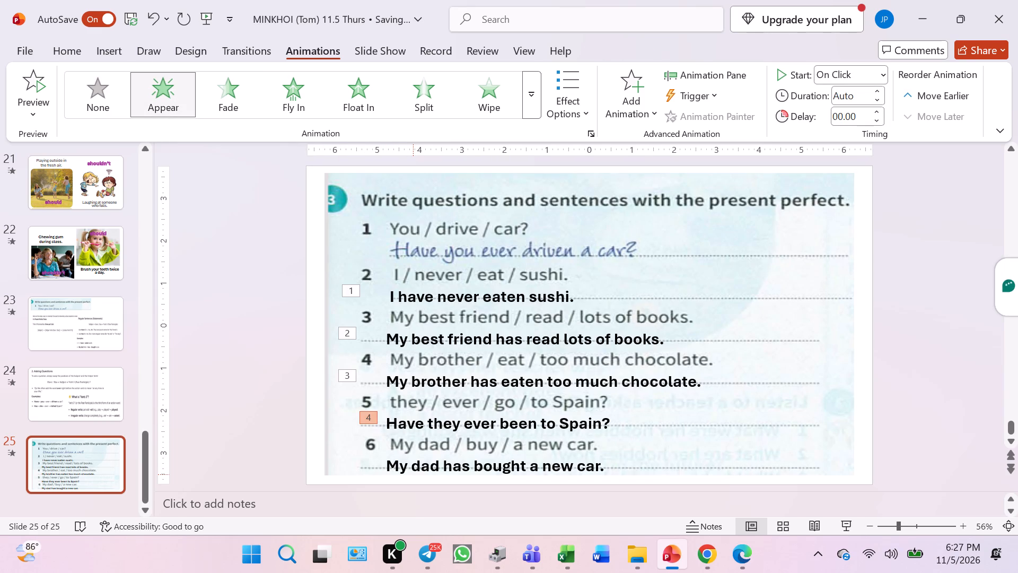
{"action": "left_click", "coordinate": [431, 472]}
{"action": "left_click", "coordinate": [170, 88]}
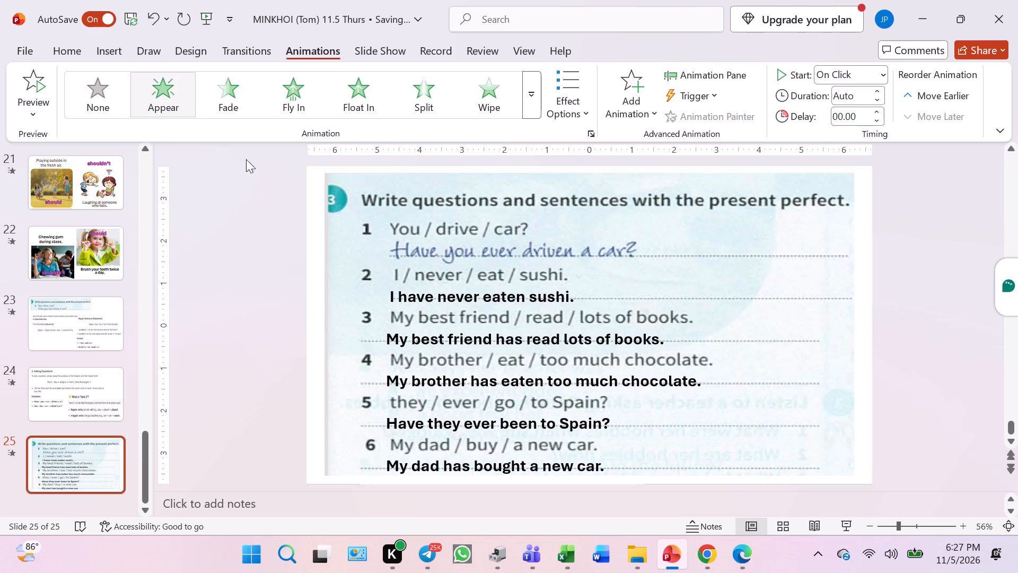
{"action": "left_click", "coordinate": [928, 336]}
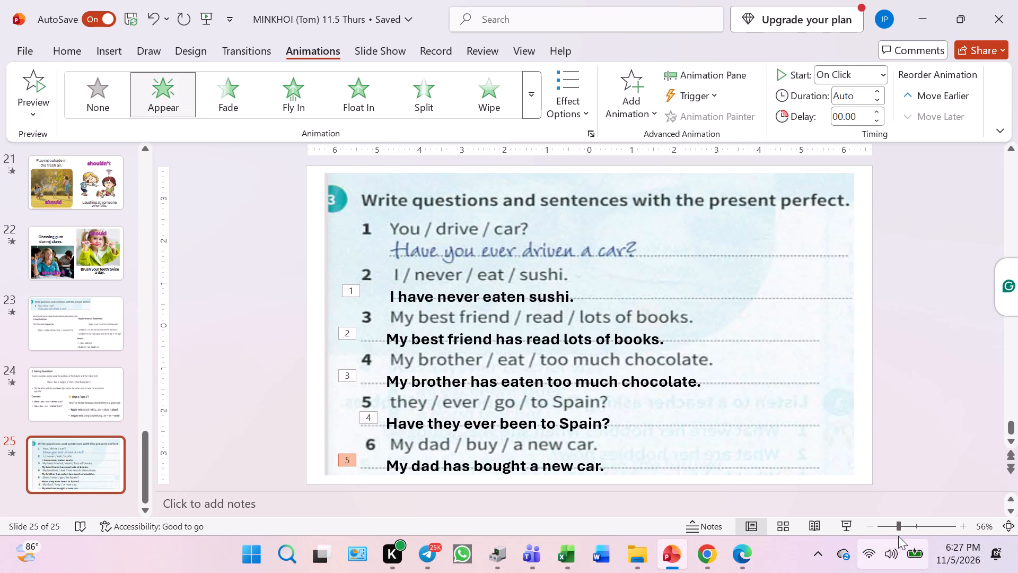
Preview slide 25 as a slide show, stepping through all five animated answer sentences.
{"action": "left_click", "coordinate": [846, 524]}
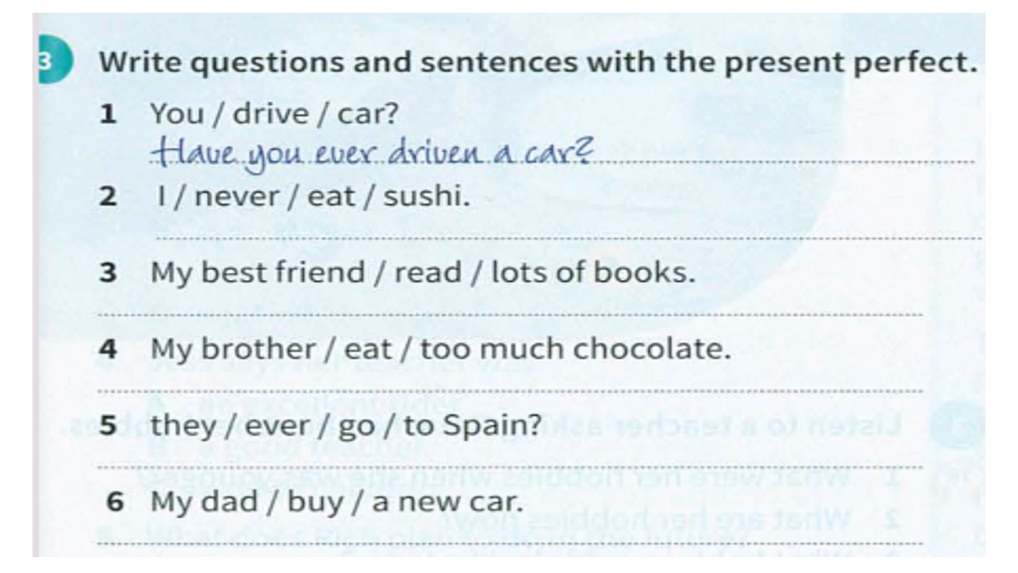
{"action": "key", "text": "Down"}
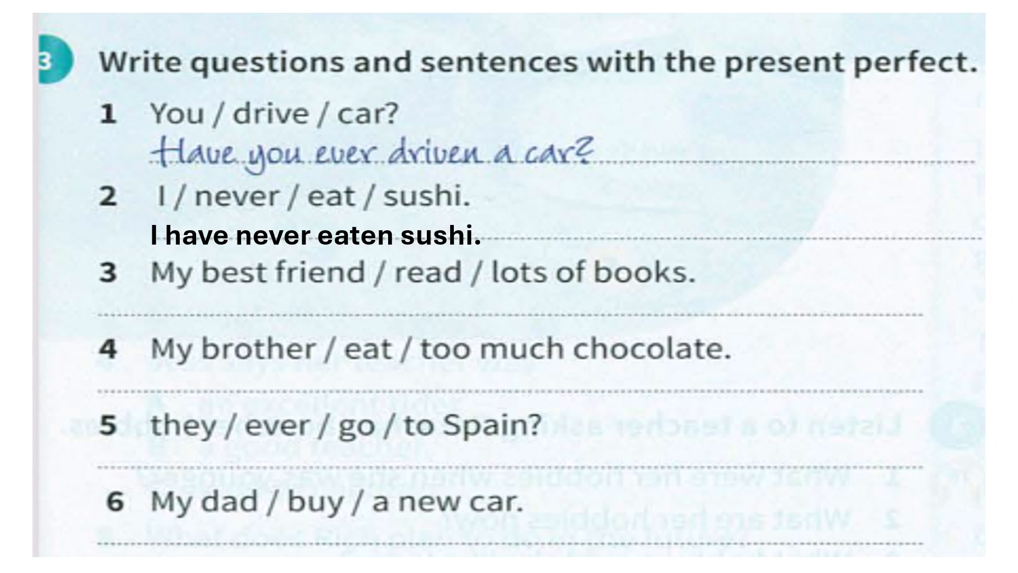
{"action": "key", "text": "Down"}
{"action": "key", "text": "Down"}
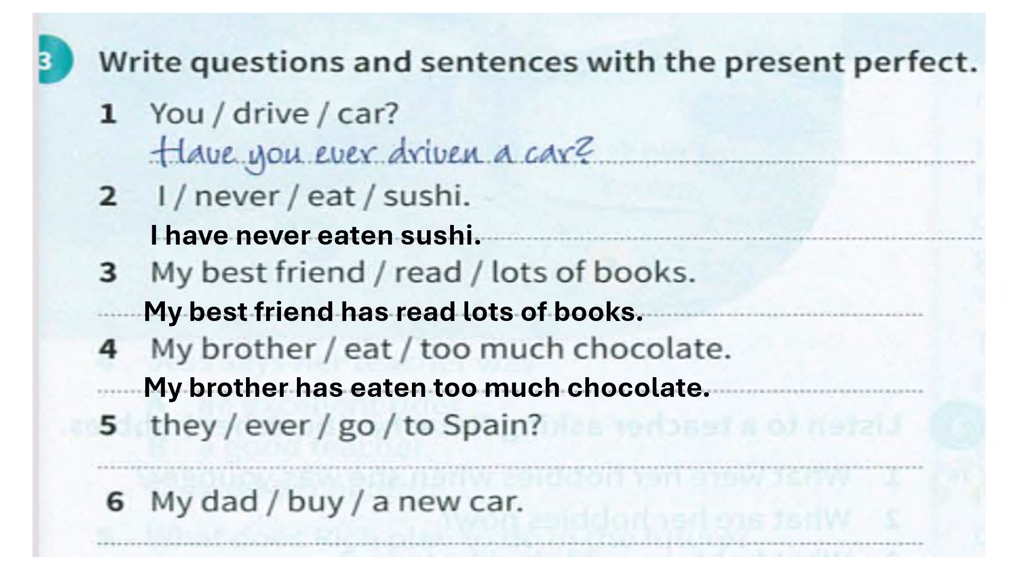
{"action": "key", "text": "Down"}
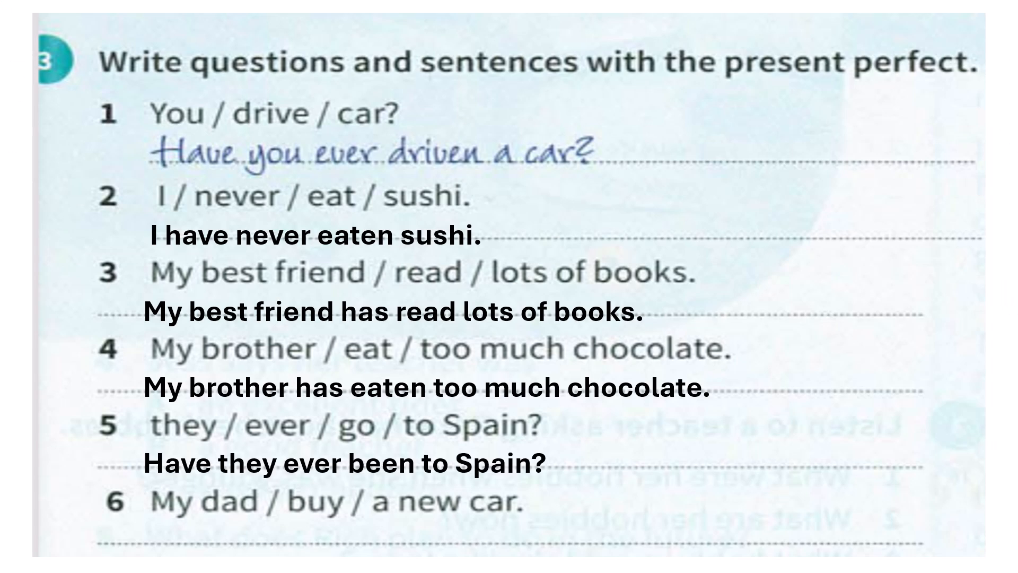
{"action": "key", "text": "Down"}
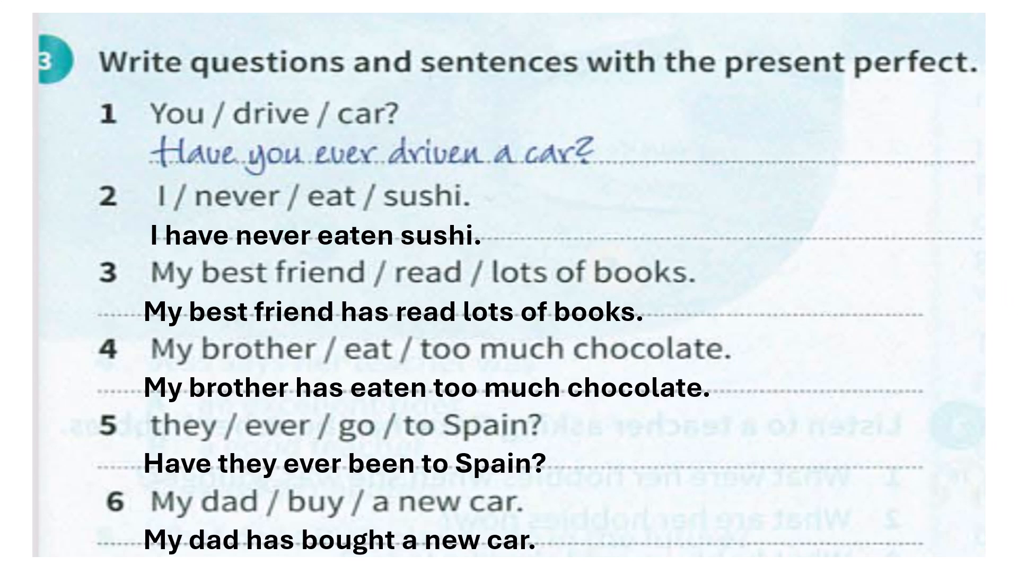
{"action": "key", "text": "Escape"}
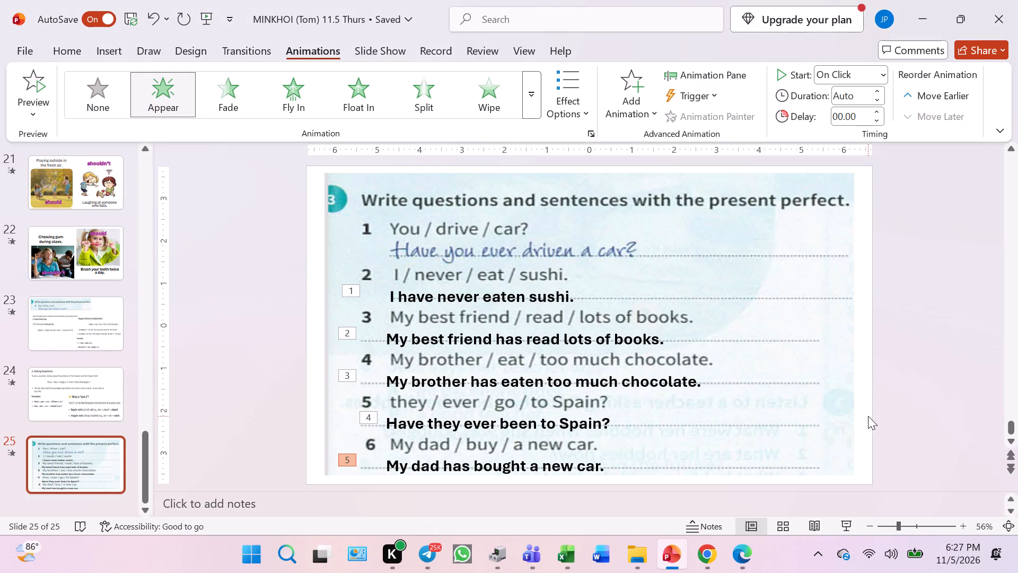
Add a new blank-content slide after exercise slide 25.
{"action": "left_click", "coordinate": [67, 403]}
{"action": "left_click", "coordinate": [52, 454]}
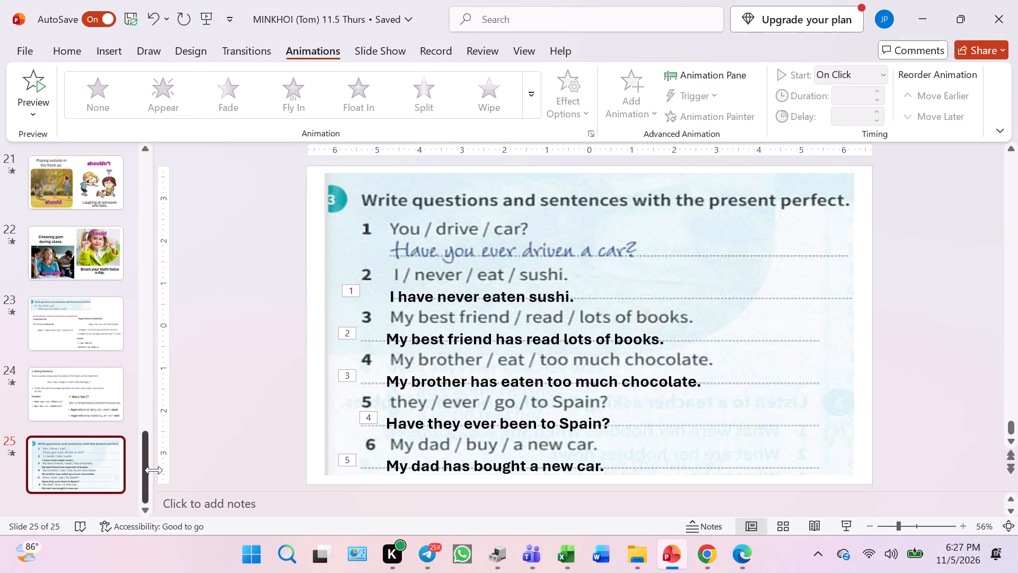
{"action": "key", "text": "ctrl+m"}
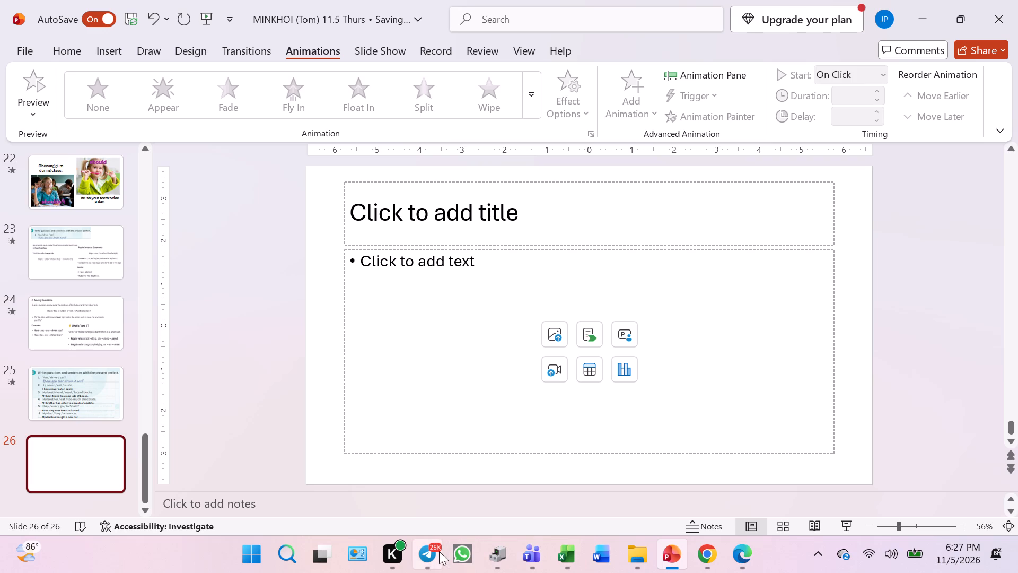
Look through the Grammar and Vocabulary exercises on page 93 of the Student Book PDF in Edge.
{"action": "left_click", "coordinate": [745, 567]}
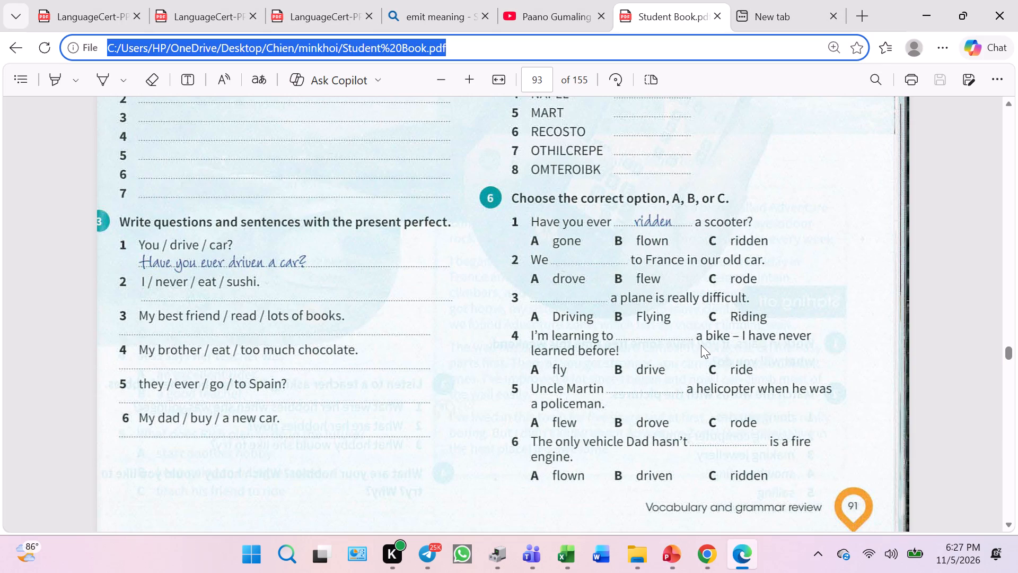
{"action": "scroll", "coordinate": [718, 333], "scroll_direction": "up", "scroll_amount": 3}
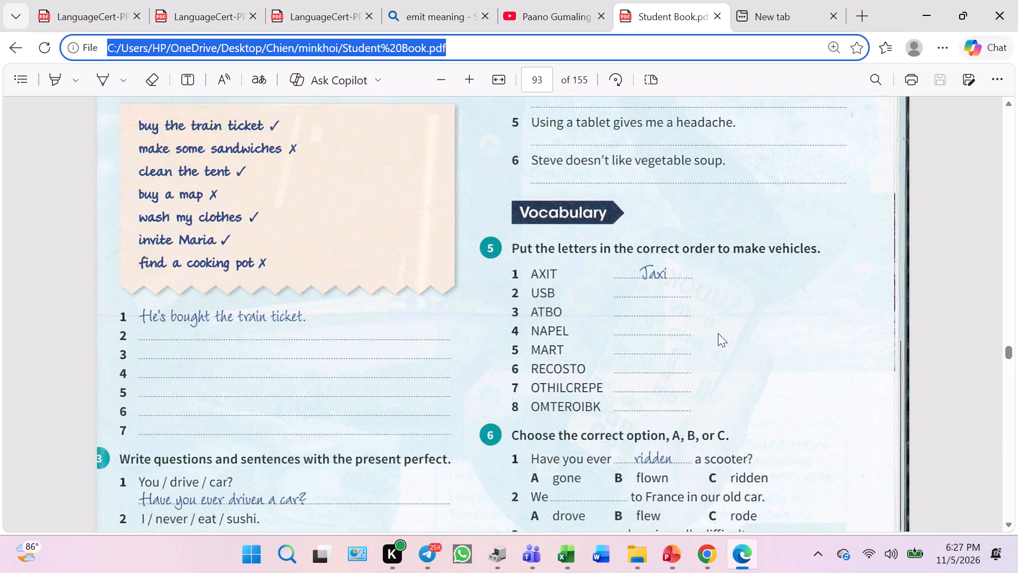
{"action": "scroll", "coordinate": [718, 333], "scroll_direction": "up", "scroll_amount": 3}
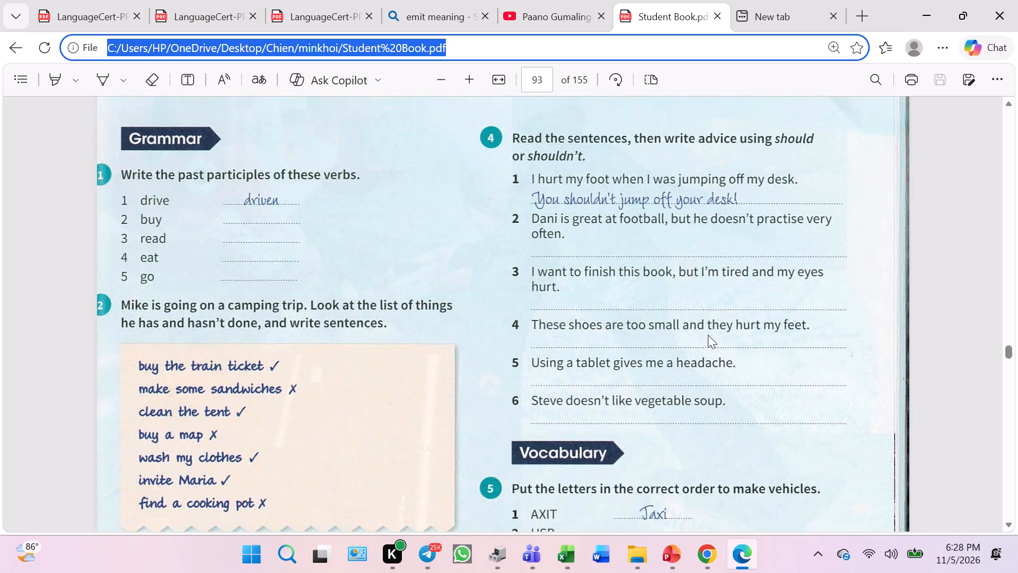
{"action": "scroll", "coordinate": [693, 336], "scroll_direction": "down", "scroll_amount": 6}
{"action": "scroll", "coordinate": [695, 341], "scroll_direction": "up", "scroll_amount": 4}
In PowerPoint, check the should/shouldn't exercise on slide 16 and return to the empty slide 26.
{"action": "left_click", "coordinate": [671, 551]}
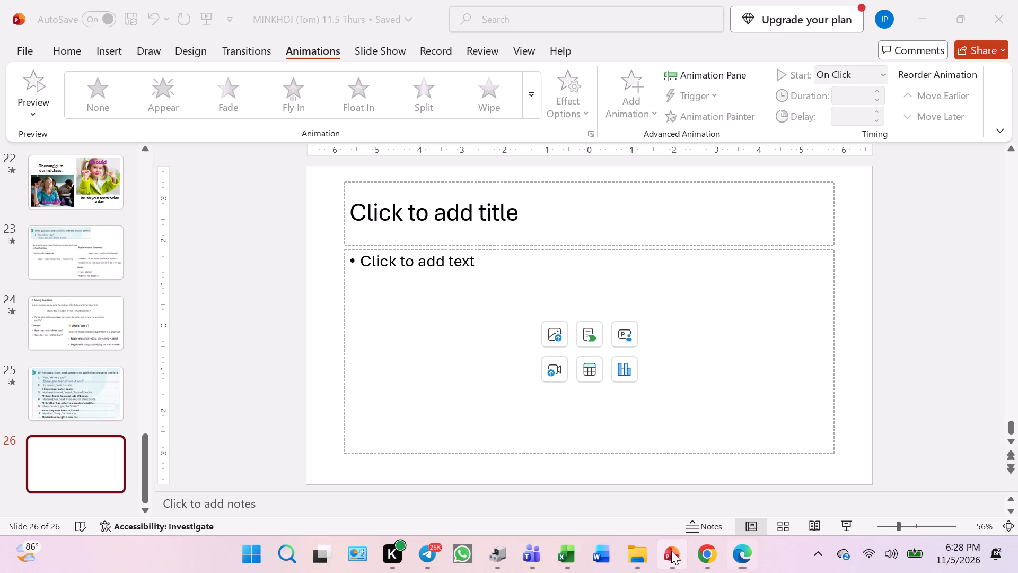
{"action": "scroll", "coordinate": [66, 242], "scroll_direction": "up", "scroll_amount": 9}
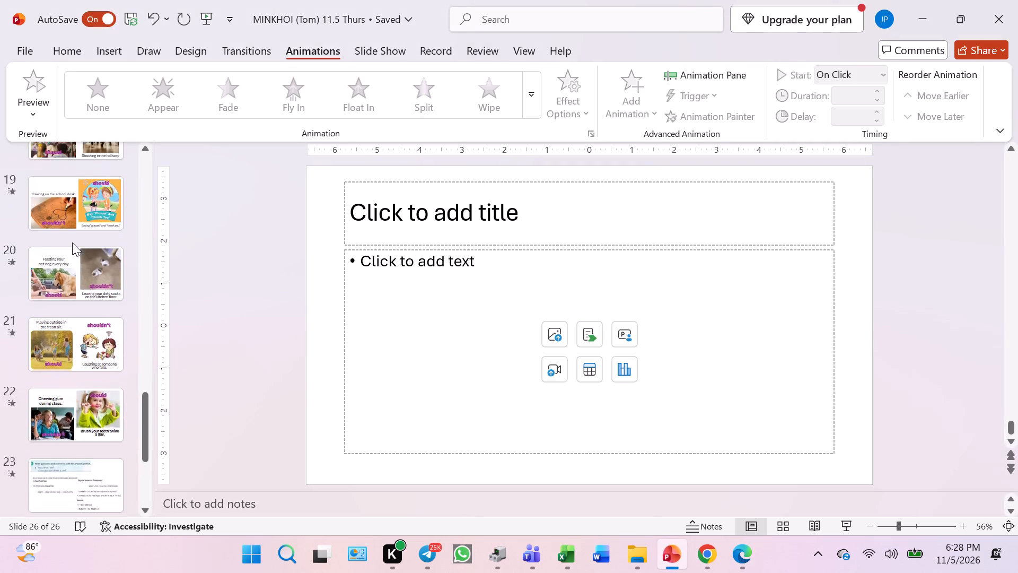
{"action": "scroll", "coordinate": [72, 242], "scroll_direction": "up", "scroll_amount": 8}
{"action": "left_click", "coordinate": [97, 309]}
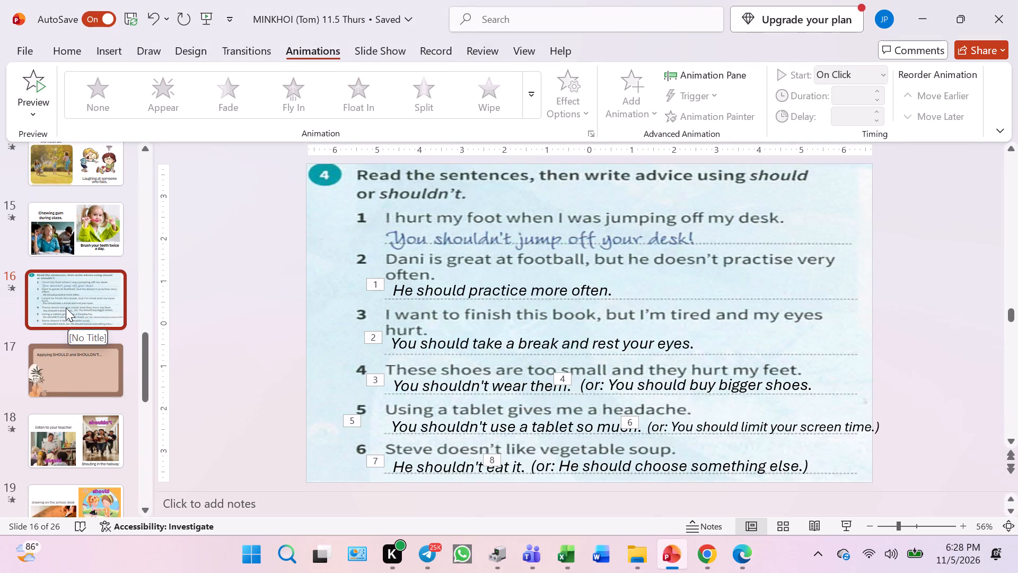
{"action": "left_click_drag", "start_coordinate": [145, 363], "coordinate": [142, 496]}
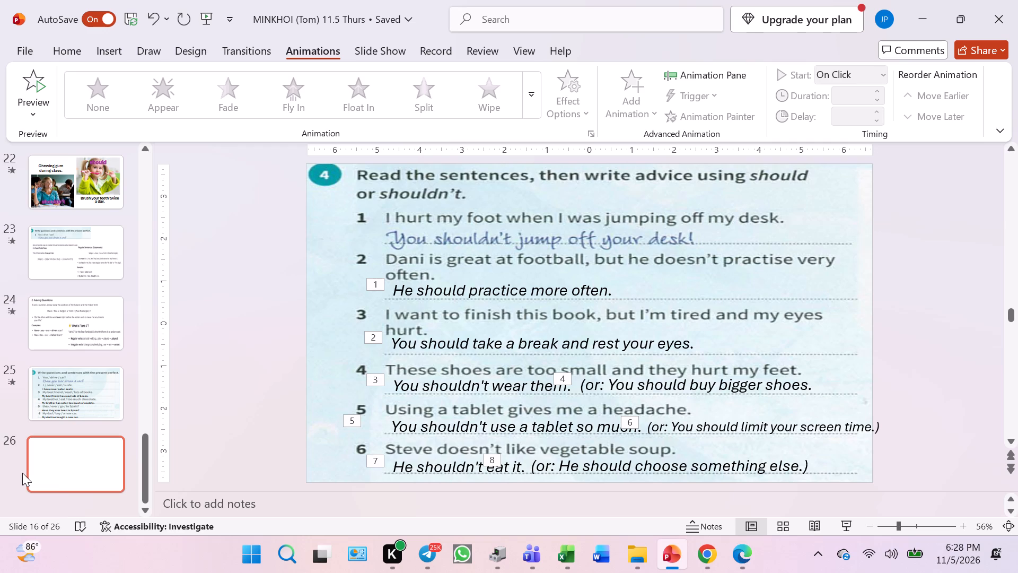
{"action": "left_click", "coordinate": [74, 467]}
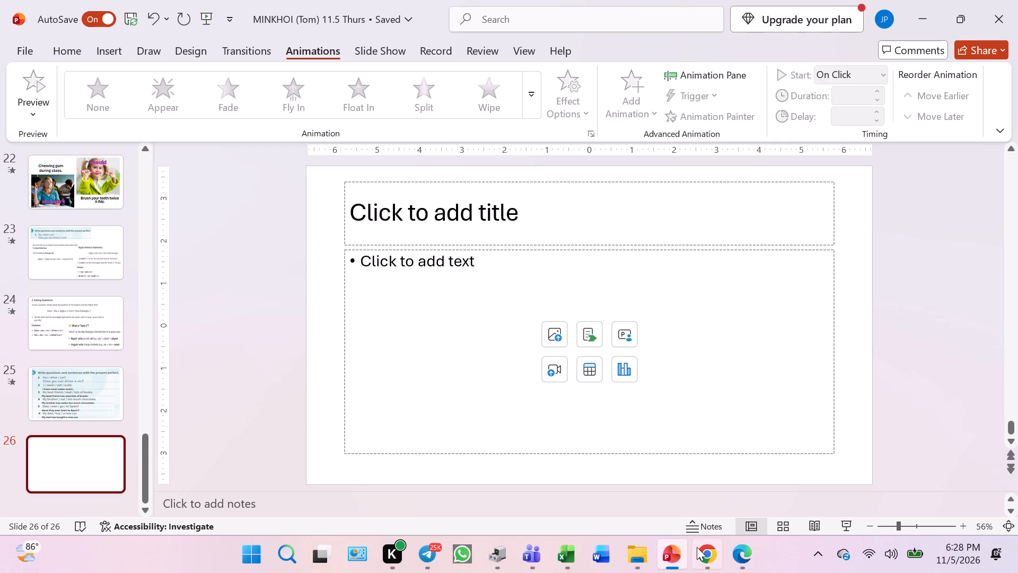
Capture a screen snip of exercise 5, "Put the letters in the correct order to make vehicles", from the Student Book PDF in Edge.
{"action": "left_click", "coordinate": [744, 558]}
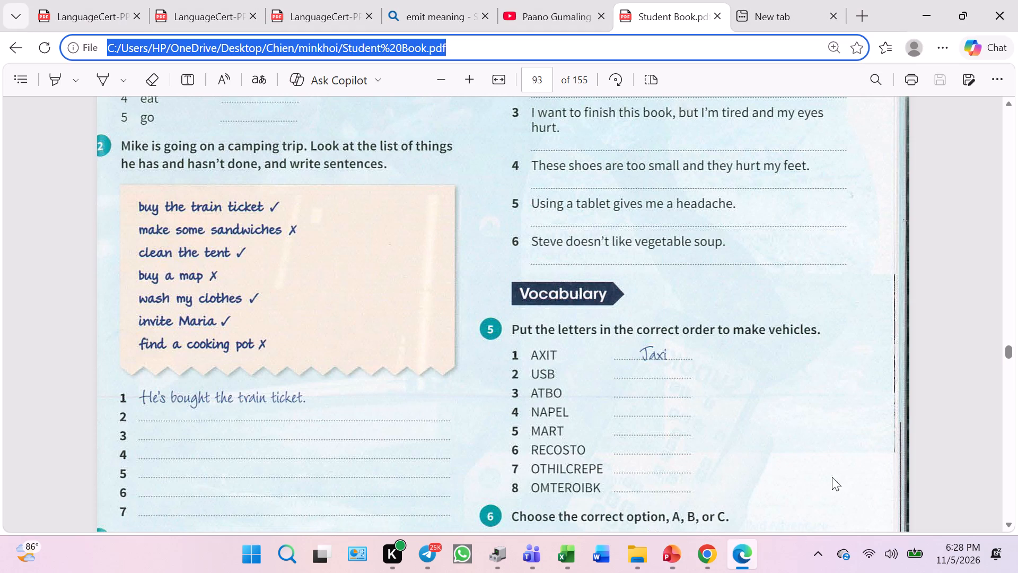
{"action": "scroll", "coordinate": [787, 456], "scroll_direction": "down", "scroll_amount": 1}
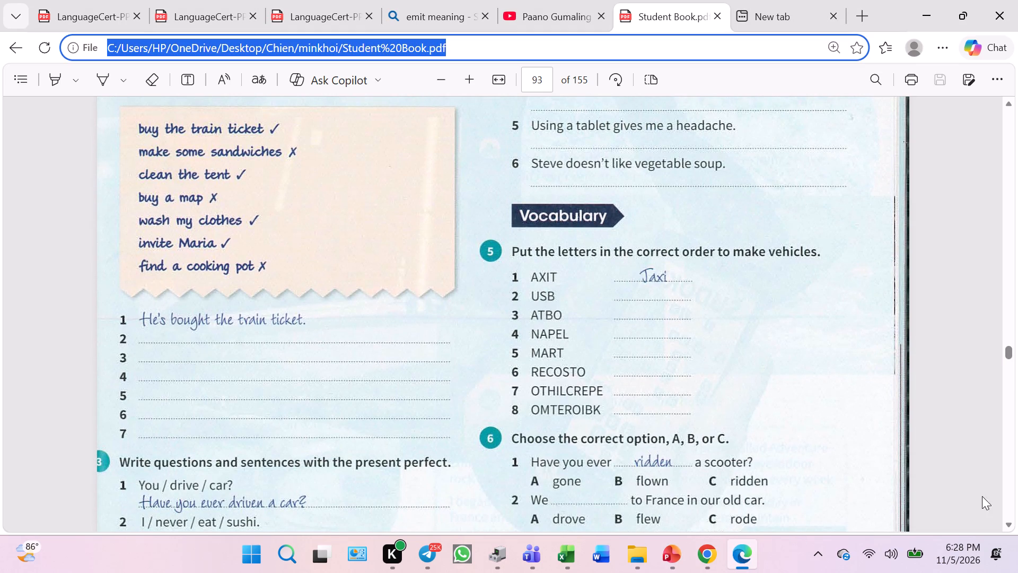
{"action": "key", "text": "Print"}
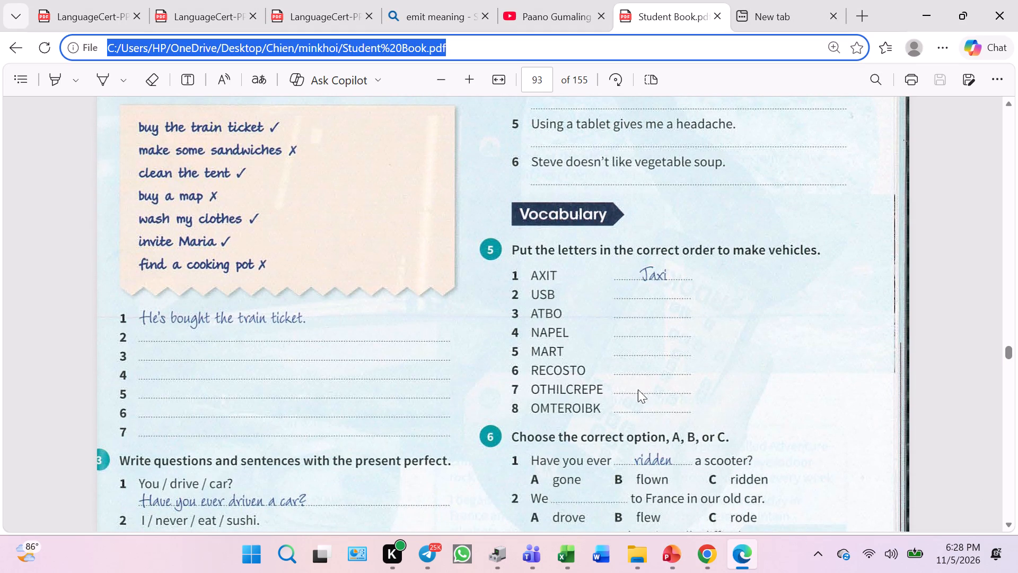
{"action": "left_click_drag", "start_coordinate": [481, 230], "coordinate": [492, 334]}
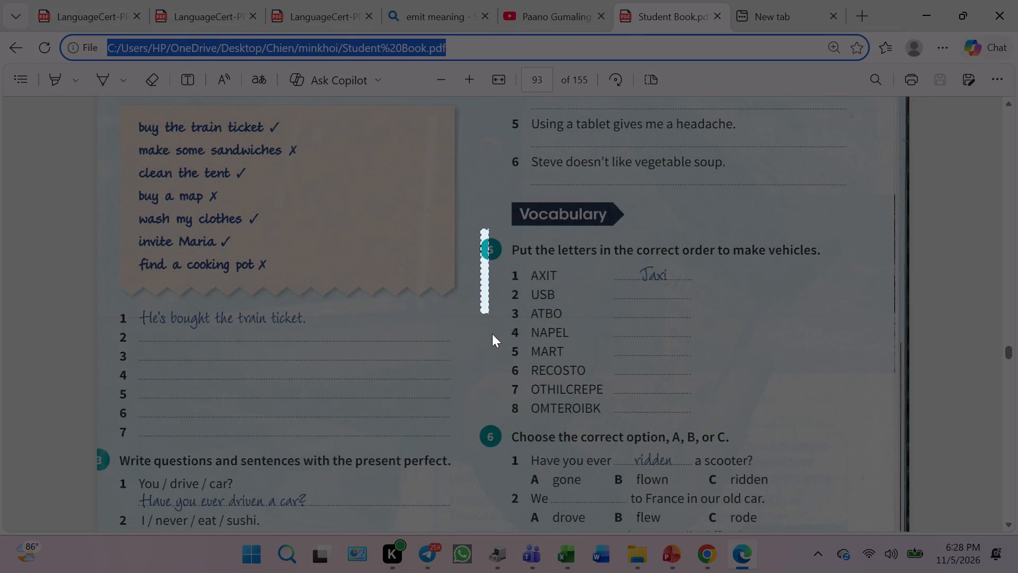
{"action": "left_click_drag", "start_coordinate": [492, 334], "coordinate": [819, 421]}
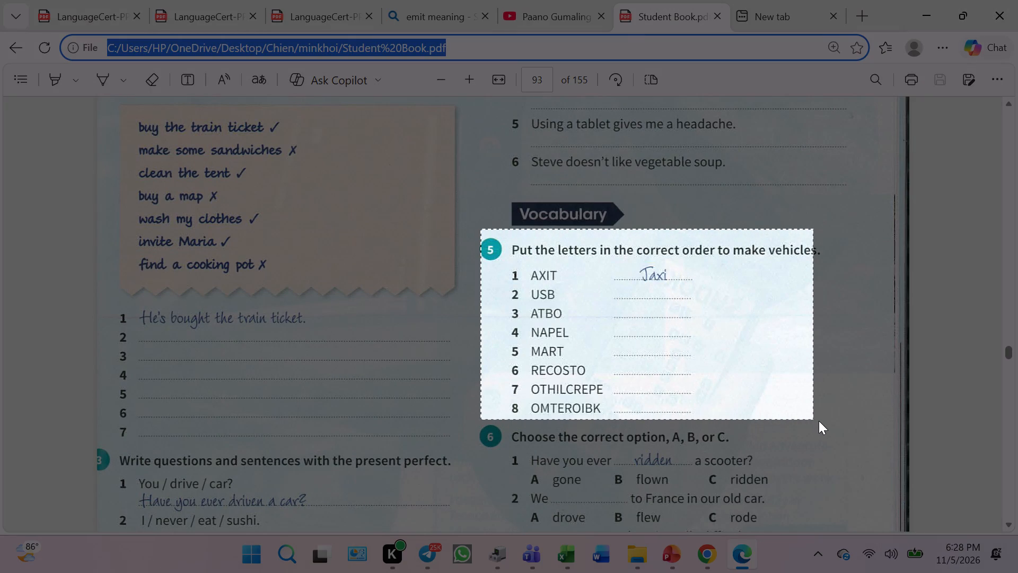
{"action": "left_click_drag", "start_coordinate": [819, 421], "coordinate": [828, 424]}
{"action": "left_click", "coordinate": [529, 462]}
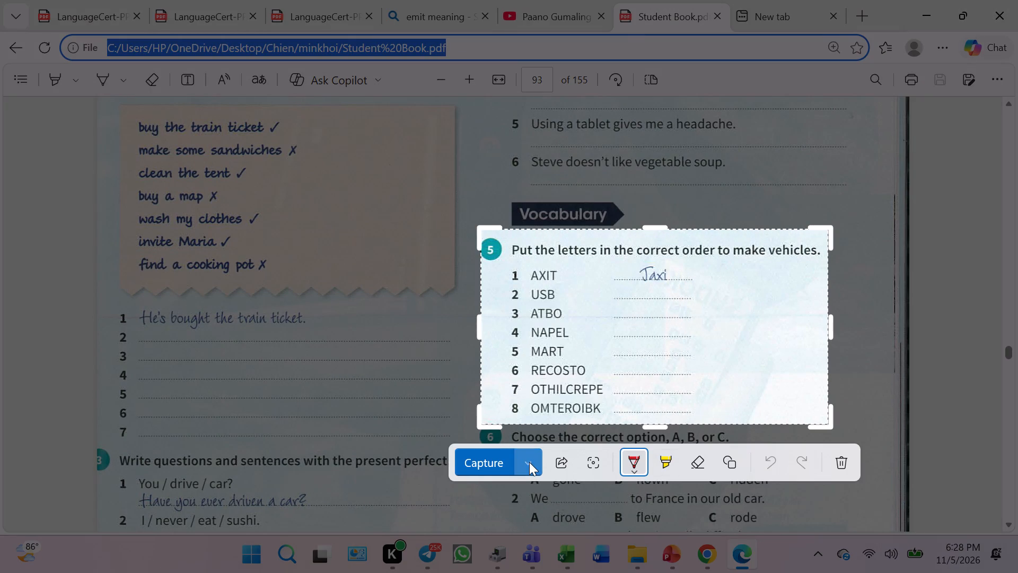
{"action": "left_click", "coordinate": [482, 431]}
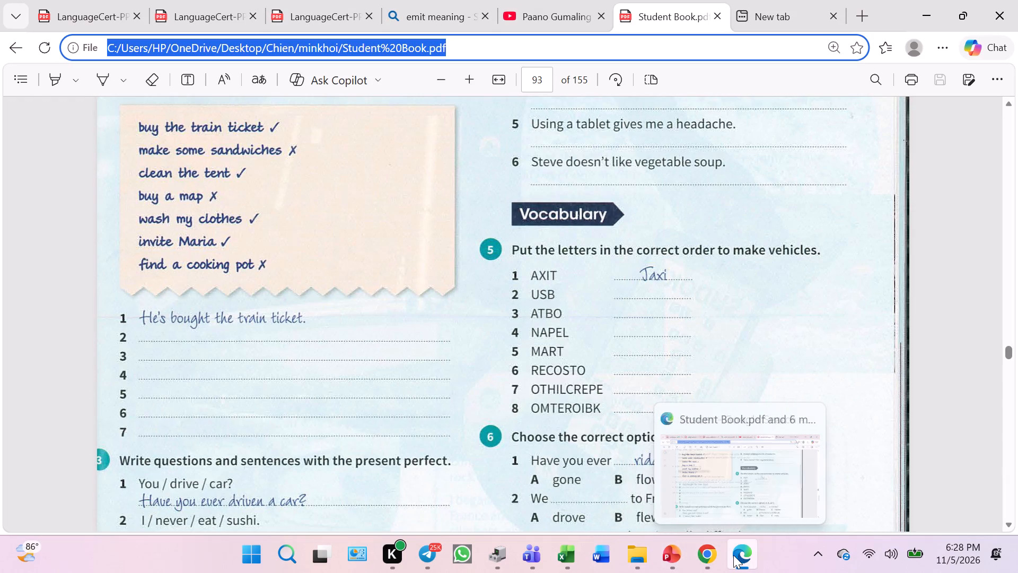
Paste the exercise 5 snip onto slide 26 in PowerPoint and delete the empty text and title placeholders.
{"action": "left_click", "coordinate": [667, 558]}
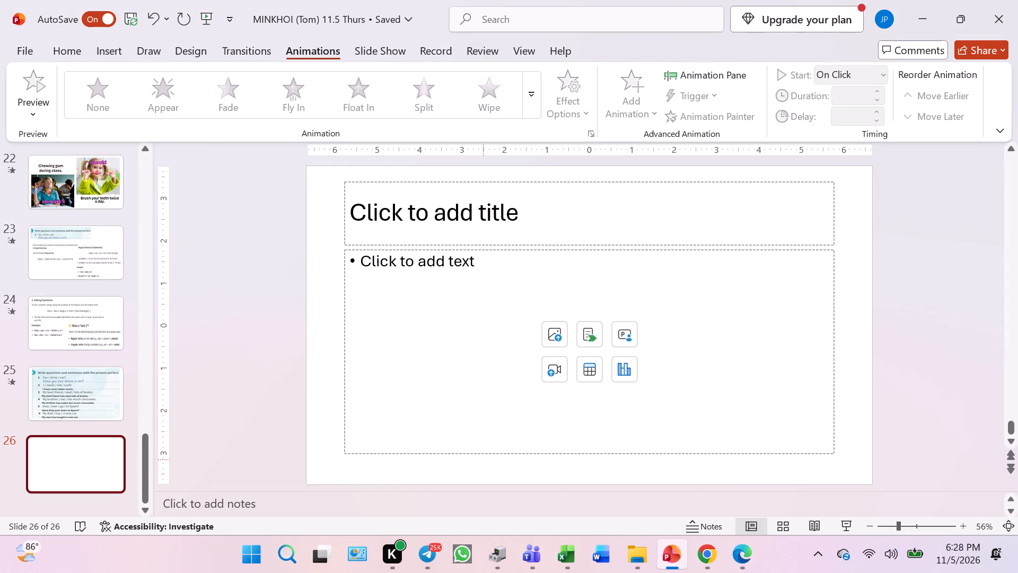
{"action": "left_click", "coordinate": [483, 457]}
{"action": "key", "text": "BackSpace"}
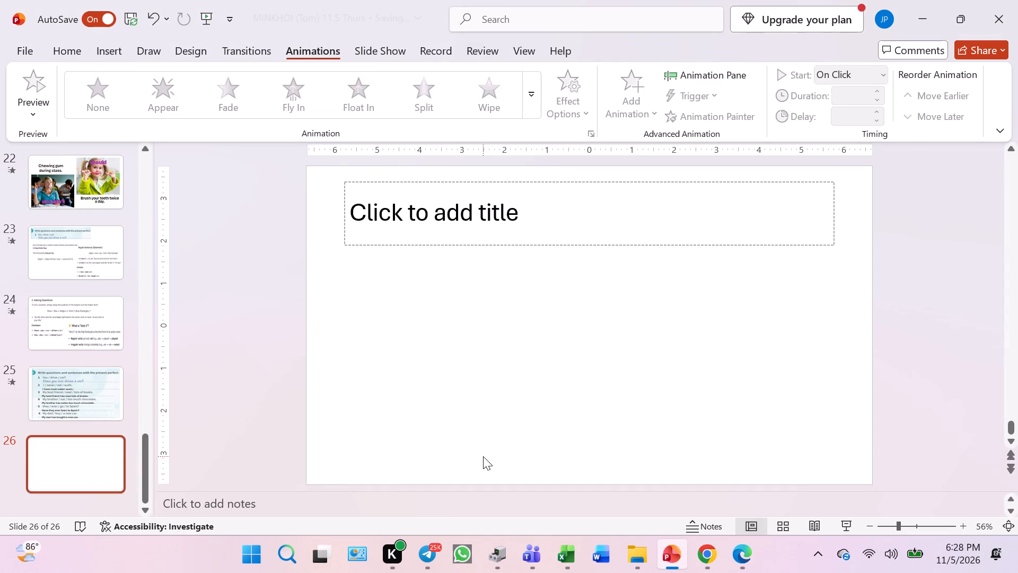
{"action": "key", "text": "ctrl+v"}
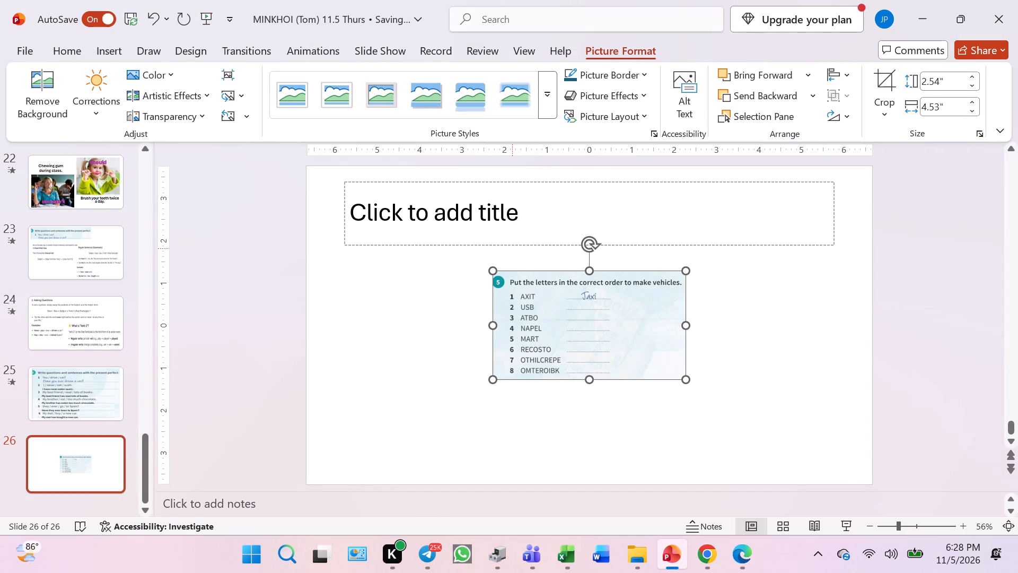
{"action": "left_click", "coordinate": [512, 249]}
{"action": "key", "text": "BackSpace"}
{"action": "left_click", "coordinate": [321, 350]}
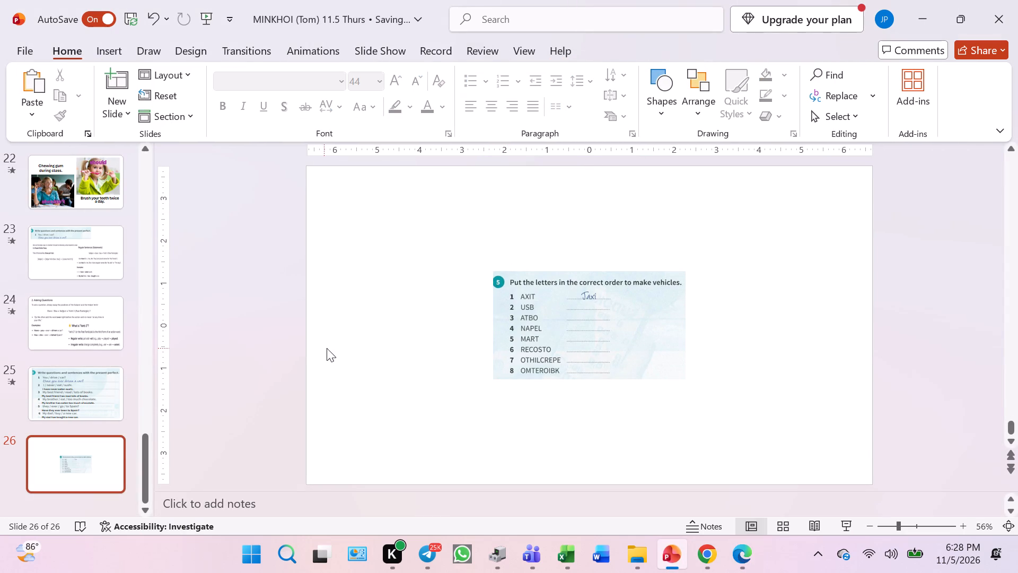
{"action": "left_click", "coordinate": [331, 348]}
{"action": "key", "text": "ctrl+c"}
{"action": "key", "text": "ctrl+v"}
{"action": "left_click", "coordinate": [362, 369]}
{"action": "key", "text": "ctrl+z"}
Duplicate slide 26 with the exercise 5 picture as slide 27.
{"action": "left_click", "coordinate": [72, 479]}
{"action": "key", "text": "ctrl+c"}
{"action": "key", "text": "ctrl+v"}
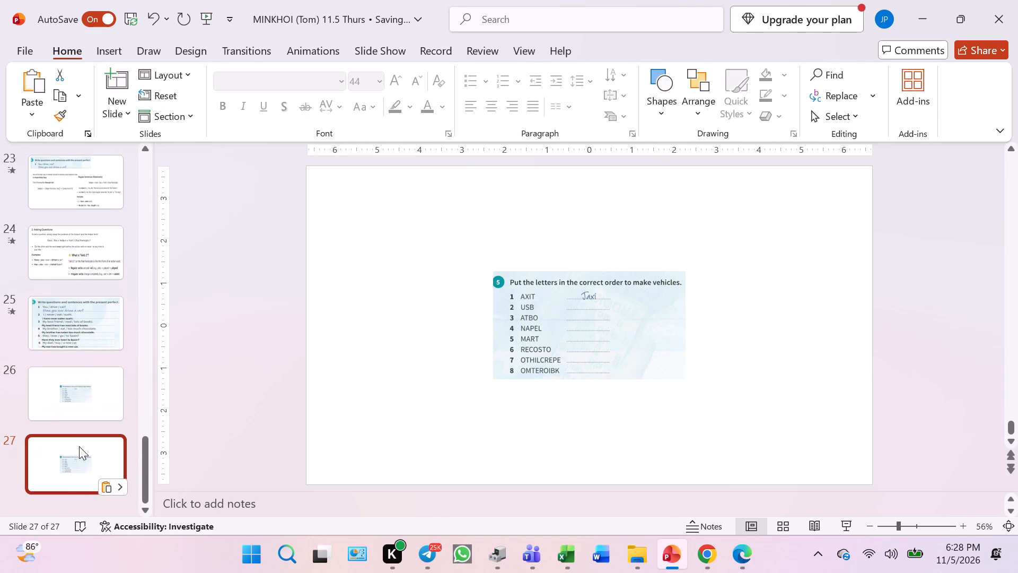
{"action": "left_click", "coordinate": [81, 455]}
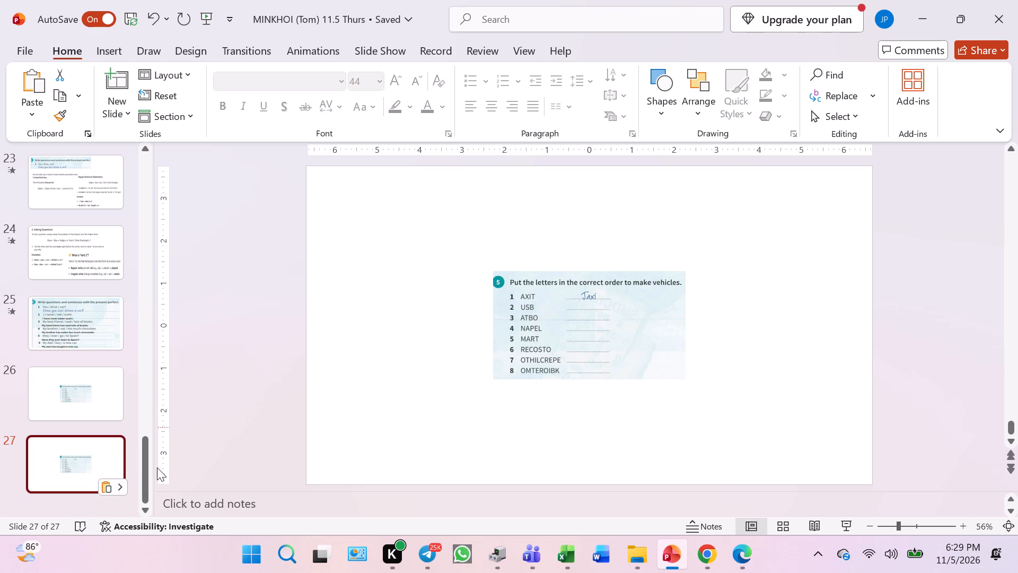
On slide 26, move the exercise 5 picture to the slide's upper-left corner and stretch it to cover most of the slide.
{"action": "left_click", "coordinate": [54, 454]}
{"action": "left_click", "coordinate": [56, 406]}
{"action": "left_click_drag", "start_coordinate": [559, 340], "coordinate": [399, 244]}
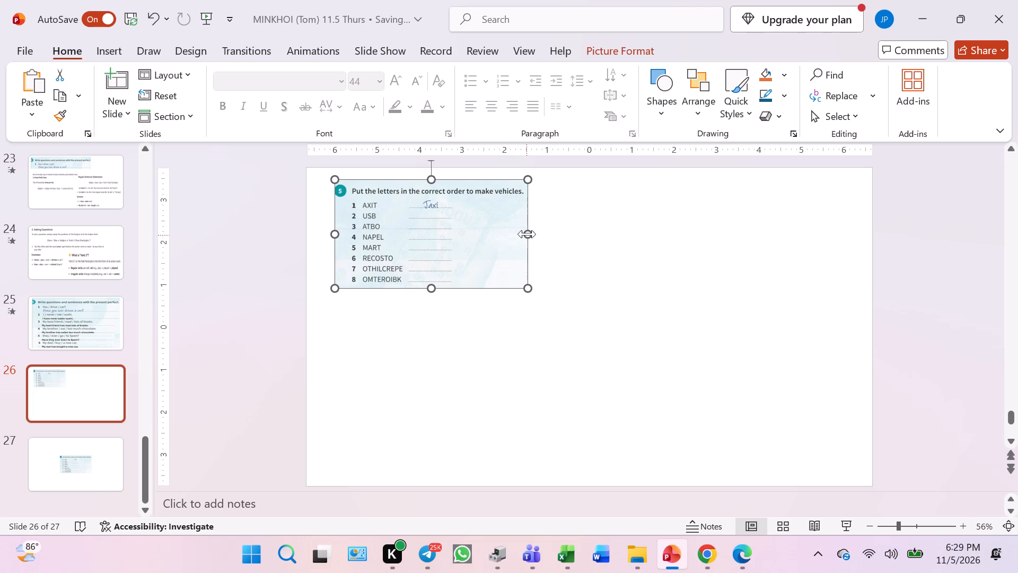
{"action": "left_click_drag", "start_coordinate": [527, 234], "coordinate": [655, 242]}
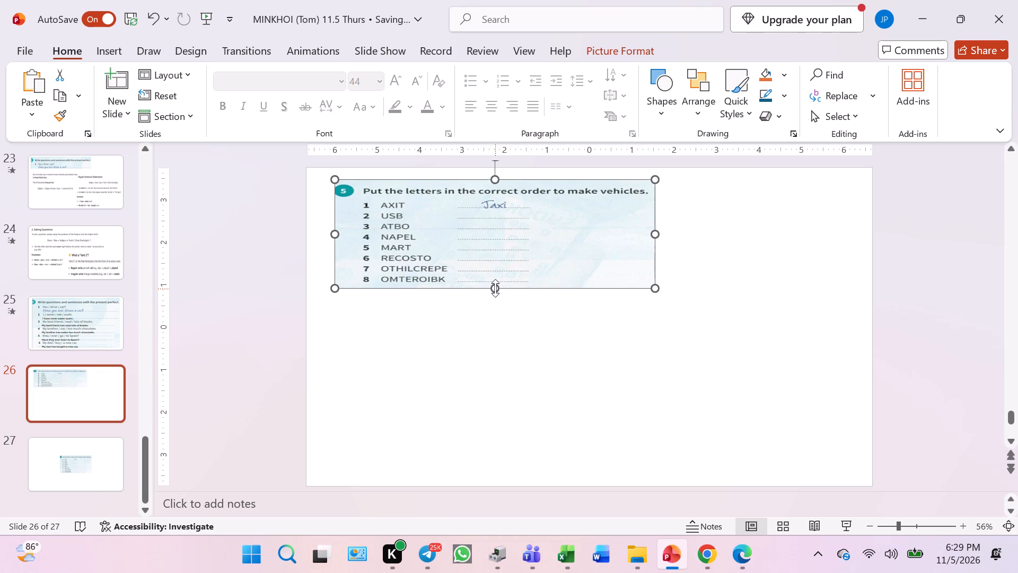
{"action": "left_click_drag", "start_coordinate": [495, 288], "coordinate": [493, 420]}
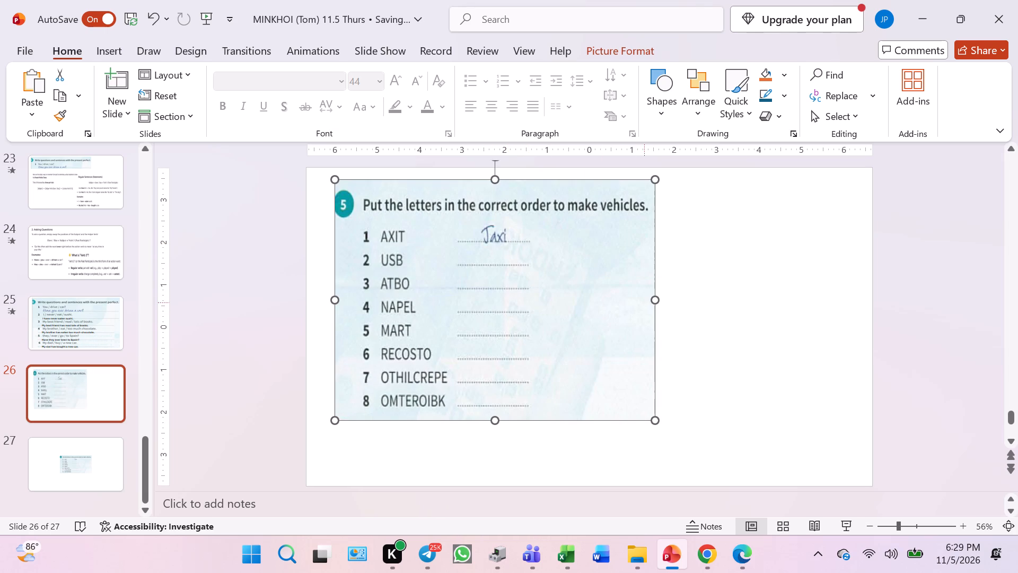
{"action": "left_click_drag", "start_coordinate": [655, 305], "coordinate": [699, 300]}
{"action": "left_click_drag", "start_coordinate": [641, 313], "coordinate": [606, 313]}
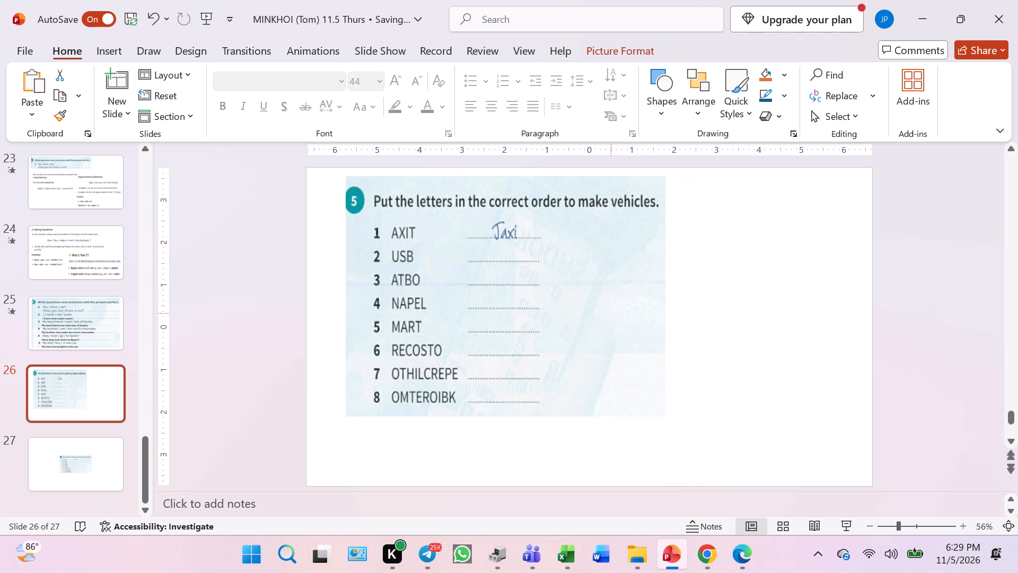
{"action": "left_click_drag", "start_coordinate": [606, 313], "coordinate": [589, 313]}
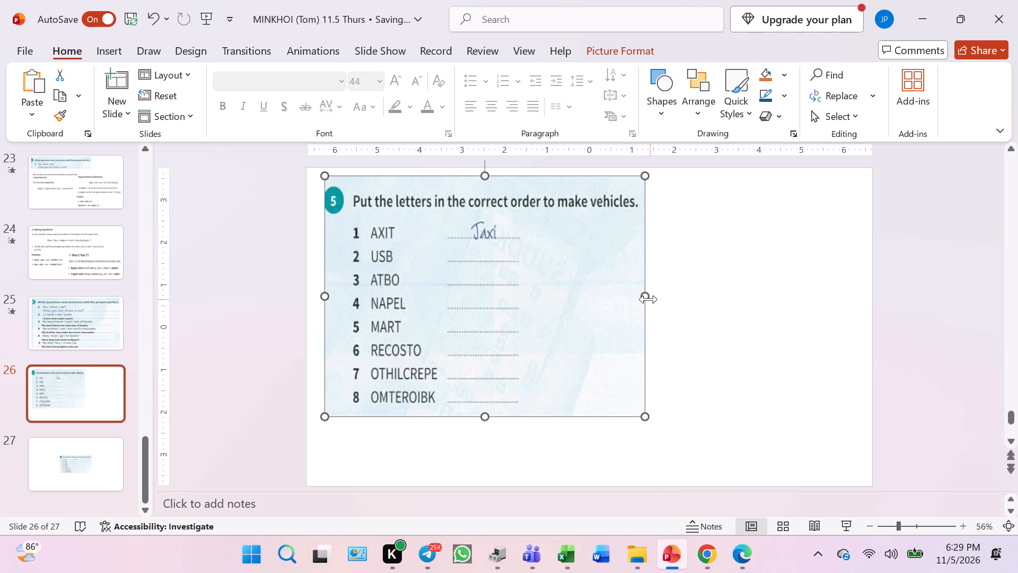
{"action": "left_click_drag", "start_coordinate": [648, 299], "coordinate": [704, 298]}
{"action": "left_click", "coordinate": [687, 338]}
{"action": "left_click_drag", "start_coordinate": [666, 343], "coordinate": [666, 349]}
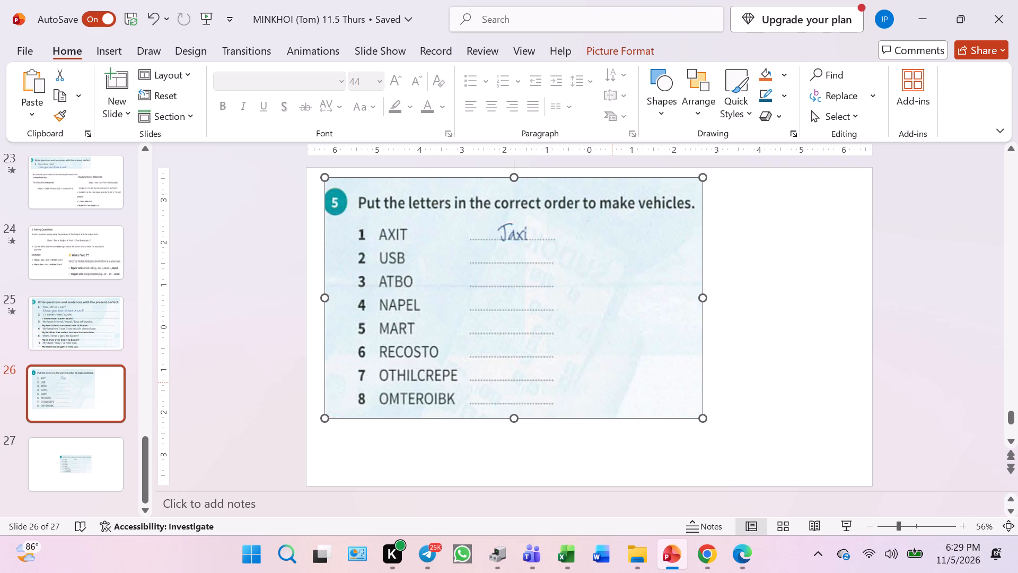
Copy the exercise 5 picture into the Google AI chat in Chrome, submit it and read the unscrambled vehicle words.
{"action": "left_click", "coordinate": [600, 379]}
{"action": "key", "text": "ctrl+c"}
{"action": "left_click", "coordinate": [715, 546]}
{"action": "left_click", "coordinate": [261, 443]}
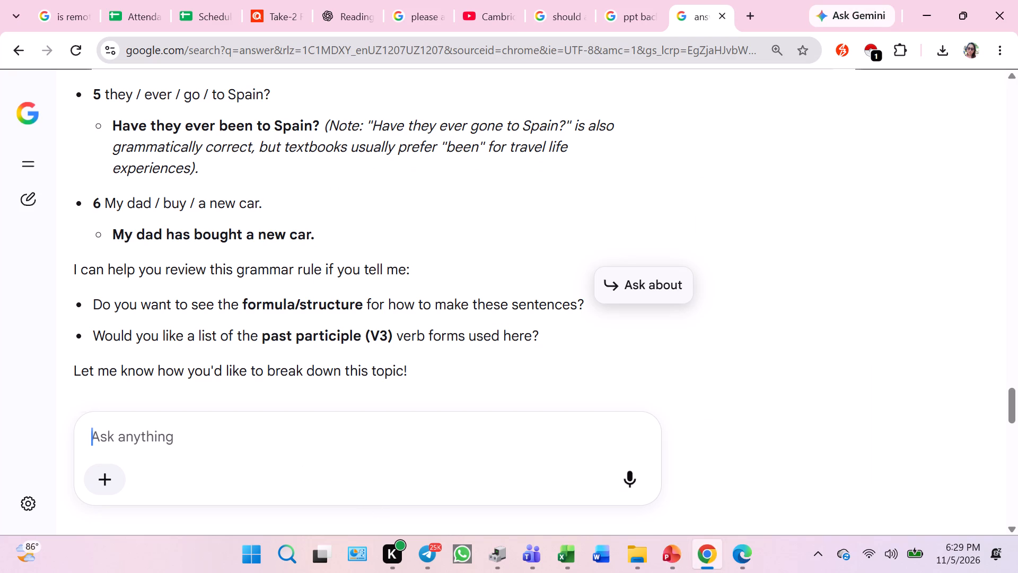
{"action": "key", "text": "ctrl+v"}
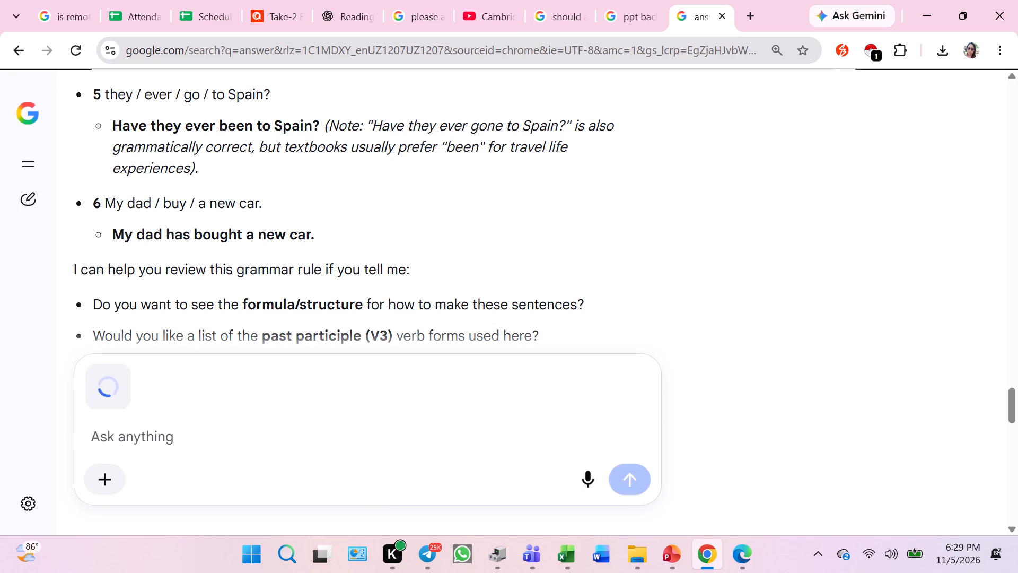
{"action": "key", "text": "Return"}
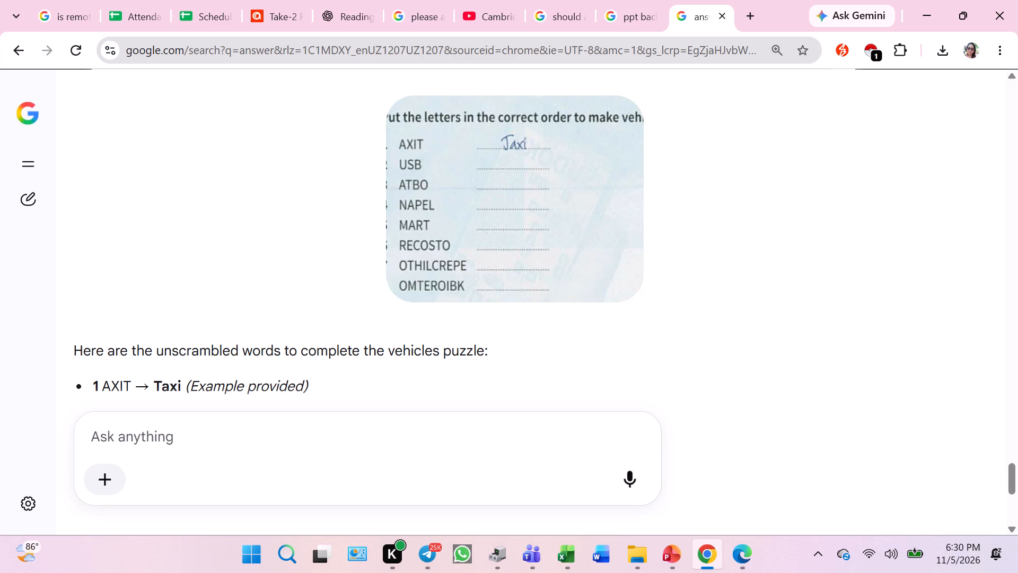
{"action": "scroll", "coordinate": [205, 431], "scroll_direction": "down", "scroll_amount": 2}
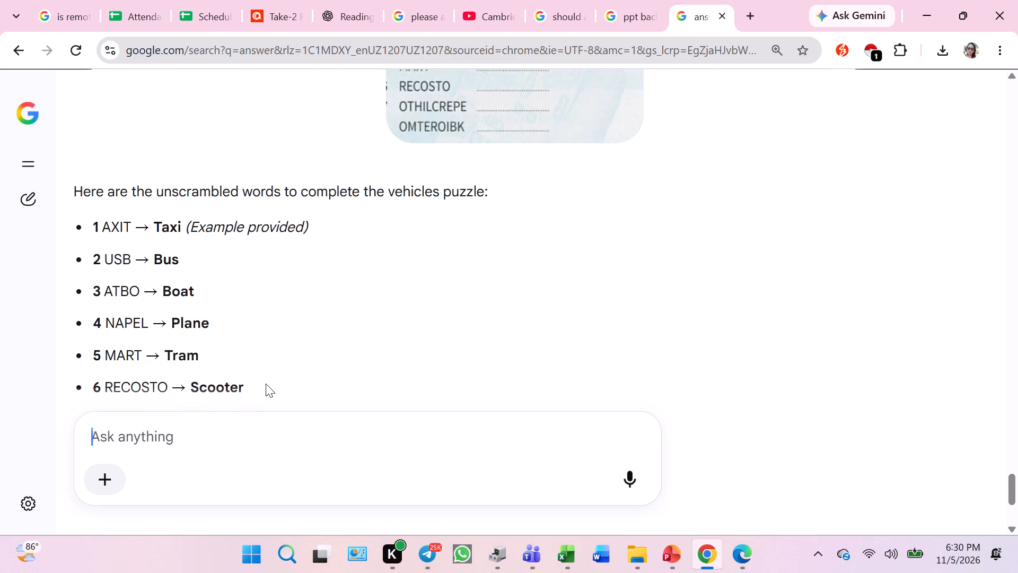
{"action": "scroll", "coordinate": [266, 384], "scroll_direction": "down", "scroll_amount": 1}
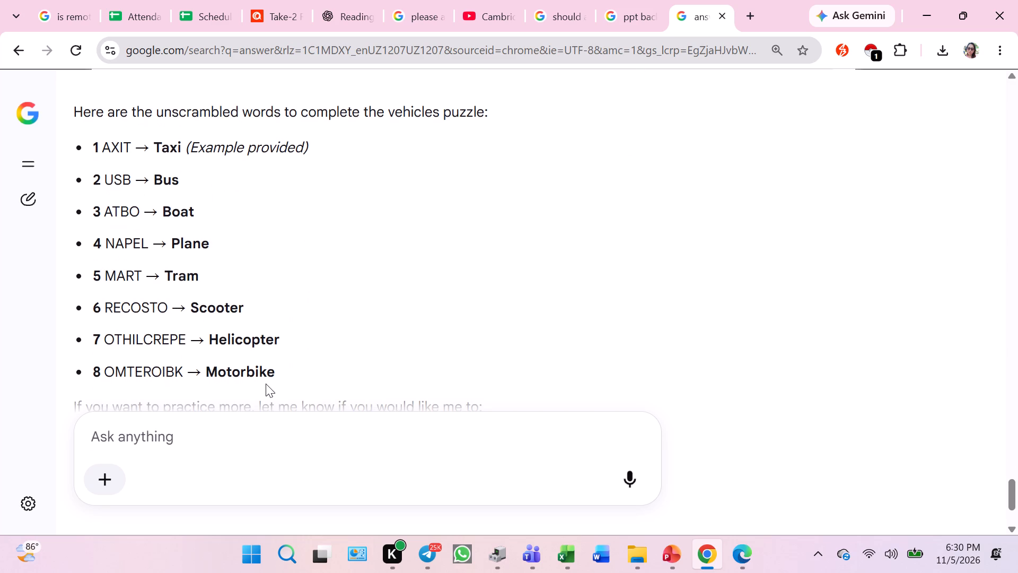
{"action": "left_click", "coordinate": [314, 353]}
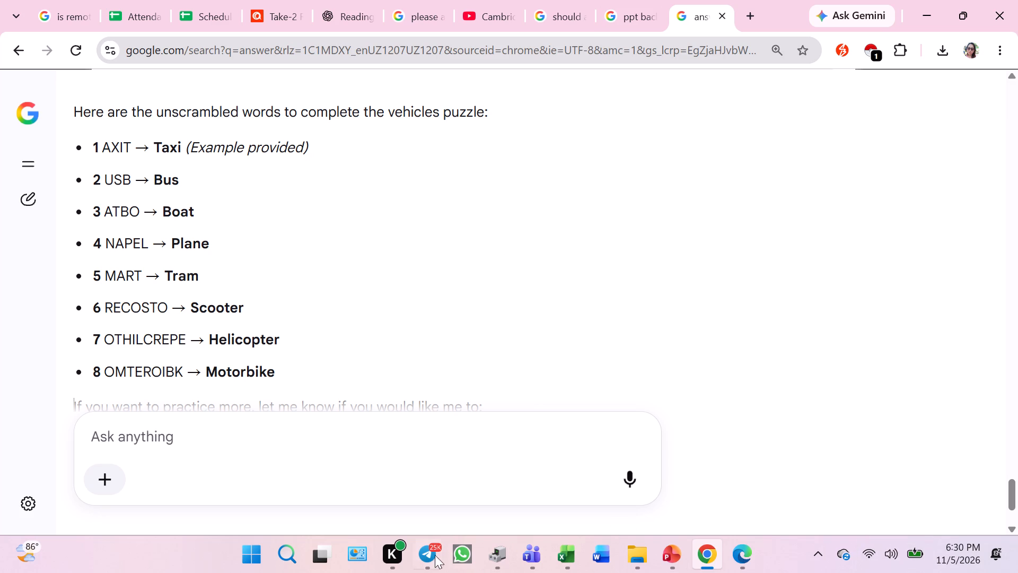
{"action": "left_click", "coordinate": [679, 559]}
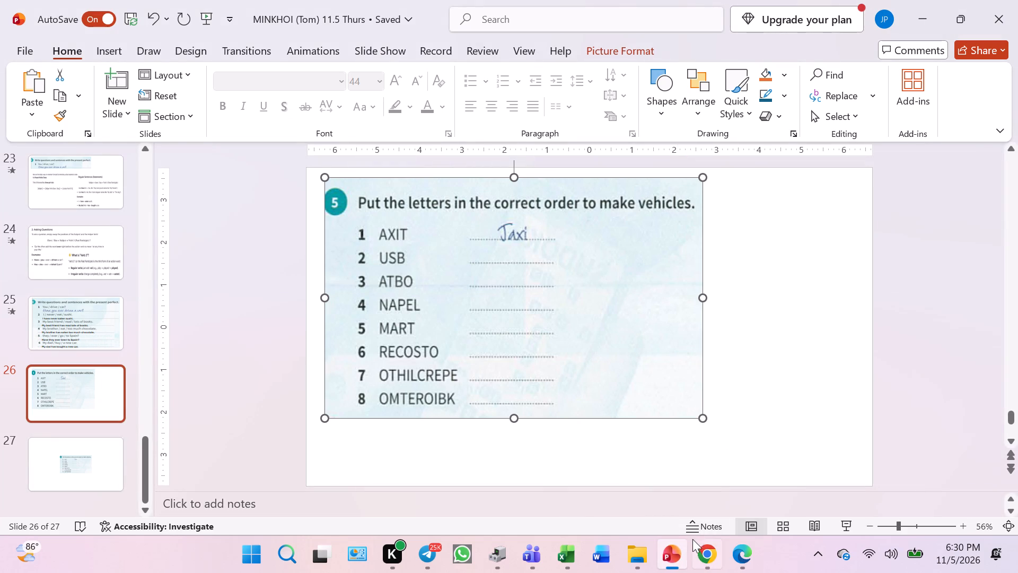
In a new Chrome tab, search Google for "tram" and look through the image results.
{"action": "left_click", "coordinate": [708, 561]}
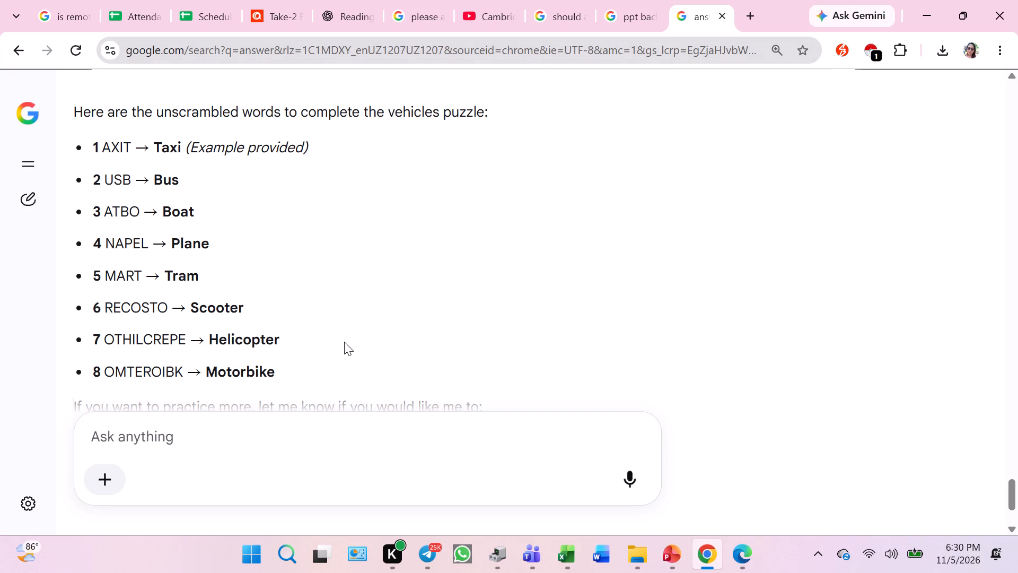
{"action": "left_click", "coordinate": [750, 22]}
{"action": "type", "text": "tra"}
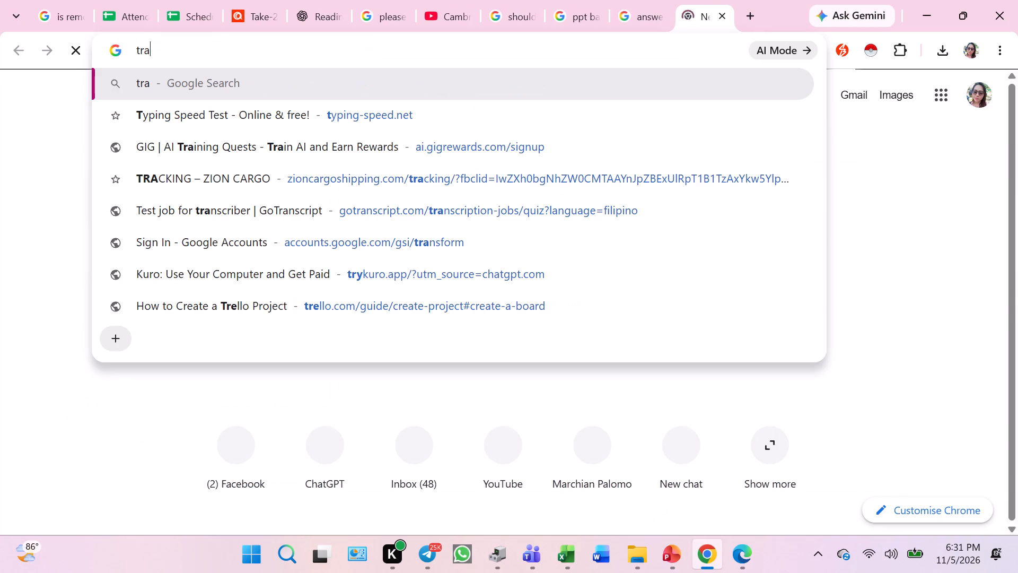
{"action": "key", "text": "m"}
{"action": "key", "text": "Return"}
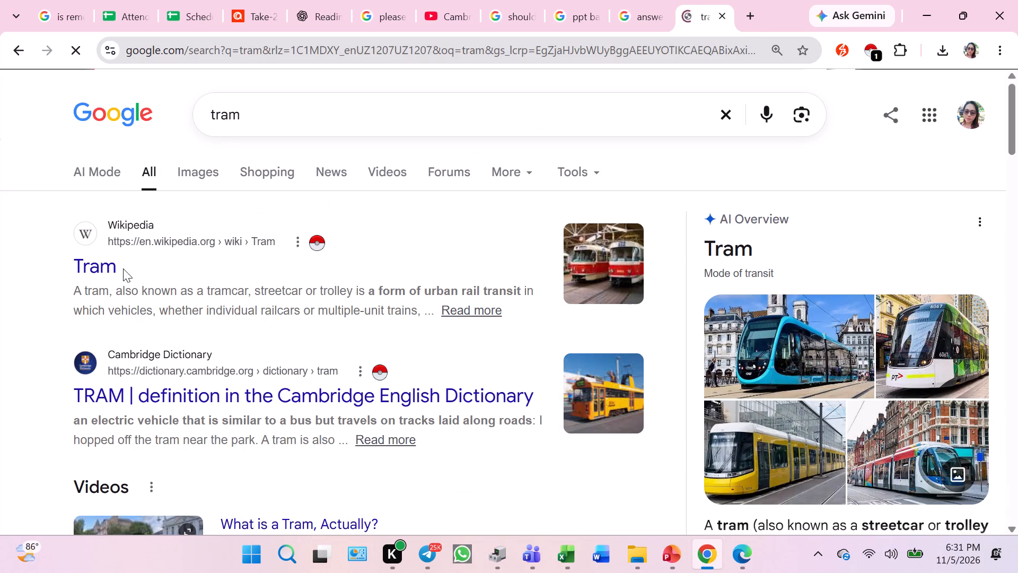
{"action": "left_click", "coordinate": [205, 173]}
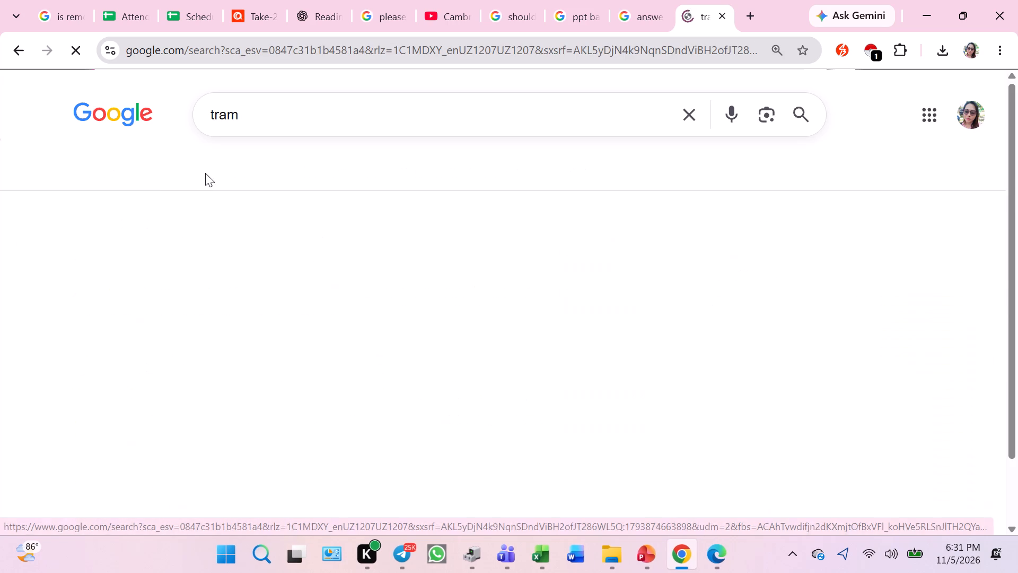
{"action": "scroll", "coordinate": [464, 376], "scroll_direction": "down", "scroll_amount": 3}
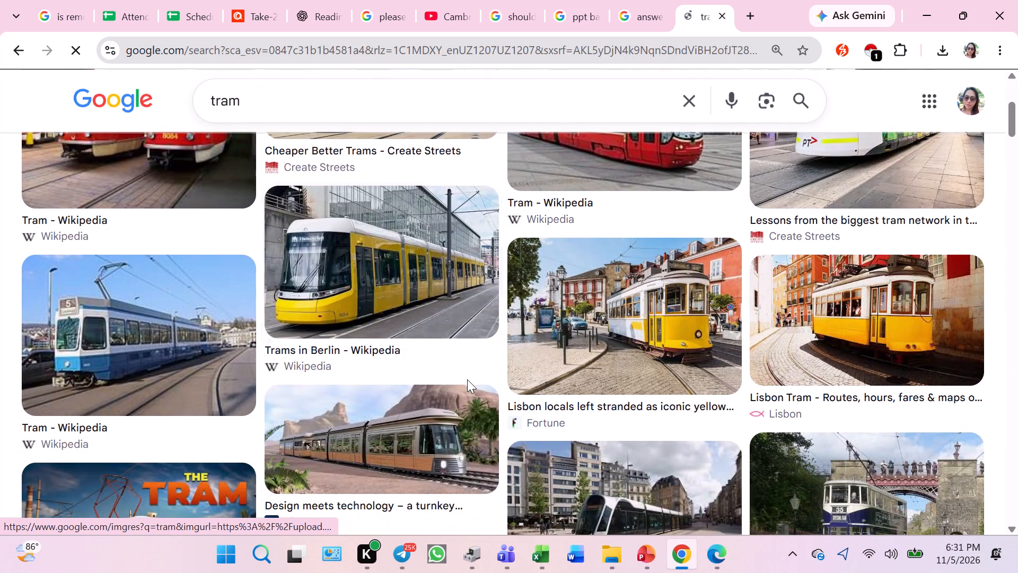
{"action": "scroll", "coordinate": [467, 379], "scroll_direction": "down", "scroll_amount": 2}
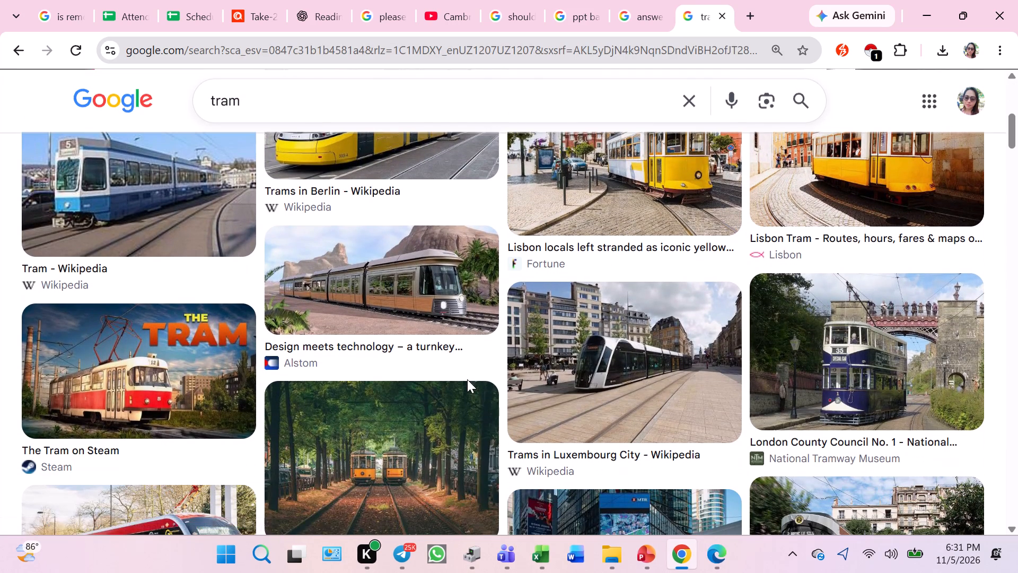
{"action": "scroll", "coordinate": [467, 380], "scroll_direction": "down", "scroll_amount": 2}
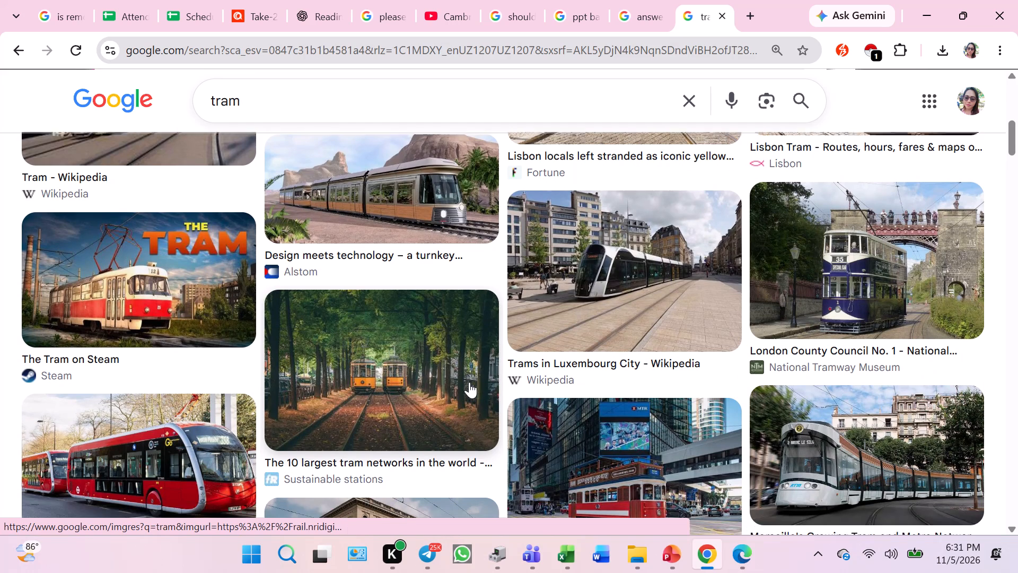
{"action": "scroll", "coordinate": [470, 382], "scroll_direction": "up", "scroll_amount": 6}
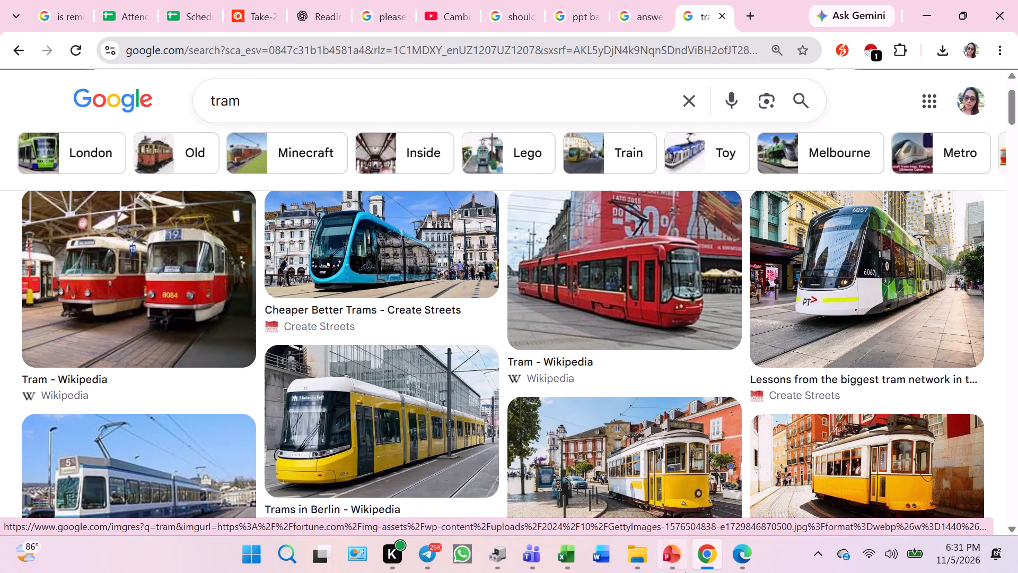
In PowerPoint, insert plain black WordArt reading "bus" on slide 26 and reduce its font size by three increments.
{"action": "left_click", "coordinate": [683, 561]}
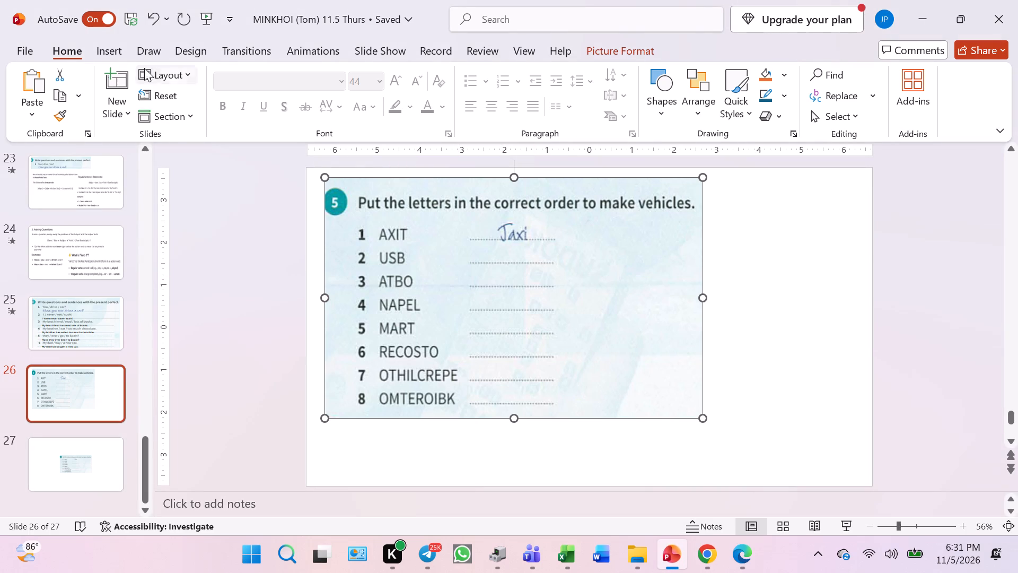
{"action": "left_click", "coordinate": [98, 50]}
{"action": "left_click", "coordinate": [737, 105]}
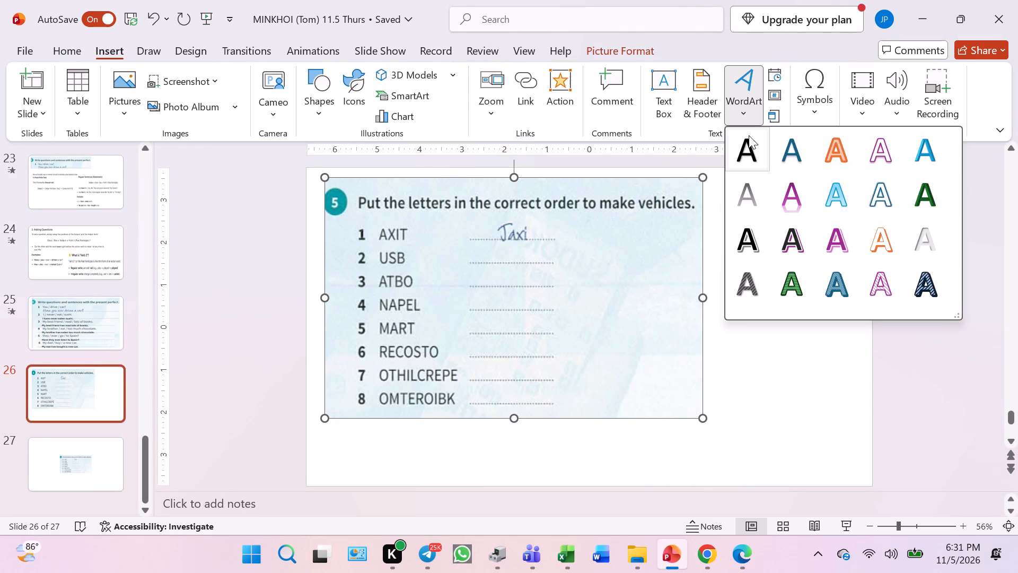
{"action": "left_click", "coordinate": [749, 135]}
{"action": "type", "text": "bus"}
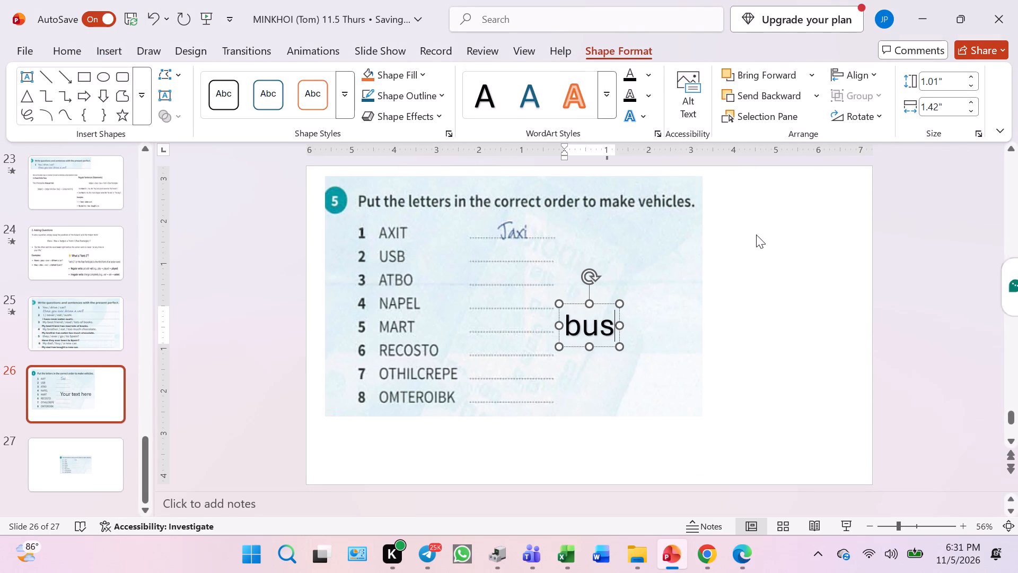
{"action": "key", "text": "BackSpace"}
{"action": "key", "text": "BackSpace"}
{"action": "key", "text": "BackSpace"}
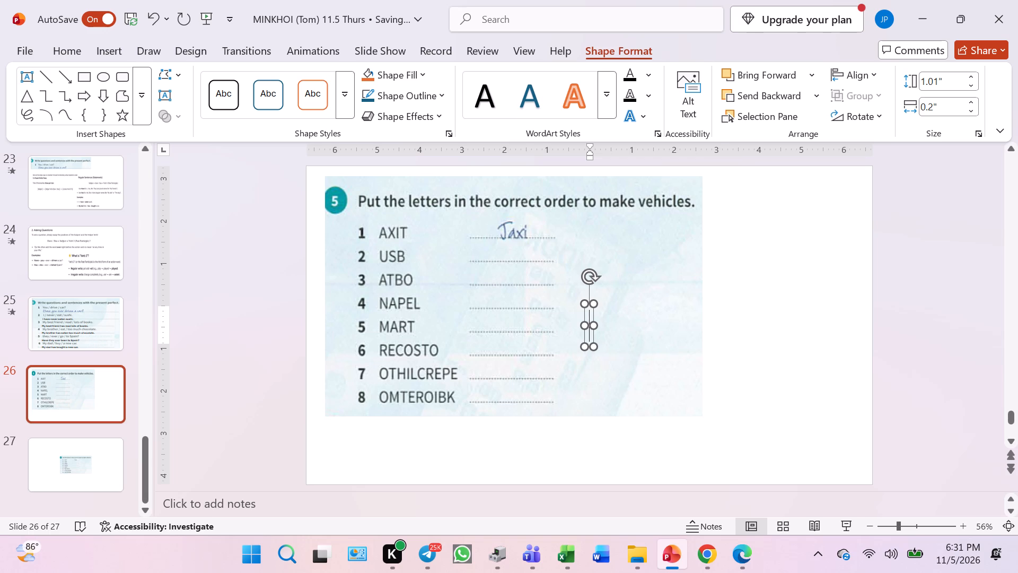
{"action": "type", "text": "bus"}
{"action": "key", "text": "ctrl+a"}
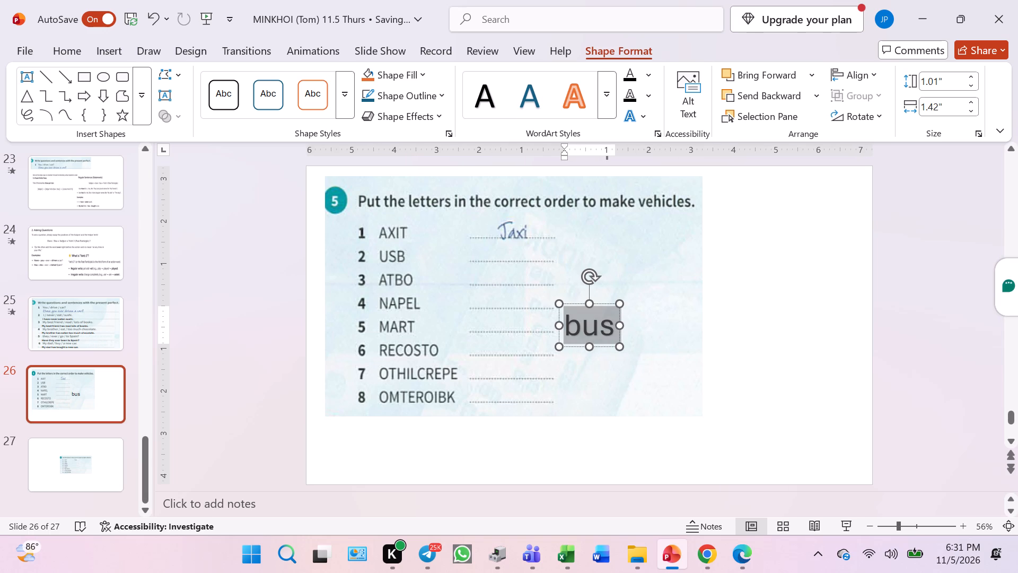
{"action": "key", "text": "ctrl+shift+comma"}
{"action": "key", "text": "ctrl+shift+comma"}
{"action": "key", "text": "ctrl+shift+comma"}
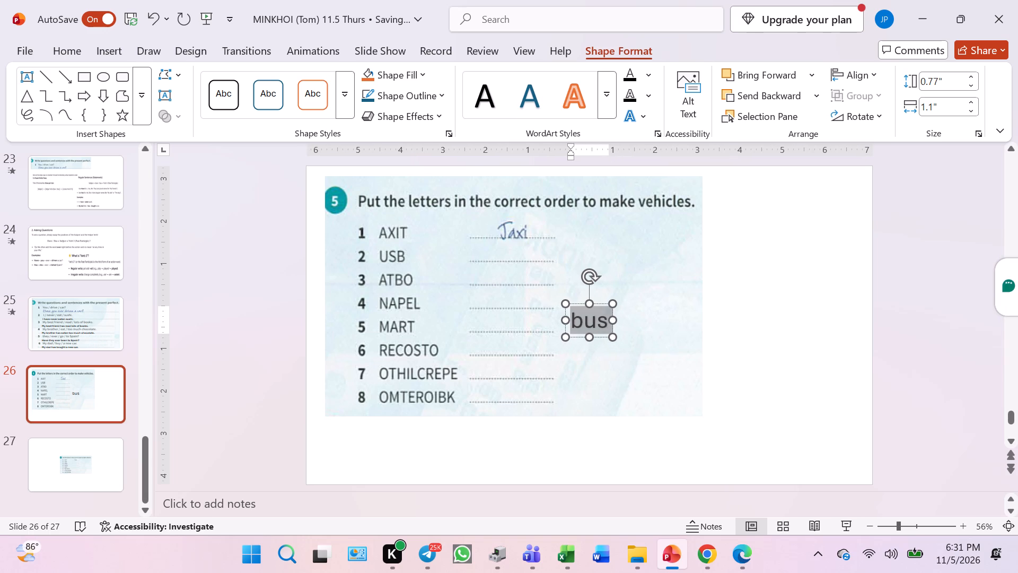
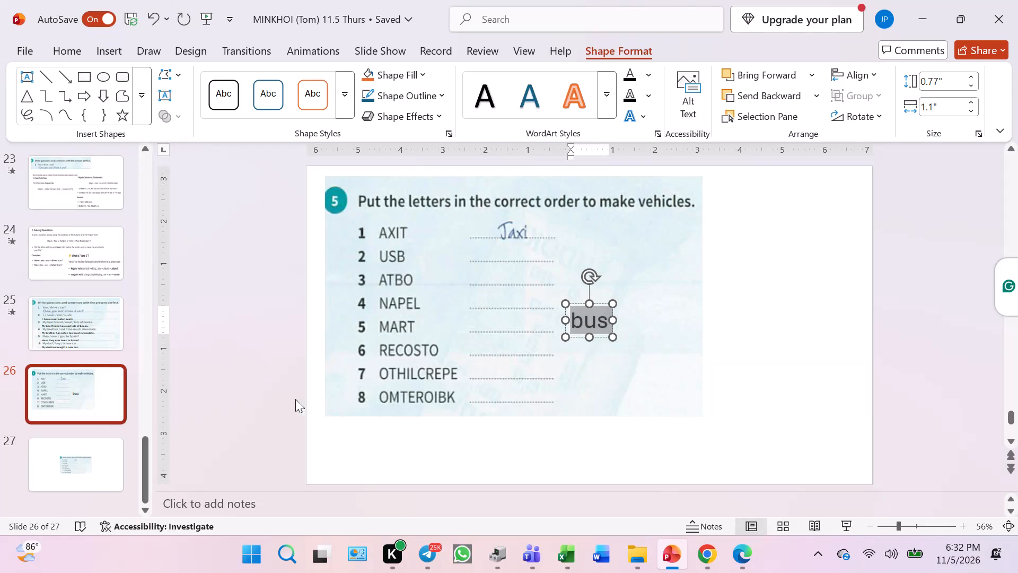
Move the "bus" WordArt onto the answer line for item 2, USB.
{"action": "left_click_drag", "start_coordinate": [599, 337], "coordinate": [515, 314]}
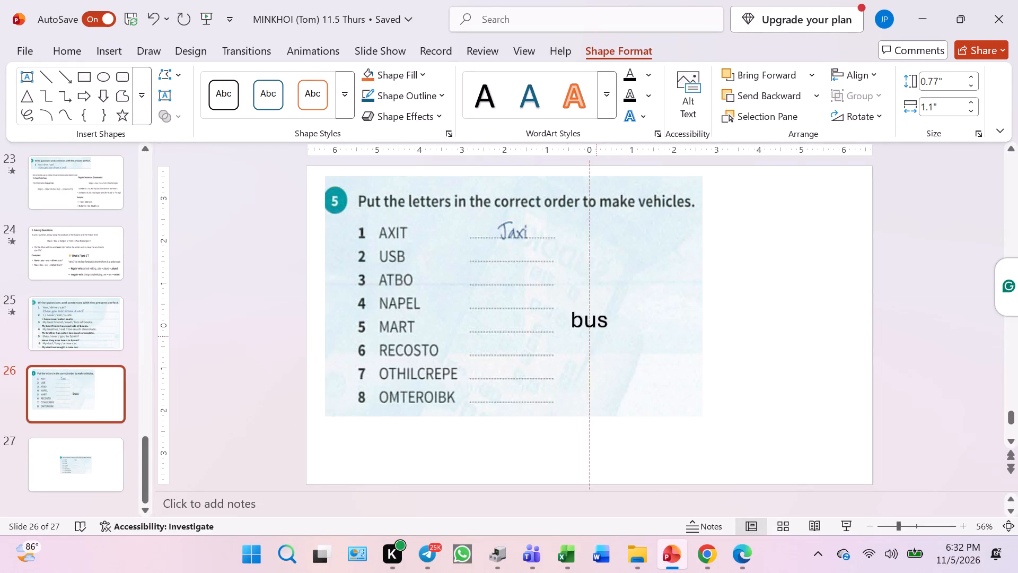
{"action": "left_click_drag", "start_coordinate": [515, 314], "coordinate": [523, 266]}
Enlarge the exercise 5 picture by stretching its bottom edge down and its right edge outward on the slide.
{"action": "left_click", "coordinate": [537, 327]}
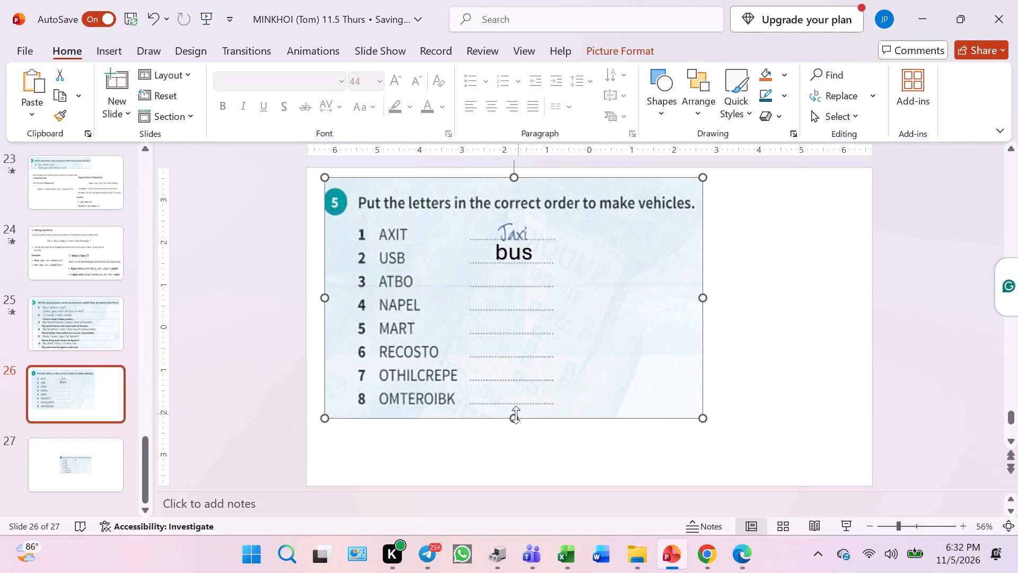
{"action": "left_click_drag", "start_coordinate": [510, 419], "coordinate": [520, 458]}
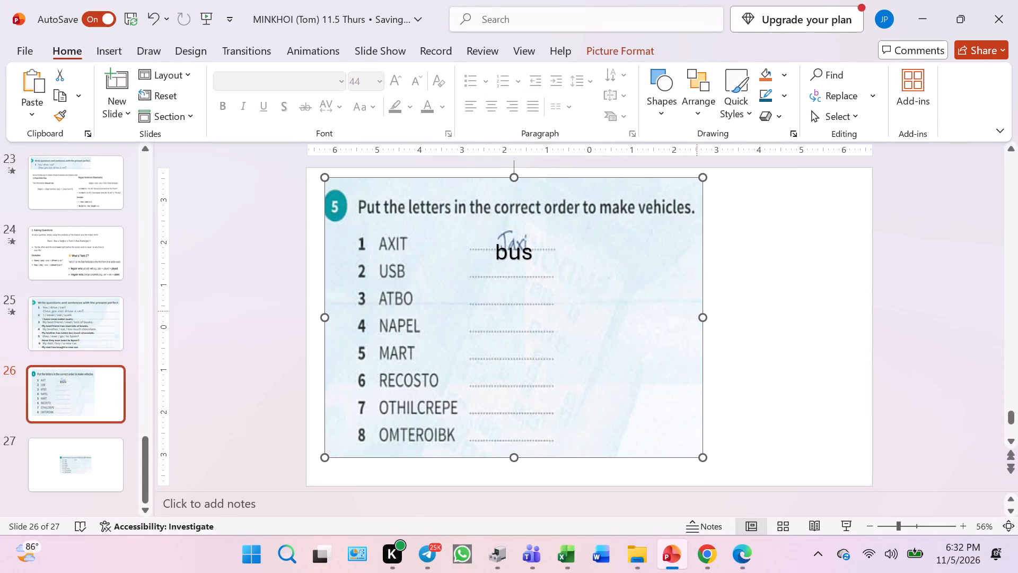
{"action": "left_click", "coordinate": [698, 312]}
{"action": "left_click_drag", "start_coordinate": [701, 316], "coordinate": [804, 324]}
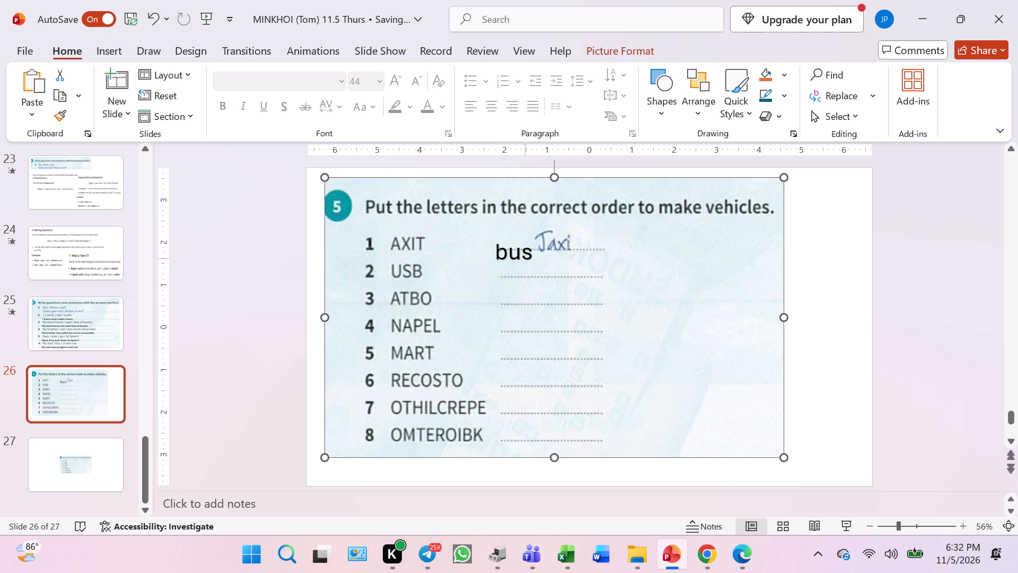
Reposition the "bus" WordArt on the USB answer line of the enlarged picture, centred under "Taxi".
{"action": "left_click", "coordinate": [520, 255]}
{"action": "left_click_drag", "start_coordinate": [528, 268], "coordinate": [561, 282]}
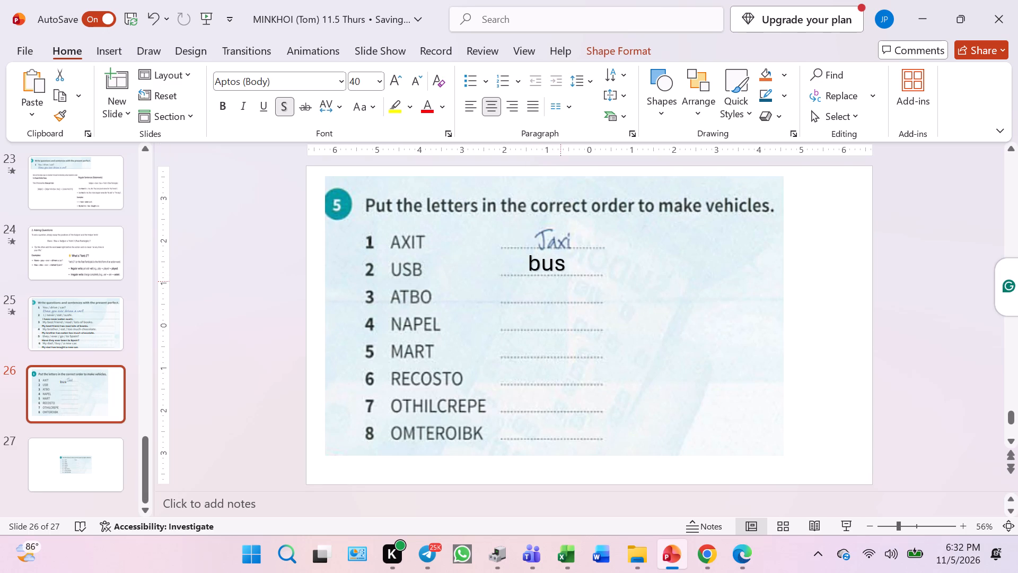
{"action": "left_click_drag", "start_coordinate": [561, 282], "coordinate": [569, 284]}
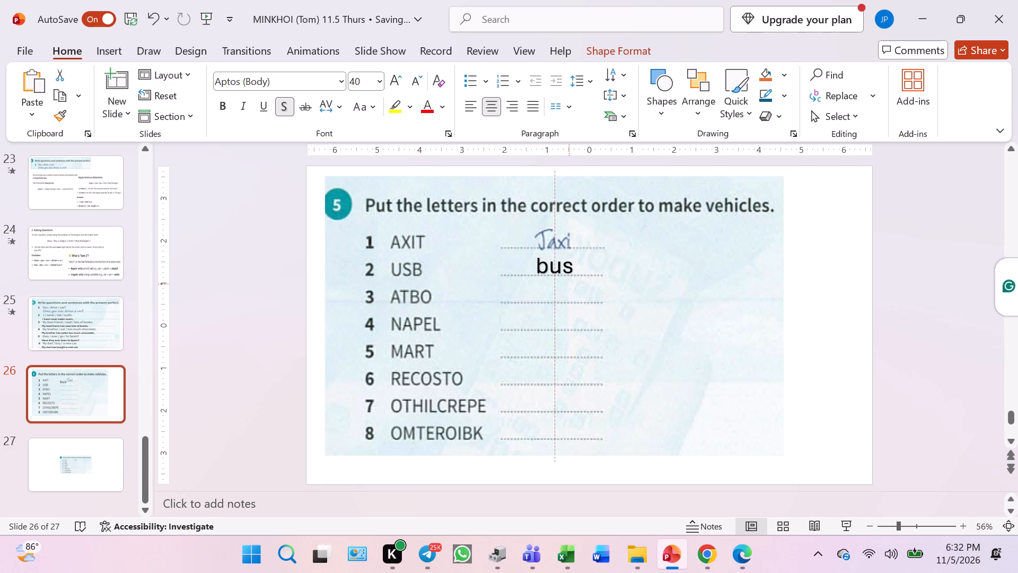
{"action": "left_click_drag", "start_coordinate": [569, 284], "coordinate": [564, 284]}
{"action": "left_click", "coordinate": [564, 284]}
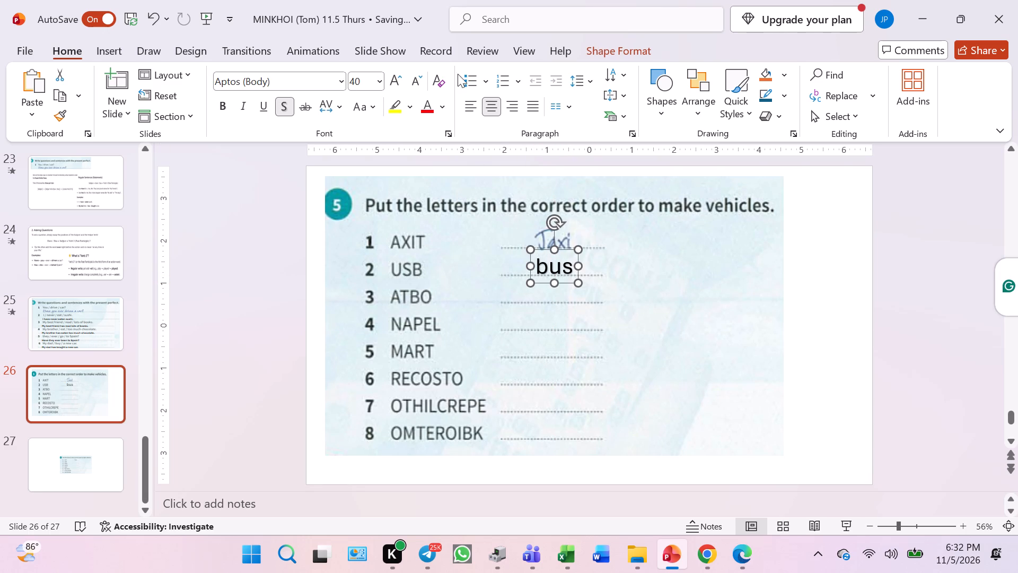
Restyle the "bus" WordArt with the solid bright blue WordArt style from the first row of styles.
{"action": "left_click", "coordinate": [606, 50]}
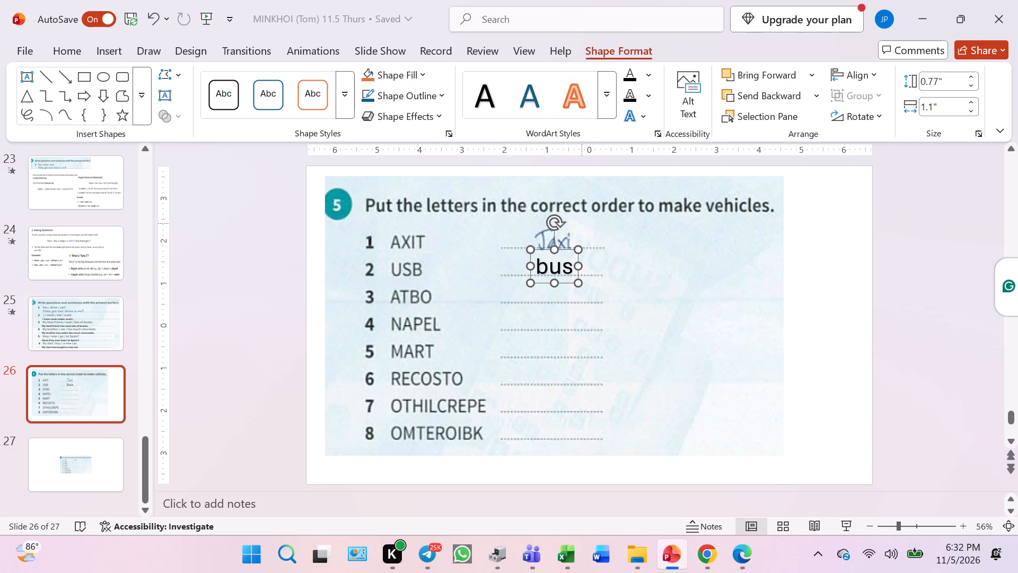
{"action": "left_click", "coordinate": [608, 104]}
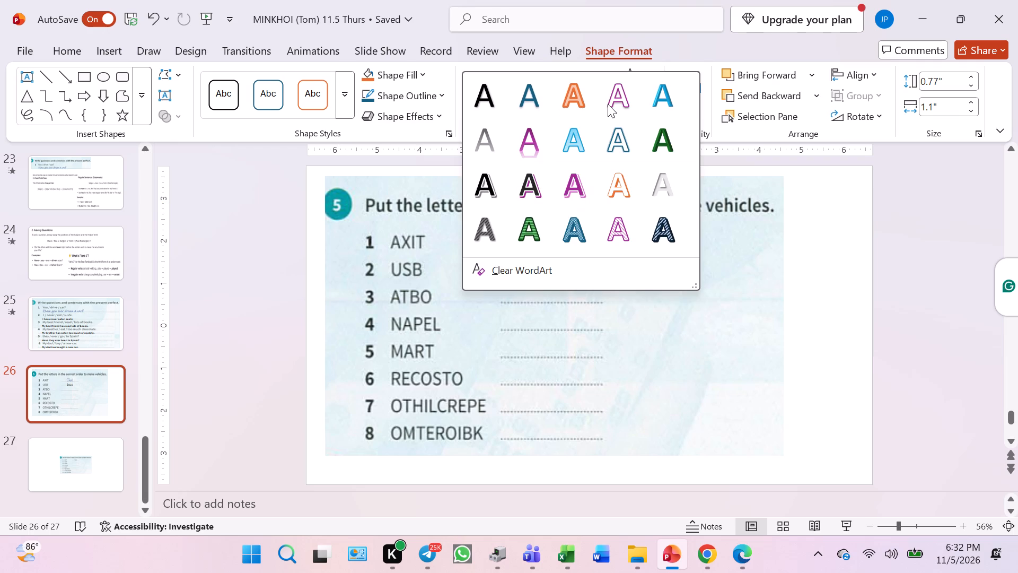
{"action": "left_click", "coordinate": [582, 153]}
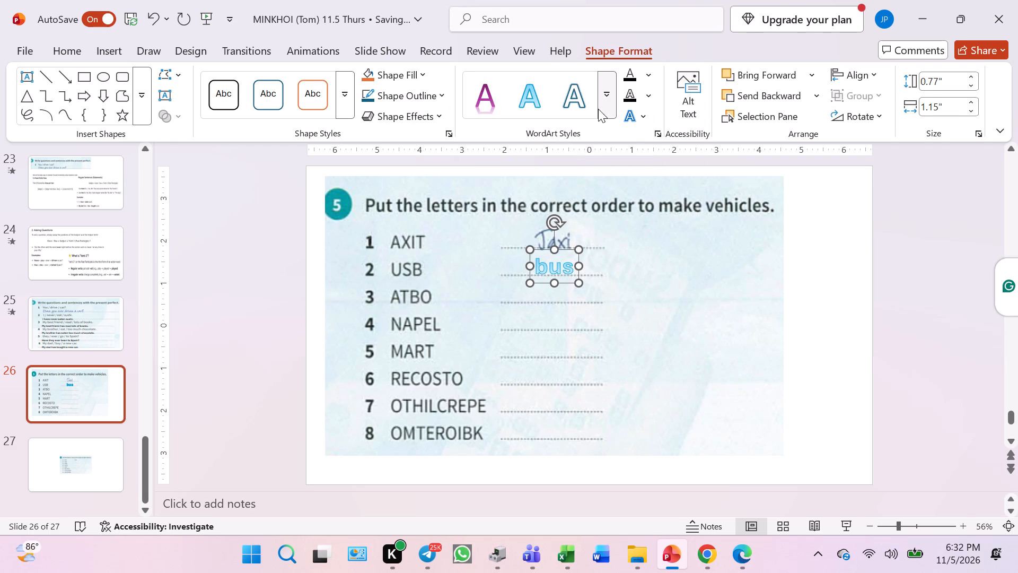
{"action": "left_click", "coordinate": [629, 123]}
{"action": "left_click", "coordinate": [611, 105]}
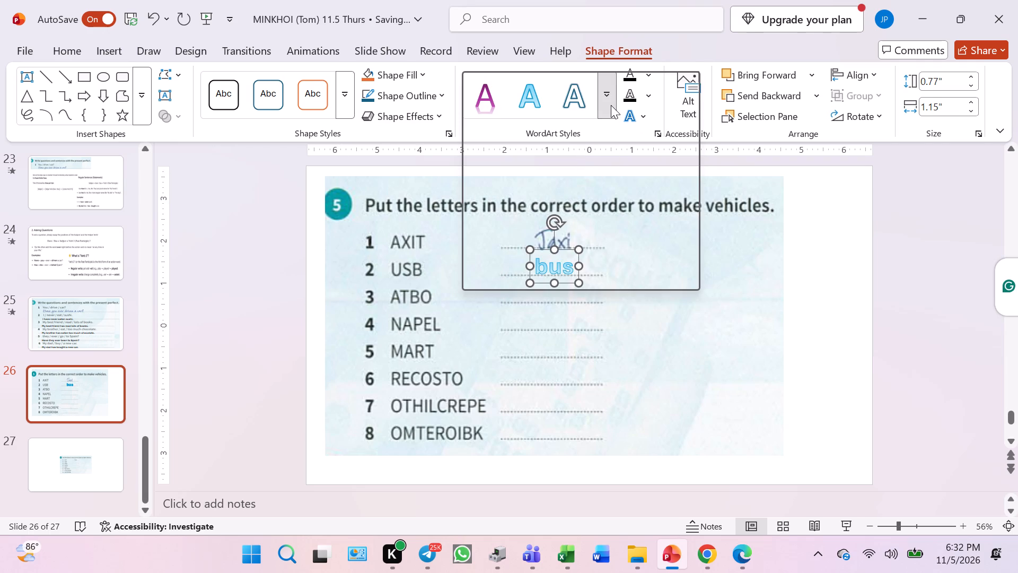
{"action": "left_click", "coordinate": [656, 104]}
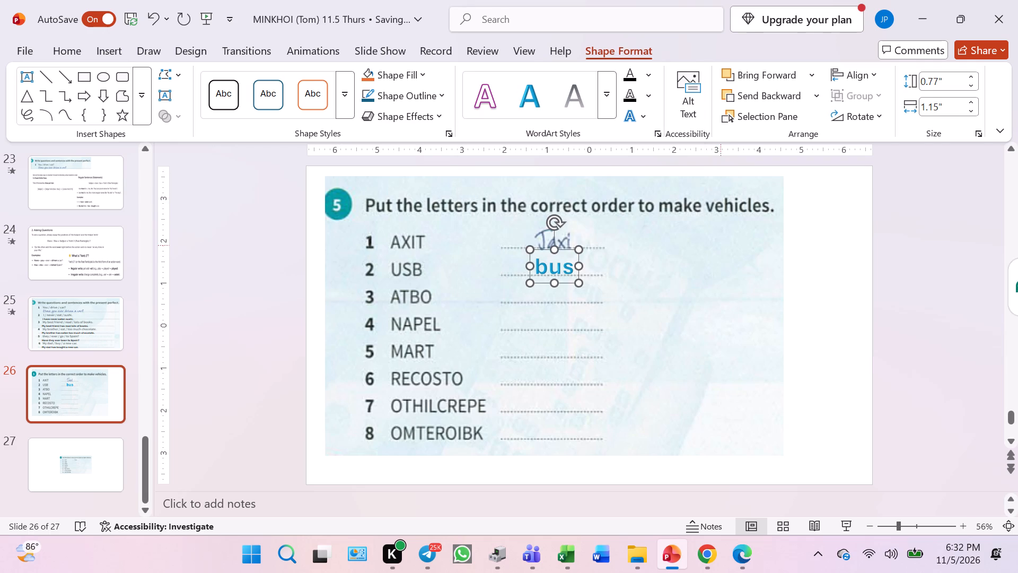
Duplicate the blue "bus" WordArt onto the answer line for item 3, ATBO, and change the copy's text to "boat".
{"action": "key", "text": "ctrl+c"}
{"action": "key", "text": "ctrl+v"}
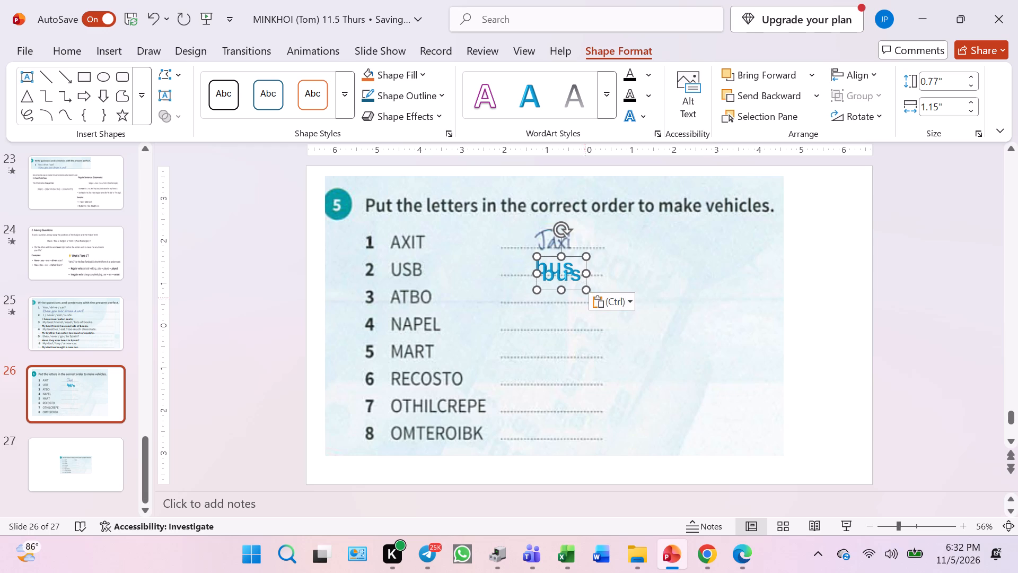
{"action": "left_click_drag", "start_coordinate": [575, 292], "coordinate": [573, 298]}
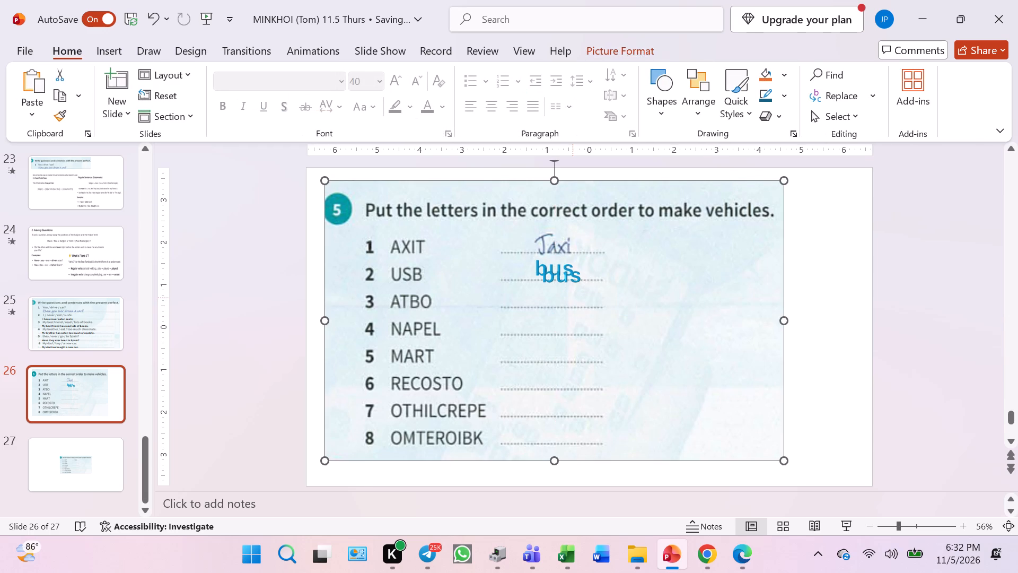
{"action": "key", "text": "ctrl+z"}
{"action": "left_click", "coordinate": [581, 274]}
{"action": "left_click", "coordinate": [565, 281]}
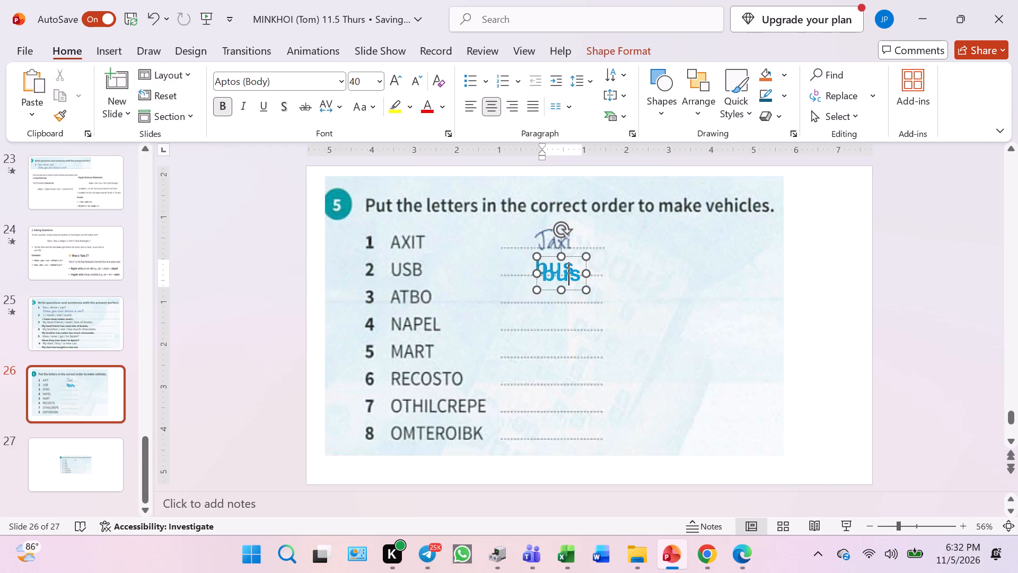
{"action": "left_click_drag", "start_coordinate": [572, 292], "coordinate": [565, 304]}
{"action": "key", "text": "ctrl+z"}
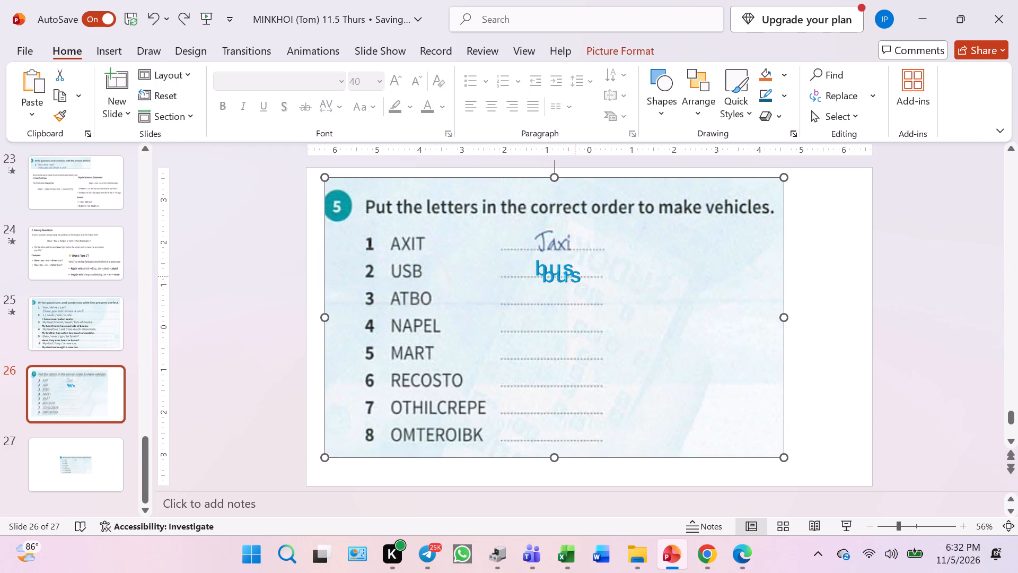
{"action": "left_click", "coordinate": [575, 276]}
{"action": "left_click", "coordinate": [578, 259]}
{"action": "left_click_drag", "start_coordinate": [577, 257], "coordinate": [575, 267]}
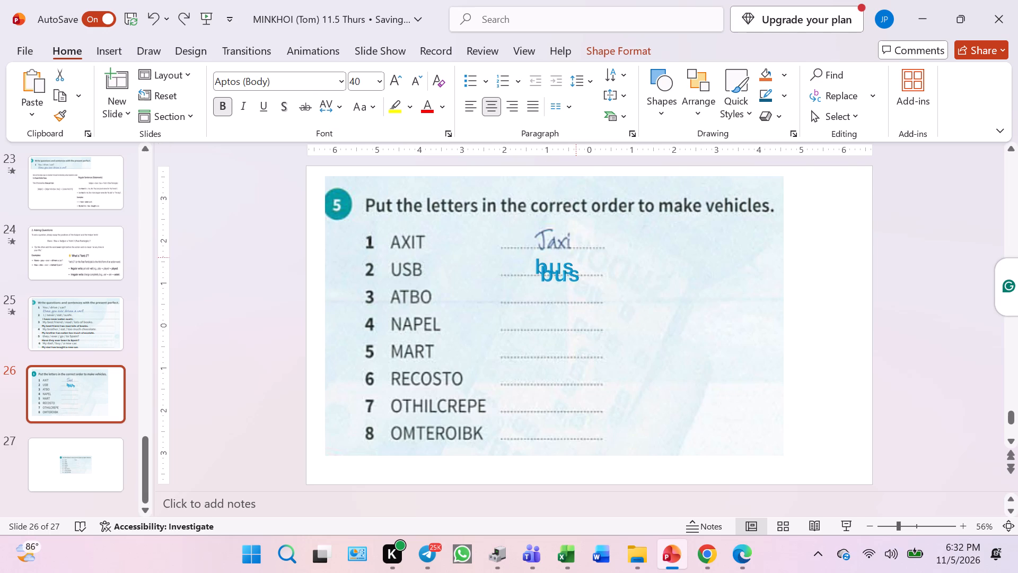
{"action": "left_click_drag", "start_coordinate": [575, 267], "coordinate": [575, 280]}
{"action": "left_click", "coordinate": [575, 279]}
{"action": "double_click", "coordinate": [569, 289]}
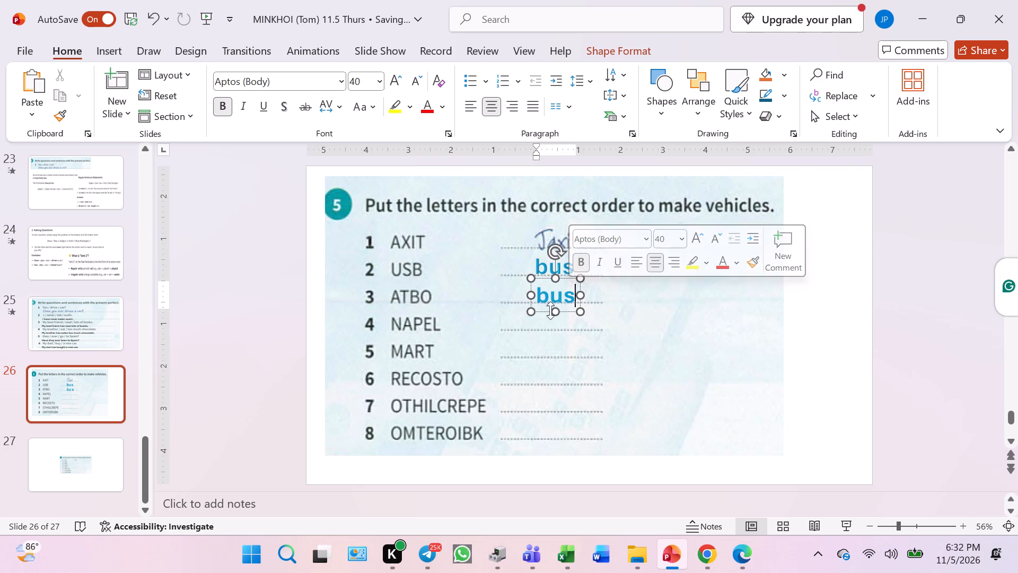
{"action": "double_click", "coordinate": [552, 298]}
{"action": "type", "text": "boat"}
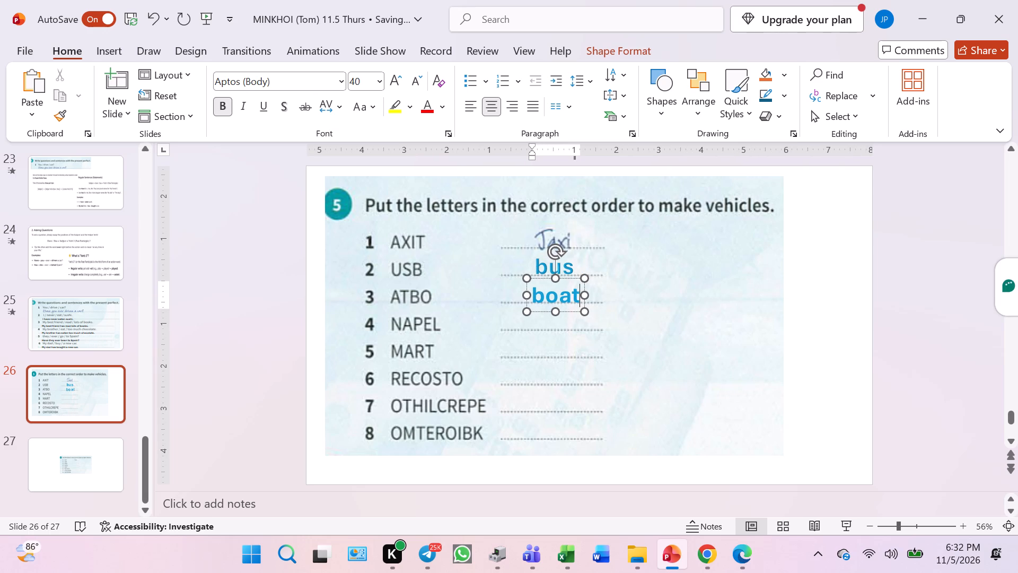
Nudge the "boat" WordArt slightly up and left so it sits centred on its answer line.
{"action": "left_click", "coordinate": [573, 314]}
{"action": "left_click", "coordinate": [566, 307]}
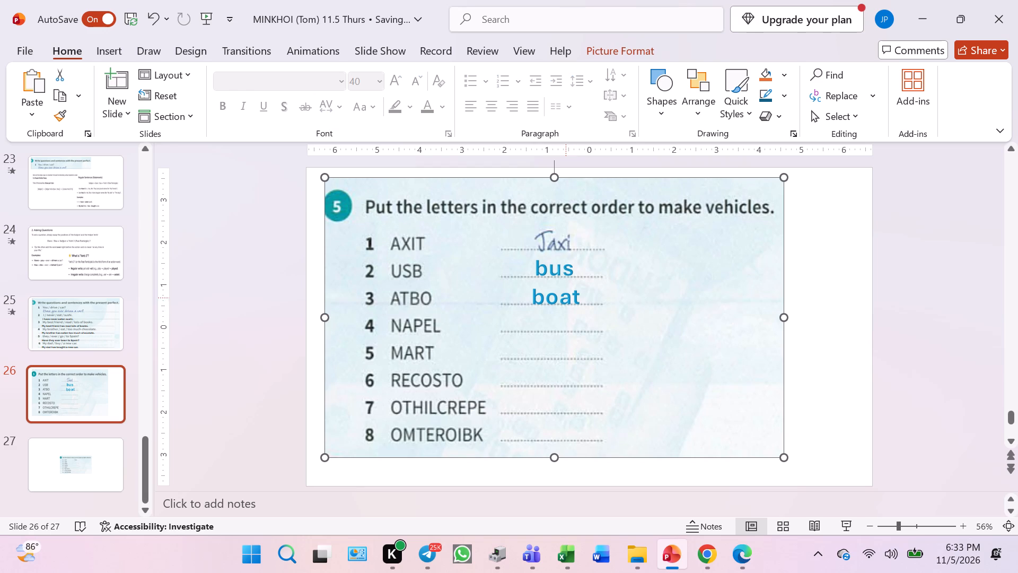
{"action": "left_click", "coordinate": [566, 296]}
{"action": "left_click", "coordinate": [563, 280]}
{"action": "key", "text": "Up"}
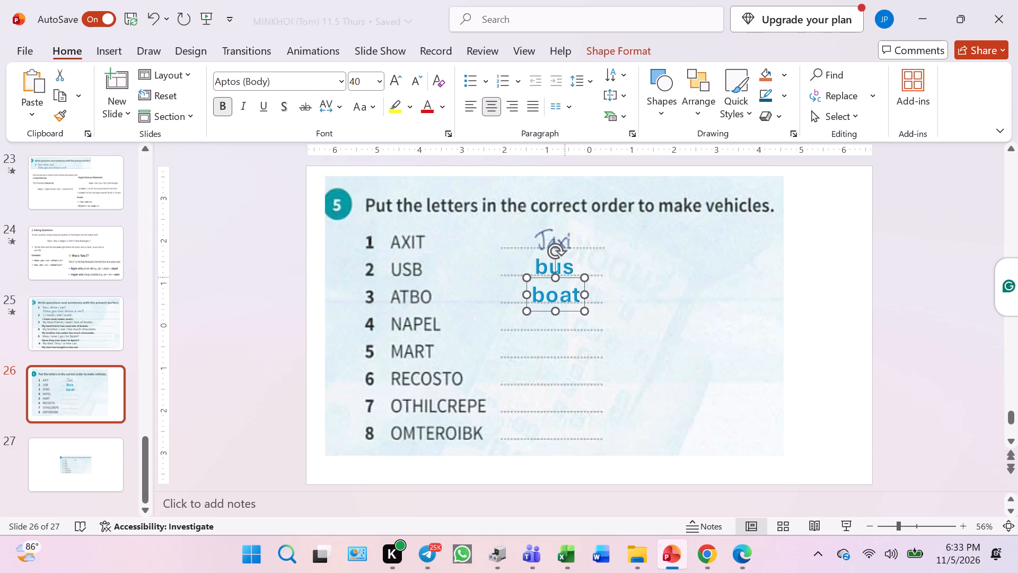
{"action": "key", "text": "Up"}
{"action": "key", "text": "Up"}
{"action": "key", "text": "Up"}
{"action": "key", "text": "Up"}
{"action": "key", "text": "Left"}
{"action": "key", "text": "Left"}
{"action": "key", "text": "Left"}
{"action": "key", "text": "Left"}
{"action": "key", "text": "Left"}
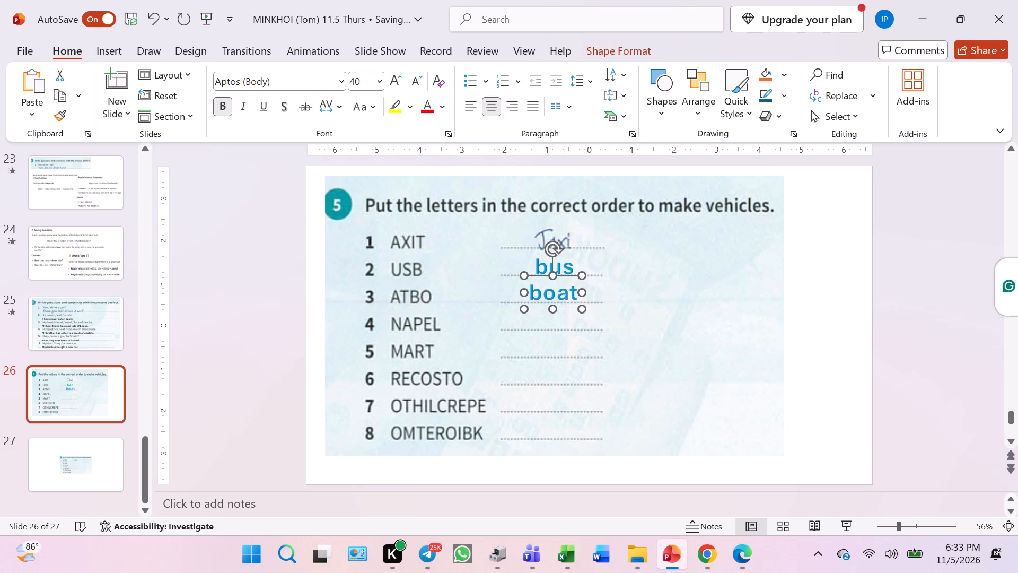
{"action": "key", "text": "Right"}
{"action": "key", "text": "Right"}
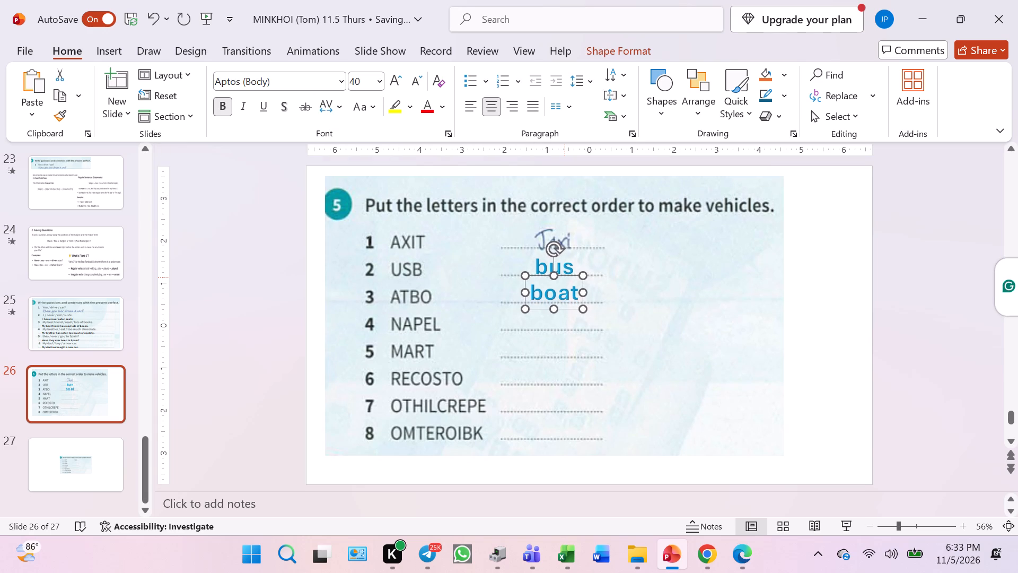
Add the answer "plane" on the line for item 4, NAPEL, from a copy of the "boat" WordArt, nudged slightly down.
{"action": "key", "text": "ctrl+c"}
{"action": "key", "text": "ctrl+v"}
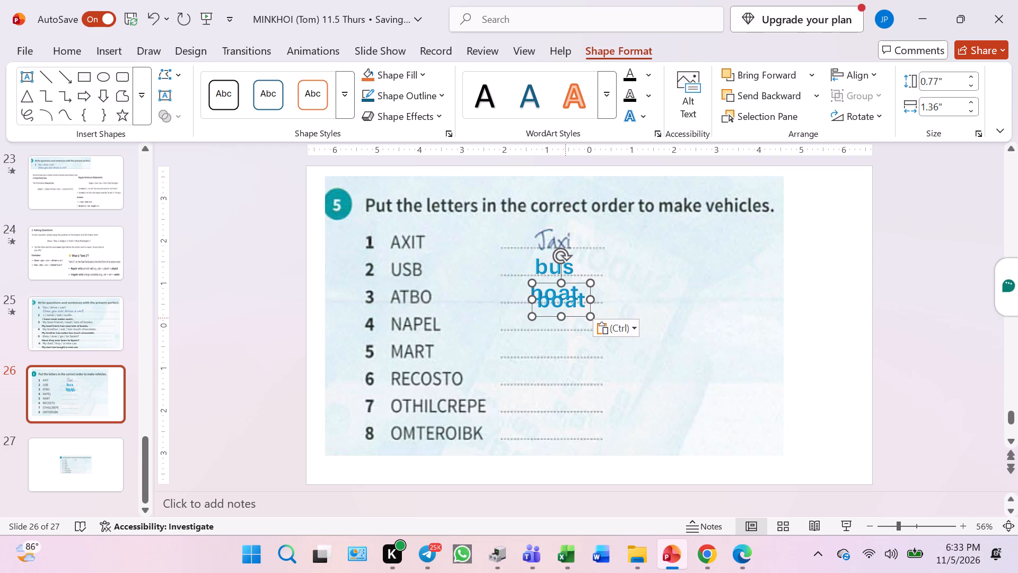
{"action": "left_click_drag", "start_coordinate": [571, 315], "coordinate": [562, 328]}
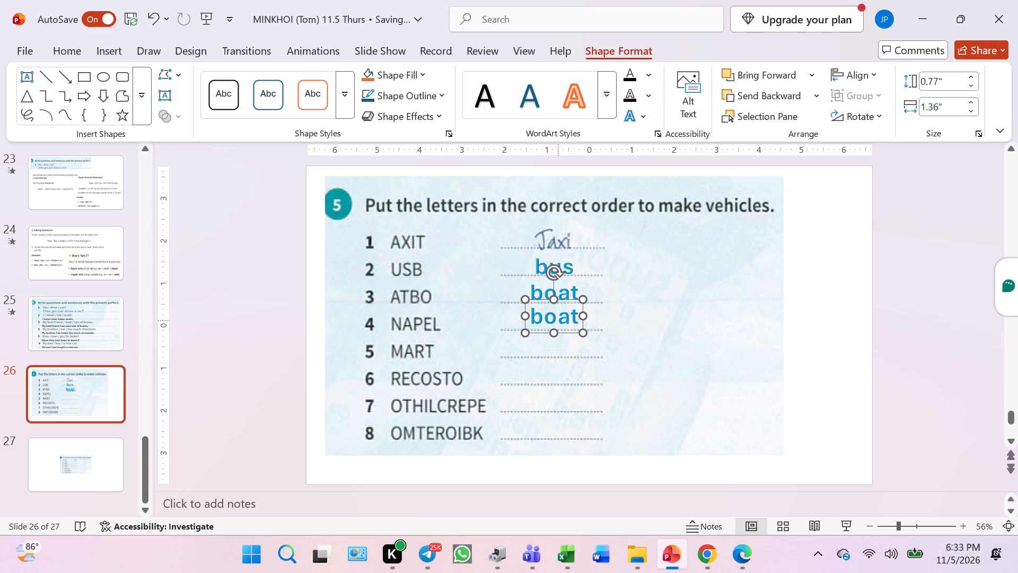
{"action": "double_click", "coordinate": [556, 318]}
{"action": "type", "text": "plane"}
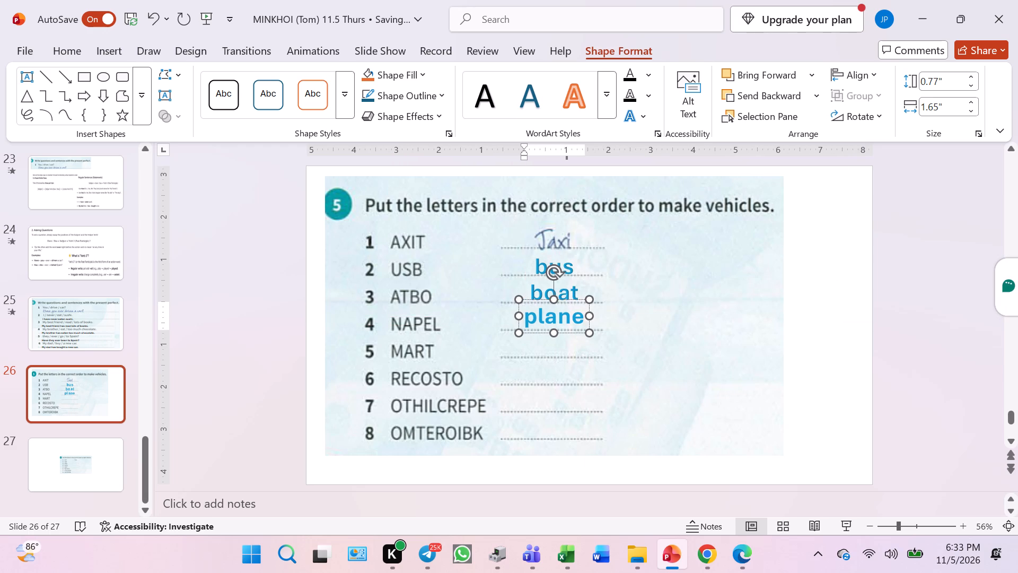
{"action": "left_click", "coordinate": [564, 299]}
{"action": "key", "text": "Down"}
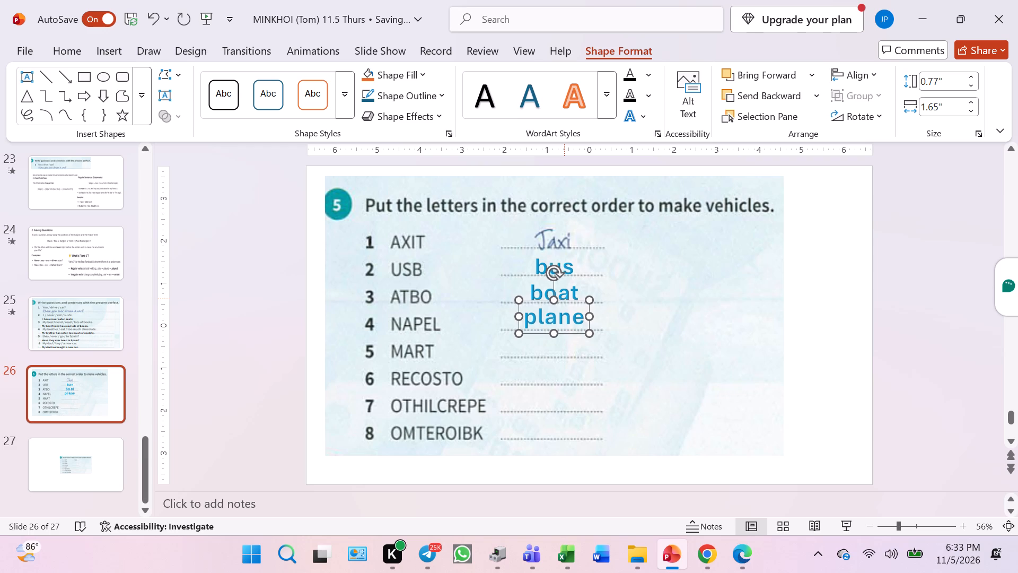
{"action": "key", "text": "Down"}
{"action": "key", "text": "Down"}
{"action": "key", "text": "Down"}
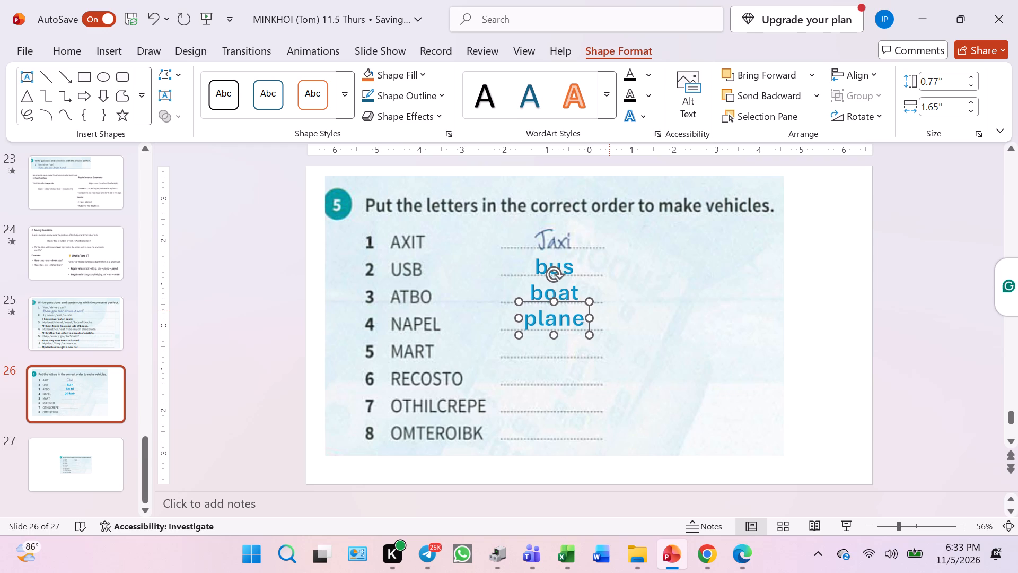
Add the answer "tram" on the line for item 5, MART, from a copy of the "plane" WordArt, nudged slightly down.
{"action": "key", "text": "ctrl+c"}
{"action": "key", "text": "ctrl+v"}
{"action": "left_click_drag", "start_coordinate": [581, 343], "coordinate": [574, 360]}
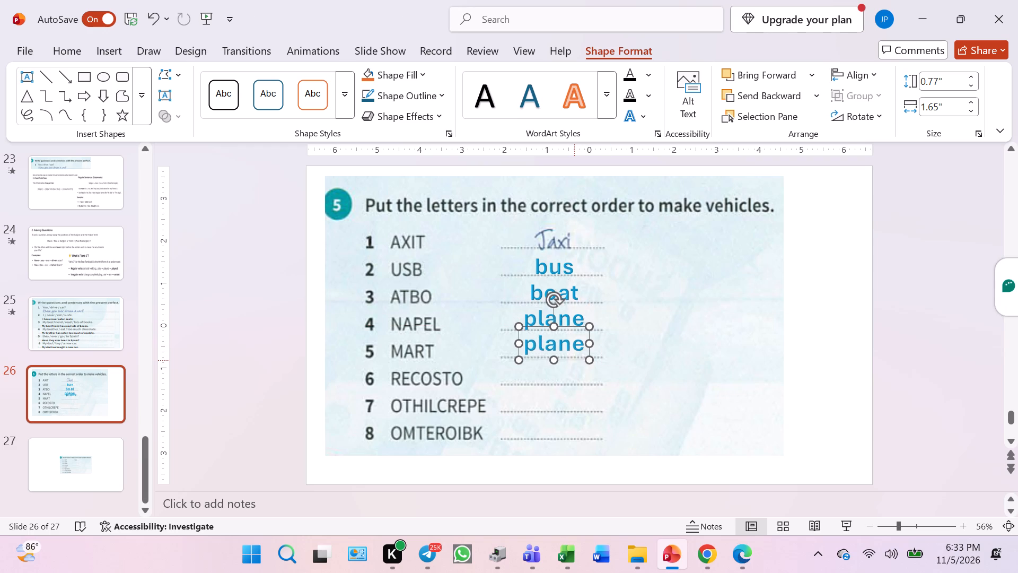
{"action": "double_click", "coordinate": [564, 346]}
{"action": "type", "text": "tram"}
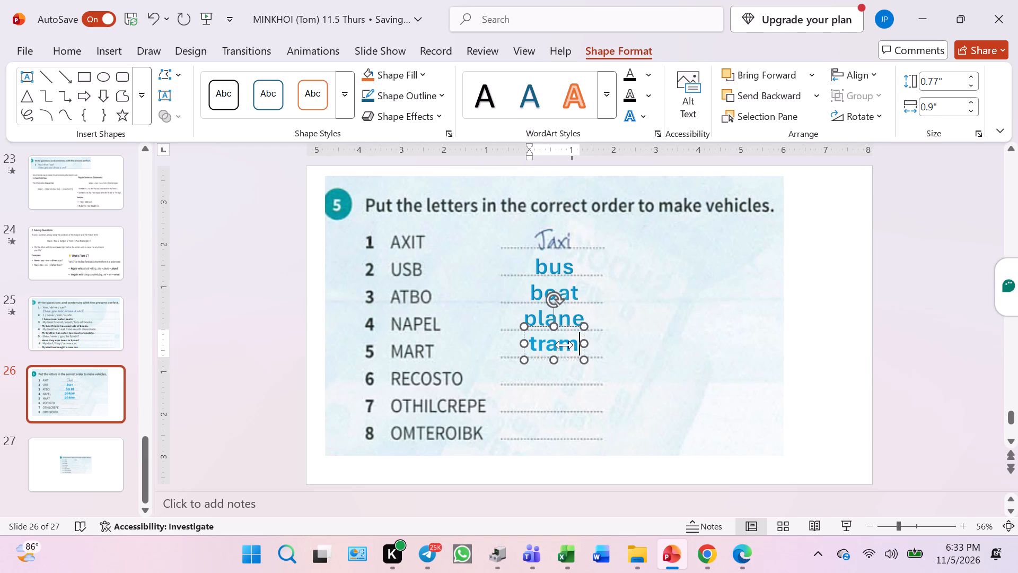
{"action": "left_click", "coordinate": [685, 394]}
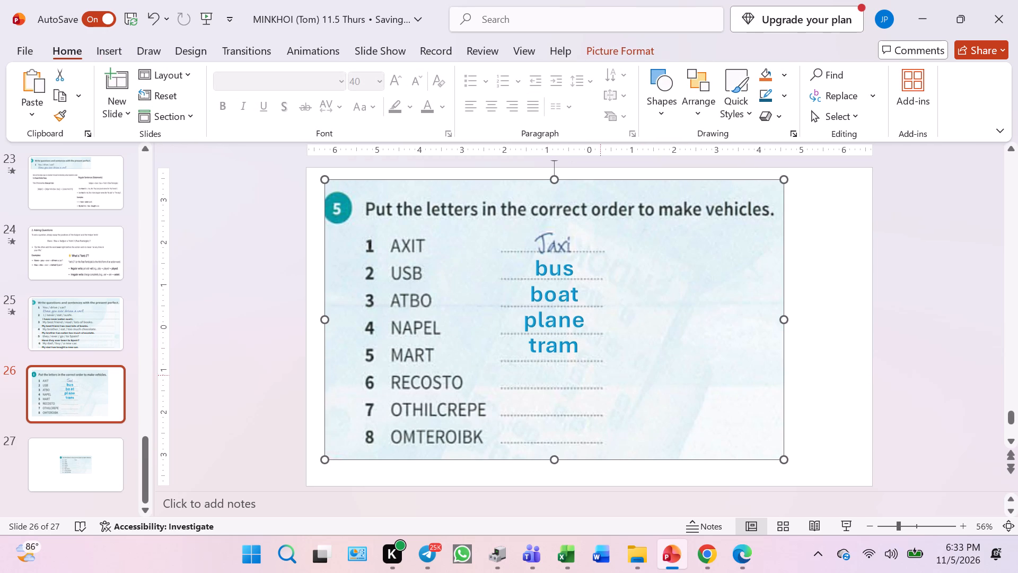
{"action": "key", "text": "ctrl+z"}
{"action": "left_click", "coordinate": [557, 346]}
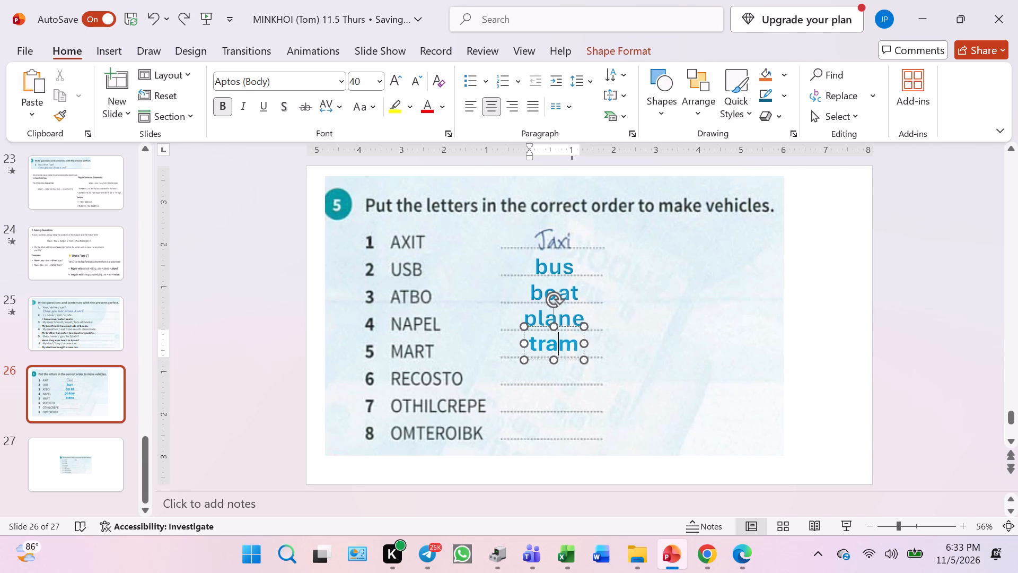
{"action": "left_click", "coordinate": [563, 327]}
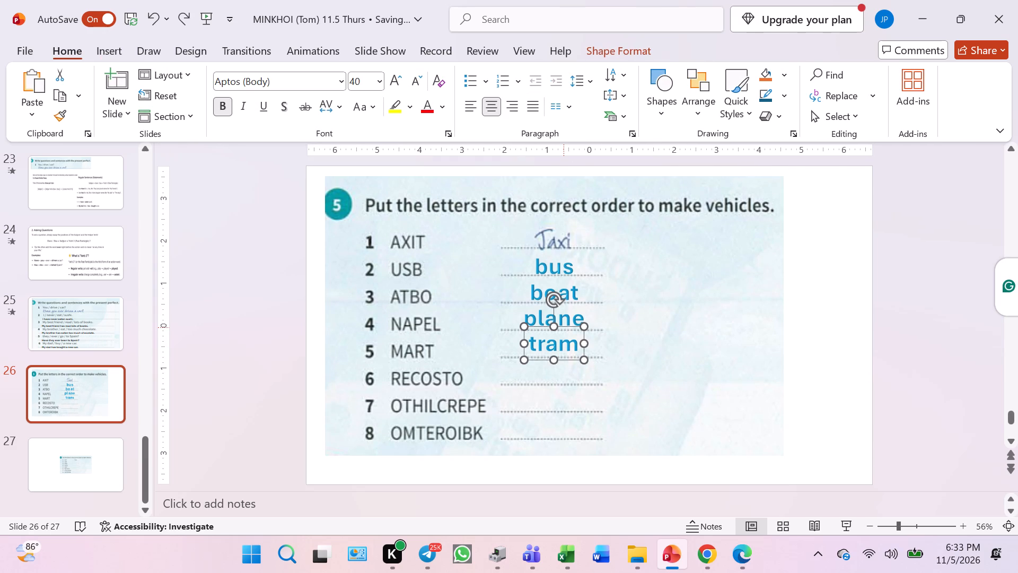
{"action": "key", "text": "Down"}
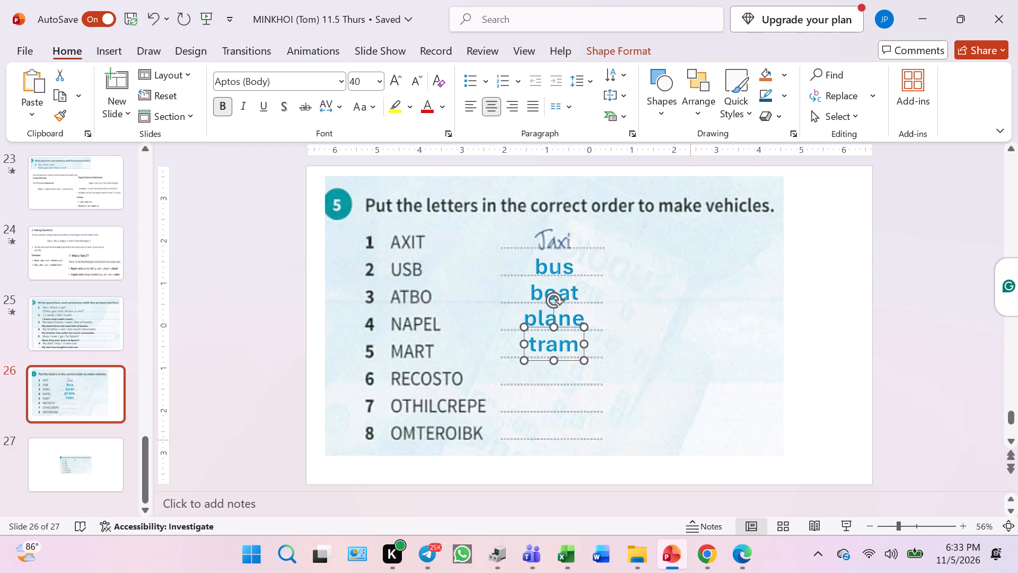
{"action": "key", "text": "Down"}
{"action": "key", "text": "Down"}
{"action": "key", "text": "Down"}
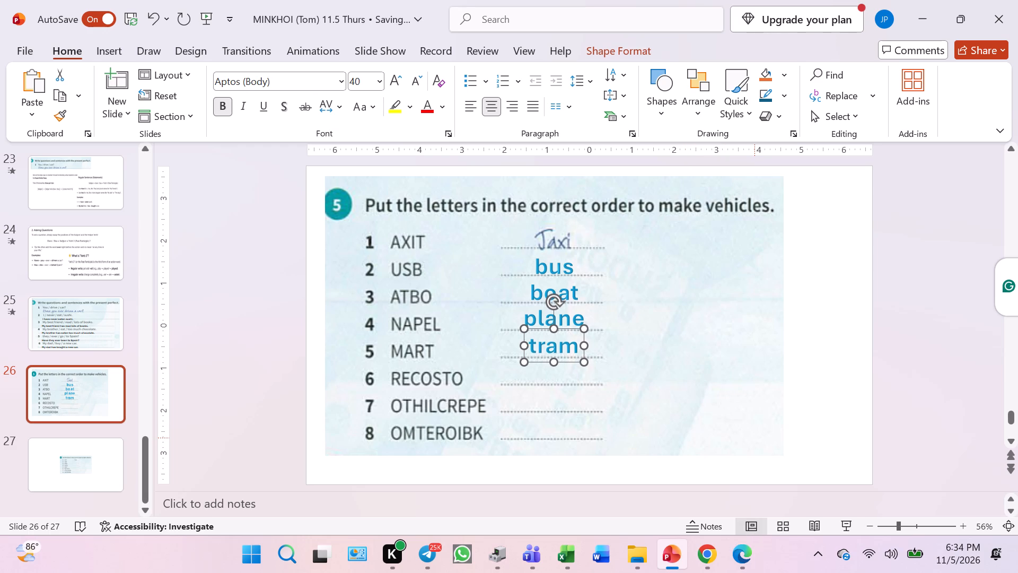
Add the answer "scooter" on the line for item 6, RECOSTO, from a copy of the "tram" WordArt, nudged slightly down.
{"action": "key", "text": "ctrl+c"}
{"action": "key", "text": "ctrl+v"}
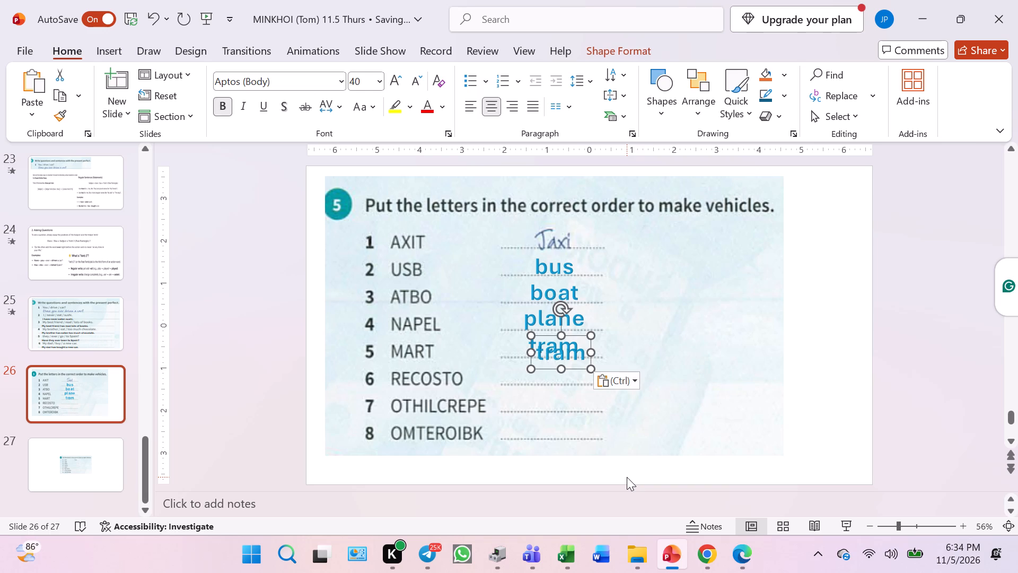
{"action": "left_click_drag", "start_coordinate": [573, 372], "coordinate": [563, 397]}
{"action": "key", "text": "ctrl+z"}
{"action": "left_click", "coordinate": [560, 361]}
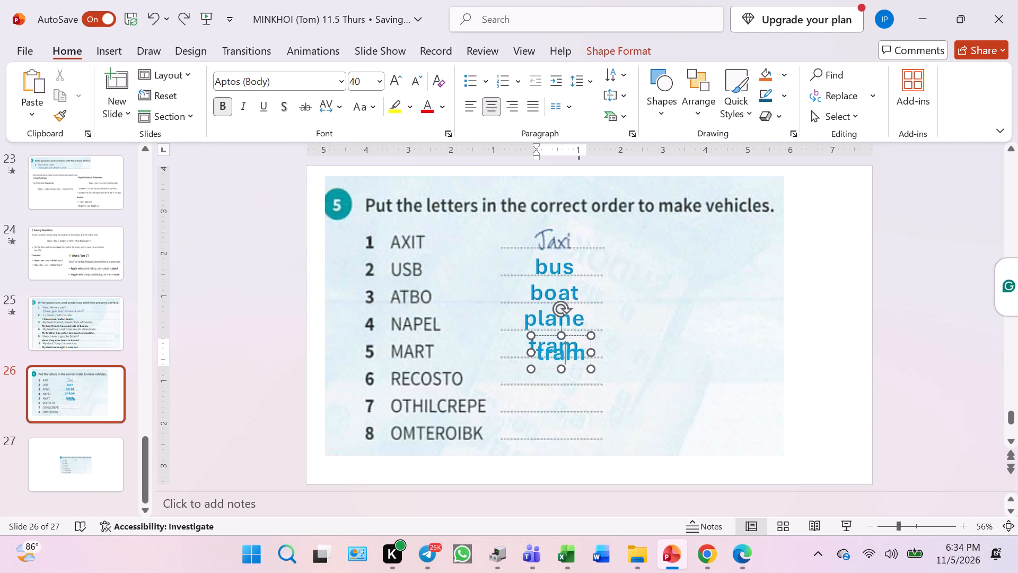
{"action": "left_click_drag", "start_coordinate": [572, 370], "coordinate": [566, 389]}
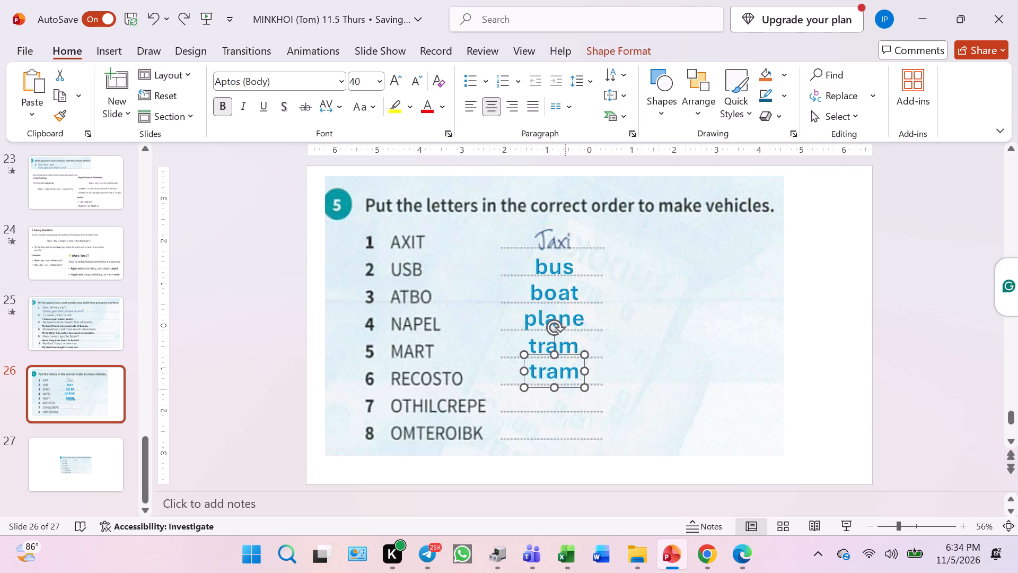
{"action": "double_click", "coordinate": [564, 375]}
{"action": "type", "text": "sc"}
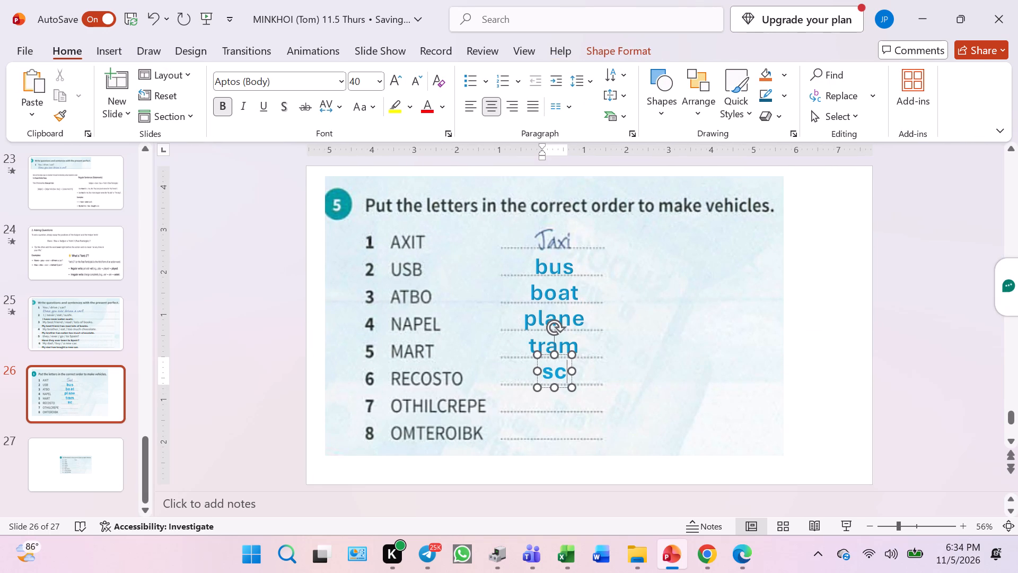
{"action": "type", "text": "ooter"}
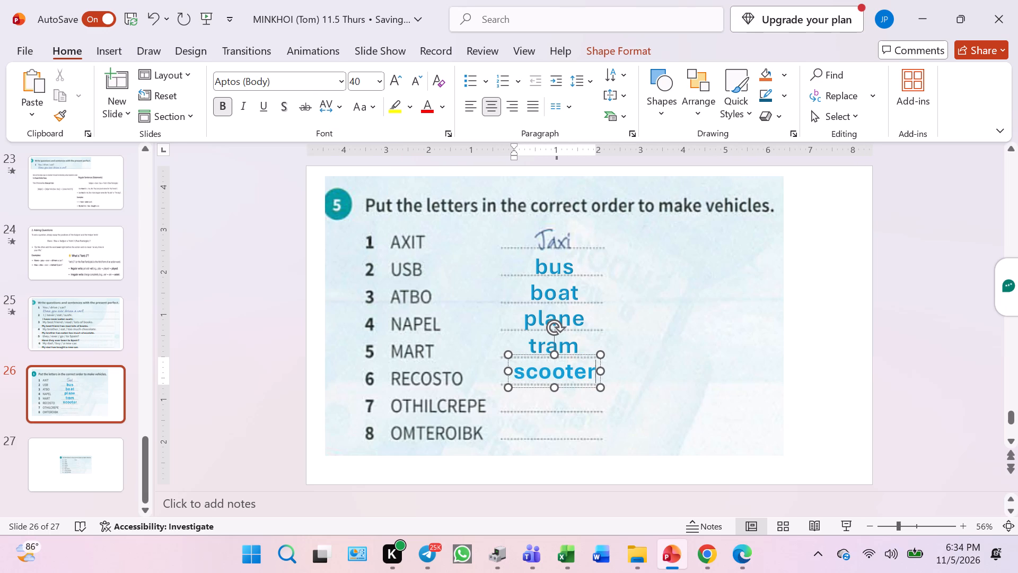
{"action": "left_click", "coordinate": [568, 389]}
{"action": "key", "text": "Down"}
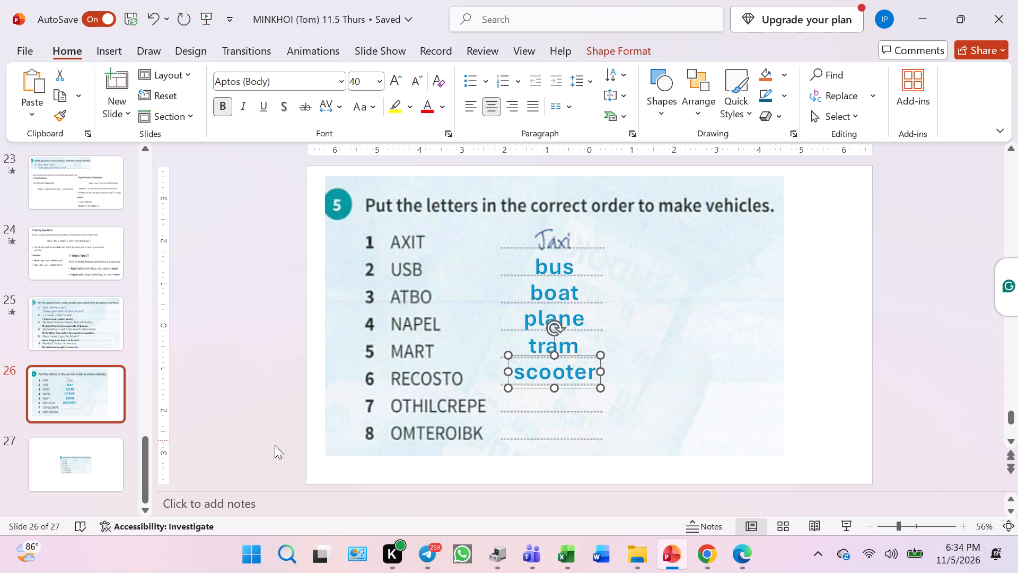
After checking the word-scramble answers in Chrome, add "helicopter" on the line for item 7, OTHILCREPE, from a copy of the "scooter" WordArt.
{"action": "left_click", "coordinate": [692, 556]}
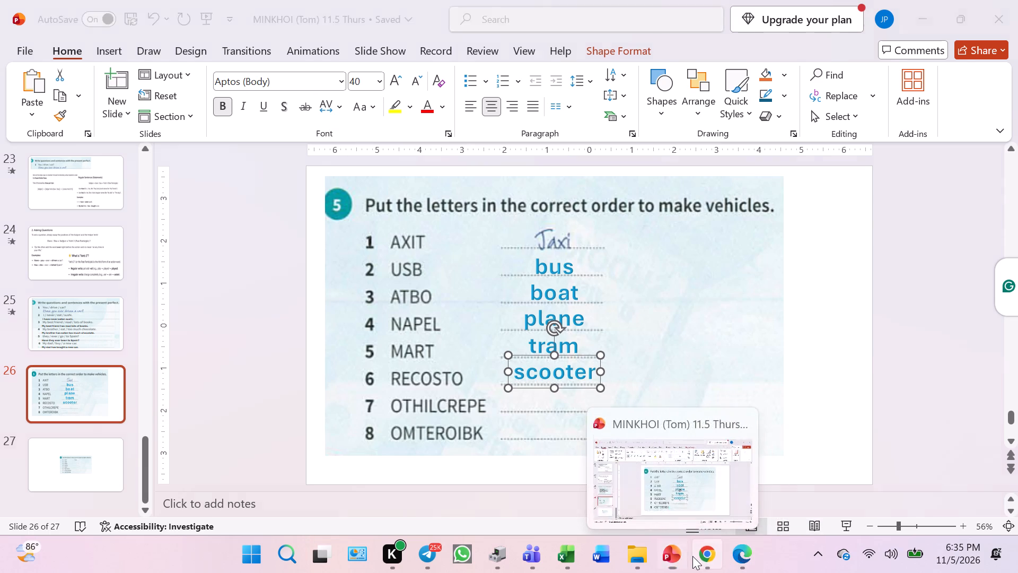
{"action": "left_click", "coordinate": [668, 558]}
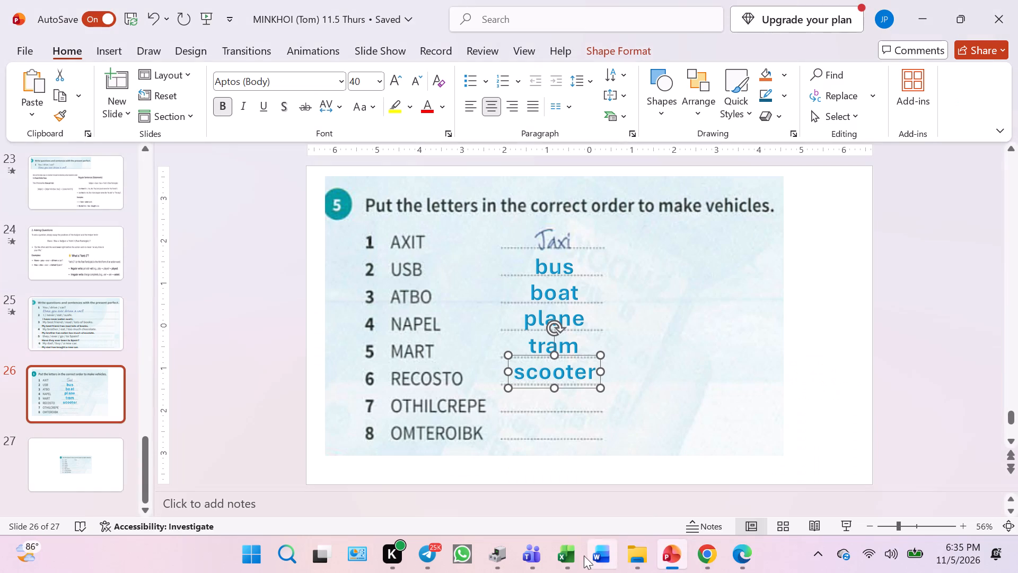
{"action": "left_click", "coordinate": [700, 552]}
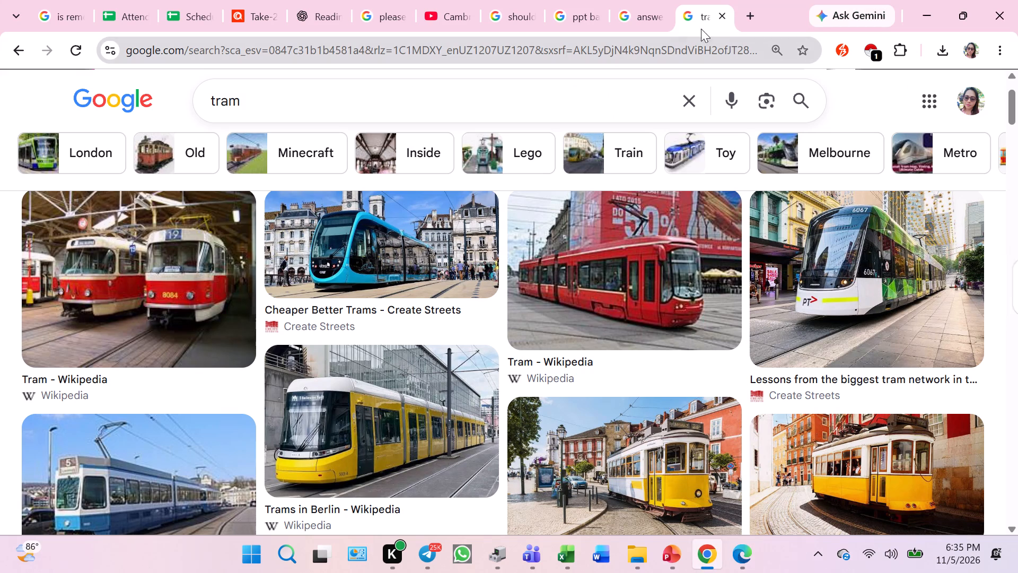
{"action": "left_click", "coordinate": [642, 16]}
{"action": "scroll", "coordinate": [356, 357], "scroll_direction": "down", "scroll_amount": 1}
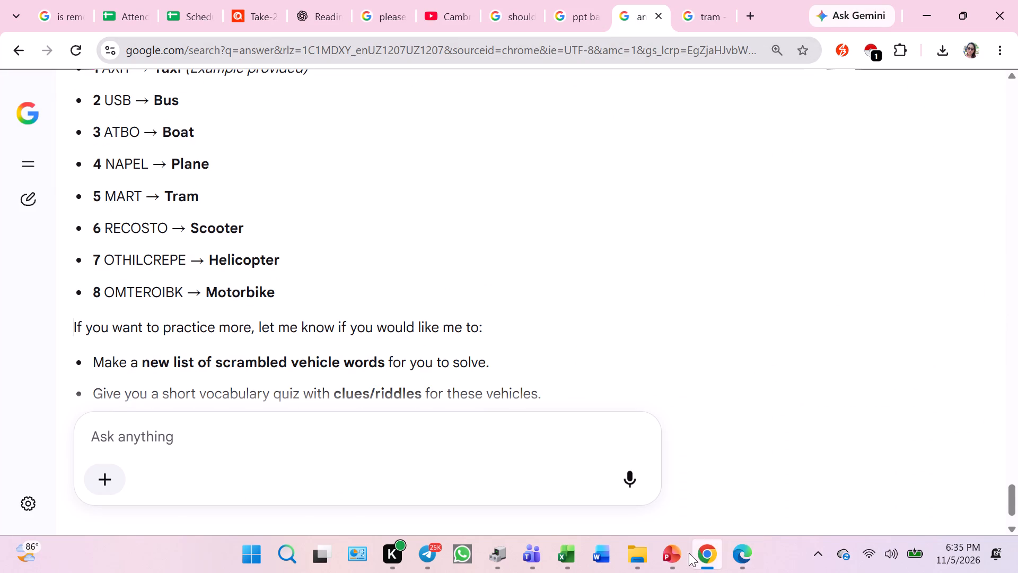
{"action": "left_click", "coordinate": [666, 559]}
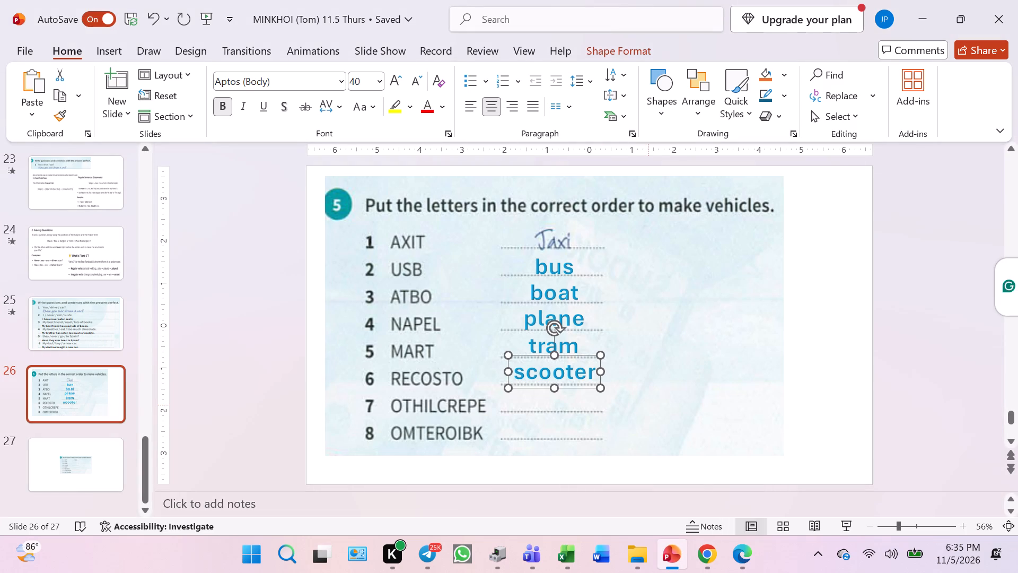
{"action": "key", "text": "ctrl+c"}
{"action": "key", "text": "ctrl+v"}
{"action": "left_click_drag", "start_coordinate": [589, 395], "coordinate": [582, 415]}
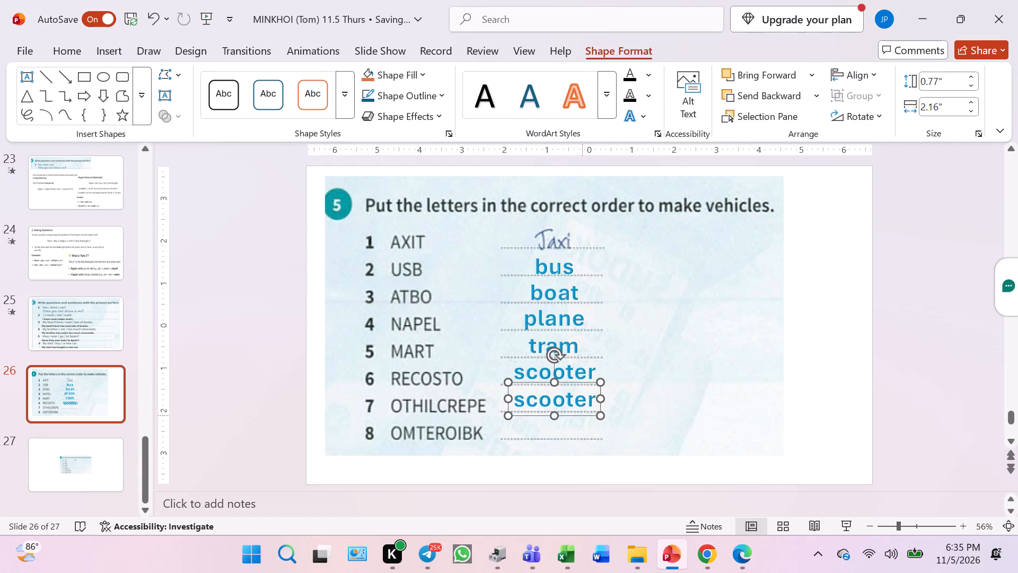
{"action": "double_click", "coordinate": [572, 404]}
{"action": "type", "text": "helicp"}
{"action": "key", "text": "BackSpace"}
{"action": "type", "text": "opter"}
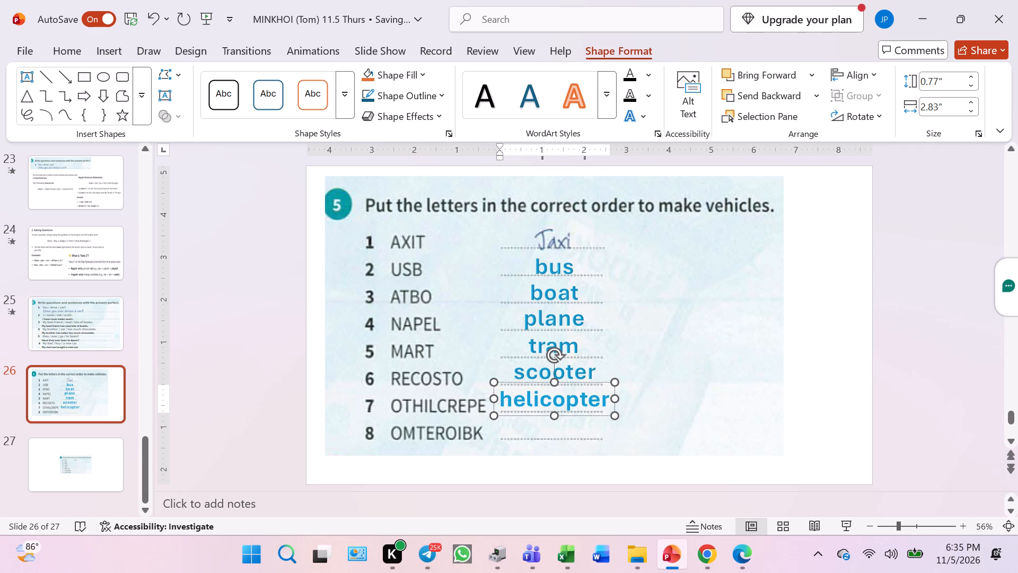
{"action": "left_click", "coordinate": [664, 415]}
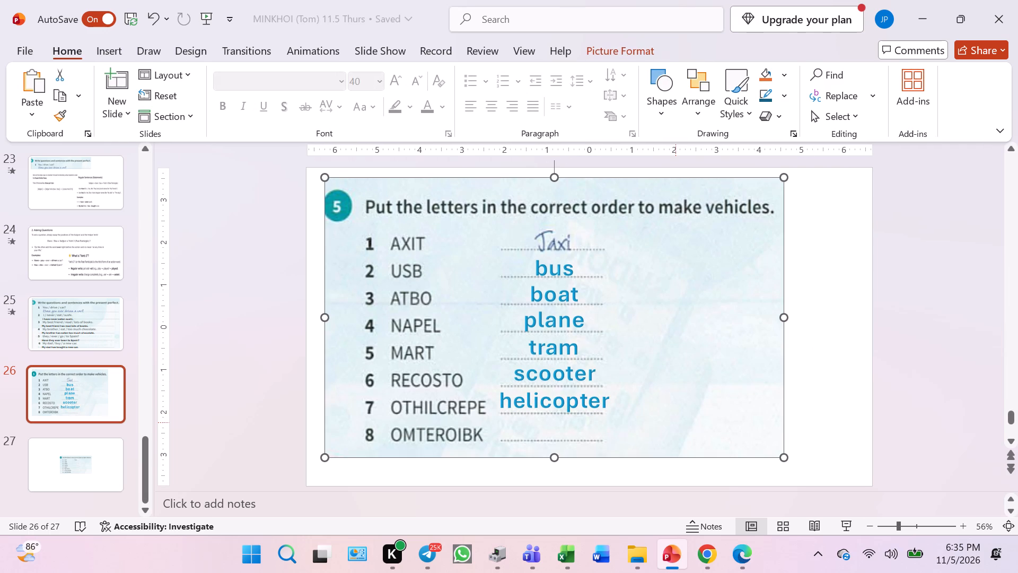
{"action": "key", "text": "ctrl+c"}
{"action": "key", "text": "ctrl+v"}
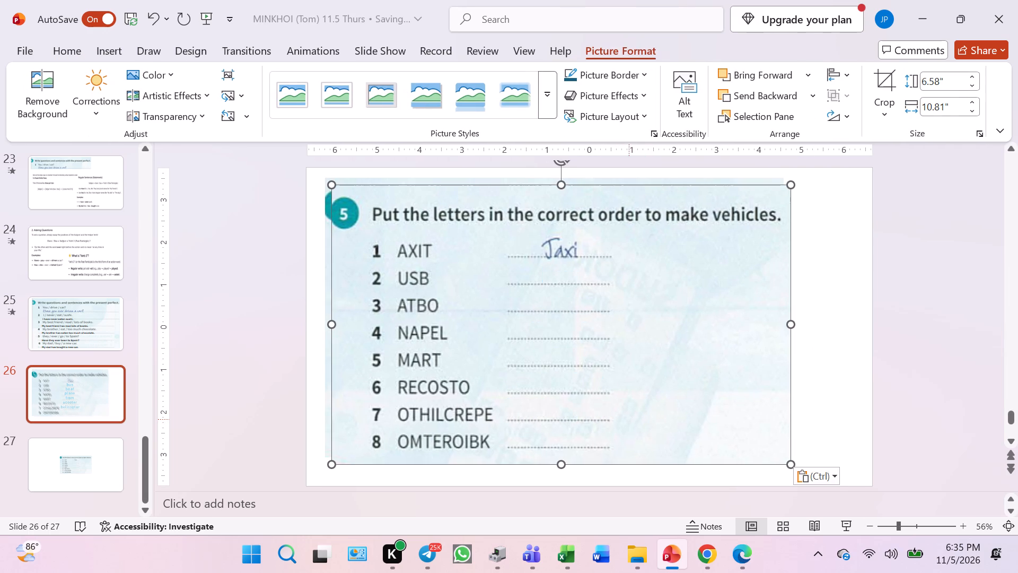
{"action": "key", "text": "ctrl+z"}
Add the answer "motorbike" on the line for item 8, OMTEROIBK, from a copy of the "helicopter" WordArt.
{"action": "left_click", "coordinate": [592, 408]}
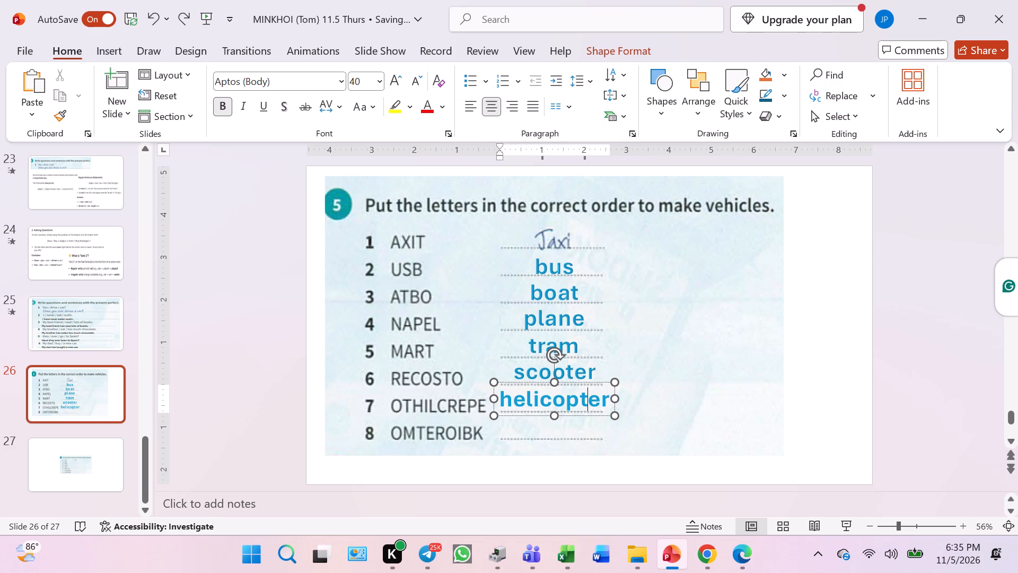
{"action": "left_click", "coordinate": [605, 384]}
{"action": "key", "text": "ctrl+c"}
{"action": "key", "text": "ctrl+v"}
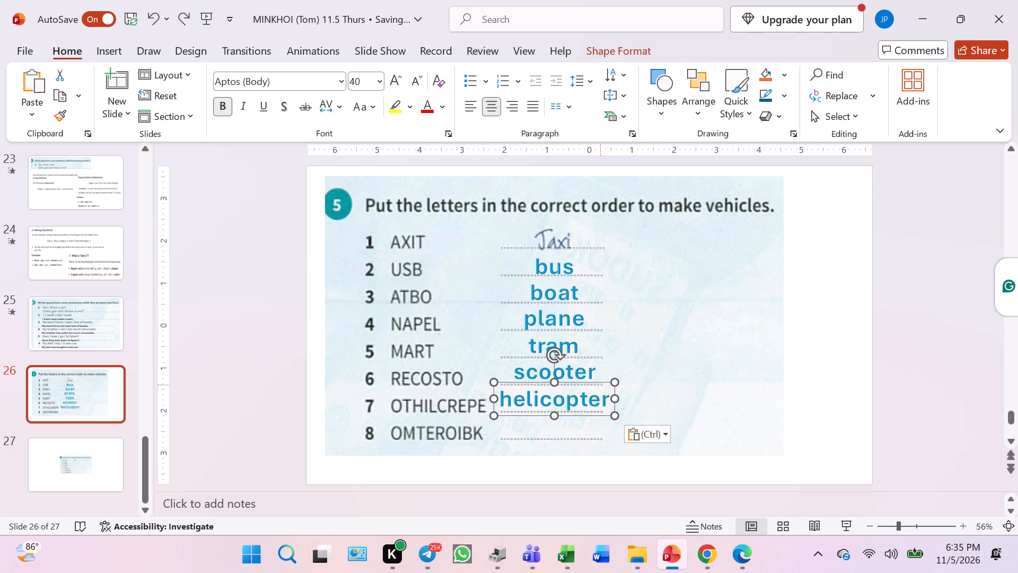
{"action": "left_click_drag", "start_coordinate": [600, 419], "coordinate": [600, 426]}
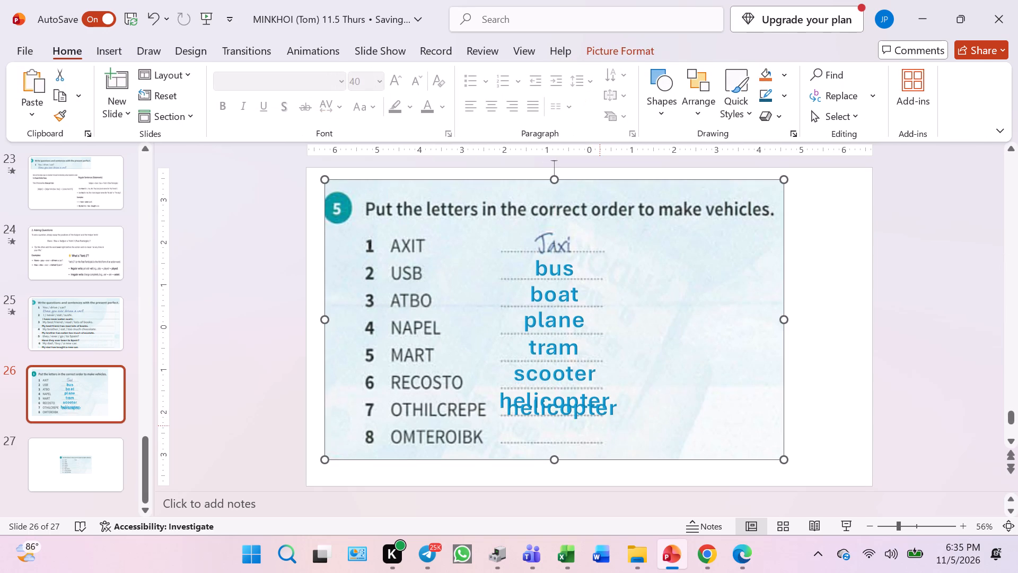
{"action": "key", "text": "ctrl+z"}
{"action": "left_click", "coordinate": [592, 413]}
{"action": "left_click_drag", "start_coordinate": [594, 421], "coordinate": [594, 426]}
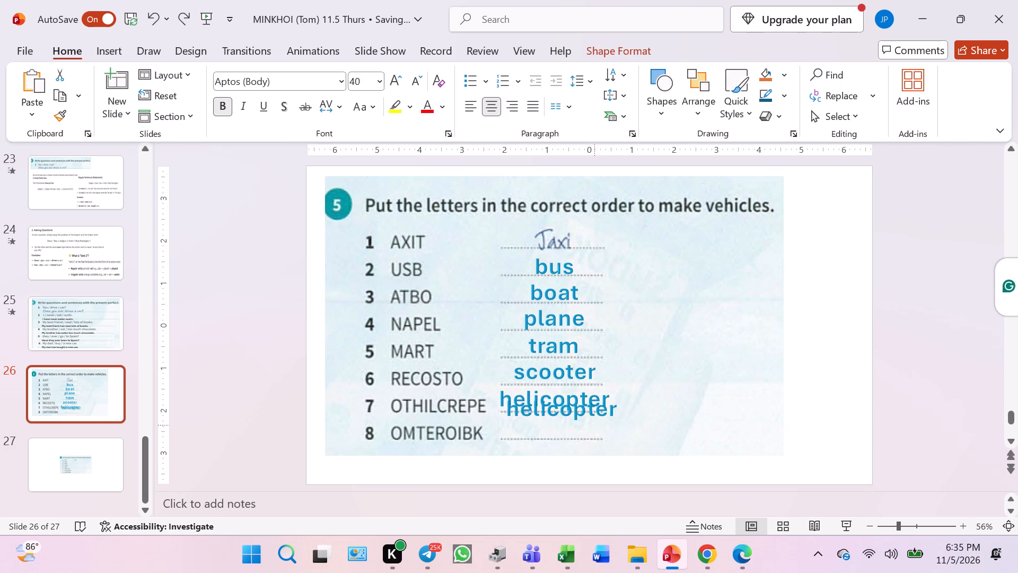
{"action": "left_click_drag", "start_coordinate": [594, 426], "coordinate": [585, 444]}
{"action": "double_click", "coordinate": [583, 434]}
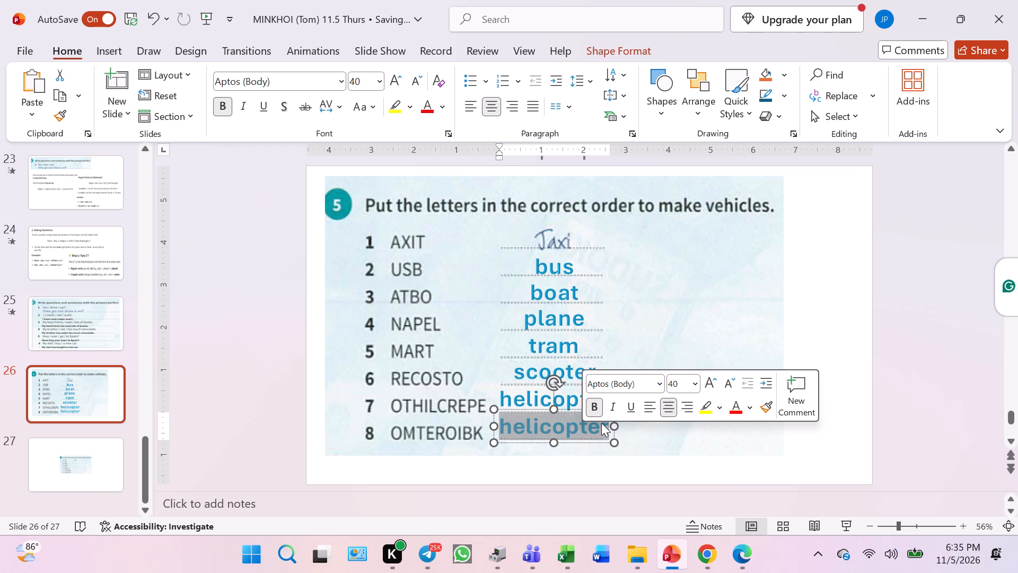
{"action": "type", "text": "motorbike"}
{"action": "left_click", "coordinate": [724, 376]}
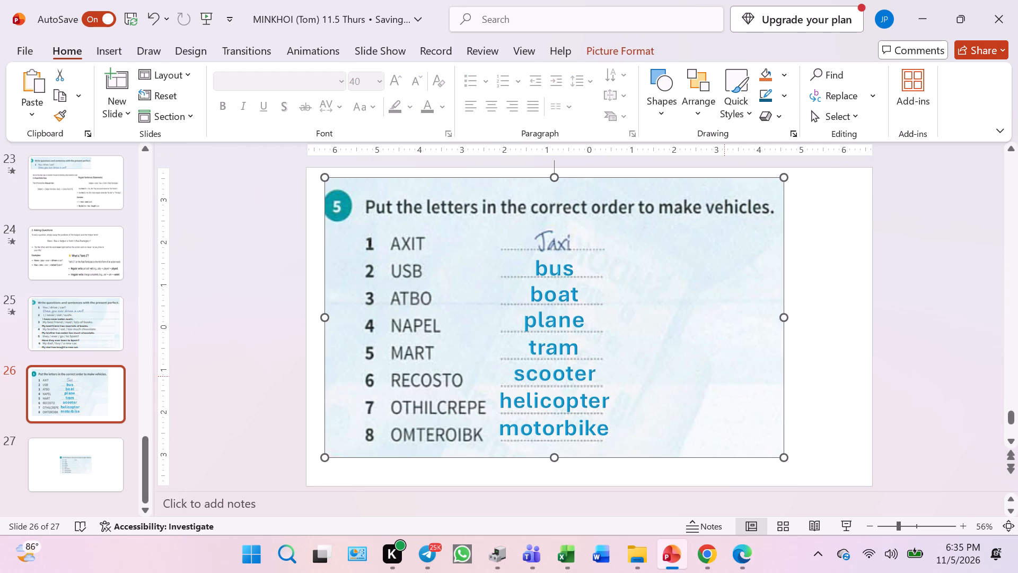
Widen the exercise picture and all its WordArt answers together to nearly the slide's width, and centre them on slide 26.
{"action": "left_click", "coordinate": [724, 376]}
{"action": "key", "text": "ctrl+a"}
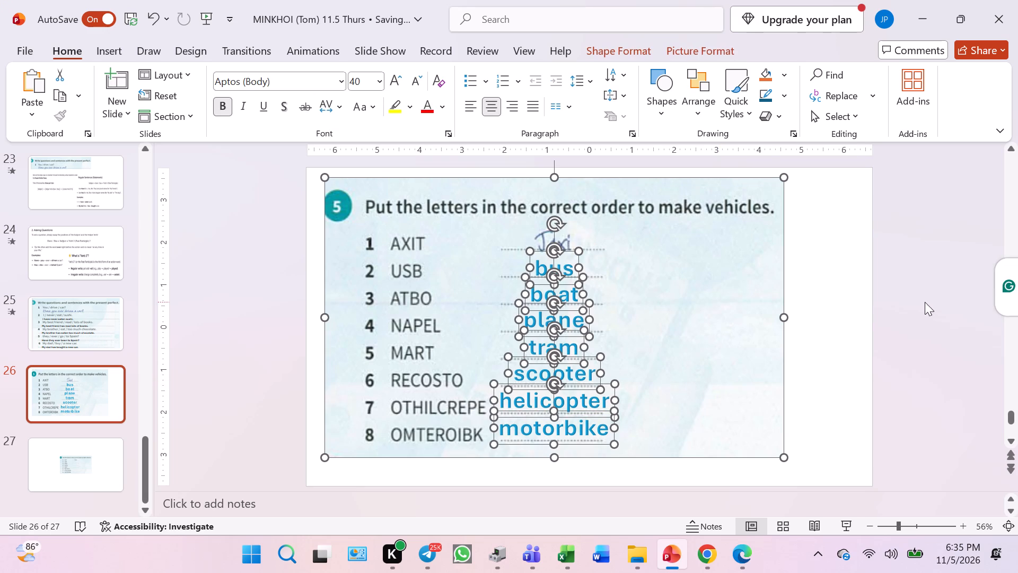
{"action": "left_click_drag", "start_coordinate": [784, 318], "coordinate": [830, 324], "text": "ctrl+shift"}
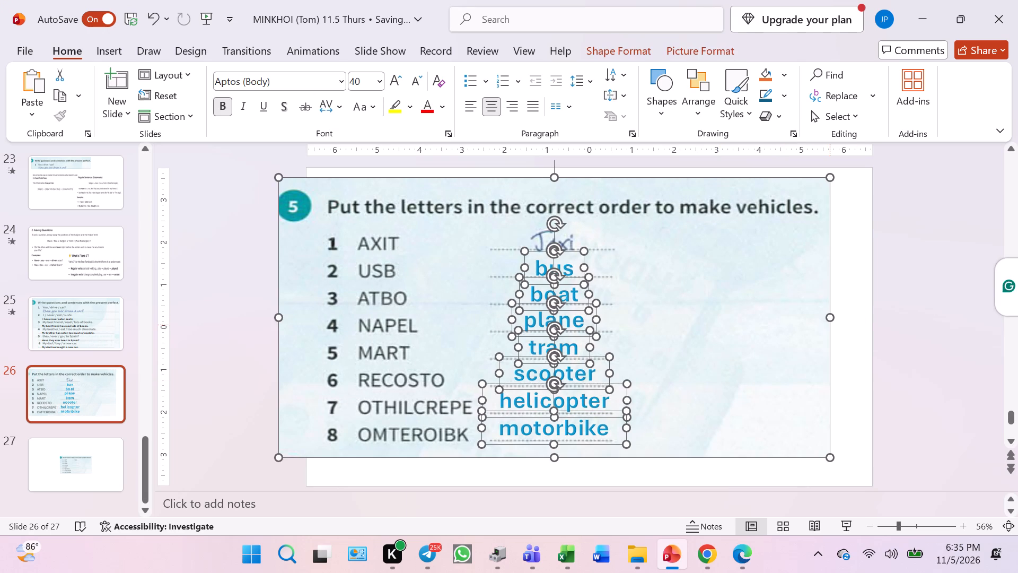
{"action": "left_click_drag", "start_coordinate": [752, 393], "coordinate": [793, 399]}
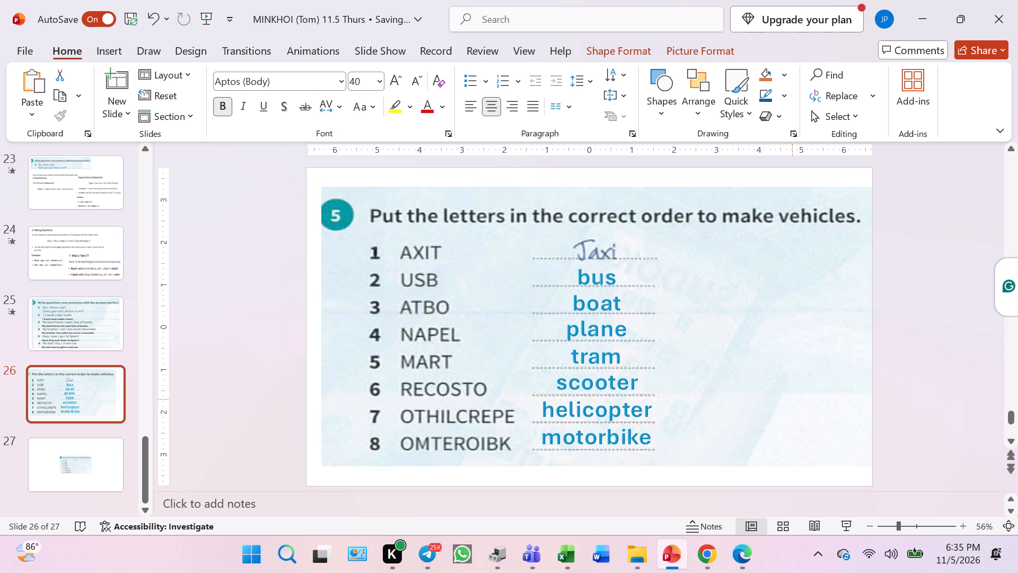
{"action": "left_click_drag", "start_coordinate": [793, 399], "coordinate": [787, 399]}
{"action": "left_click", "coordinate": [901, 393]}
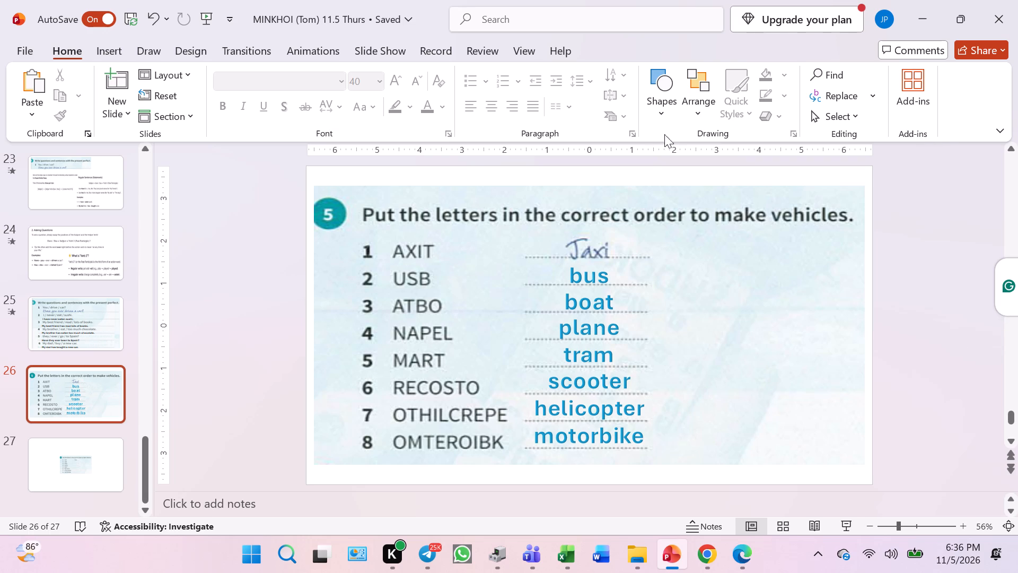
{"action": "left_click", "coordinate": [630, 197]}
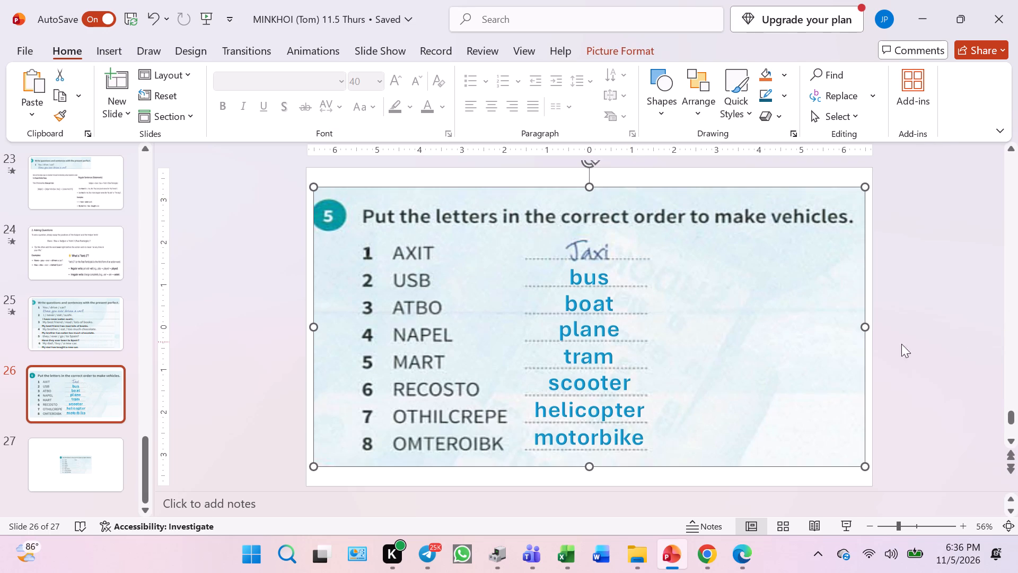
{"action": "left_click", "coordinate": [932, 319]}
Delete the small leftover copy of the word-scramble picture from slide 27.
{"action": "left_click", "coordinate": [77, 473]}
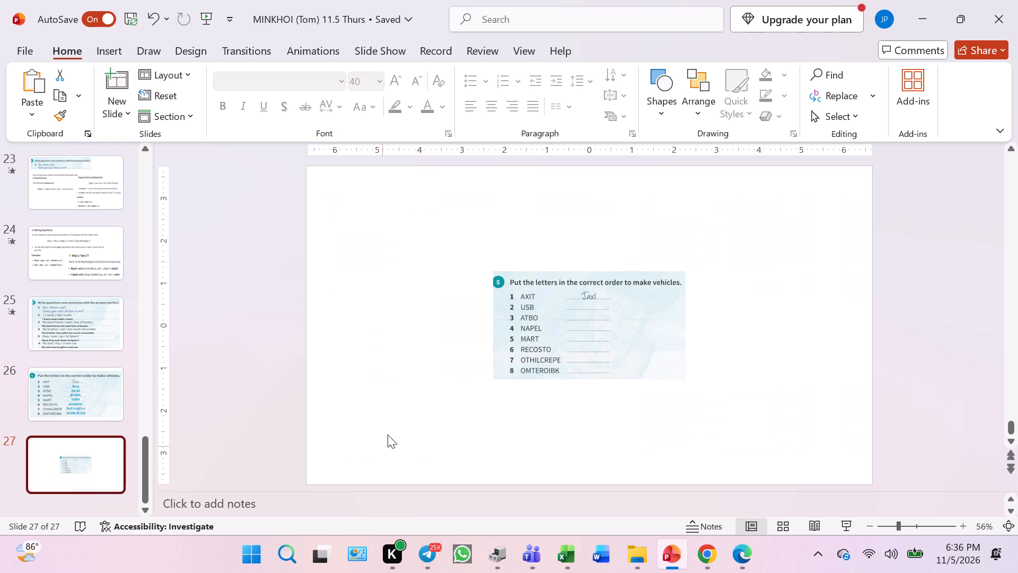
{"action": "left_click", "coordinate": [584, 344]}
{"action": "left_click", "coordinate": [78, 398]}
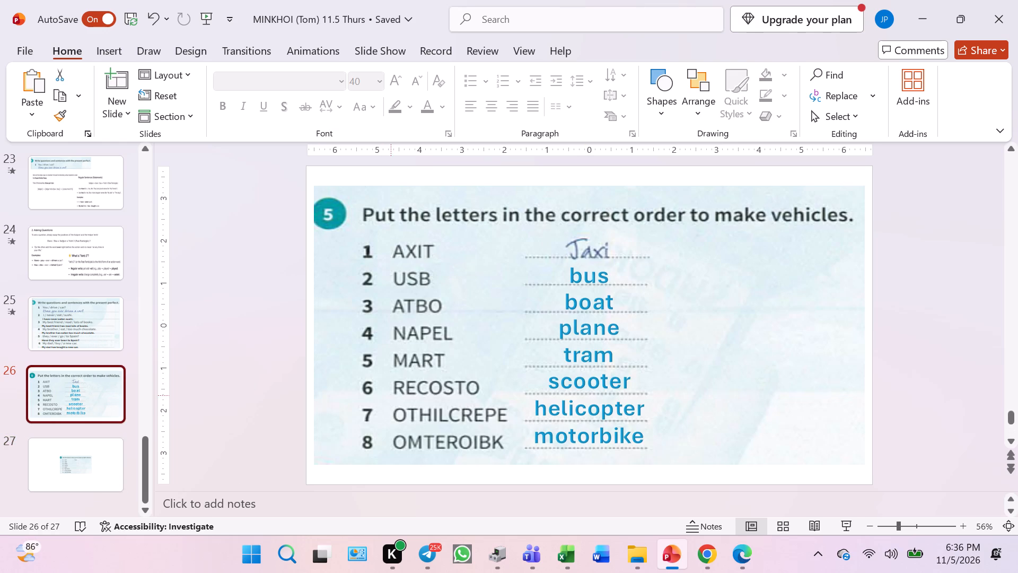
{"action": "left_click", "coordinate": [118, 453]}
{"action": "left_click", "coordinate": [80, 462]}
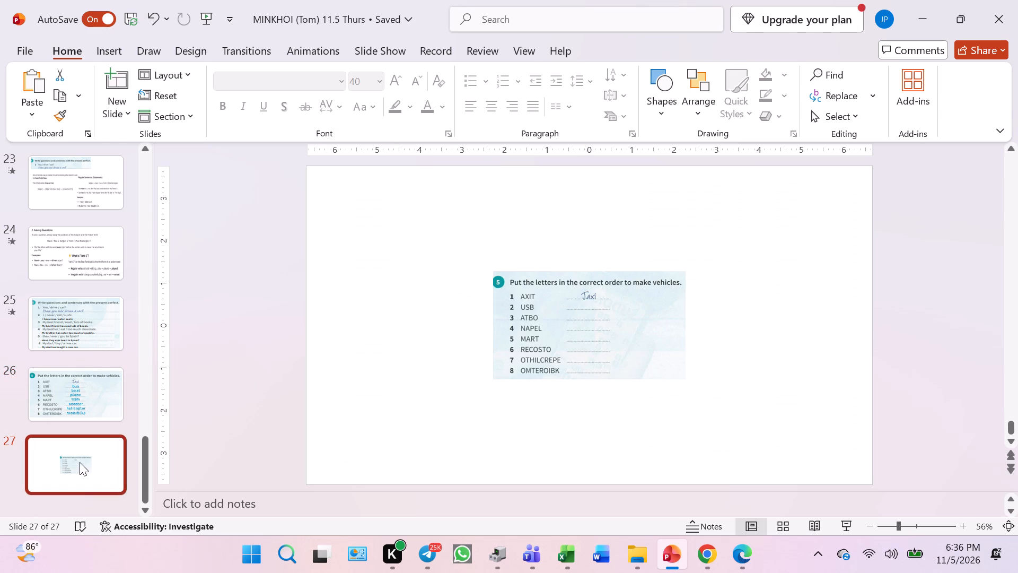
{"action": "left_click", "coordinate": [583, 327]}
{"action": "key", "text": "BackSpace"}
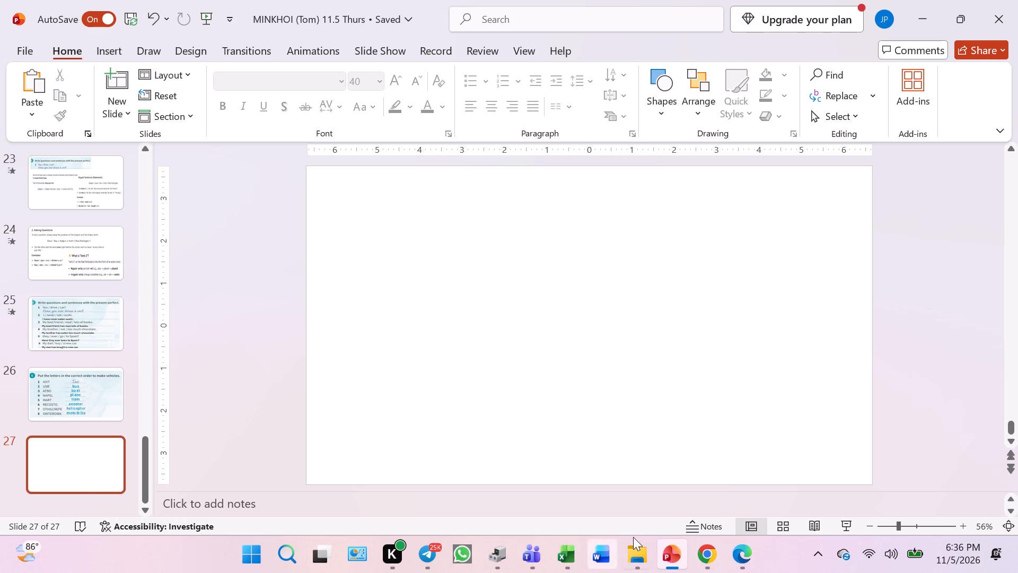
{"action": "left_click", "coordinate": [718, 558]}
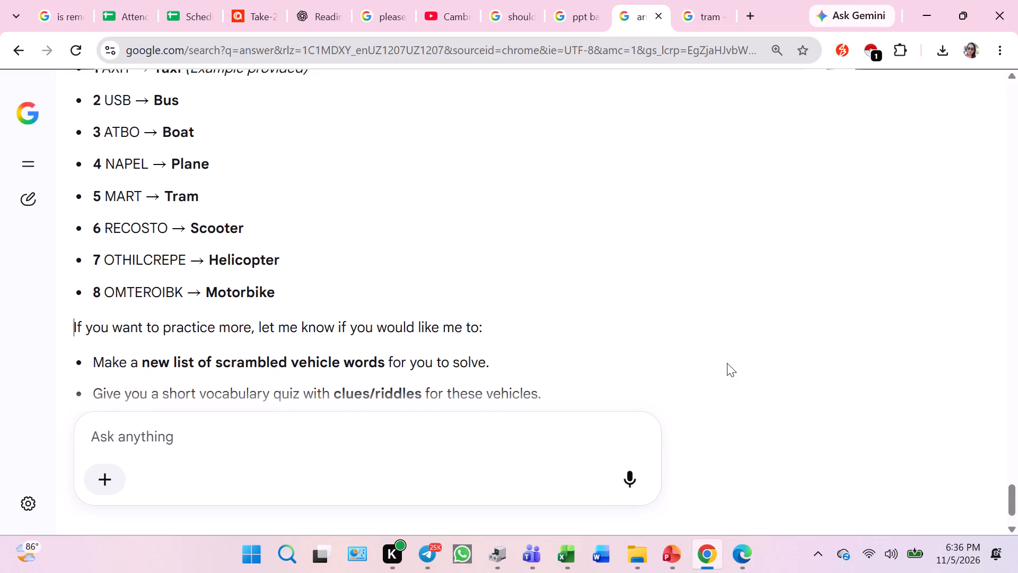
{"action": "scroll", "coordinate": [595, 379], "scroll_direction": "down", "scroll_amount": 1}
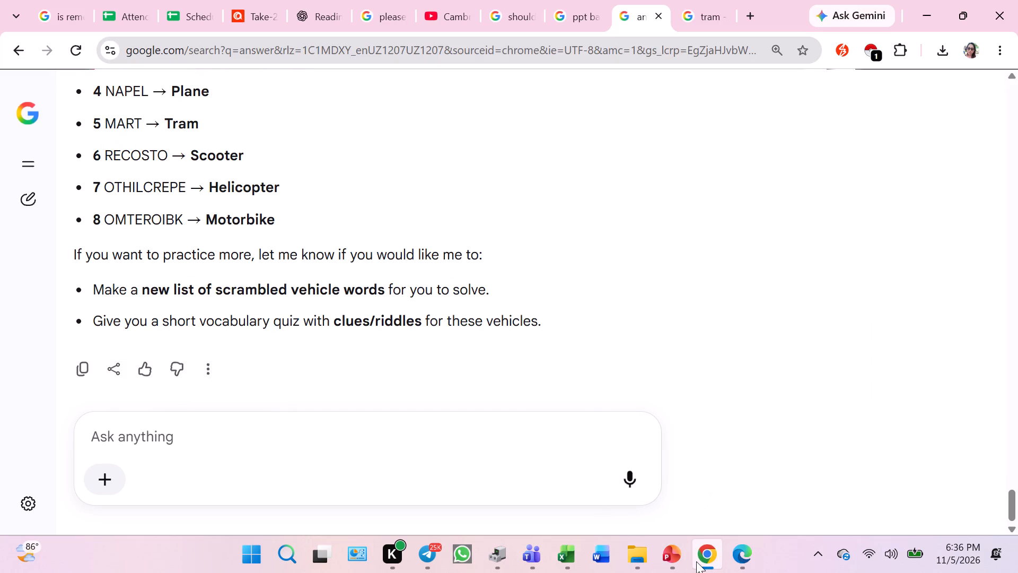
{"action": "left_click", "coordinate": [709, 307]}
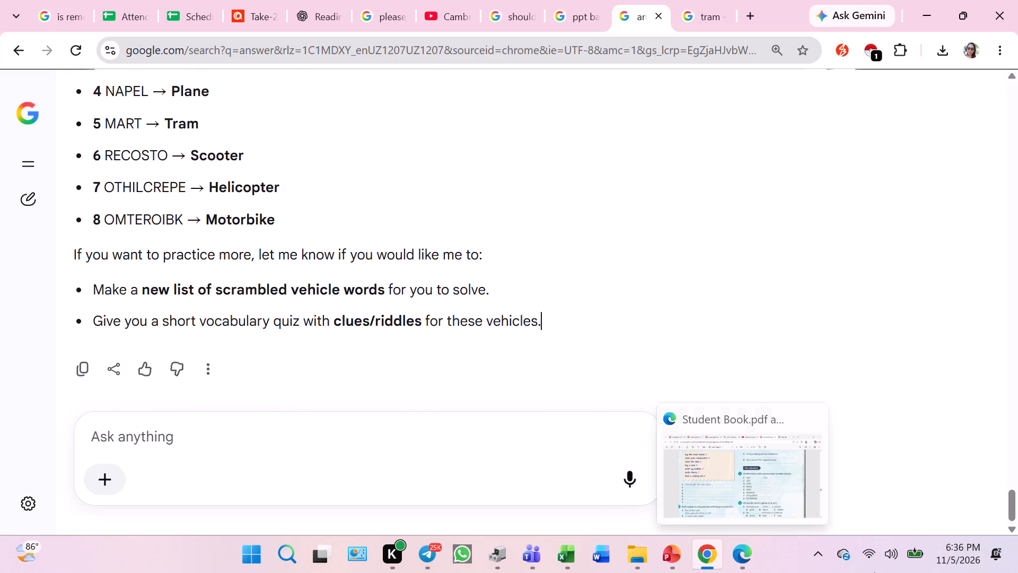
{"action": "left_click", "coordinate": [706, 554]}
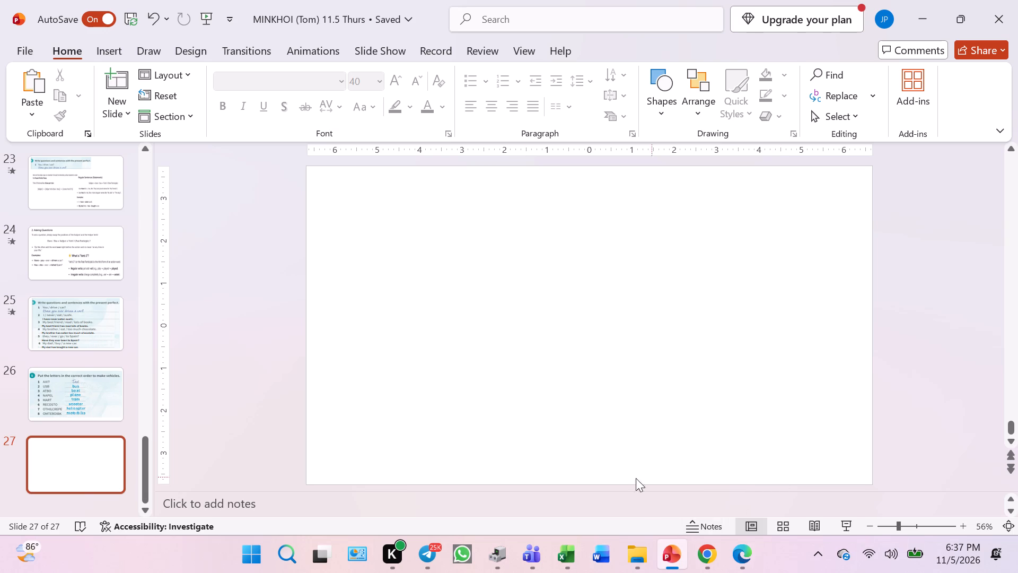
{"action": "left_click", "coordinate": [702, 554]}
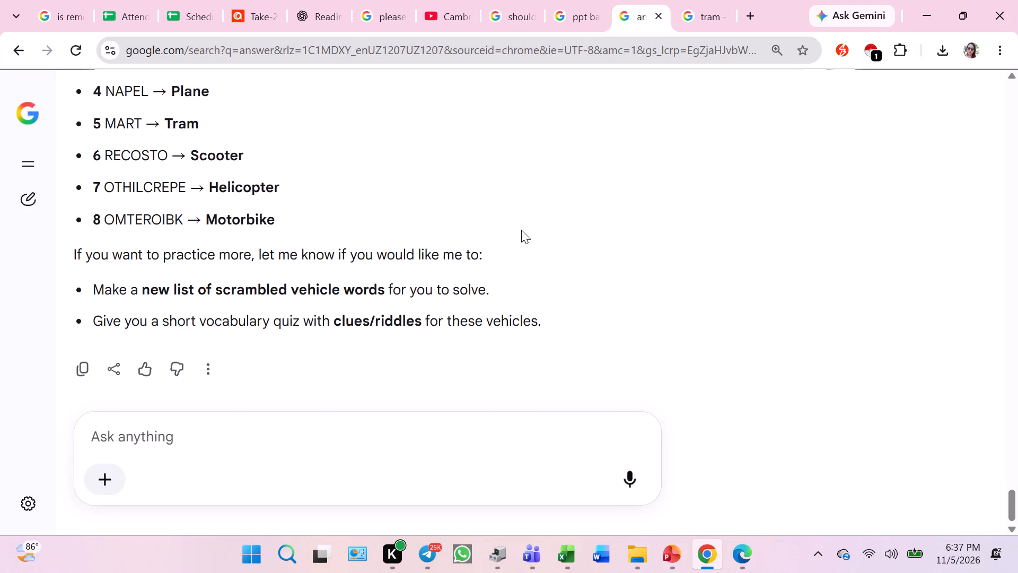
In Edge, capture exercise 6, "Choose the correct option, A, B, or C.", with all six items from the Student Book PDF, and copy the snip.
{"action": "left_click", "coordinate": [744, 555]}
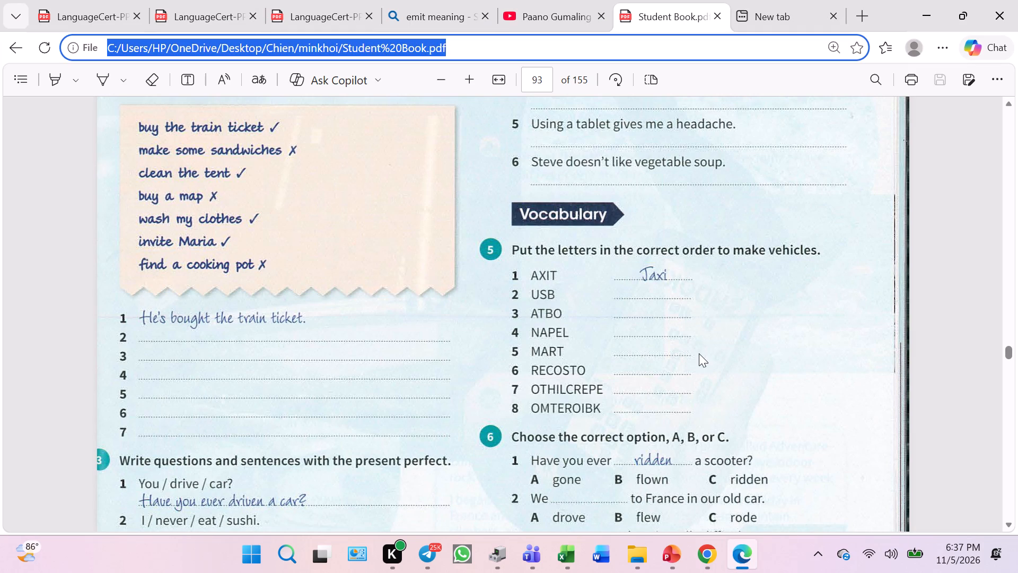
{"action": "scroll", "coordinate": [699, 353], "scroll_direction": "down", "scroll_amount": 3}
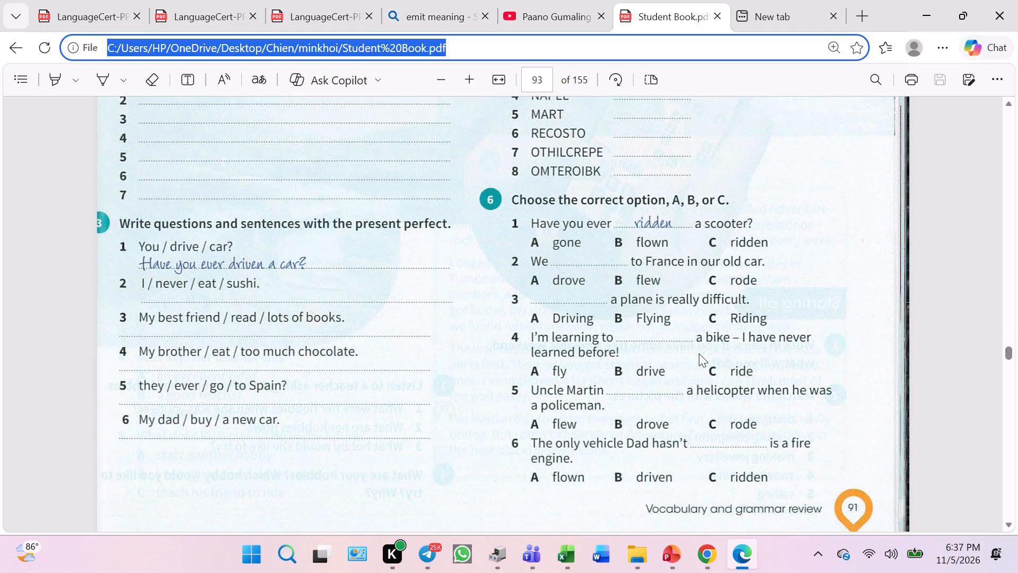
{"action": "key", "text": "Print"}
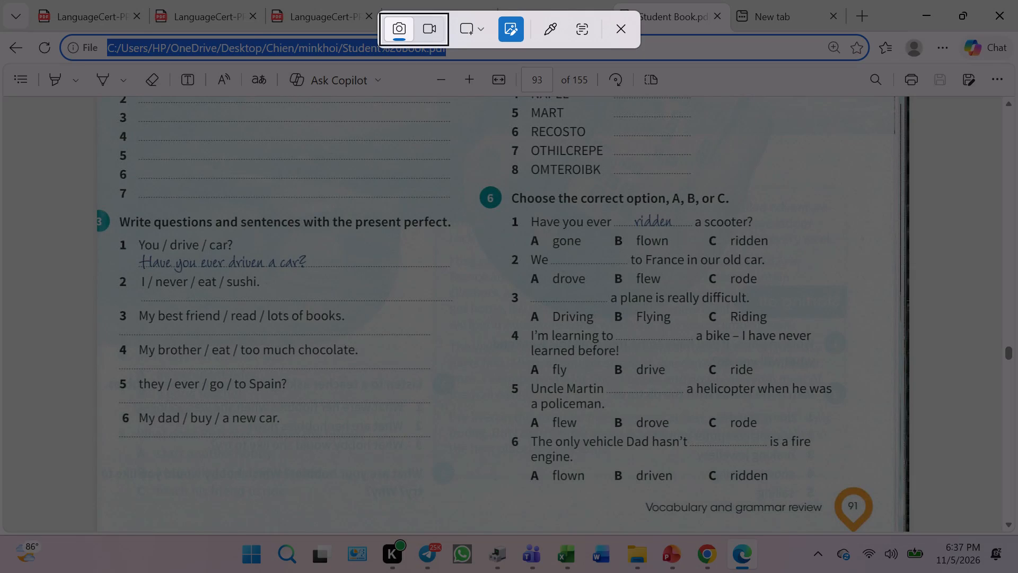
{"action": "left_click_drag", "start_coordinate": [481, 178], "coordinate": [818, 462]}
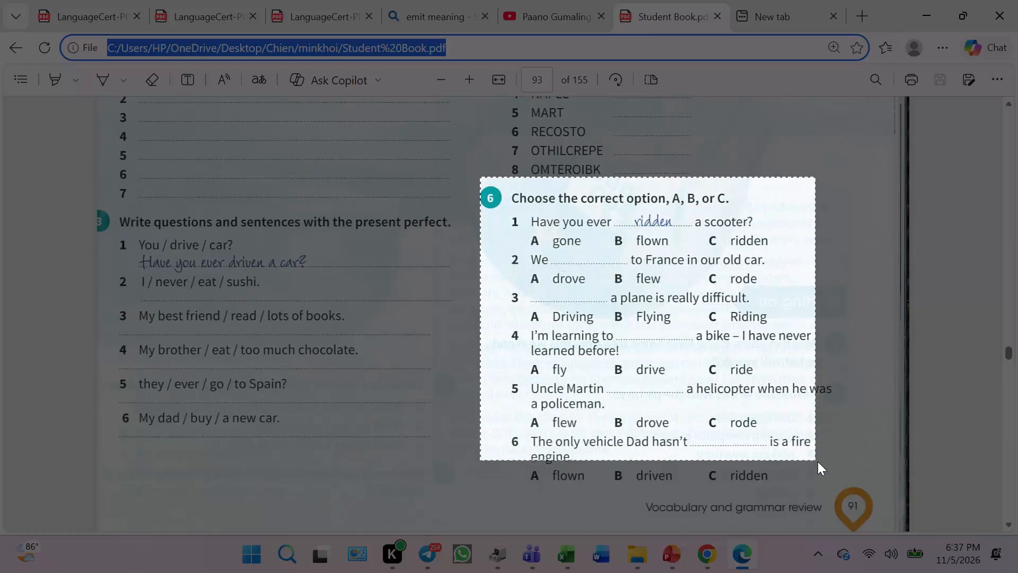
{"action": "left_click_drag", "start_coordinate": [818, 462], "coordinate": [835, 492]}
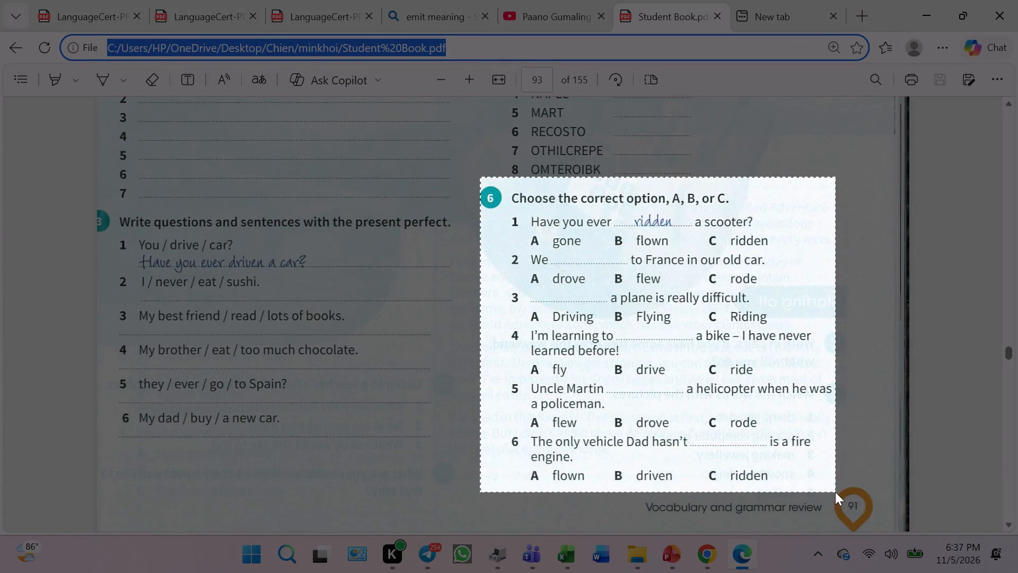
{"action": "left_click_drag", "start_coordinate": [835, 492], "coordinate": [840, 489]}
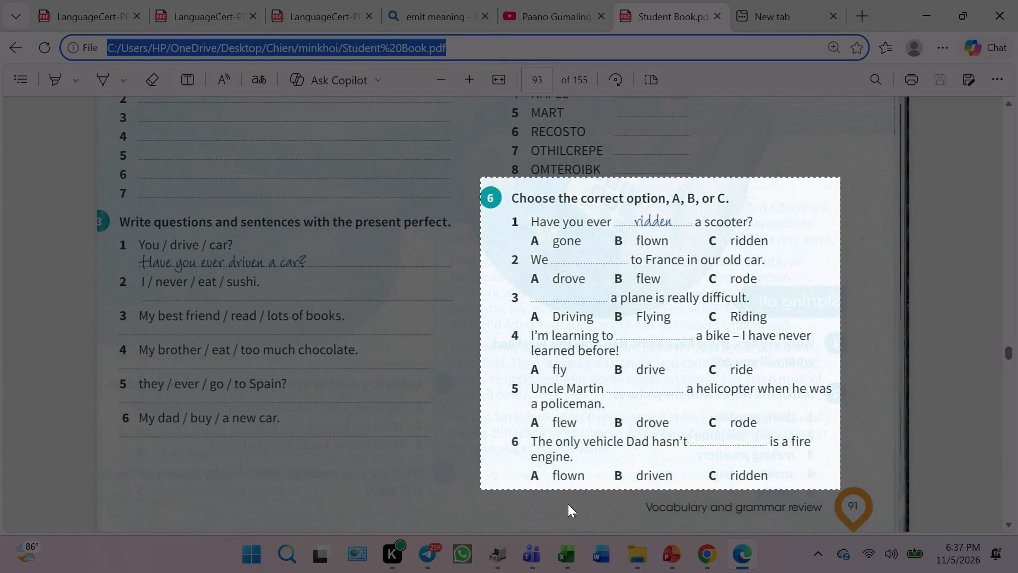
{"action": "left_click", "coordinate": [530, 522]}
{"action": "left_click", "coordinate": [464, 494]}
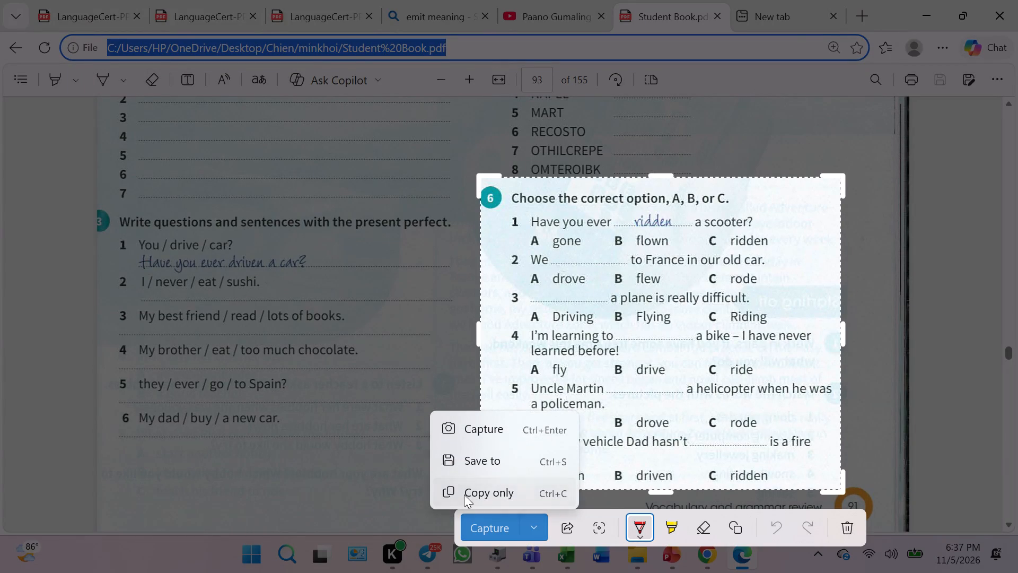
Paste the exercise 6 snip onto PowerPoint slide 27 and stretch it to about 12.84" wide and nearly the slide's full height.
{"action": "left_click", "coordinate": [671, 549]}
{"action": "left_click", "coordinate": [478, 323]}
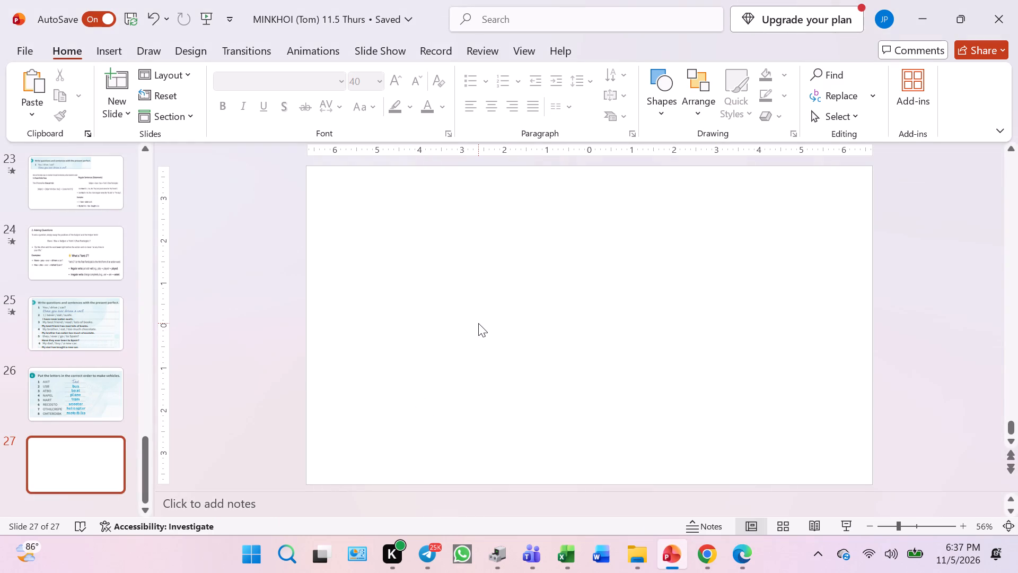
{"action": "key", "text": "ctrl+v"}
{"action": "left_click_drag", "start_coordinate": [540, 315], "coordinate": [414, 274]}
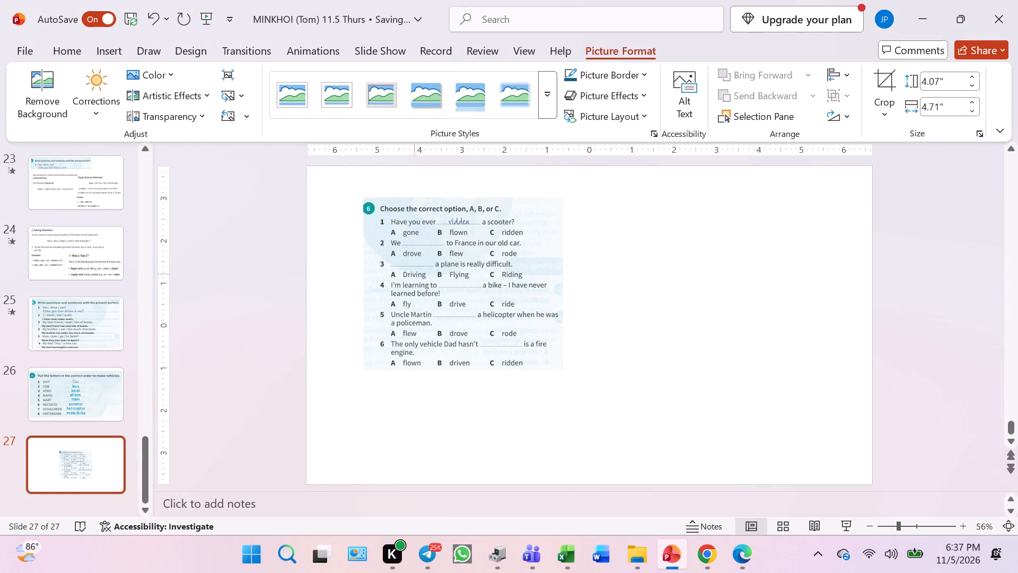
{"action": "left_click_drag", "start_coordinate": [414, 274], "coordinate": [367, 247]}
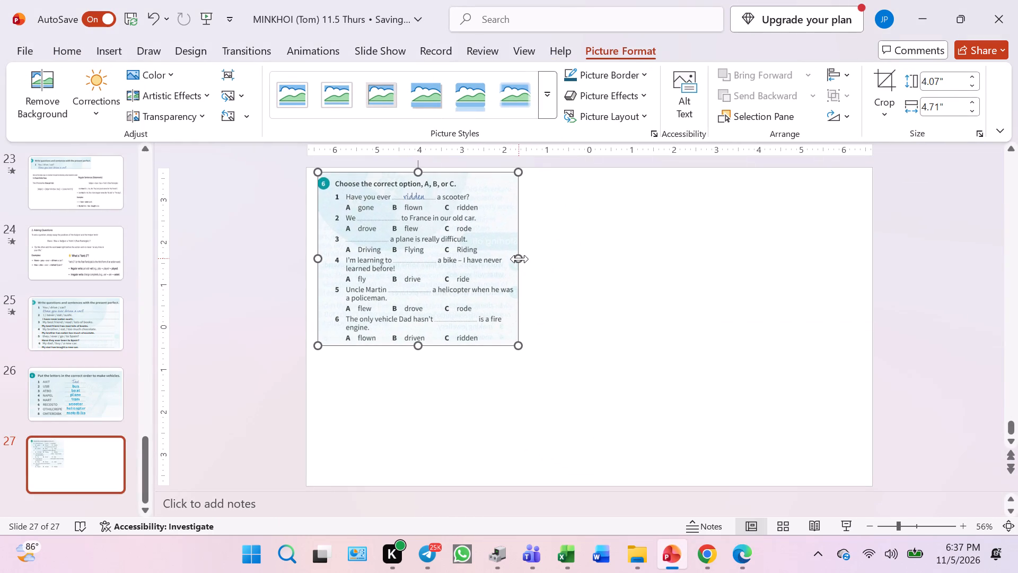
{"action": "left_click_drag", "start_coordinate": [520, 259], "coordinate": [864, 272]}
{"action": "left_click_drag", "start_coordinate": [593, 346], "coordinate": [589, 464]}
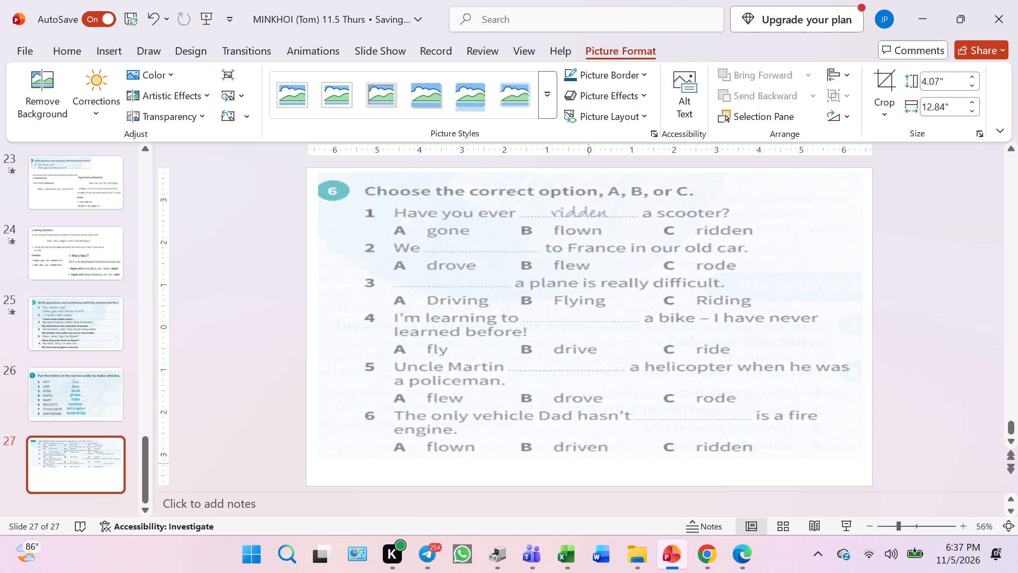
{"action": "left_click_drag", "start_coordinate": [589, 464], "coordinate": [588, 479]}
{"action": "left_click", "coordinate": [681, 397]}
{"action": "left_click", "coordinate": [923, 308]}
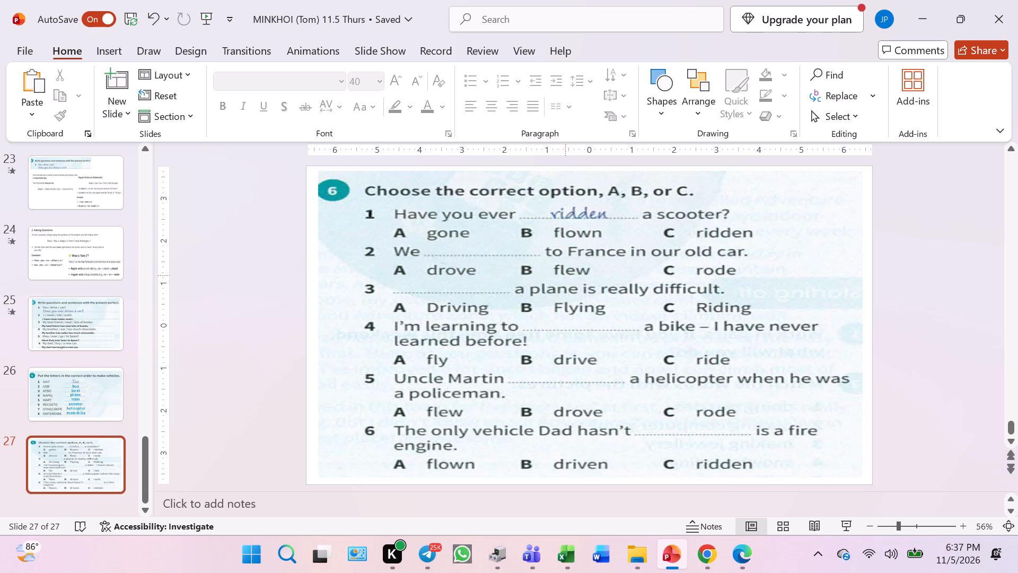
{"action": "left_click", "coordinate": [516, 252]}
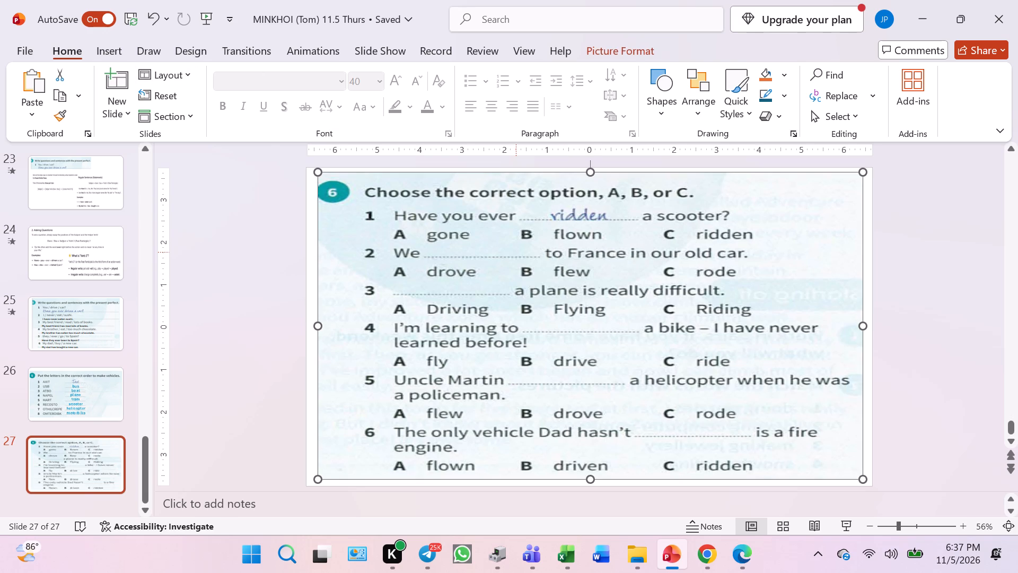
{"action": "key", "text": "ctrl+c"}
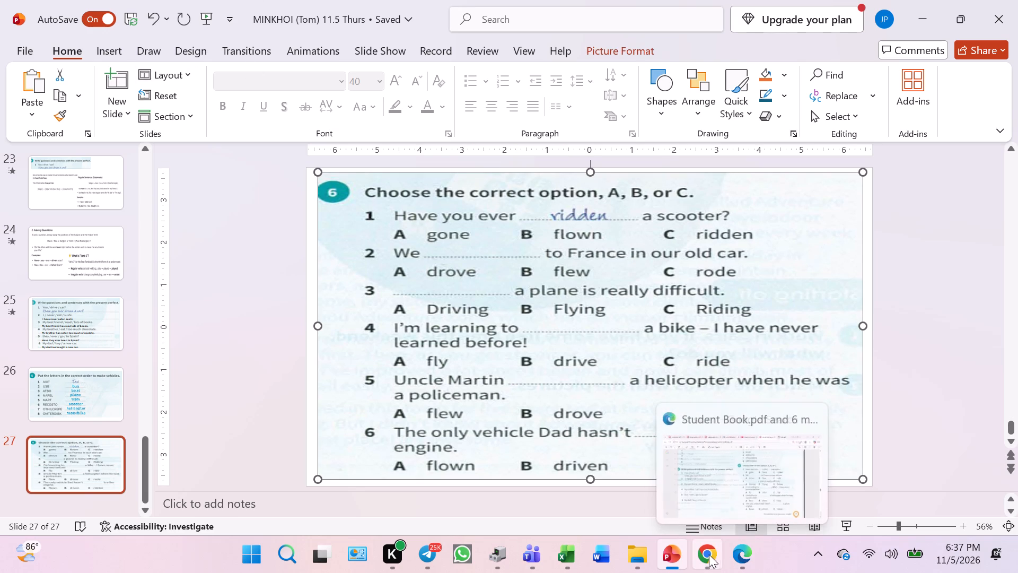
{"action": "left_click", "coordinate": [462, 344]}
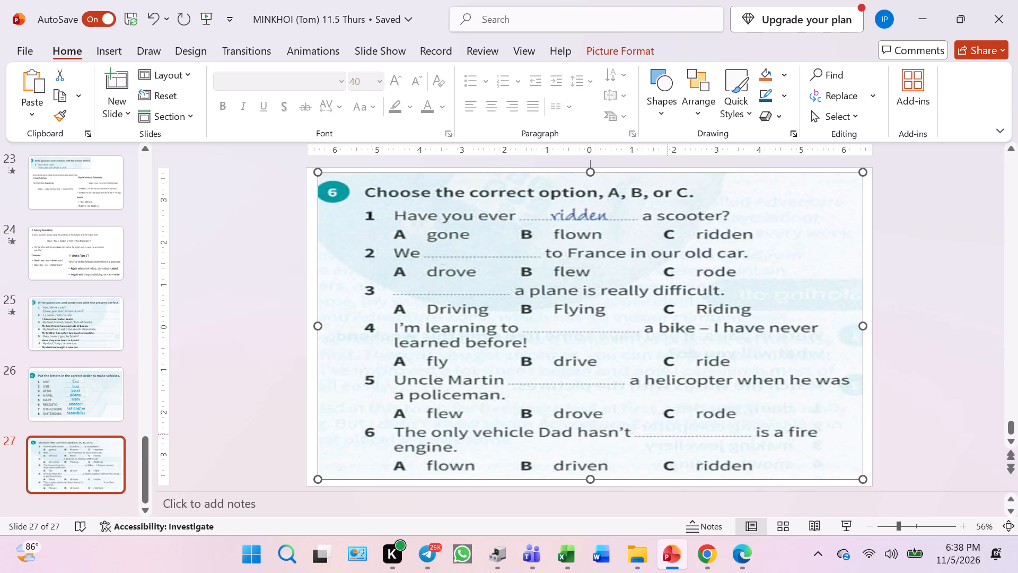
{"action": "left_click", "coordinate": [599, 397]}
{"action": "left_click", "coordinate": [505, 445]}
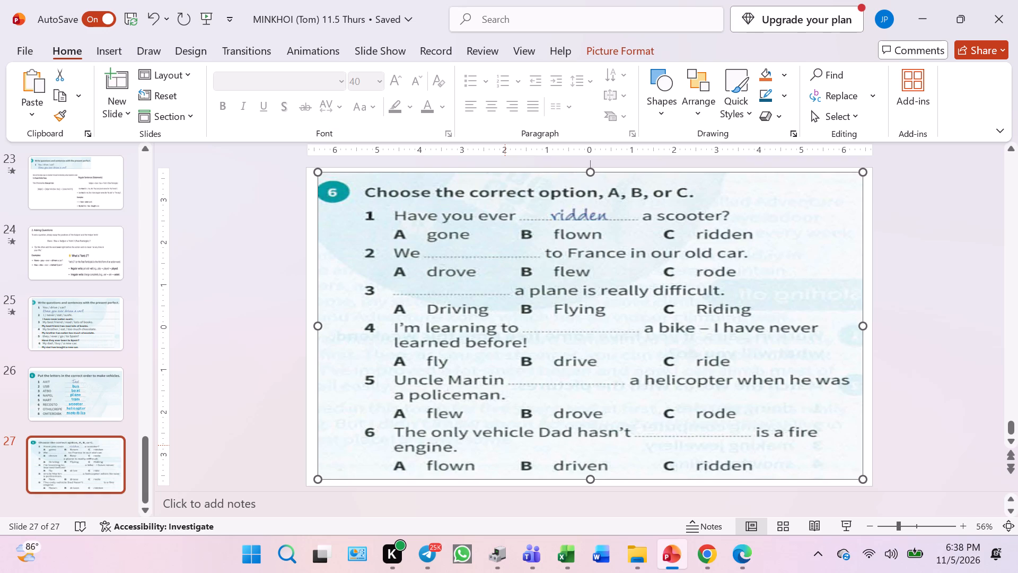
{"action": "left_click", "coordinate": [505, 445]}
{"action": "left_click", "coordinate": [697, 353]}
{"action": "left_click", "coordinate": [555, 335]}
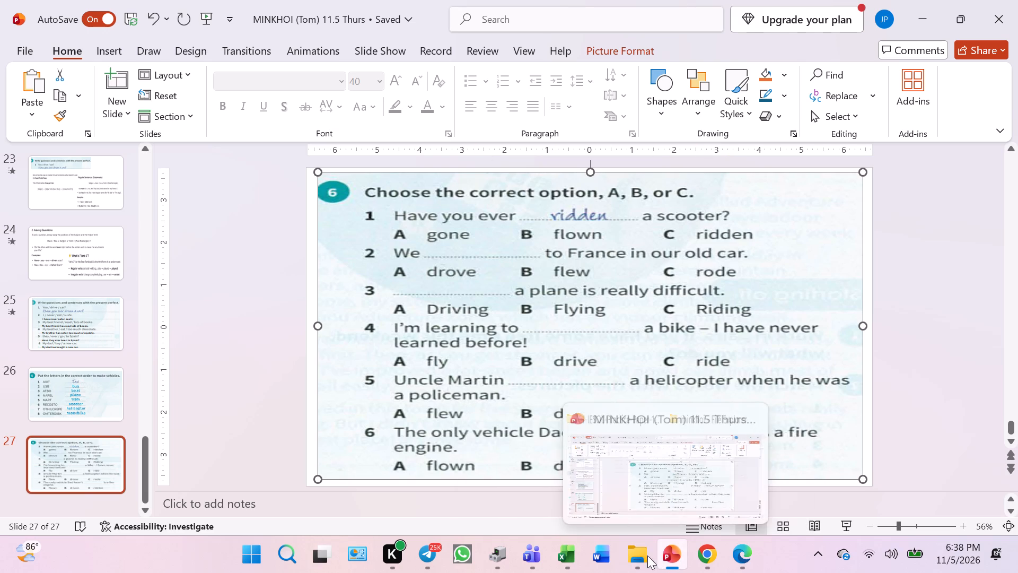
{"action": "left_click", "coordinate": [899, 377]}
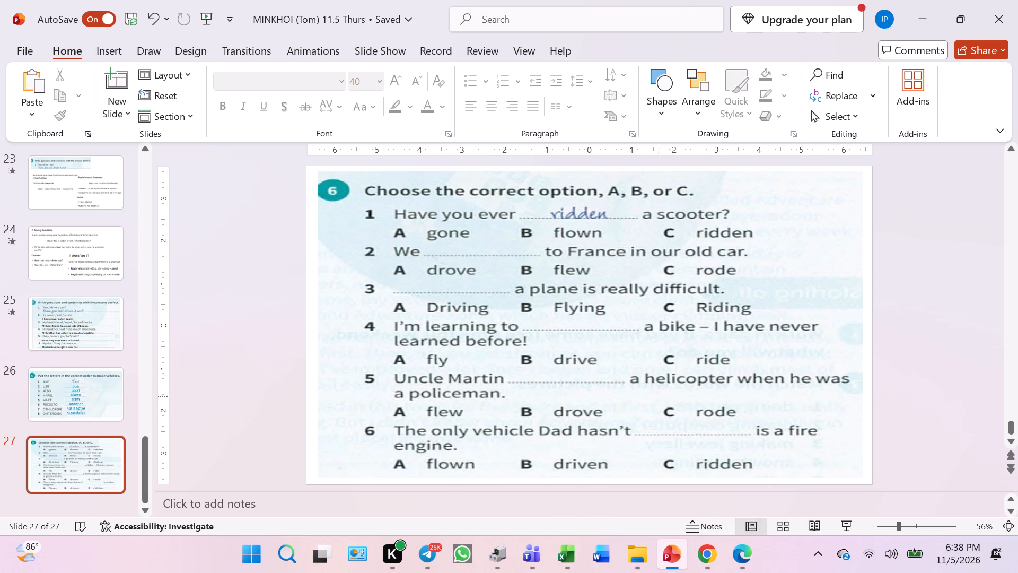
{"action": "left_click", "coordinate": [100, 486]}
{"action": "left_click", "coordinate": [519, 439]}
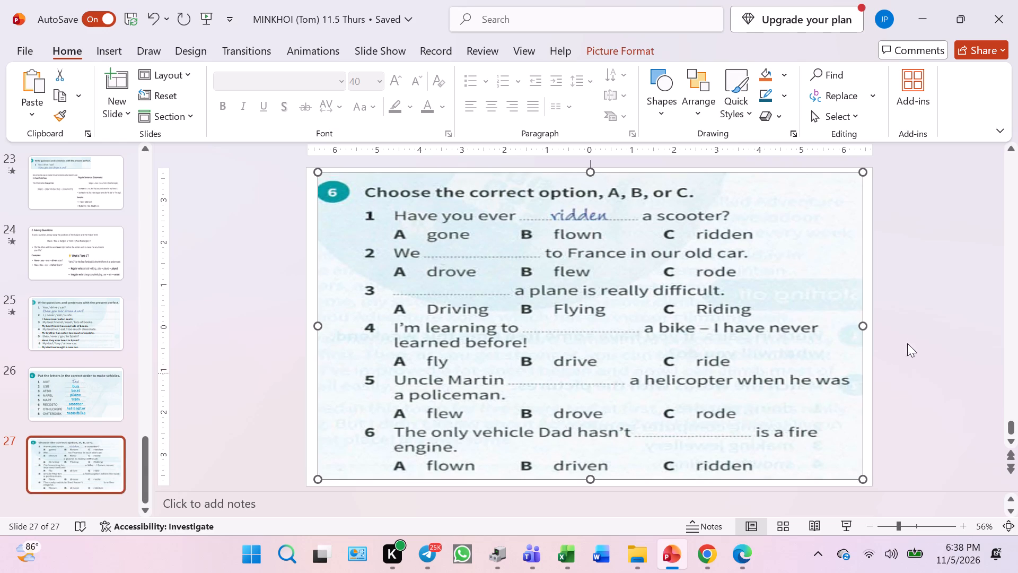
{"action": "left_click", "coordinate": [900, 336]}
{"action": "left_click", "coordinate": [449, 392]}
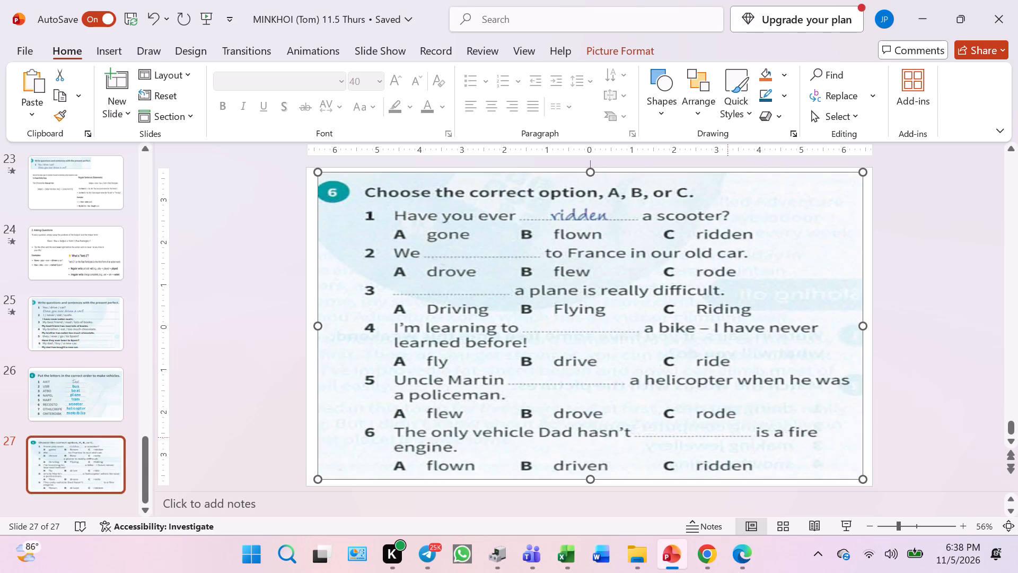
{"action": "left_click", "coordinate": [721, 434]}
{"action": "left_click", "coordinate": [662, 325]}
{"action": "key", "text": "ctrl+c"}
{"action": "left_click", "coordinate": [713, 549]}
{"action": "left_click", "coordinate": [295, 447]}
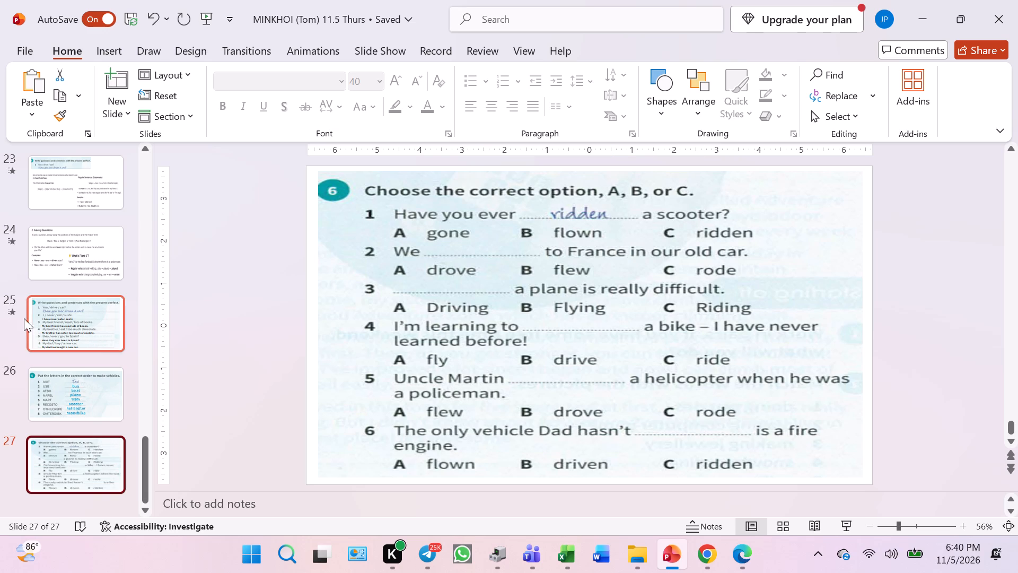
{"action": "left_click", "coordinate": [66, 404]}
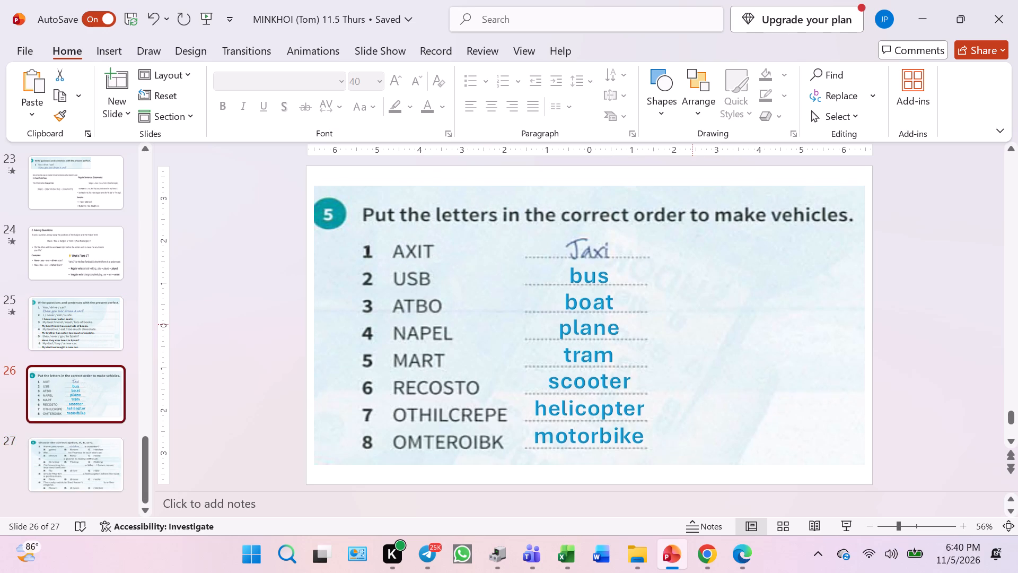
{"action": "left_click", "coordinate": [693, 324]}
{"action": "left_click", "coordinate": [684, 390]}
{"action": "left_click", "coordinate": [855, 528]}
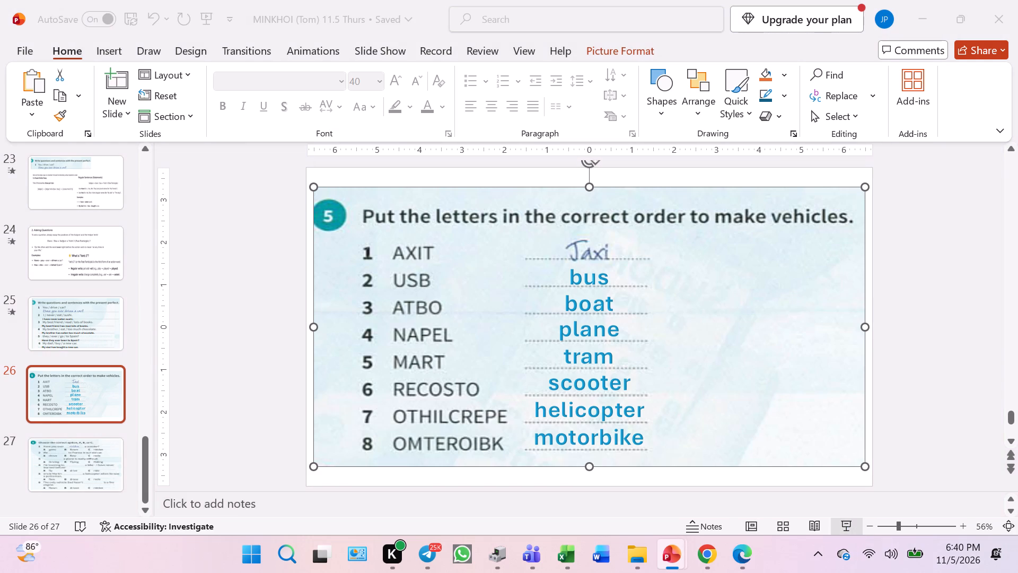
{"action": "key", "text": "Escape"}
Apply the Appear animation to the answers bus, boat, plane and tram on slide 26, one after another.
{"action": "left_click", "coordinate": [589, 278]}
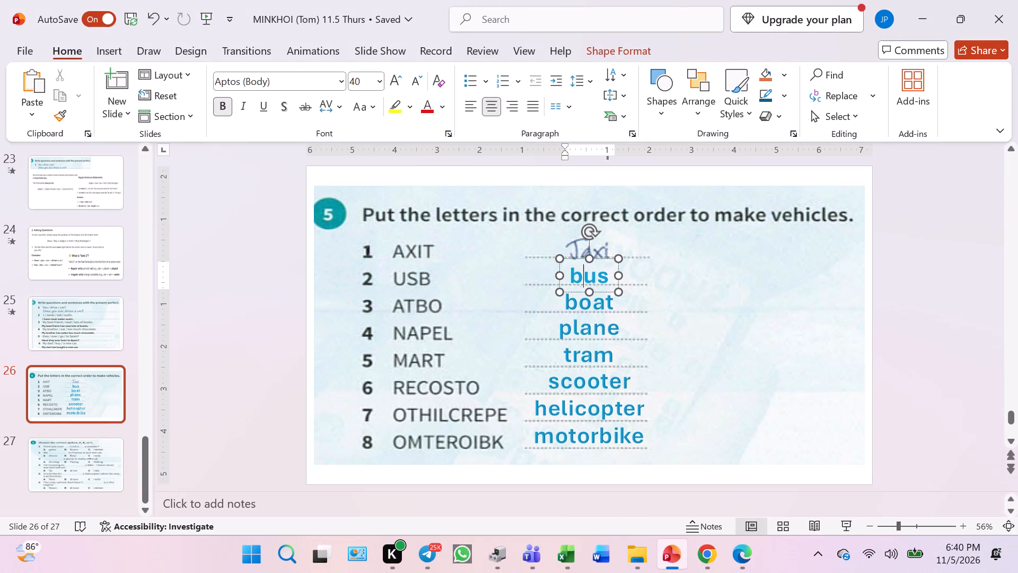
{"action": "left_click", "coordinate": [304, 39]}
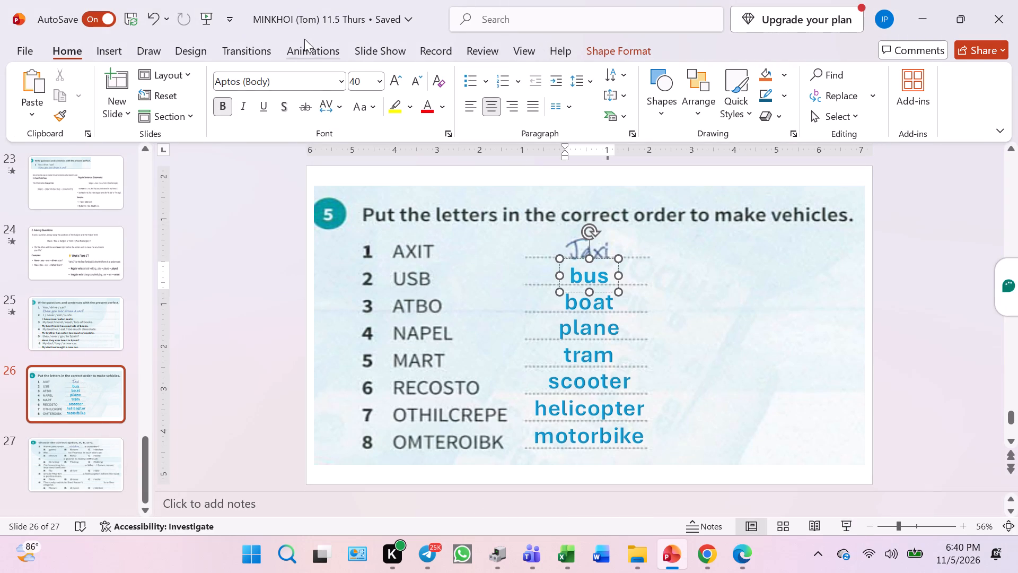
{"action": "left_click", "coordinate": [172, 99]}
{"action": "left_click", "coordinate": [577, 301]}
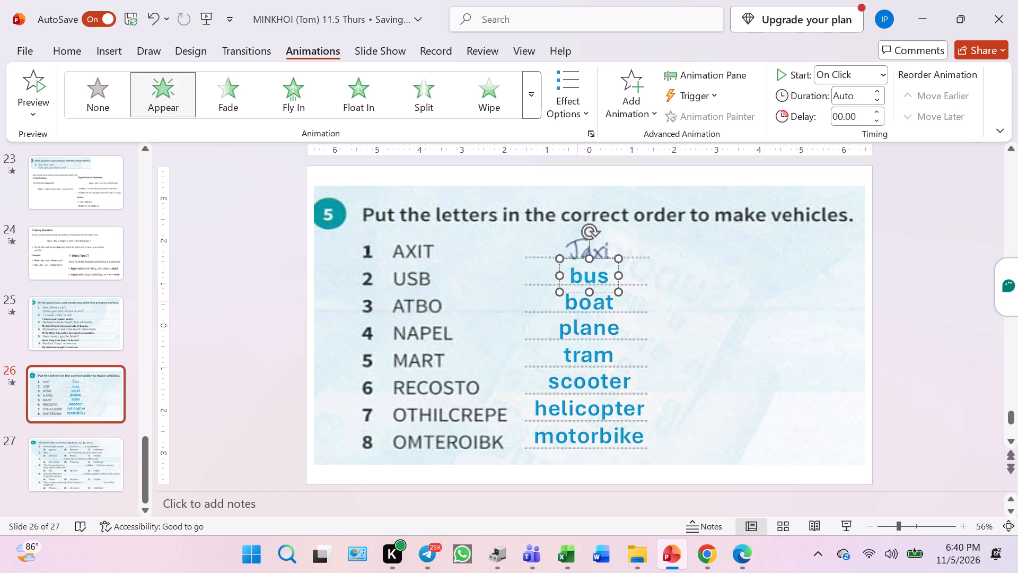
{"action": "left_click", "coordinate": [575, 299]}
{"action": "left_click", "coordinate": [164, 109]}
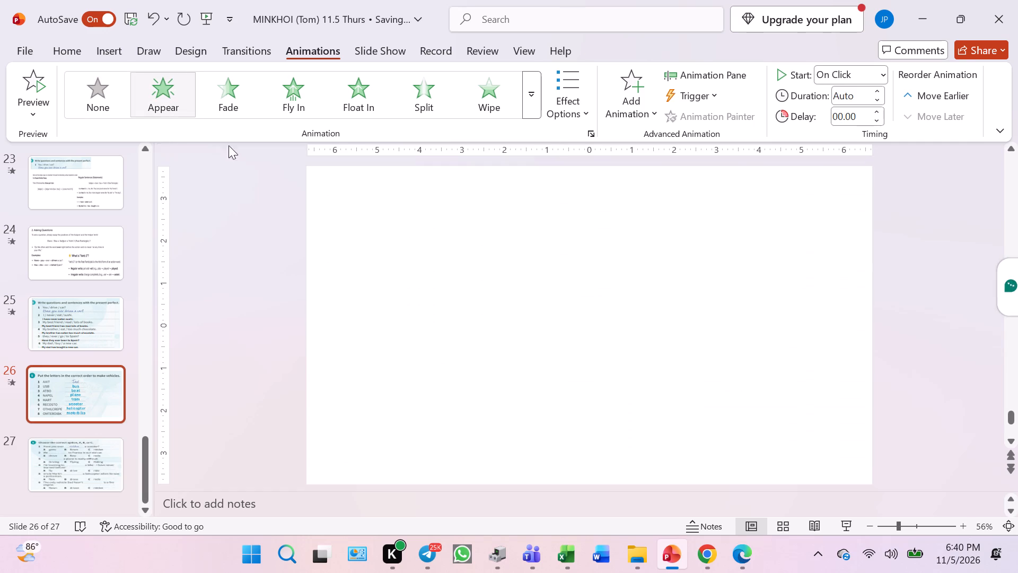
{"action": "left_click", "coordinate": [597, 327]}
{"action": "left_click", "coordinate": [598, 320]}
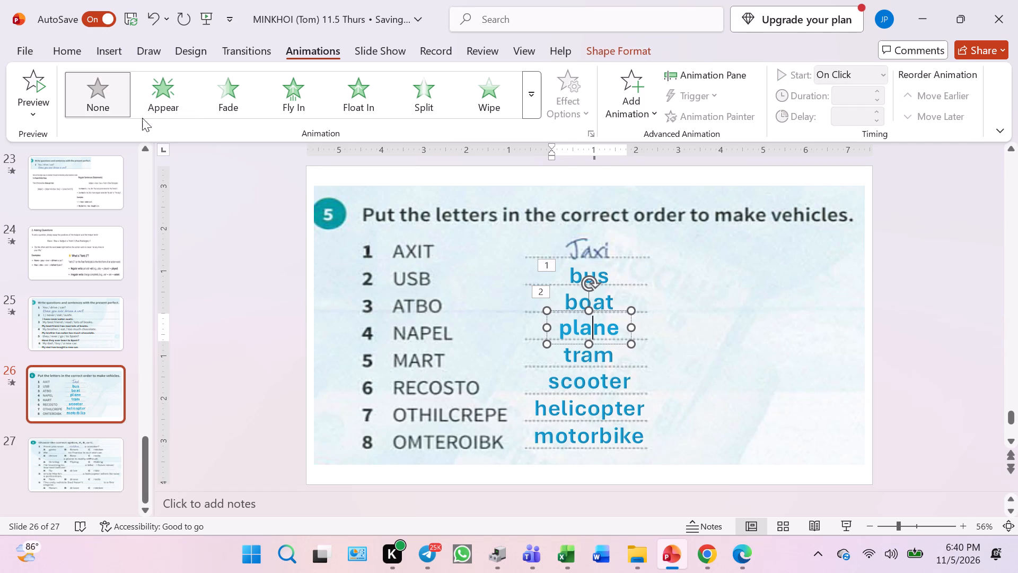
{"action": "left_click", "coordinate": [159, 95]}
{"action": "left_click", "coordinate": [586, 354]}
{"action": "left_click", "coordinate": [587, 355]}
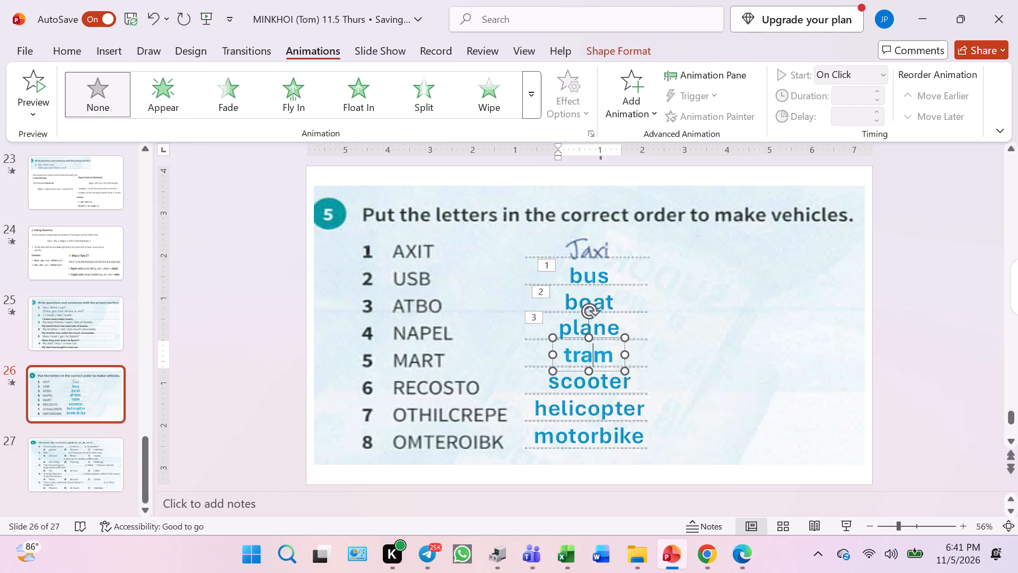
{"action": "left_click", "coordinate": [160, 97]}
Apply the Appear animation to the answers scooter, helicopter and motorbike on slide 26, one after another.
{"action": "left_click", "coordinate": [584, 380]}
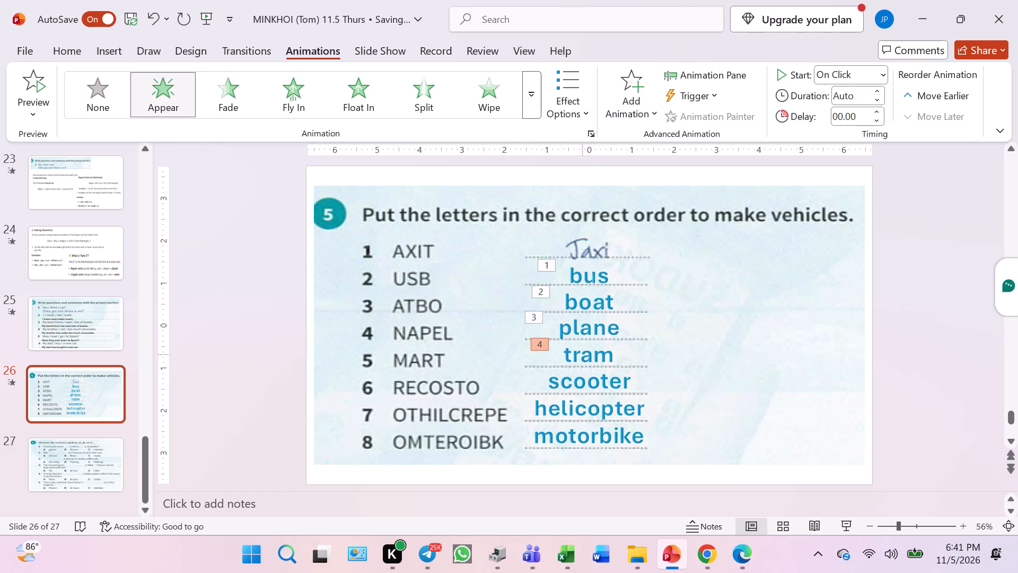
{"action": "left_click", "coordinate": [593, 377]}
{"action": "left_click", "coordinate": [163, 98]}
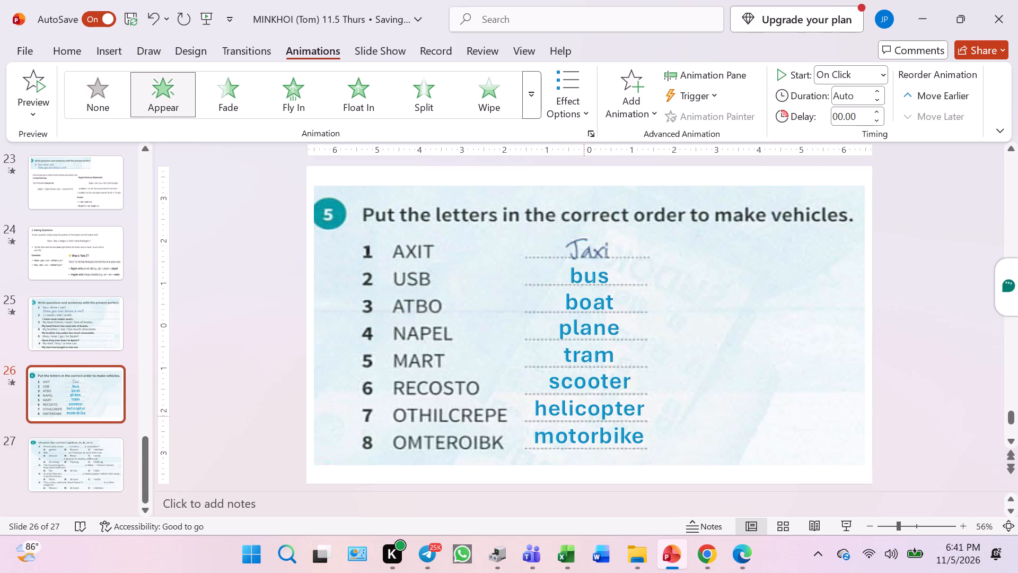
{"action": "left_click", "coordinate": [583, 412]}
{"action": "left_click", "coordinate": [593, 412]}
{"action": "left_click", "coordinate": [164, 89]}
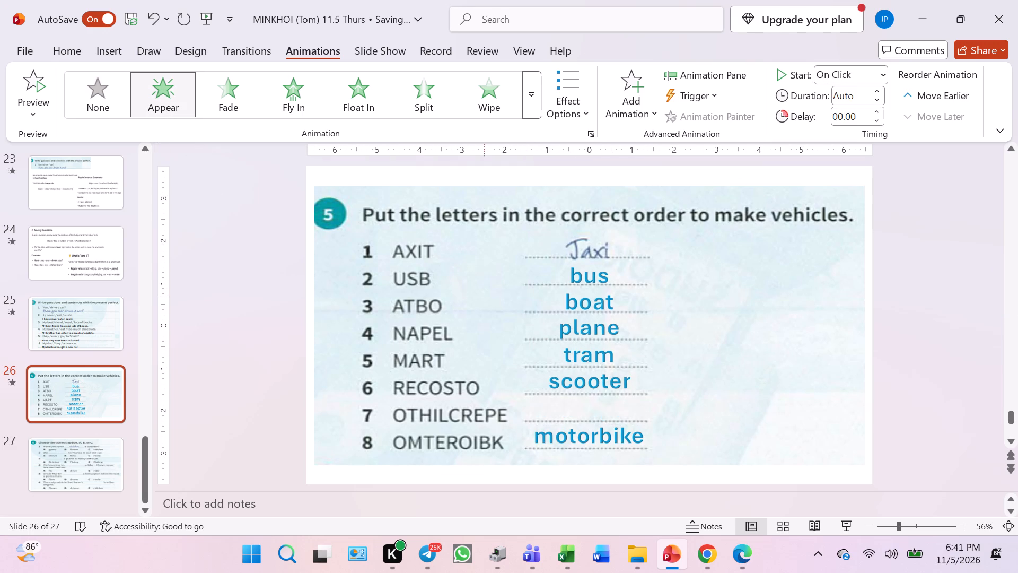
{"action": "left_click", "coordinate": [572, 433]}
{"action": "left_click", "coordinate": [574, 438]}
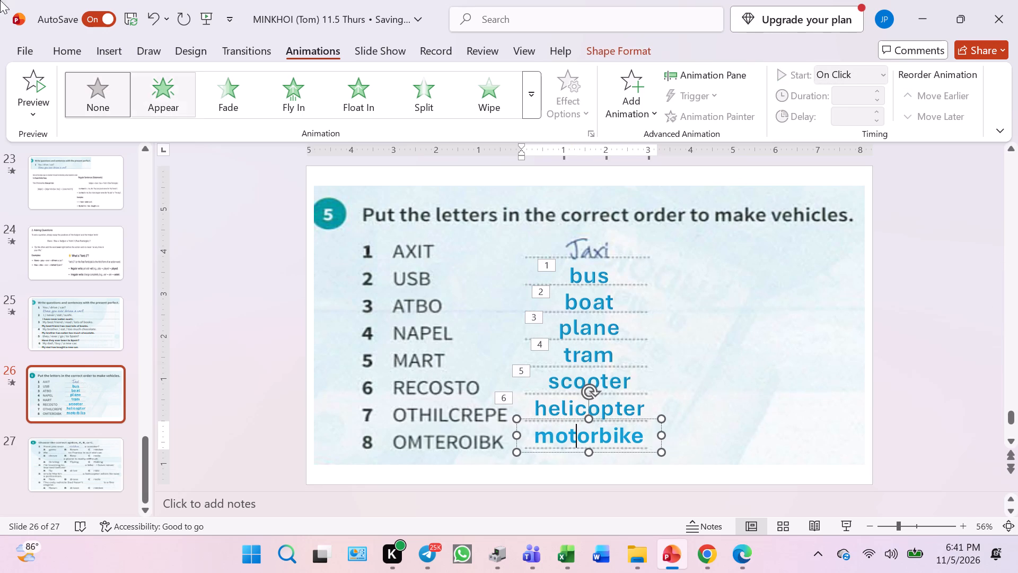
{"action": "left_click", "coordinate": [161, 97]}
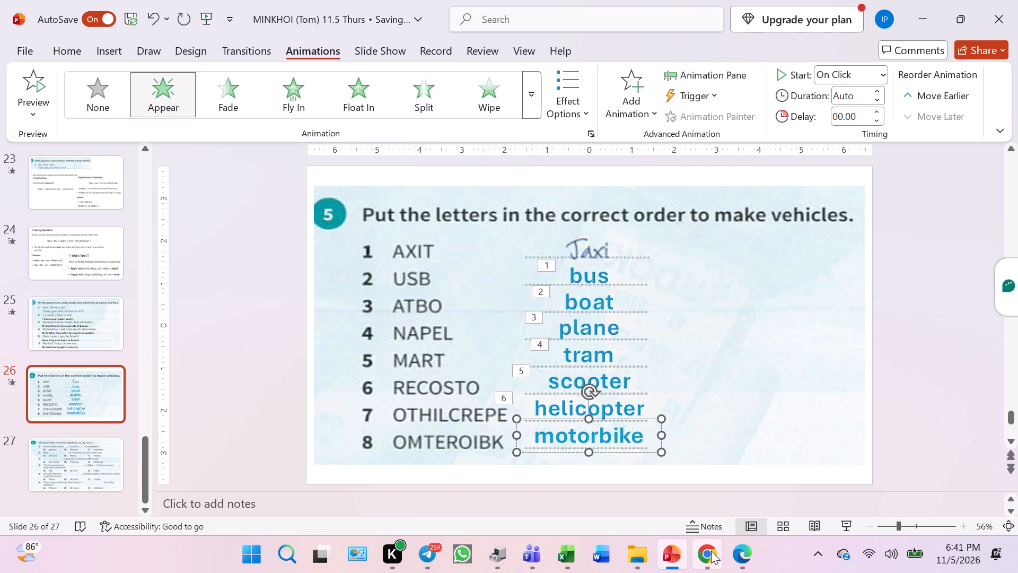
In Chrome, browse the tram image results and copy the red-and-white picture captioned The Tram on Steam.
{"action": "left_click", "coordinate": [711, 551]}
{"action": "scroll", "coordinate": [803, 214], "scroll_direction": "up", "scroll_amount": 19}
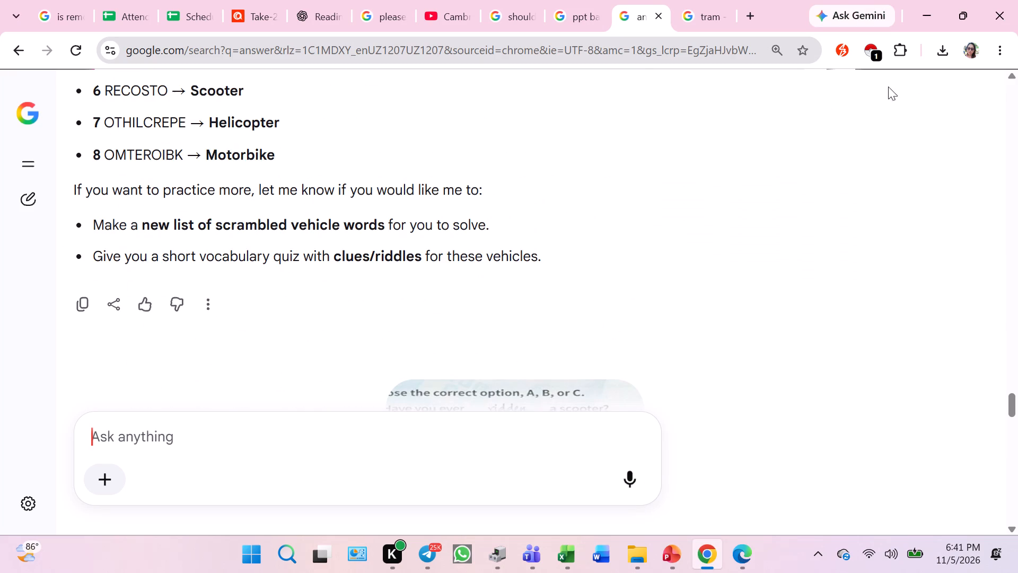
{"action": "left_click", "coordinate": [710, 19]}
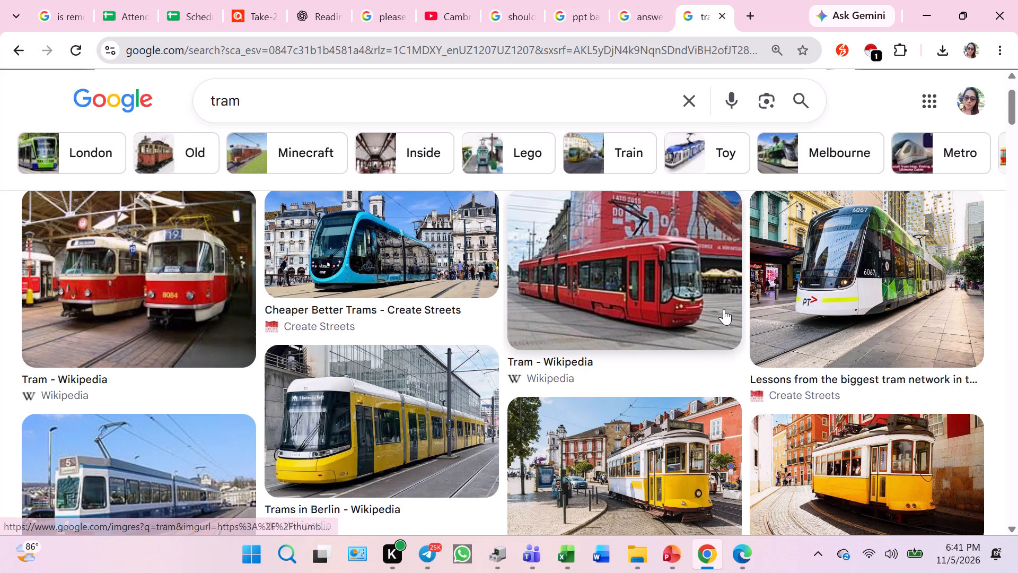
{"action": "scroll", "coordinate": [724, 309], "scroll_direction": "down", "scroll_amount": 1}
{"action": "scroll", "coordinate": [733, 309], "scroll_direction": "up", "scroll_amount": 4}
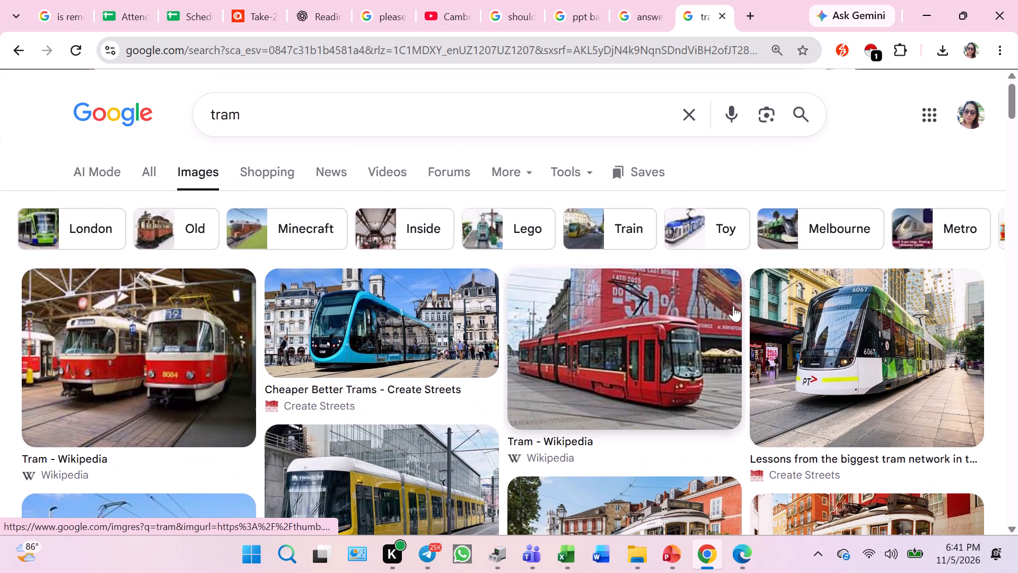
{"action": "scroll", "coordinate": [733, 306], "scroll_direction": "down", "scroll_amount": 3}
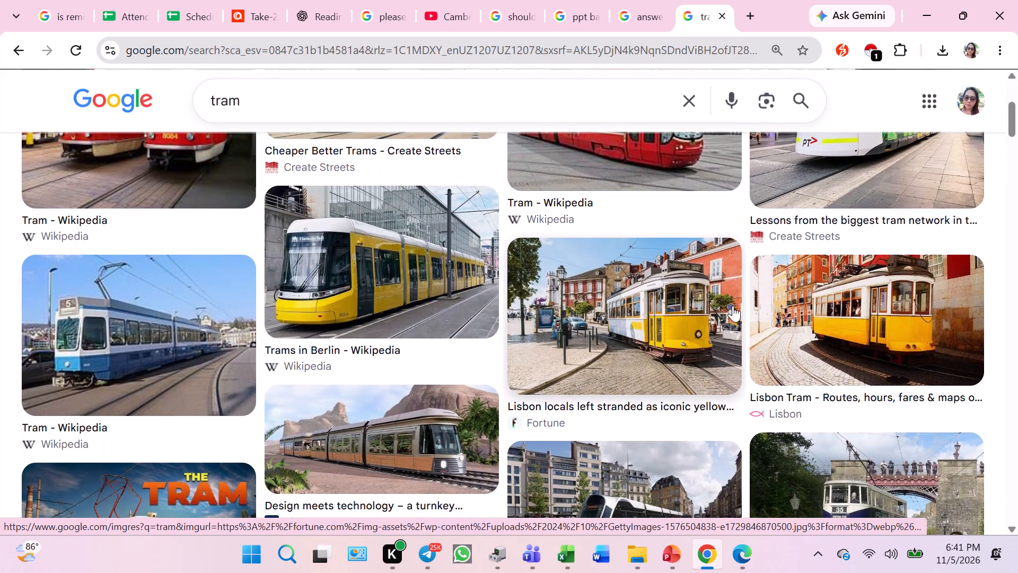
{"action": "scroll", "coordinate": [733, 306], "scroll_direction": "down", "scroll_amount": 3}
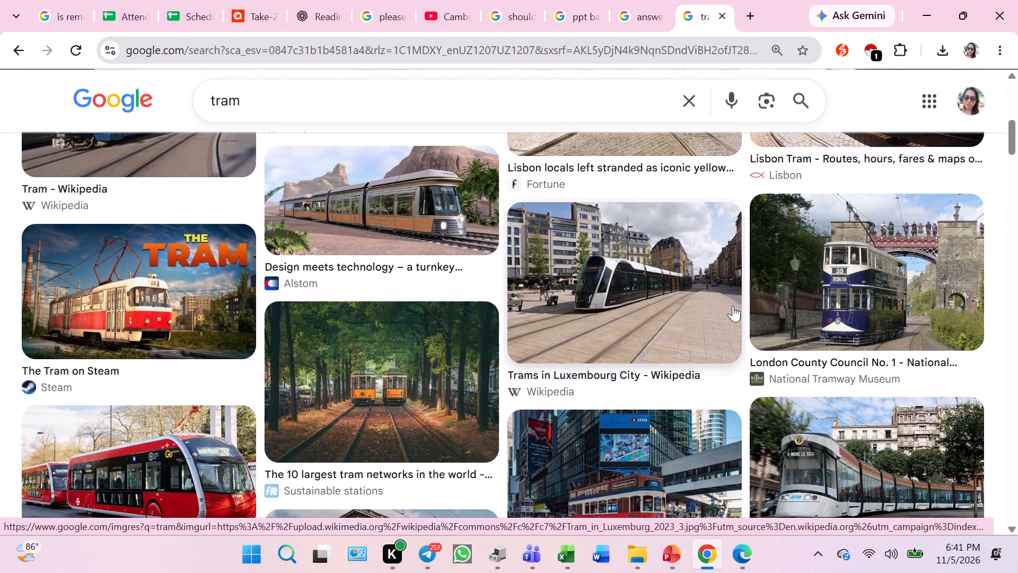
{"action": "right_click", "coordinate": [99, 268]}
{"action": "left_click", "coordinate": [181, 429]}
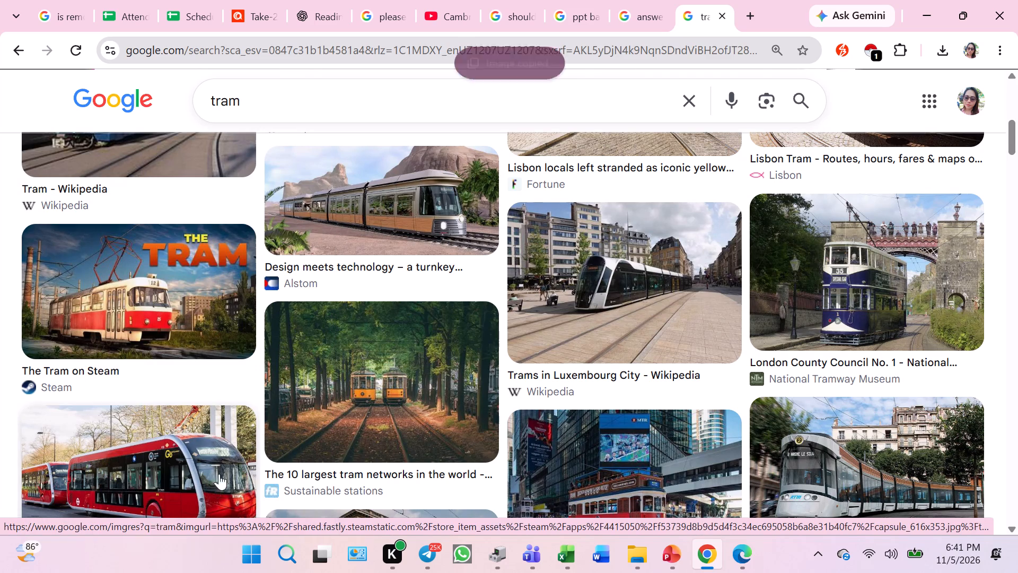
In PowerPoint, paste the tram picture onto slide 26, narrow it to 4.75" wide, and place it beside the answer column.
{"action": "left_click", "coordinate": [663, 551]}
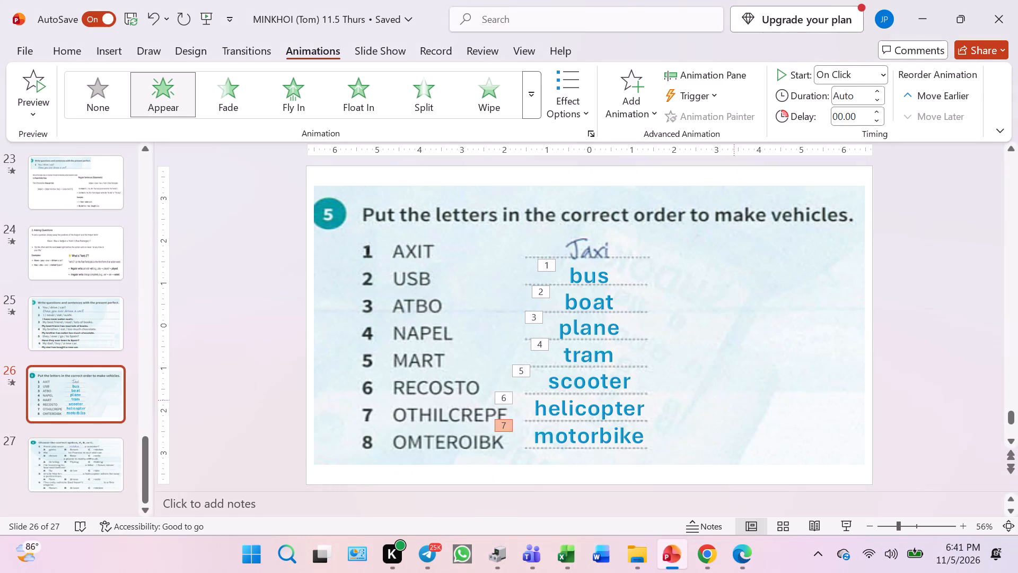
{"action": "left_click", "coordinate": [742, 397]}
{"action": "key", "text": "ctrl+v"}
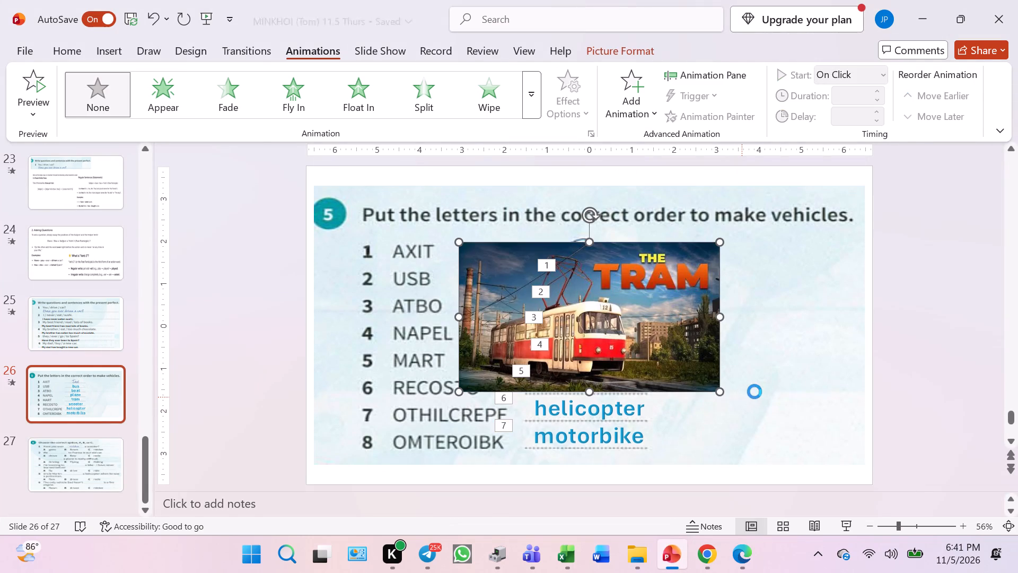
{"action": "left_click_drag", "start_coordinate": [455, 317], "coordinate": [461, 317]}
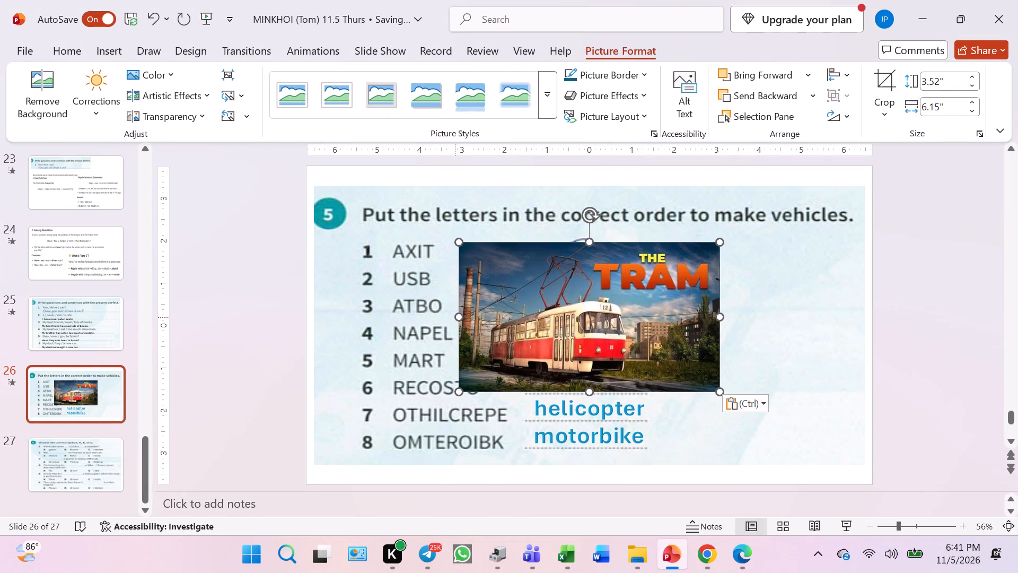
{"action": "left_click_drag", "start_coordinate": [461, 317], "coordinate": [543, 323]}
{"action": "left_click_drag", "start_coordinate": [627, 329], "coordinate": [751, 326]}
{"action": "left_click_drag", "start_coordinate": [845, 318], "coordinate": [850, 318]}
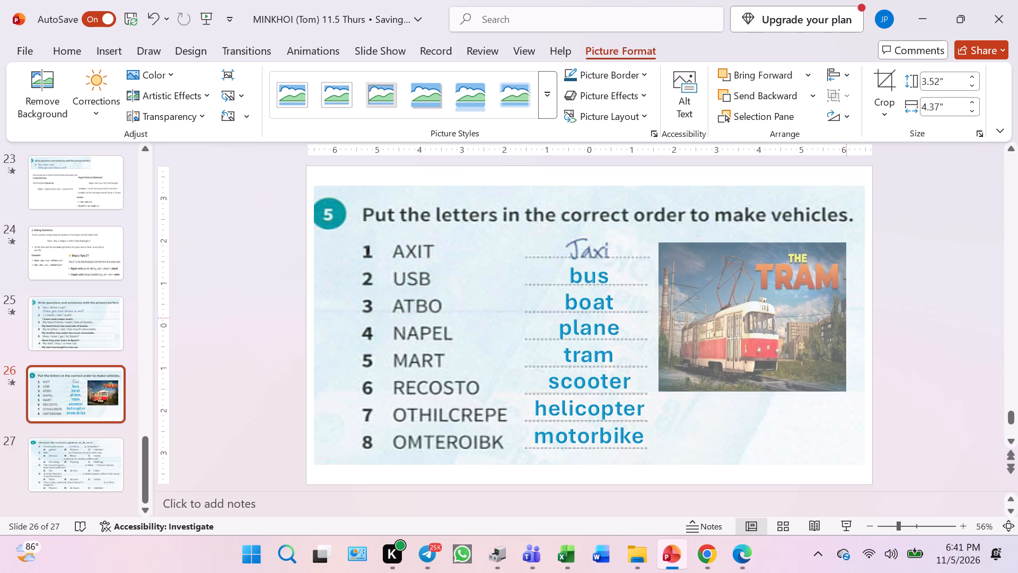
{"action": "left_click_drag", "start_coordinate": [850, 318], "coordinate": [860, 318]}
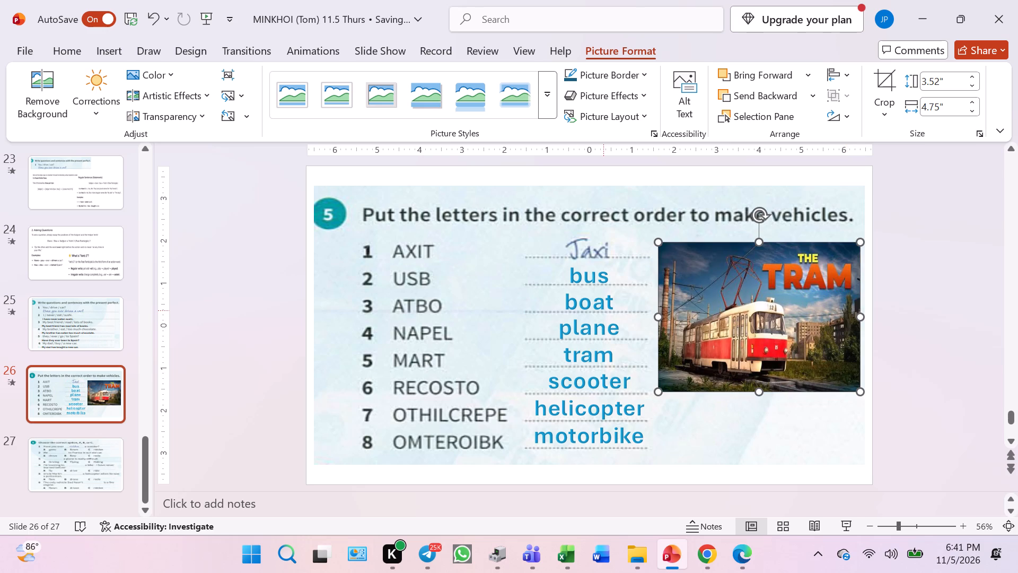
Remove the animations from the answers scooter, helicopter and motorbike together on slide 26.
{"action": "left_click", "coordinate": [604, 385]}
{"action": "left_click", "coordinate": [603, 404], "text": "ctrl+shift"}
{"action": "left_click", "coordinate": [609, 431], "text": "ctrl+shift"}
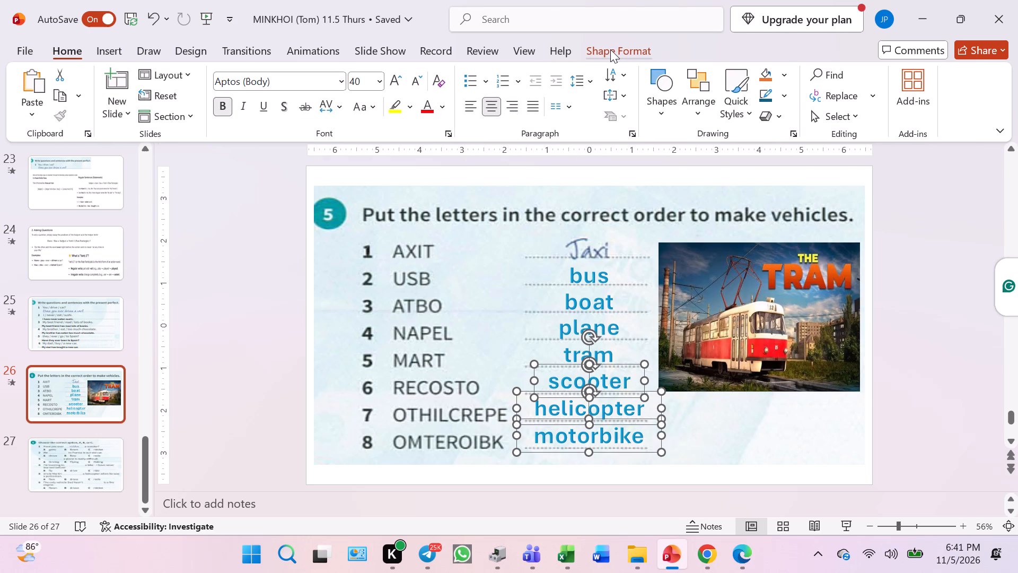
{"action": "left_click", "coordinate": [320, 52]}
{"action": "left_click", "coordinate": [96, 93]}
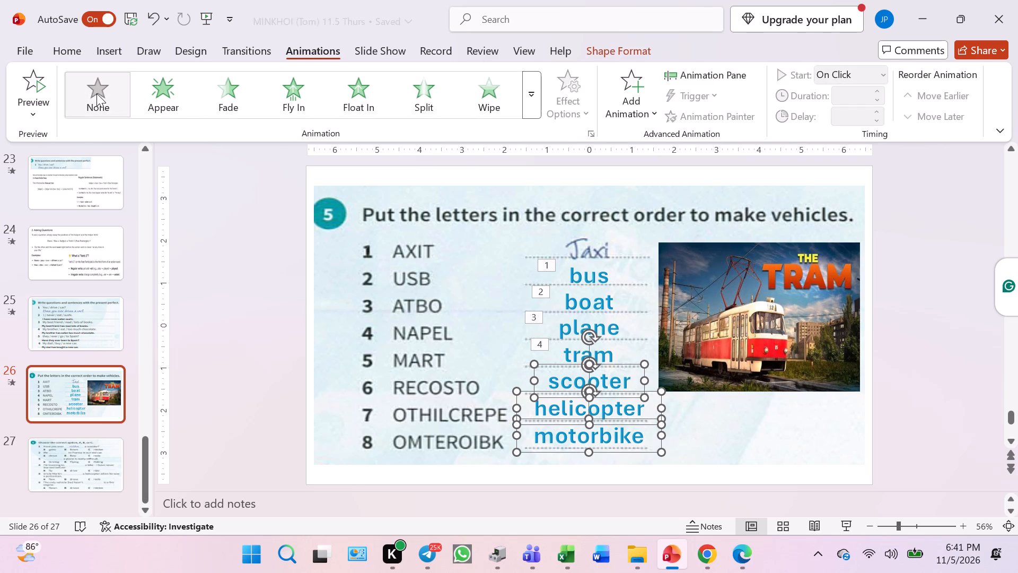
Apply the Appear animation to the tram picture on slide 26.
{"action": "left_click", "coordinate": [763, 442]}
{"action": "left_click", "coordinate": [751, 344]}
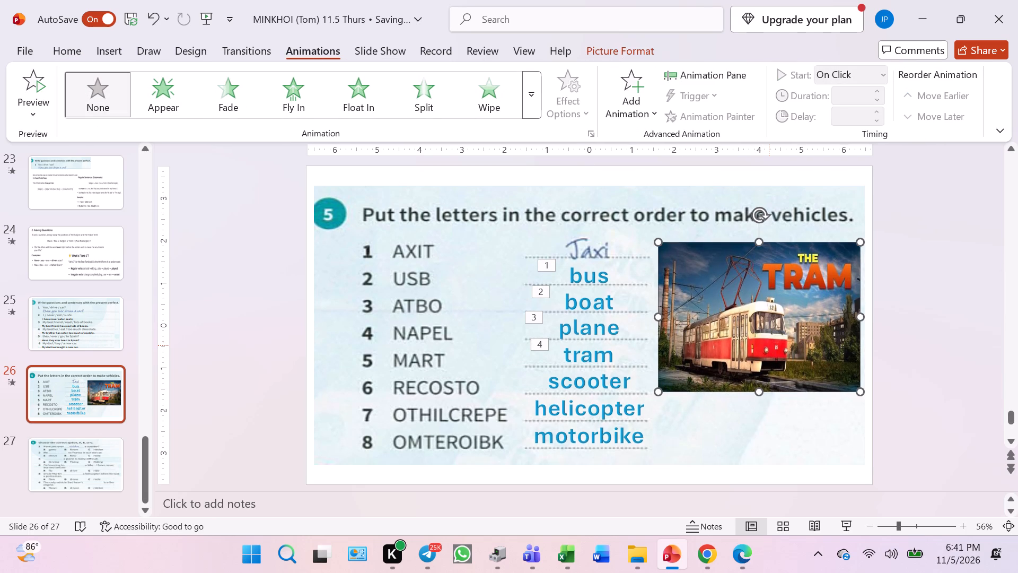
{"action": "left_click", "coordinate": [784, 338]}
{"action": "left_click", "coordinate": [161, 99]}
Apply the Appear animation to the answers scooter, helicopter and motorbike on slide 26, one after another.
{"action": "left_click", "coordinate": [577, 378]}
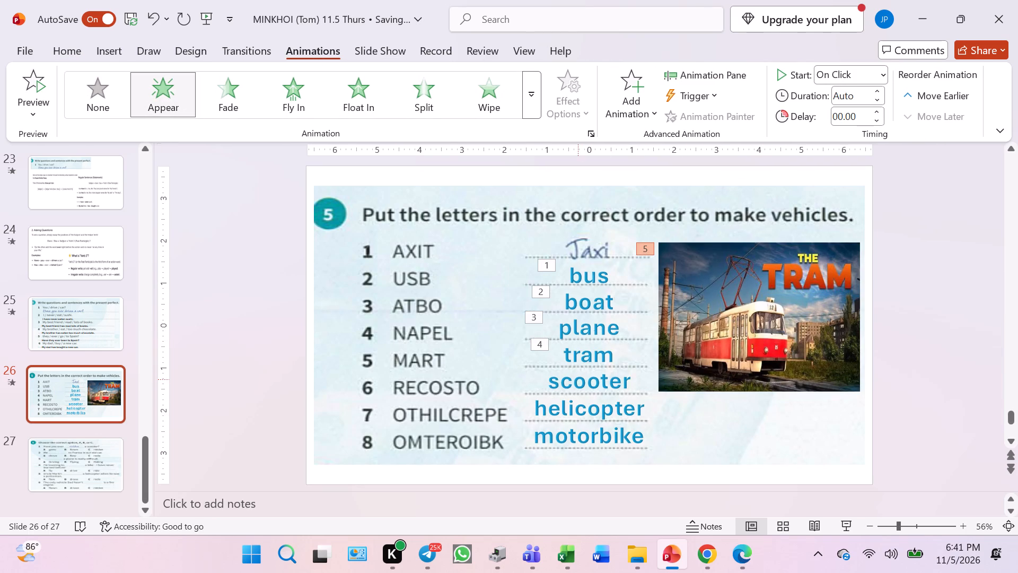
{"action": "left_click", "coordinate": [135, 89]}
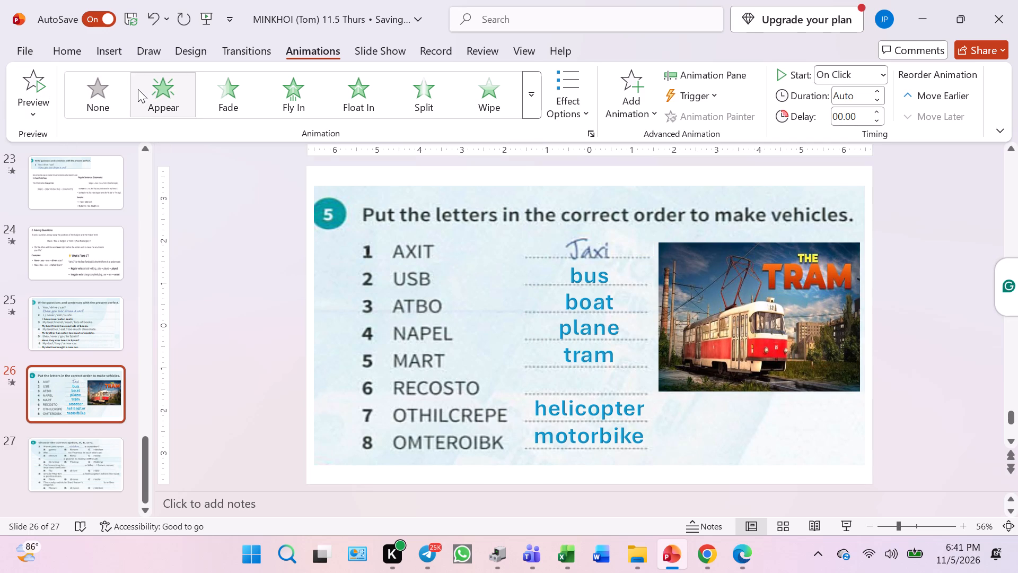
{"action": "left_click", "coordinate": [557, 412]}
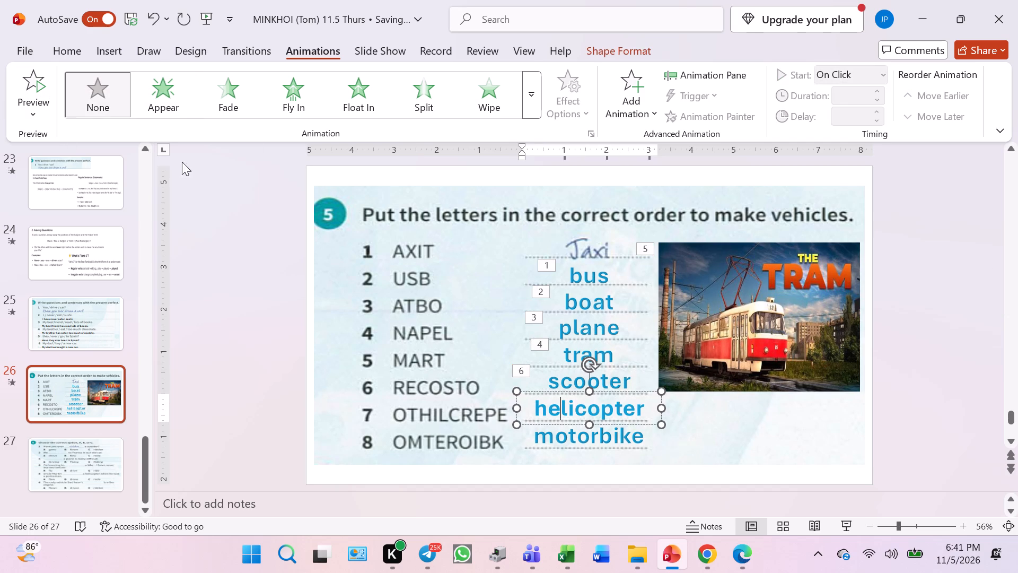
{"action": "left_click", "coordinate": [164, 113]}
{"action": "left_click", "coordinate": [555, 441]}
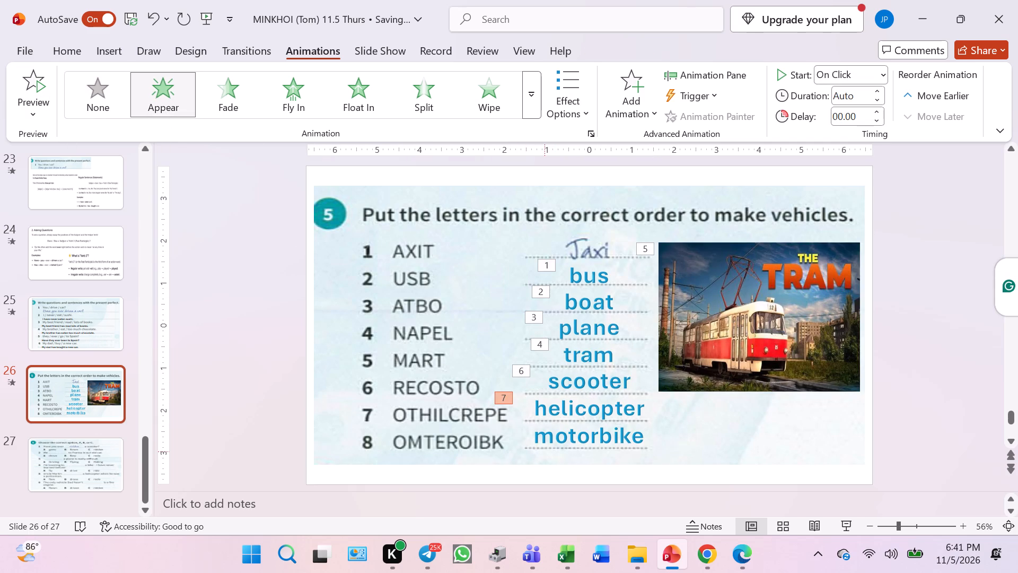
{"action": "left_click", "coordinate": [560, 435]}
{"action": "left_click", "coordinate": [167, 102]}
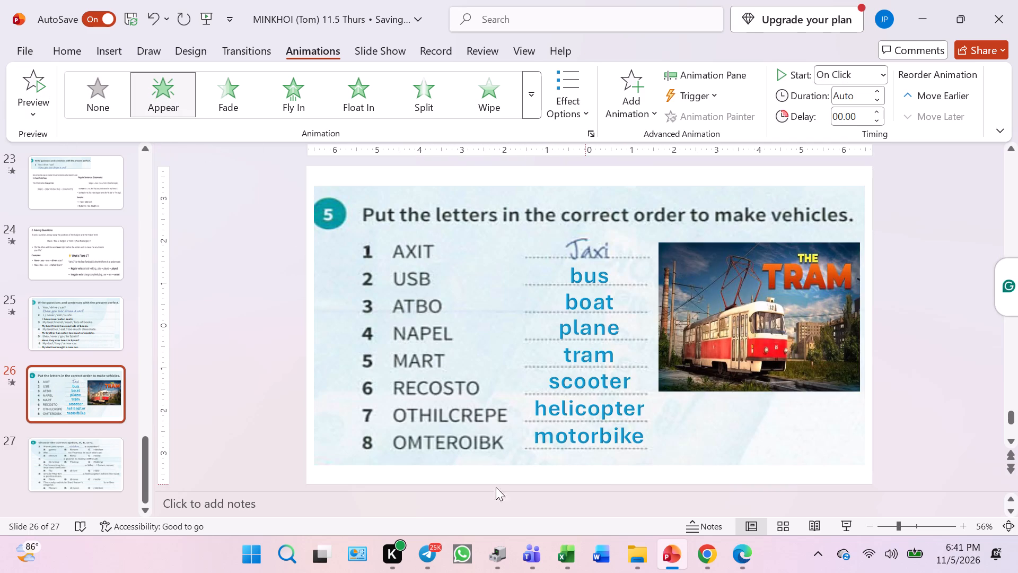
Go to slide 27 with exercise 6, and in Chrome read through the AI chat's answers and explanations for the six items.
{"action": "left_click", "coordinate": [110, 446]}
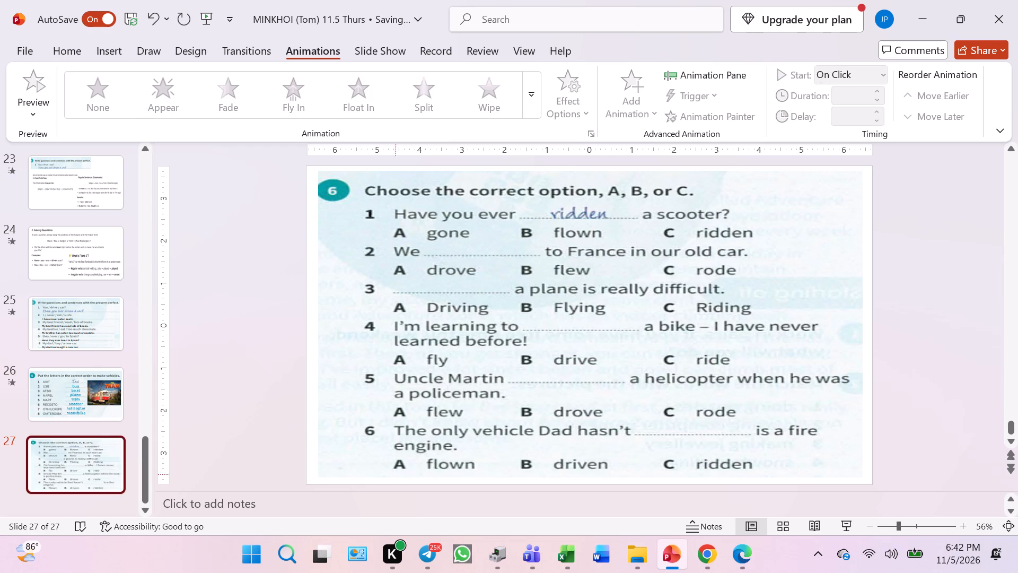
{"action": "left_click", "coordinate": [701, 556]}
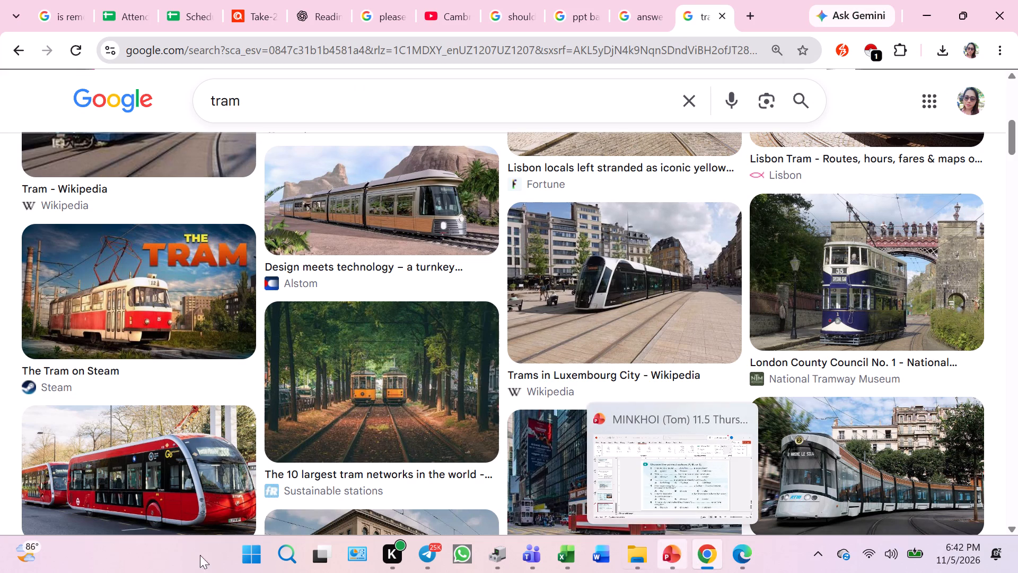
{"action": "left_click", "coordinate": [694, 551]}
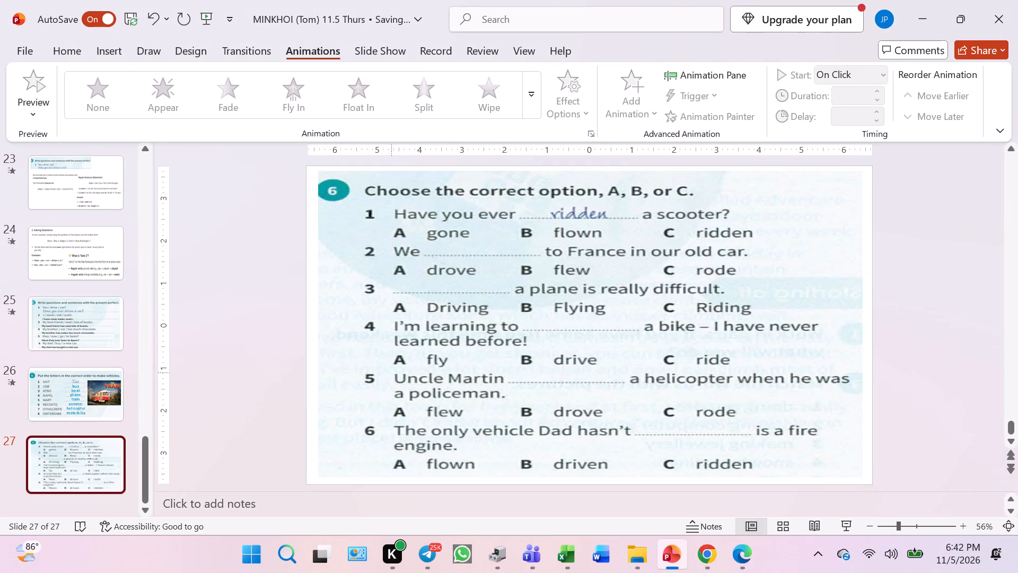
{"action": "left_click", "coordinate": [407, 355]}
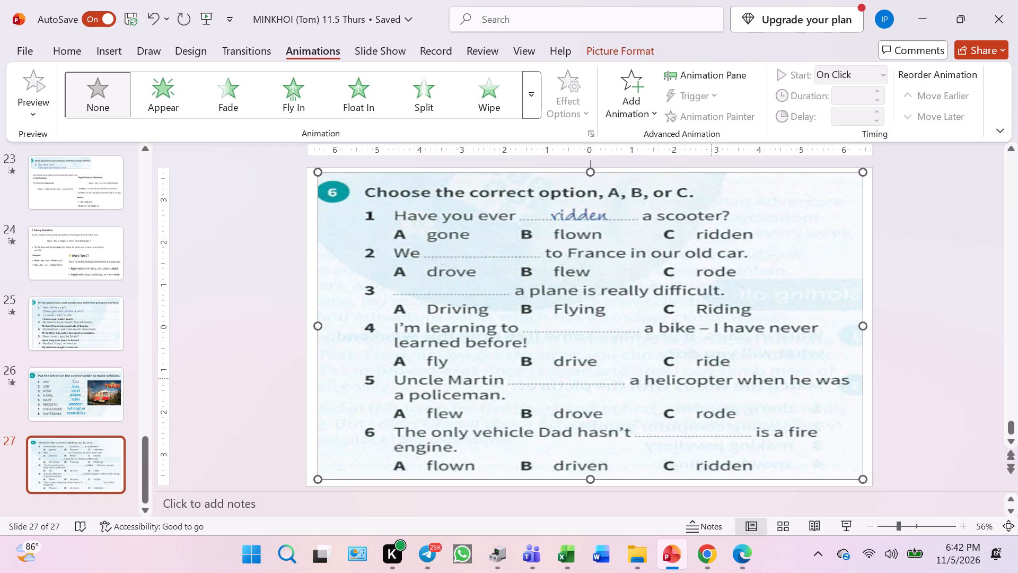
{"action": "left_click", "coordinate": [702, 551]}
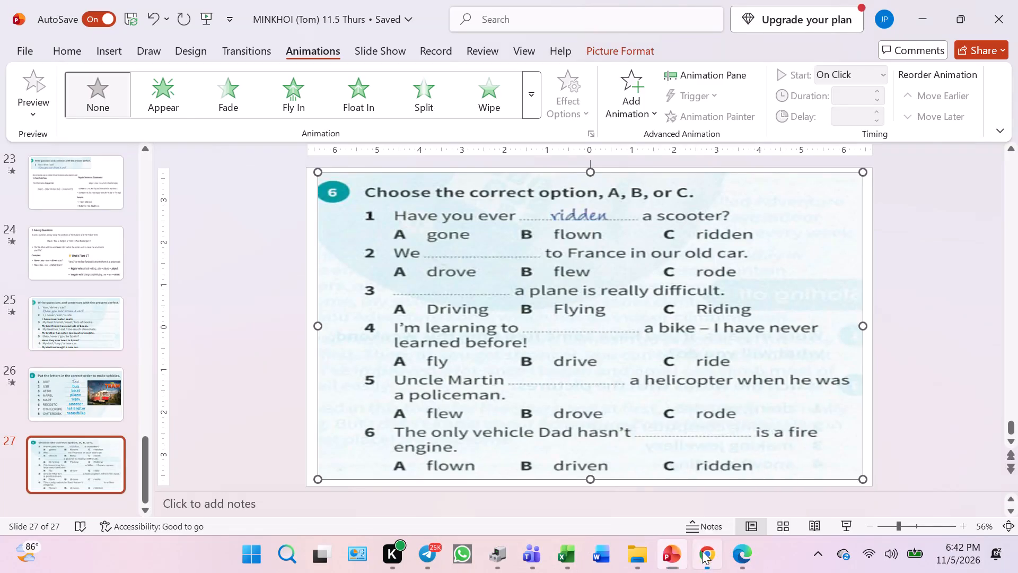
{"action": "left_click", "coordinate": [639, 10]}
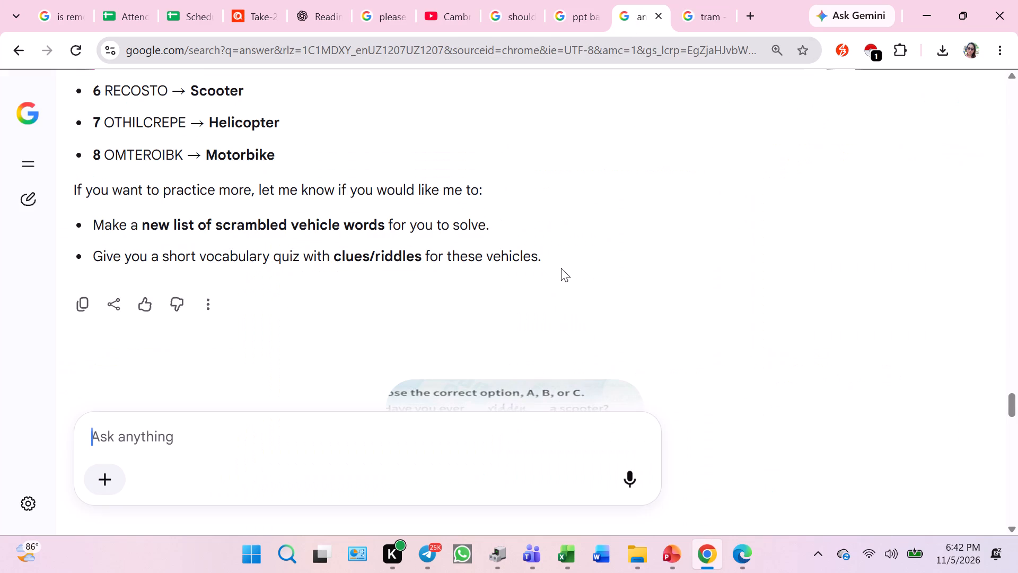
{"action": "scroll", "coordinate": [564, 270], "scroll_direction": "up", "scroll_amount": 1}
{"action": "scroll", "coordinate": [569, 272], "scroll_direction": "down", "scroll_amount": 8}
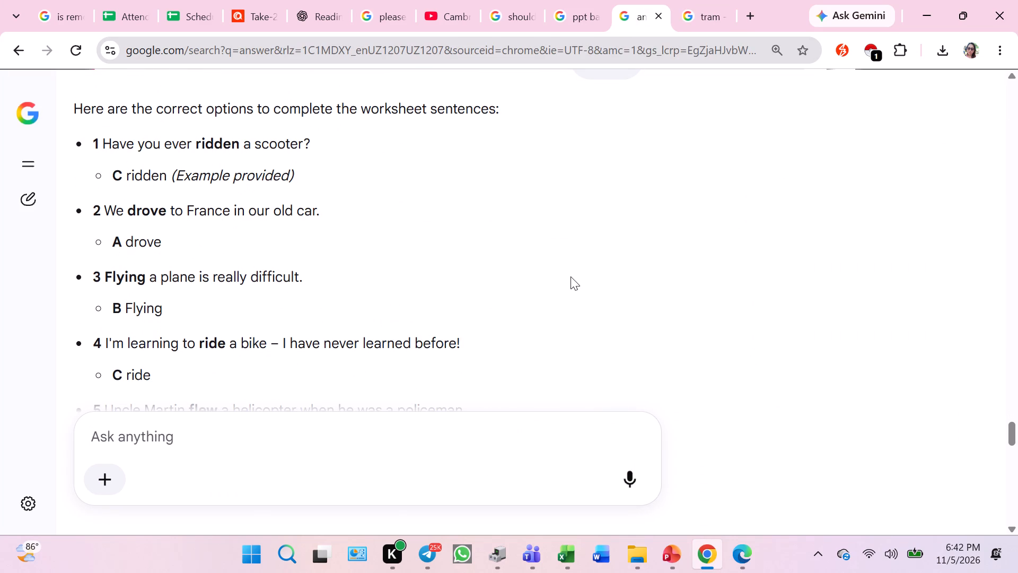
{"action": "scroll", "coordinate": [571, 276], "scroll_direction": "down", "scroll_amount": 1}
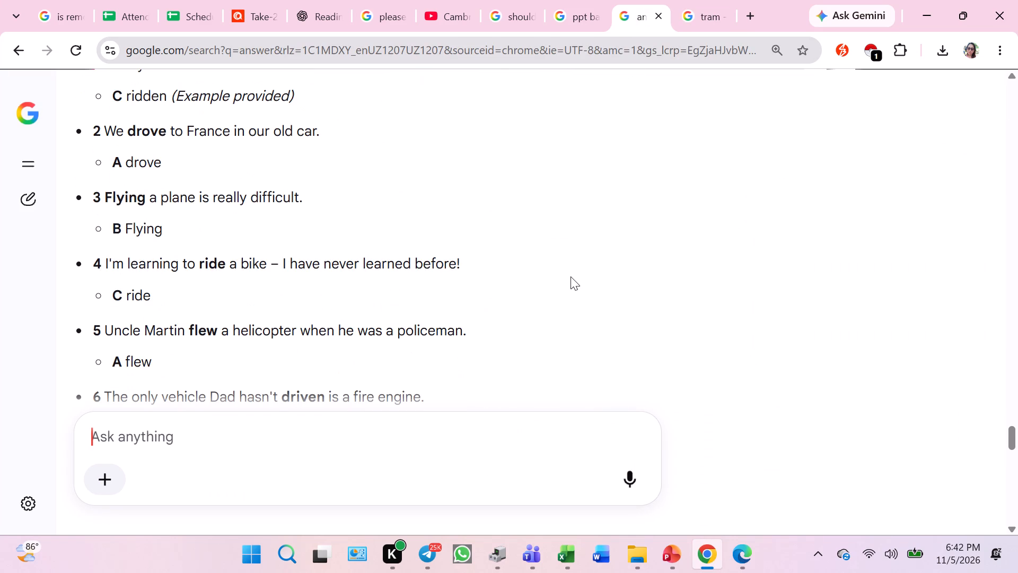
{"action": "scroll", "coordinate": [571, 276], "scroll_direction": "down", "scroll_amount": 7}
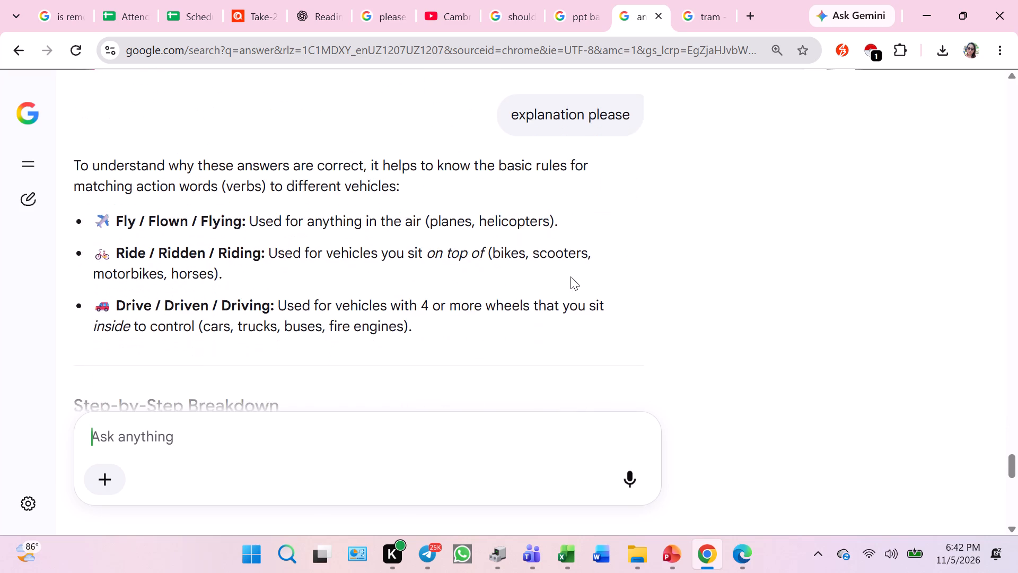
{"action": "scroll", "coordinate": [571, 276], "scroll_direction": "down", "scroll_amount": 5}
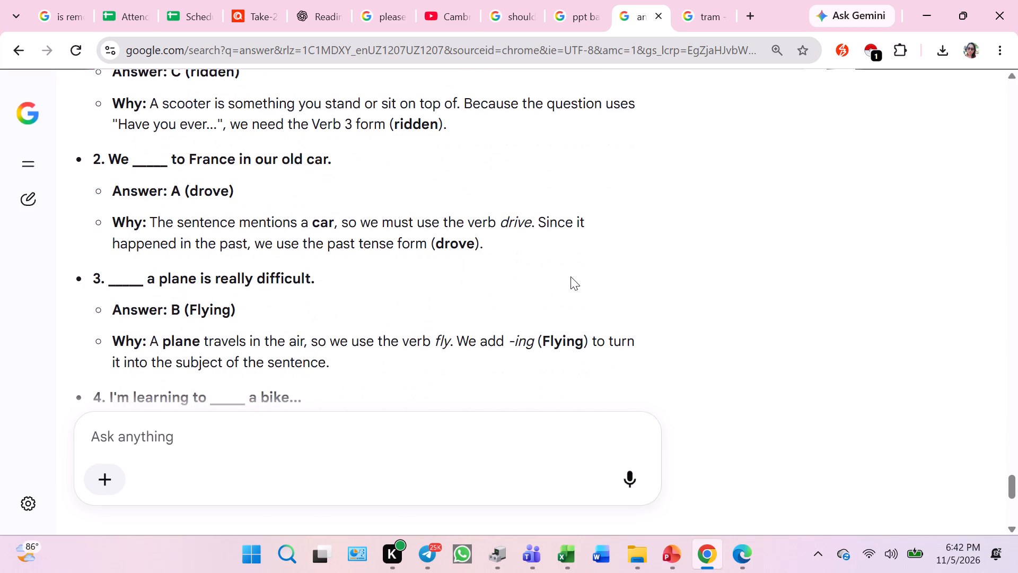
{"action": "scroll", "coordinate": [571, 276], "scroll_direction": "down", "scroll_amount": 1}
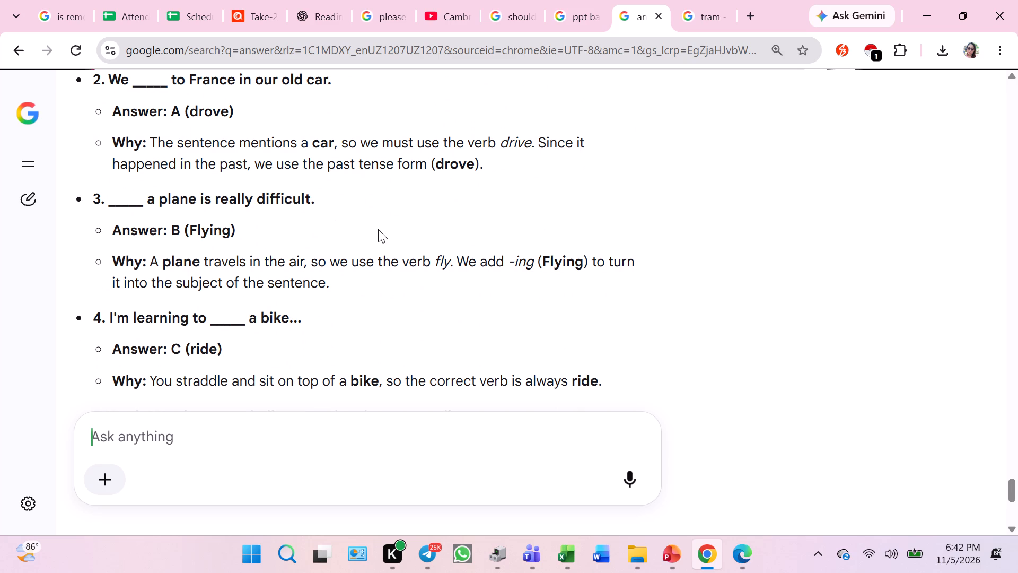
{"action": "scroll", "coordinate": [519, 238], "scroll_direction": "down", "scroll_amount": 5}
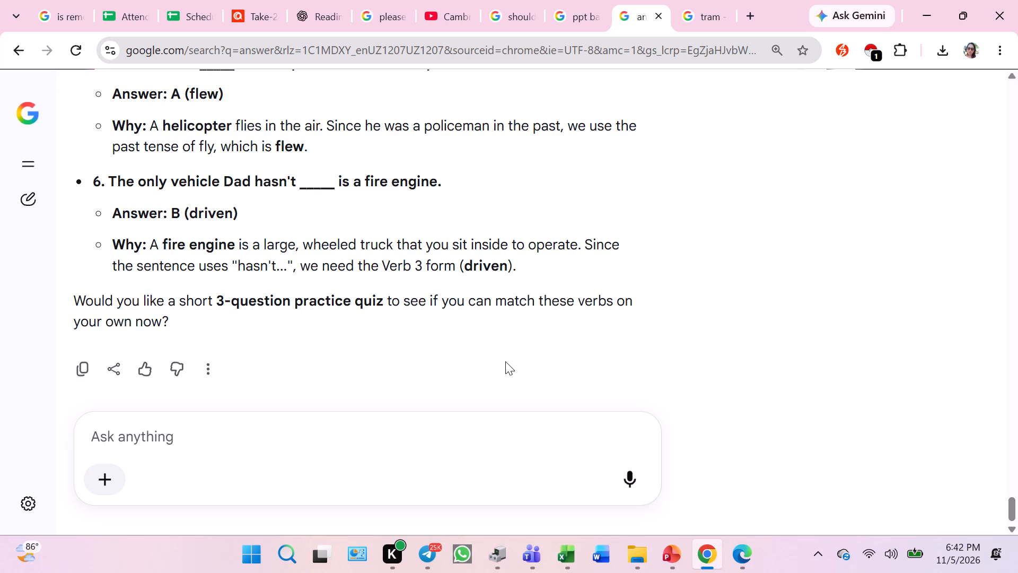
{"action": "scroll", "coordinate": [506, 356], "scroll_direction": "up", "scroll_amount": 4}
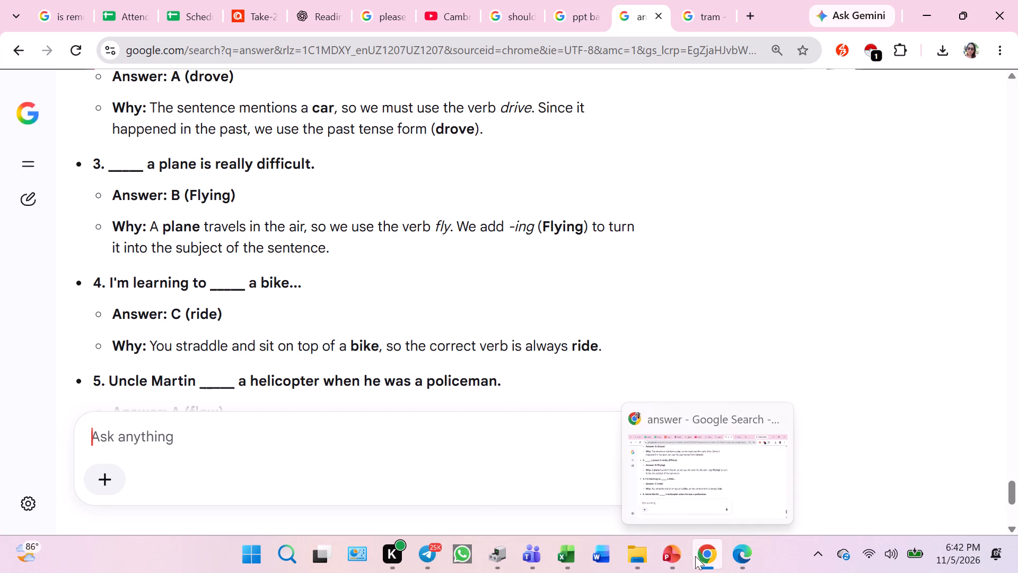
In PowerPoint, shrink the exercise 6 picture on slide 27 to under half its size, keeping it in the slide's upper-left corner.
{"action": "left_click", "coordinate": [673, 556]}
{"action": "left_click", "coordinate": [521, 342]}
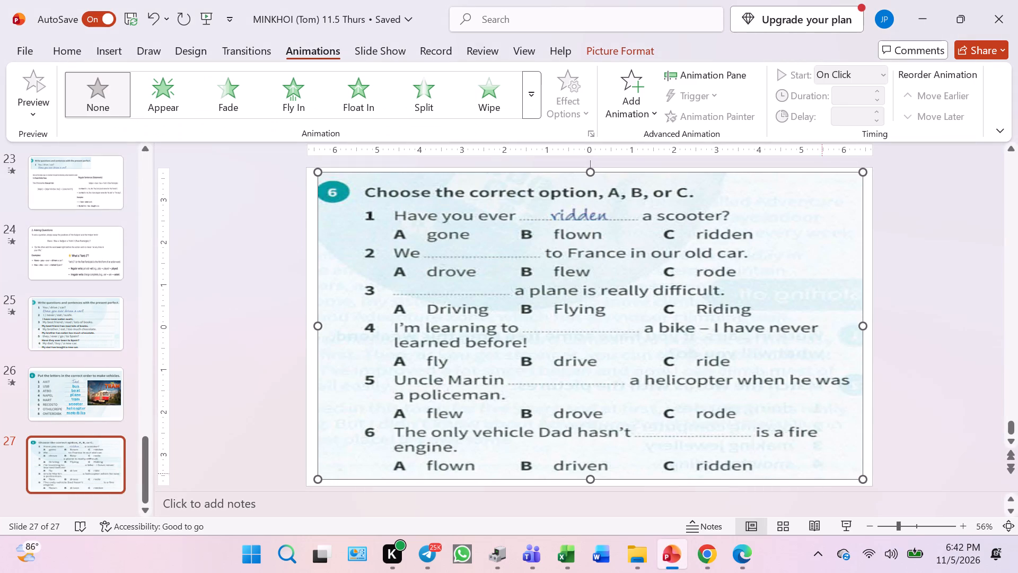
{"action": "left_click_drag", "start_coordinate": [865, 477], "coordinate": [534, 267]}
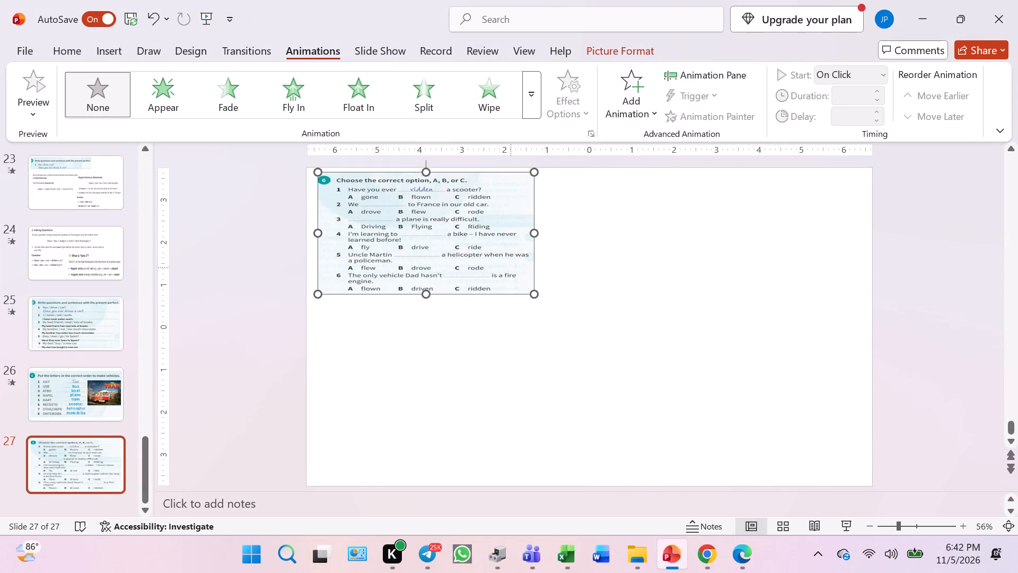
Enlarge the exercise 6 picture on slide 27 downward and to the right, to nearly half the slide's width and height.
{"action": "left_click", "coordinate": [476, 267]}
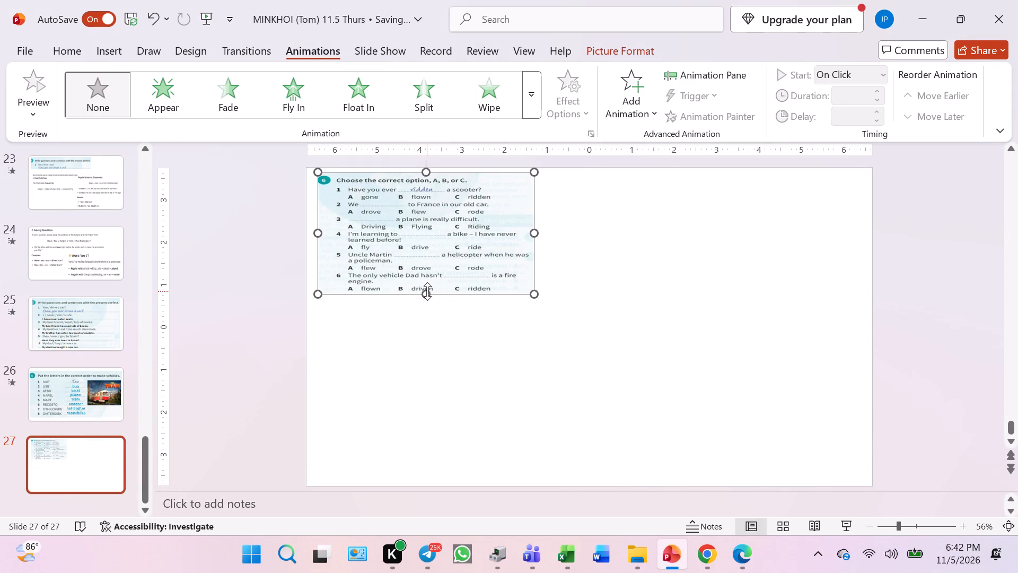
{"action": "left_click_drag", "start_coordinate": [427, 291], "coordinate": [427, 320]}
{"action": "left_click_drag", "start_coordinate": [531, 246], "coordinate": [566, 246]}
{"action": "left_click_drag", "start_coordinate": [439, 320], "coordinate": [438, 327]}
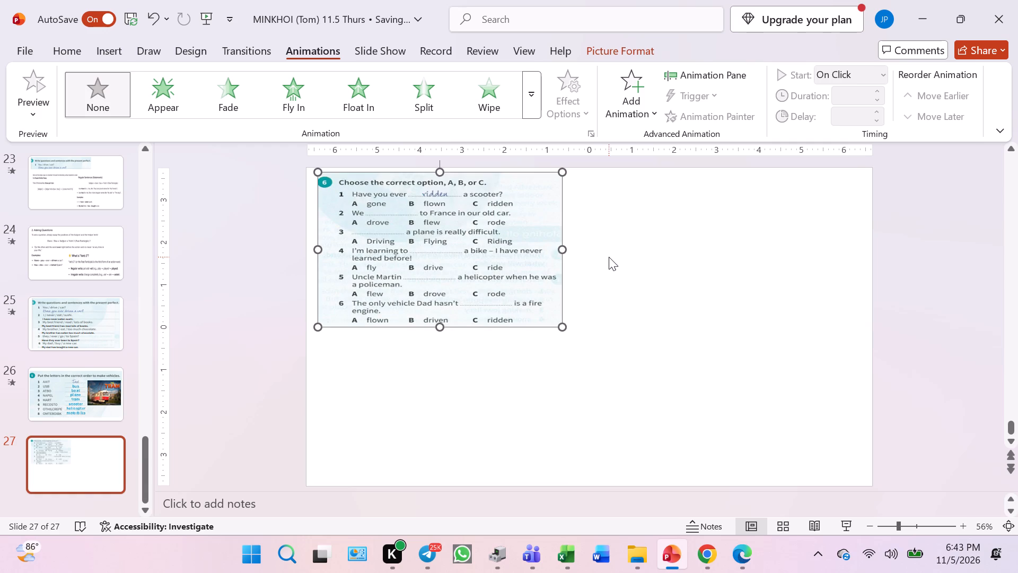
{"action": "left_click", "coordinate": [609, 257]}
{"action": "left_click", "coordinate": [551, 257]}
{"action": "left_click", "coordinate": [561, 254]}
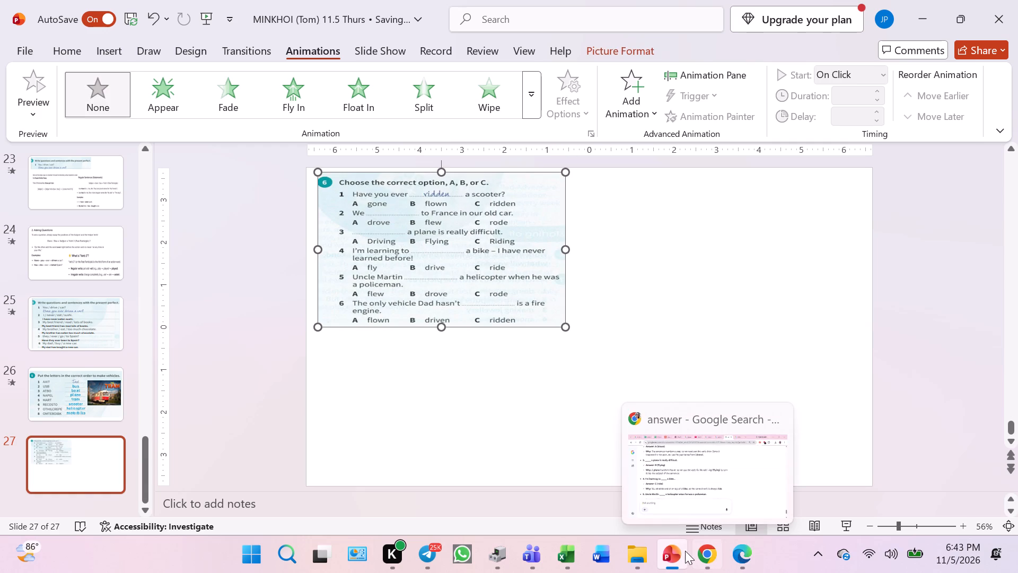
Check exercise 6 in the Student Book in Edge, and in Chrome snip and copy the Step-by-Step Breakdown heading with item 1.
{"action": "left_click", "coordinate": [738, 559]}
{"action": "scroll", "coordinate": [383, 323], "scroll_direction": "up", "scroll_amount": 2}
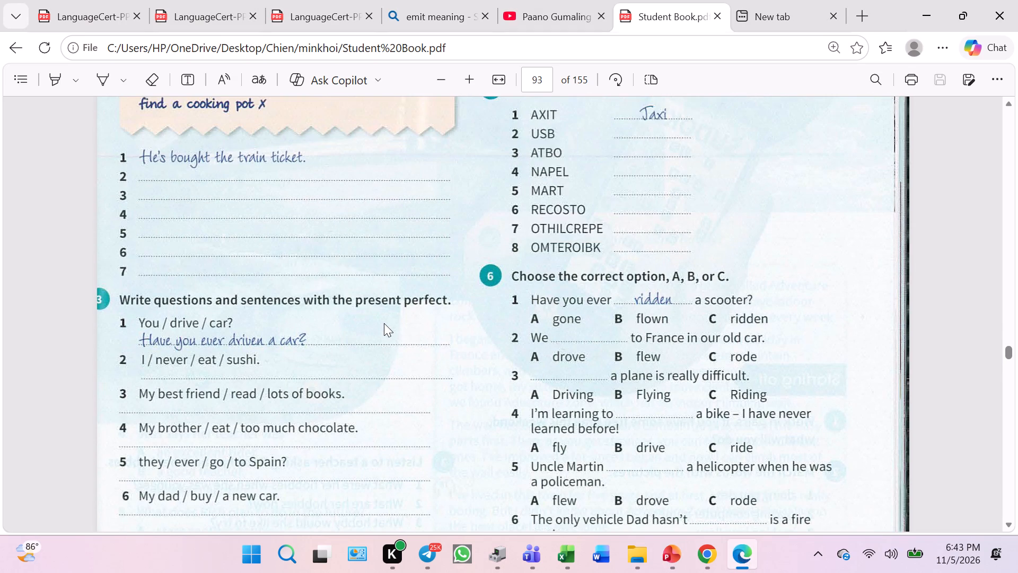
{"action": "scroll", "coordinate": [384, 323], "scroll_direction": "down", "scroll_amount": 2}
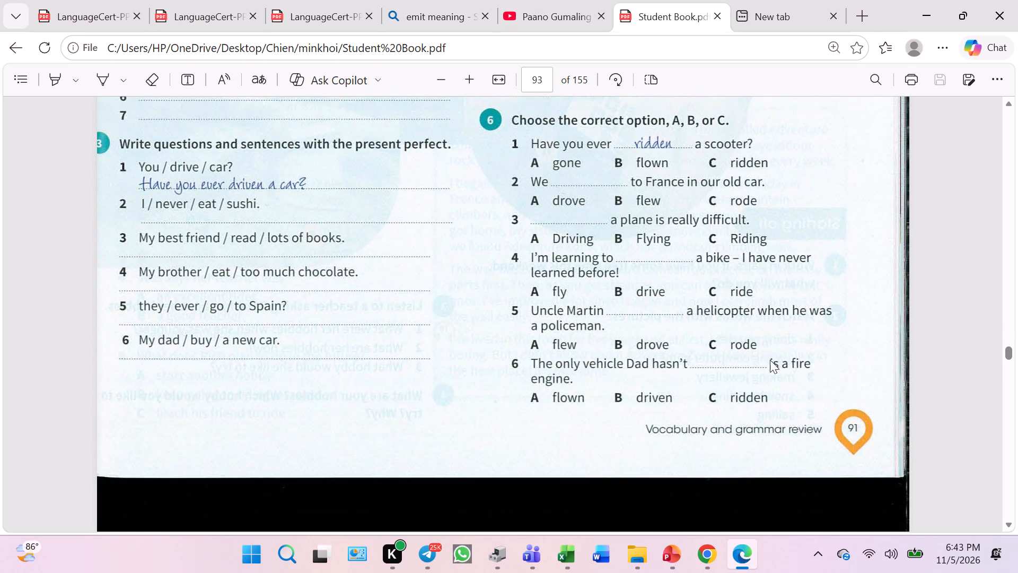
{"action": "left_click", "coordinate": [698, 560]}
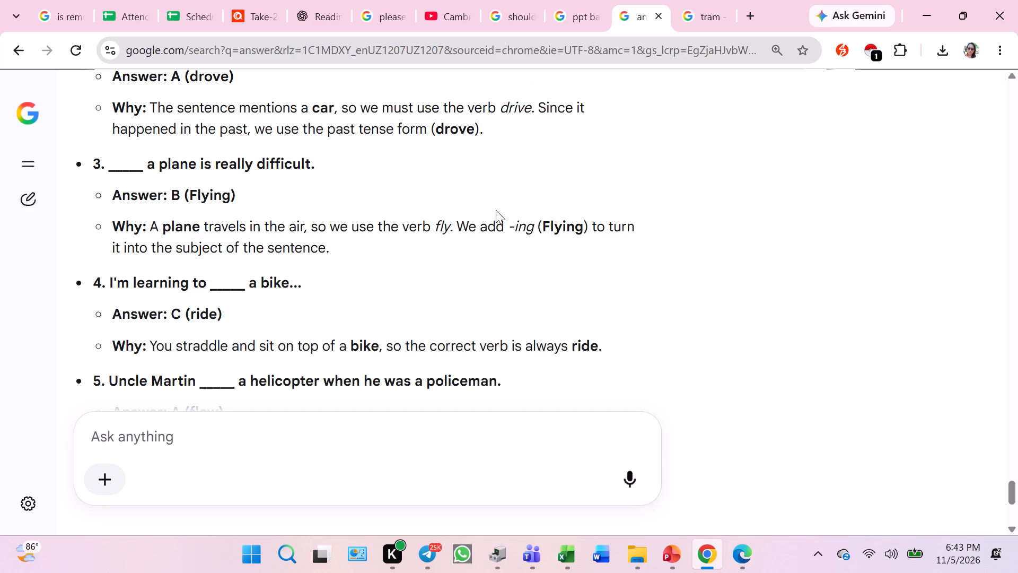
{"action": "scroll", "coordinate": [464, 197], "scroll_direction": "up", "scroll_amount": 3}
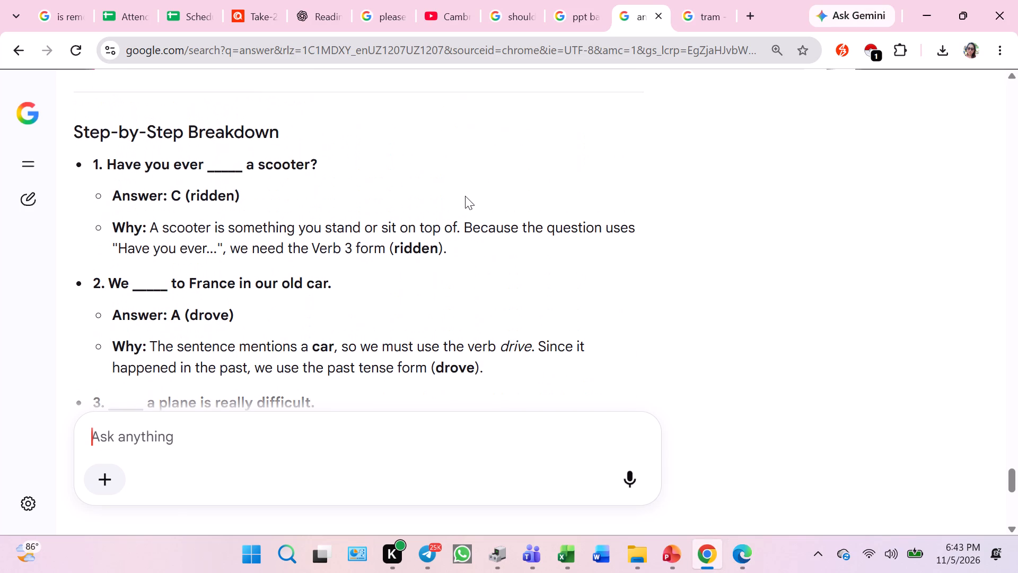
{"action": "scroll", "coordinate": [465, 196], "scroll_direction": "down", "scroll_amount": 1}
{"action": "scroll", "coordinate": [465, 196], "scroll_direction": "up", "scroll_amount": 1}
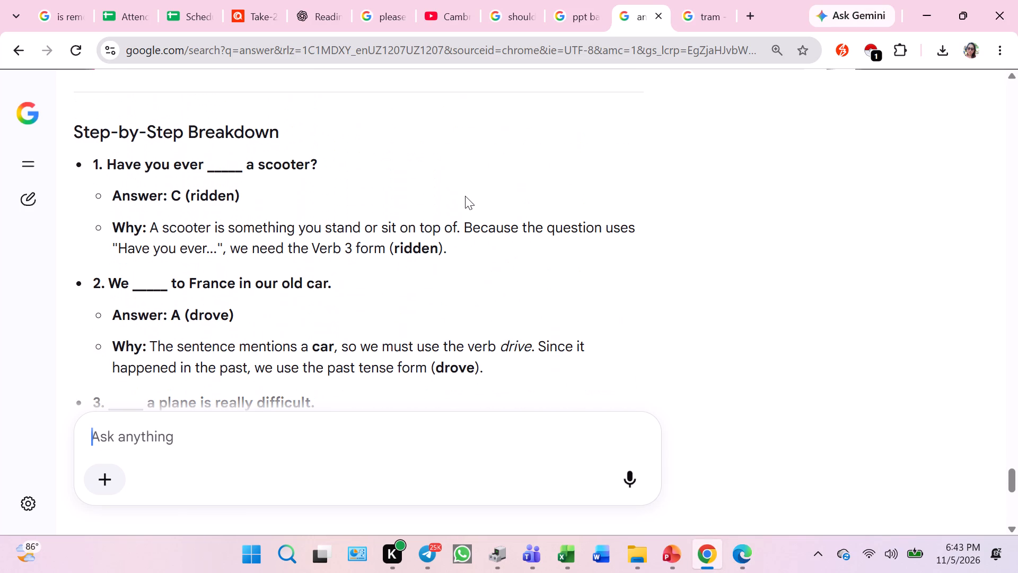
{"action": "key", "text": "Print"}
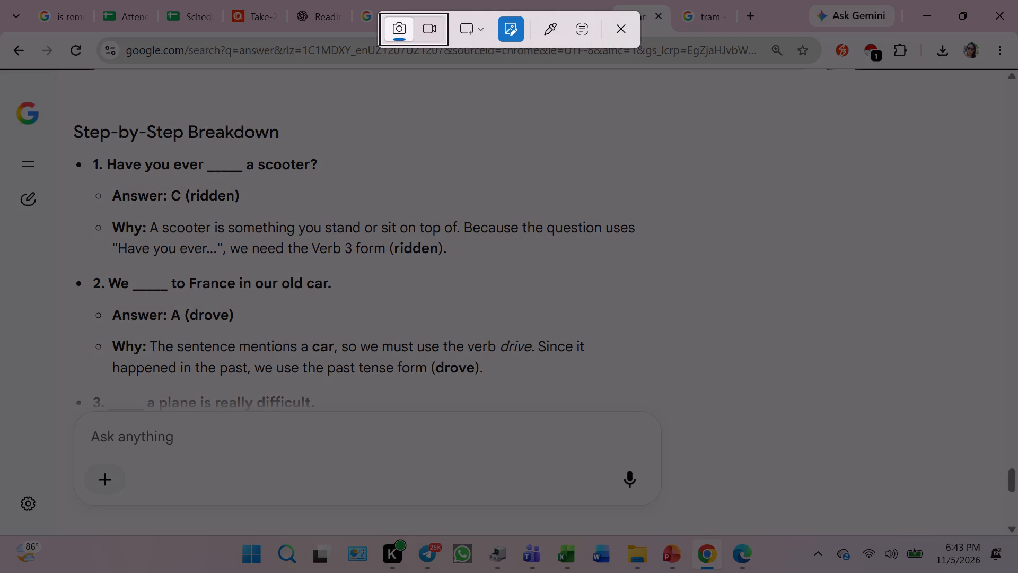
{"action": "left_click_drag", "start_coordinate": [66, 112], "coordinate": [236, 252]}
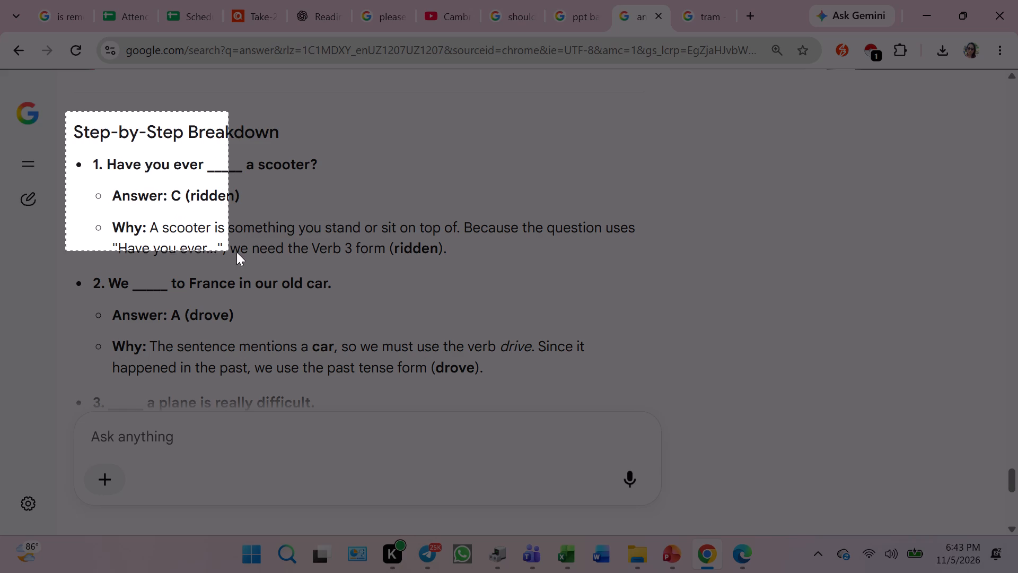
{"action": "left_click_drag", "start_coordinate": [236, 252], "coordinate": [645, 266]}
{"action": "left_click", "coordinate": [234, 311]}
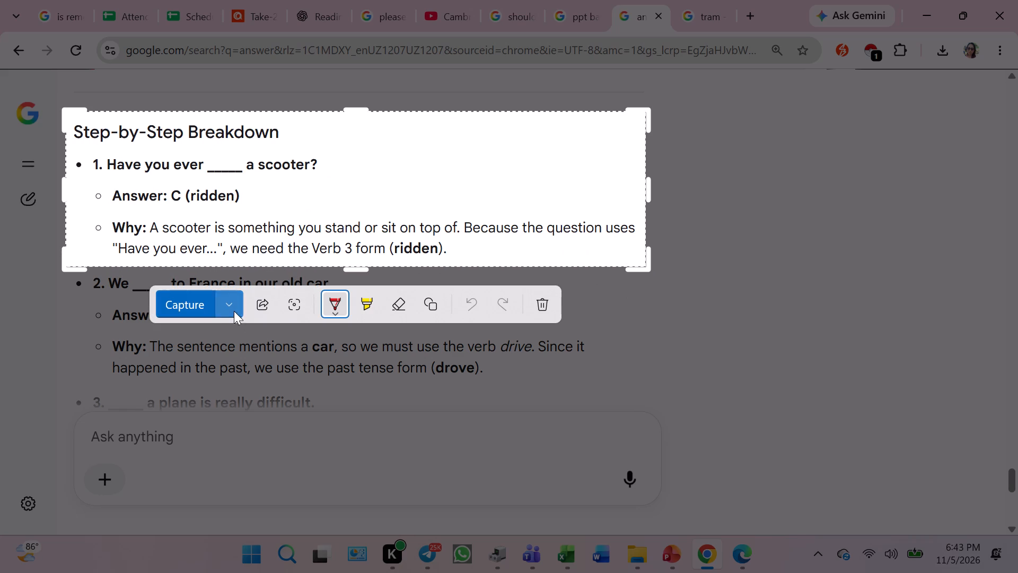
{"action": "left_click", "coordinate": [204, 404]}
Paste the snip on slide 27 in PowerPoint, below the exercise 6 picture, enlarged to 3.29" high and most of the slide's width.
{"action": "left_click", "coordinate": [669, 553]}
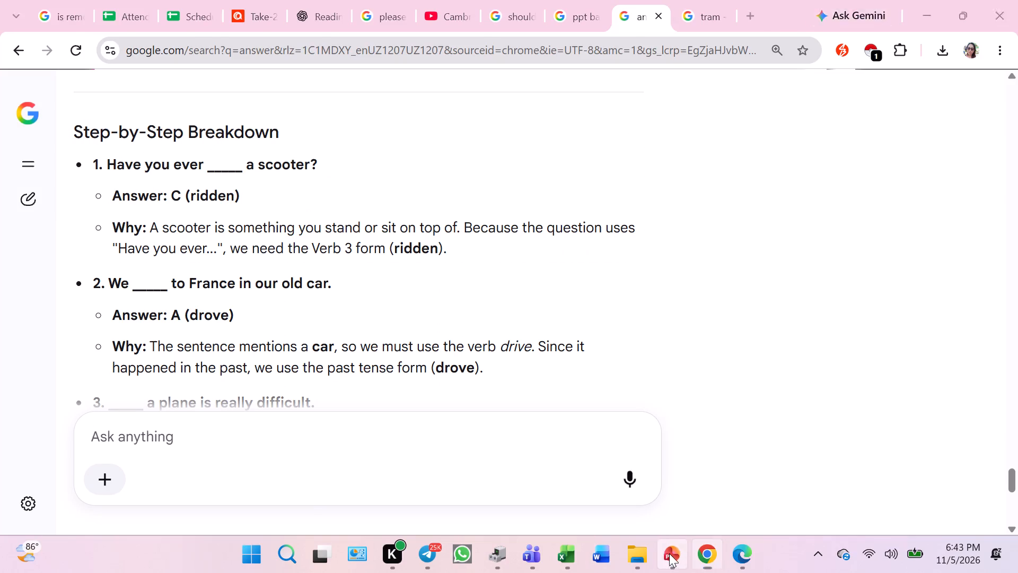
{"action": "left_click", "coordinate": [604, 451]}
{"action": "key", "text": "ctrl+v"}
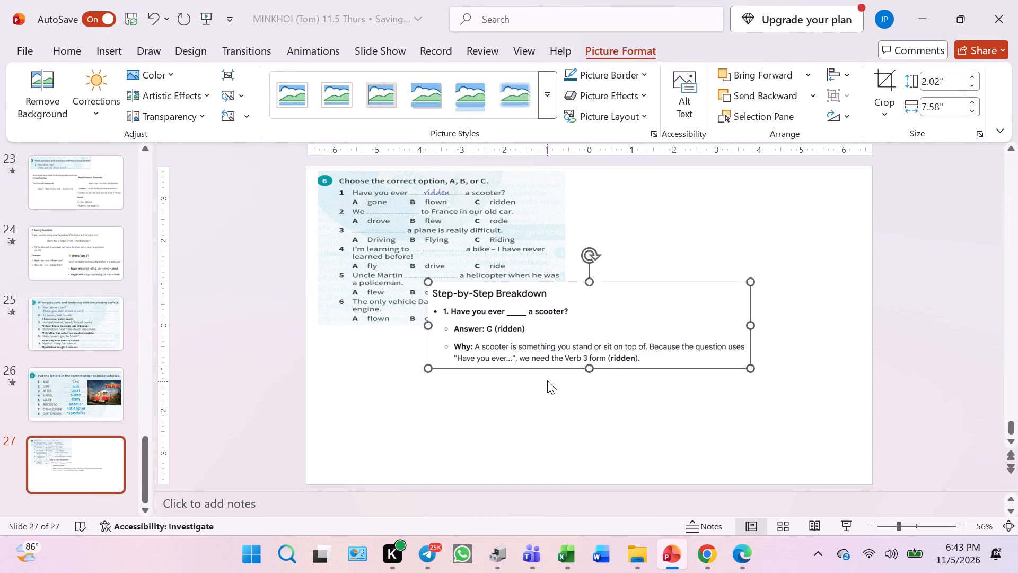
{"action": "left_click_drag", "start_coordinate": [551, 349], "coordinate": [443, 409]}
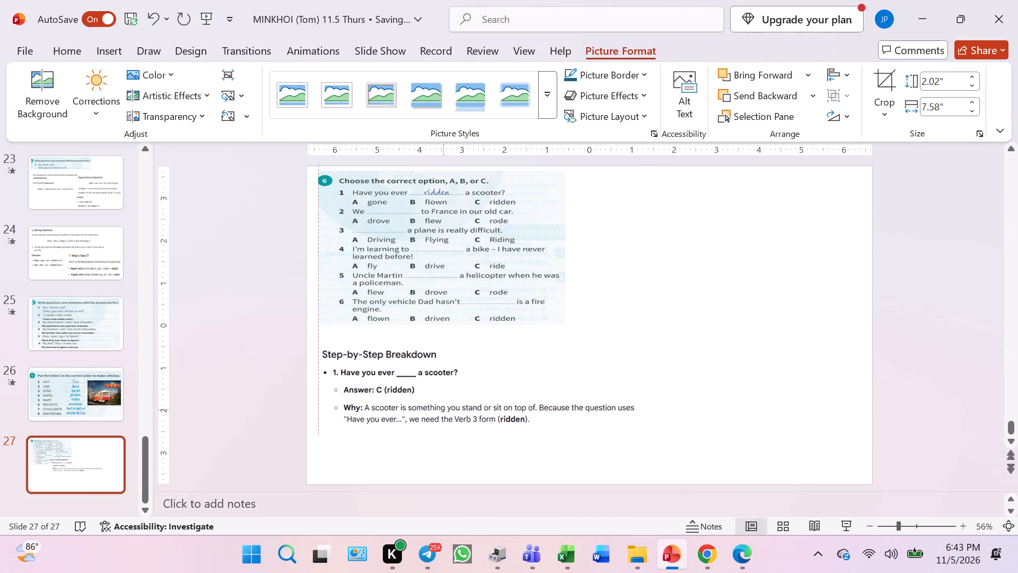
{"action": "left_click_drag", "start_coordinate": [443, 409], "coordinate": [440, 406]}
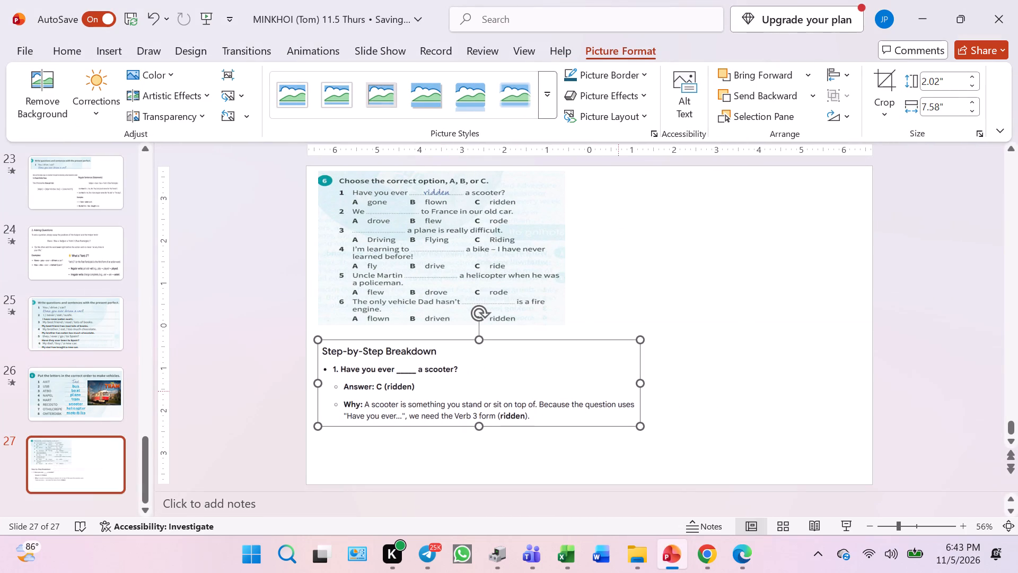
{"action": "left_click_drag", "start_coordinate": [642, 384], "coordinate": [774, 386]}
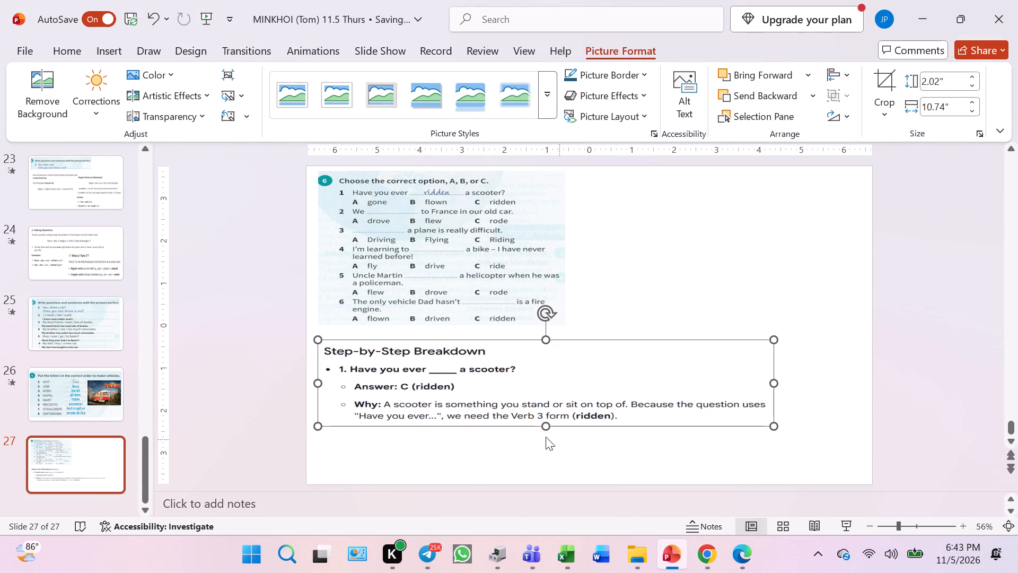
{"action": "left_click_drag", "start_coordinate": [549, 426], "coordinate": [540, 467]}
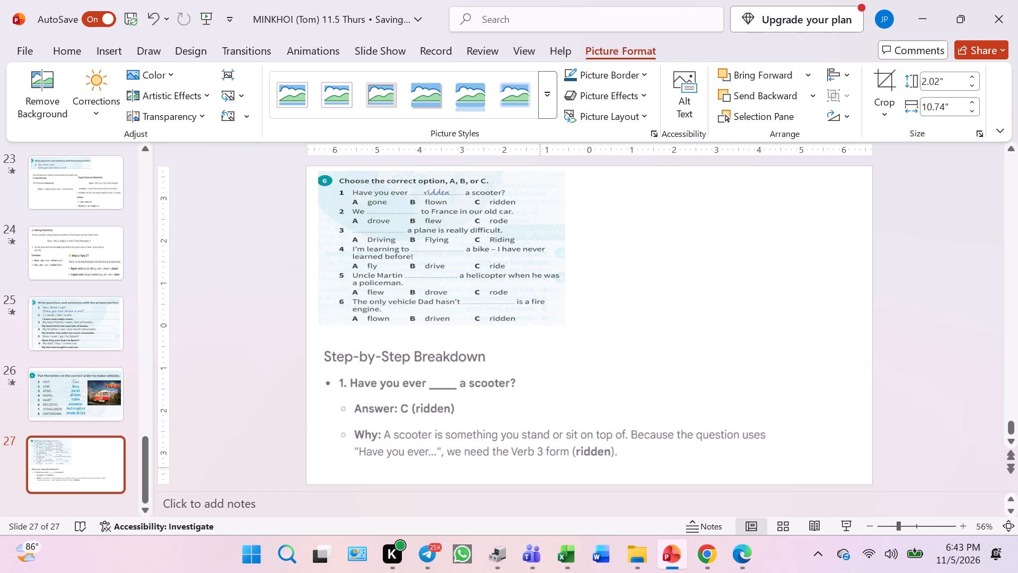
{"action": "left_click_drag", "start_coordinate": [540, 467], "coordinate": [540, 480]}
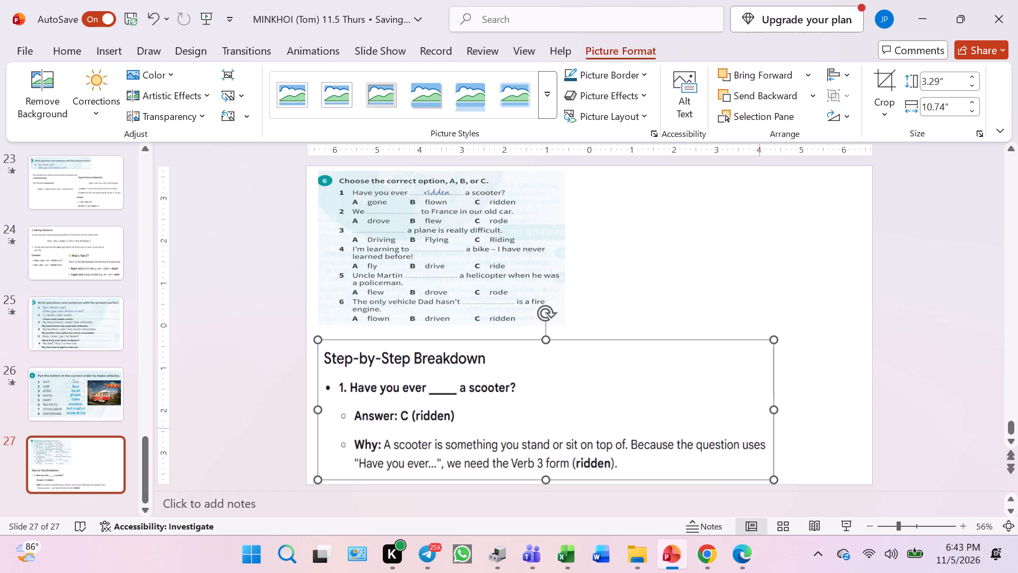
{"action": "left_click_drag", "start_coordinate": [775, 411], "coordinate": [822, 411]}
{"action": "left_click_drag", "start_coordinate": [492, 447], "coordinate": [494, 442]}
{"action": "left_click", "coordinate": [698, 279]}
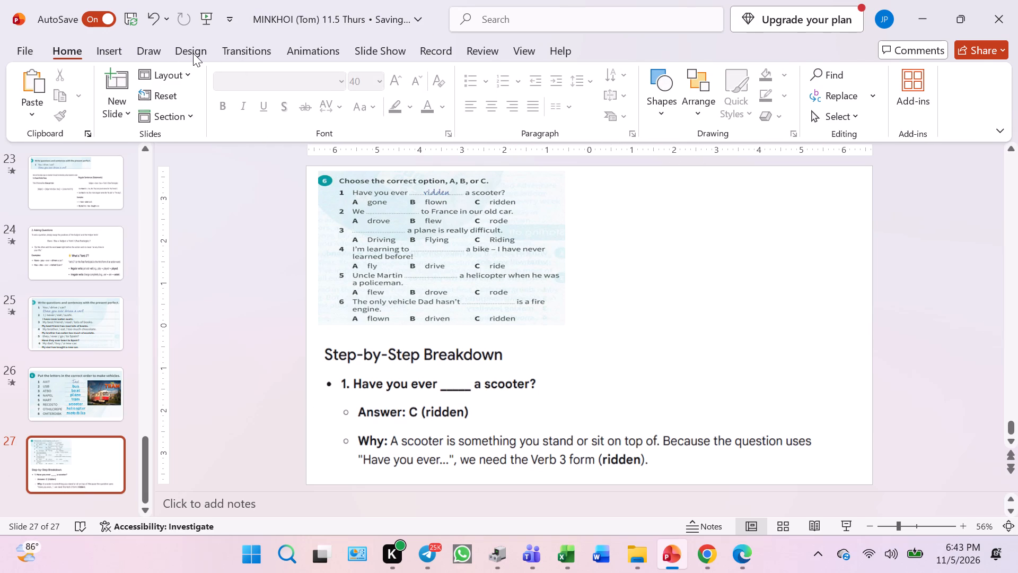
Cover the line "Answer: C (ridden)" with a 3.1" by 0.55" rounded rectangle styled with white fill and green outline.
{"action": "left_click", "coordinate": [98, 54]}
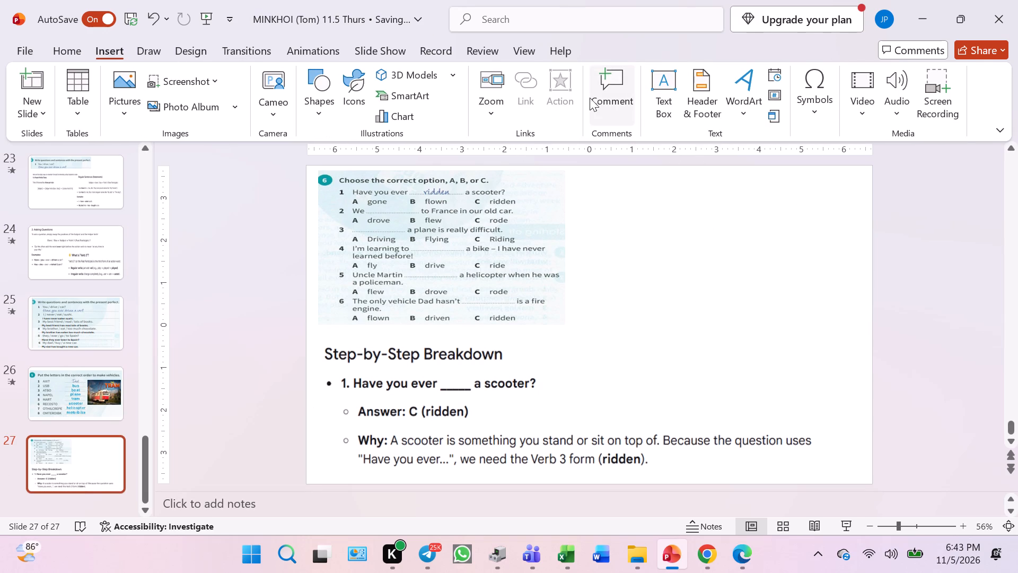
{"action": "left_click", "coordinate": [316, 94]}
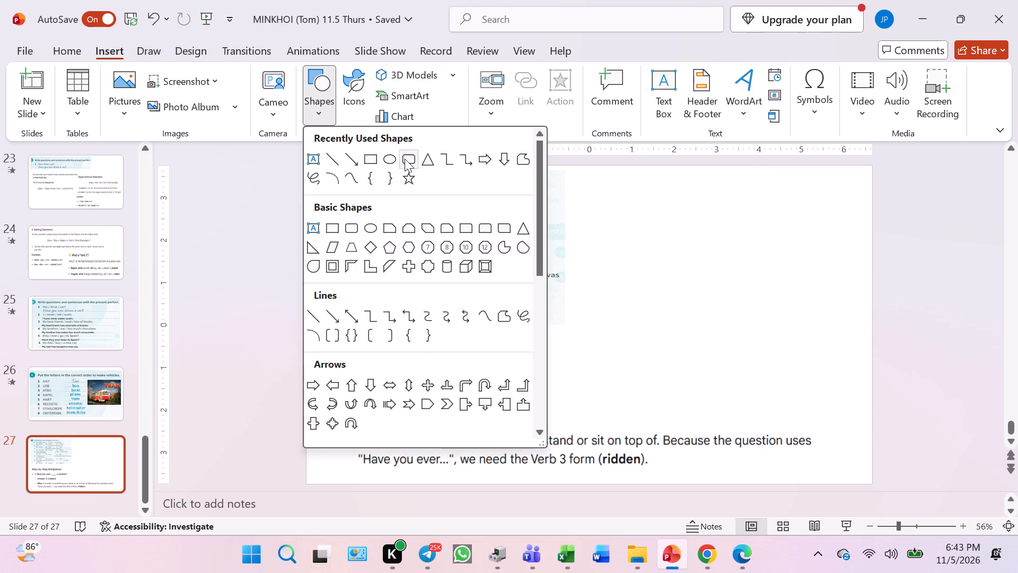
{"action": "left_click", "coordinate": [405, 159]}
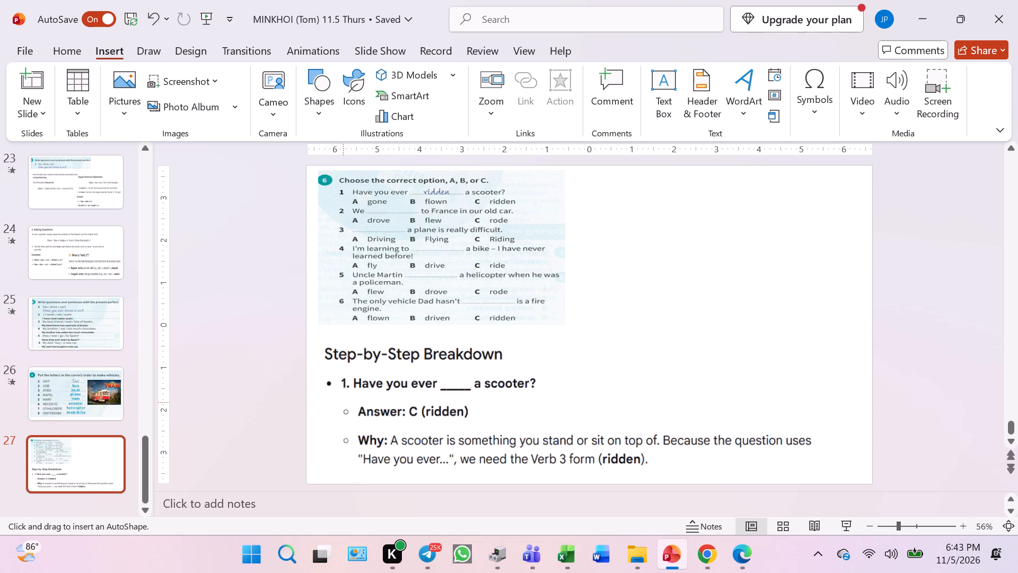
{"action": "left_click_drag", "start_coordinate": [343, 402], "coordinate": [466, 424]}
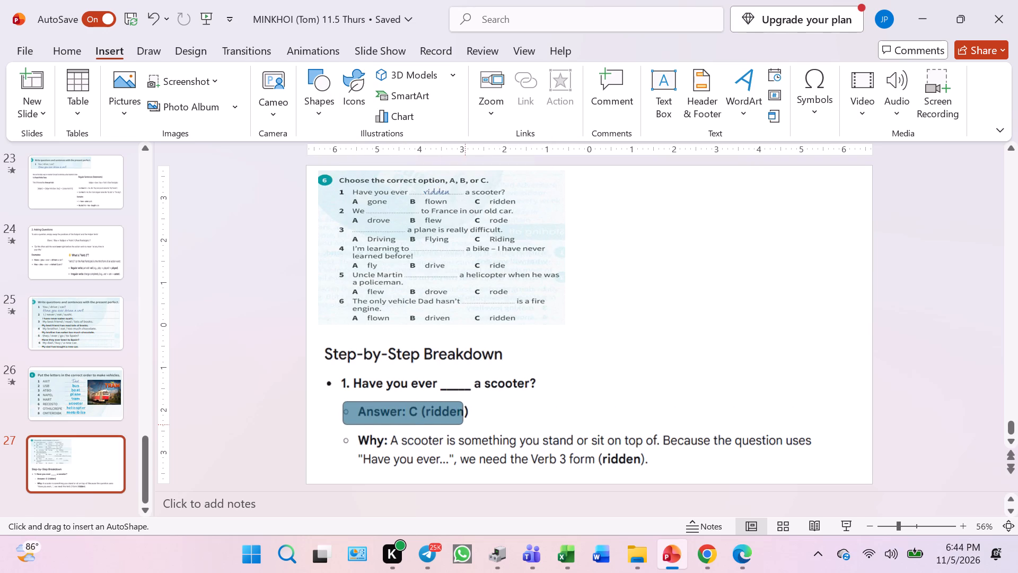
{"action": "left_click_drag", "start_coordinate": [466, 424], "coordinate": [478, 425]}
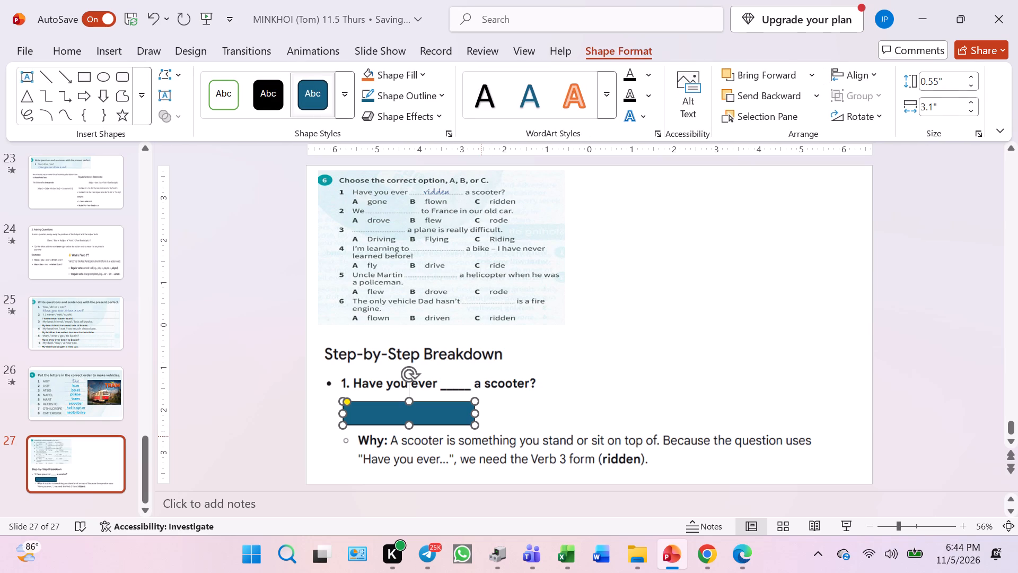
{"action": "key", "text": "Up"}
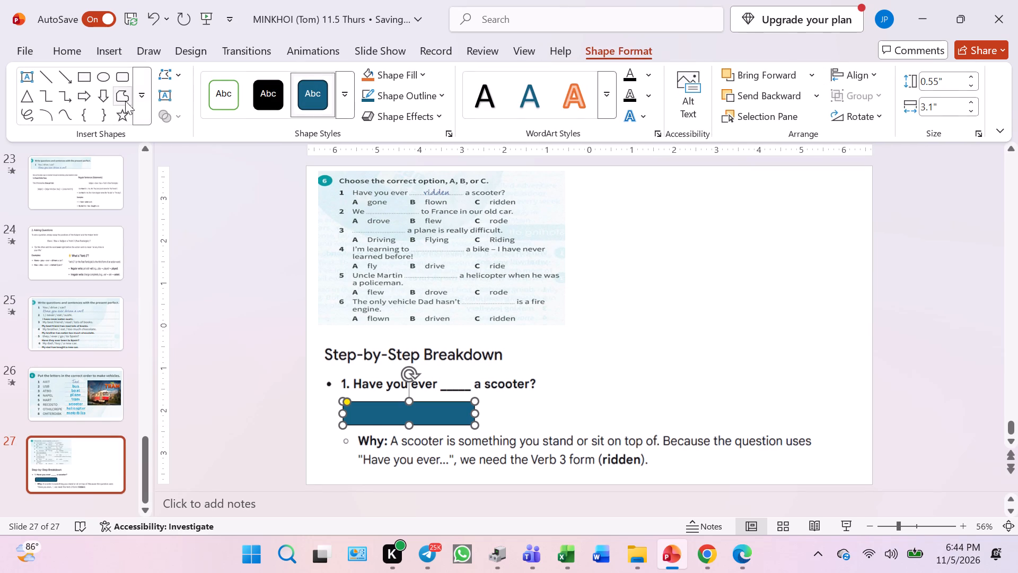
{"action": "left_click", "coordinate": [227, 94]}
{"action": "left_click", "coordinate": [672, 334]}
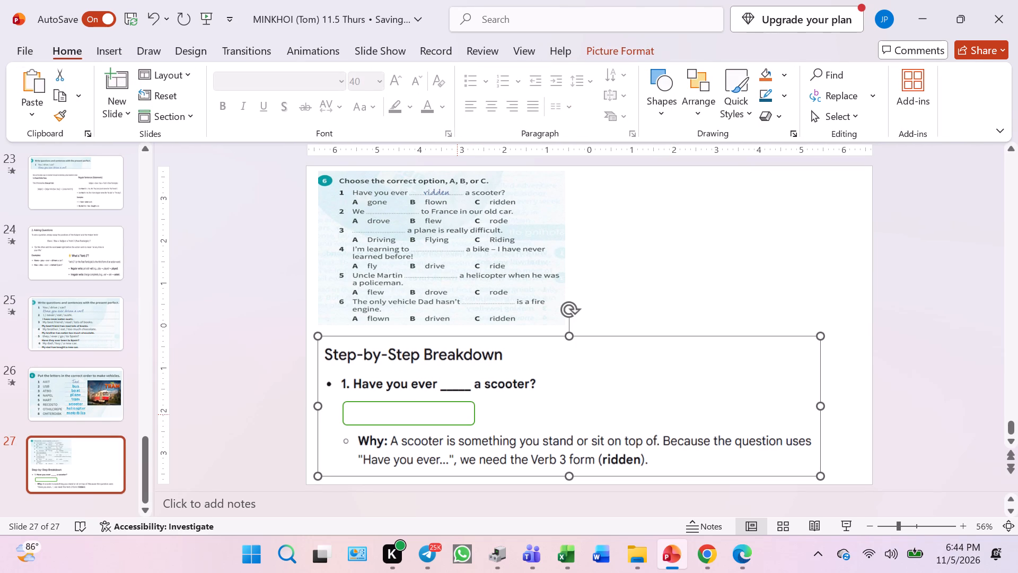
Duplicate the rounded rectangle and stretch the copy to 11.25" wide over both lines of the "Why" explanation.
{"action": "left_click", "coordinate": [455, 414]}
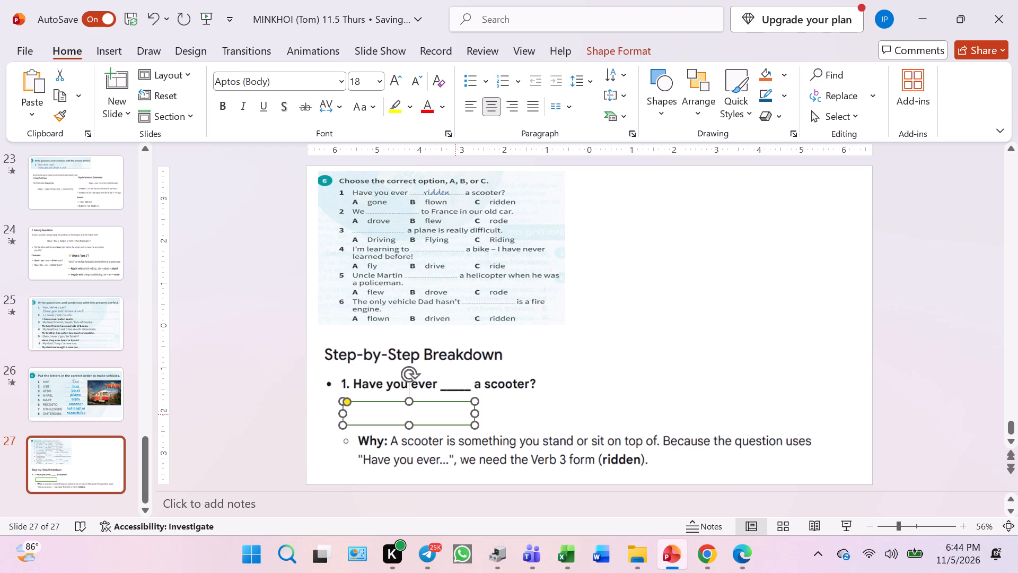
{"action": "key", "text": "ctrl+c"}
{"action": "key", "text": "ctrl+v"}
{"action": "left_click_drag", "start_coordinate": [439, 414], "coordinate": [432, 439]}
{"action": "left_click_drag", "start_coordinate": [476, 445], "coordinate": [753, 459]}
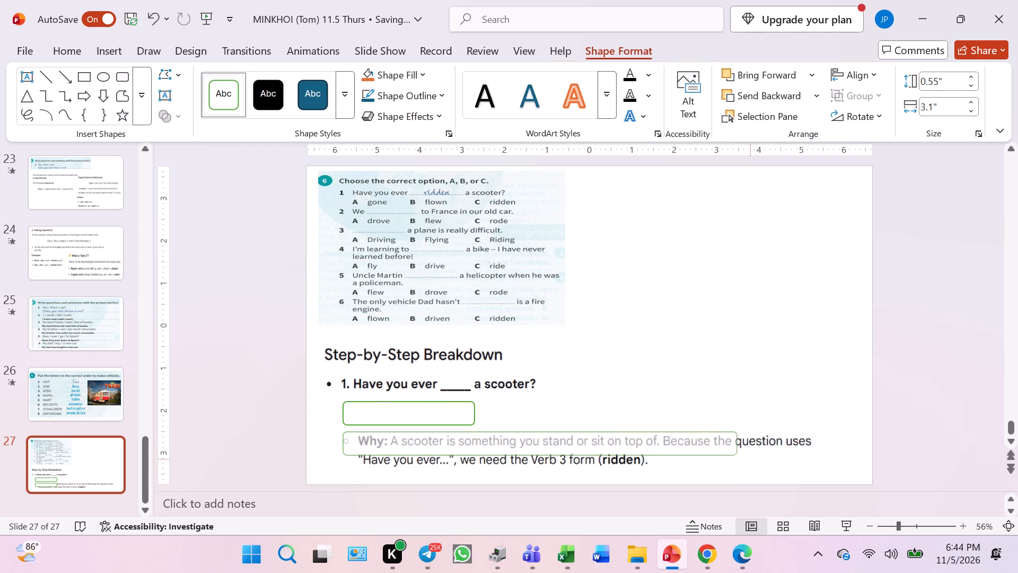
{"action": "left_click_drag", "start_coordinate": [753, 459], "coordinate": [818, 458]}
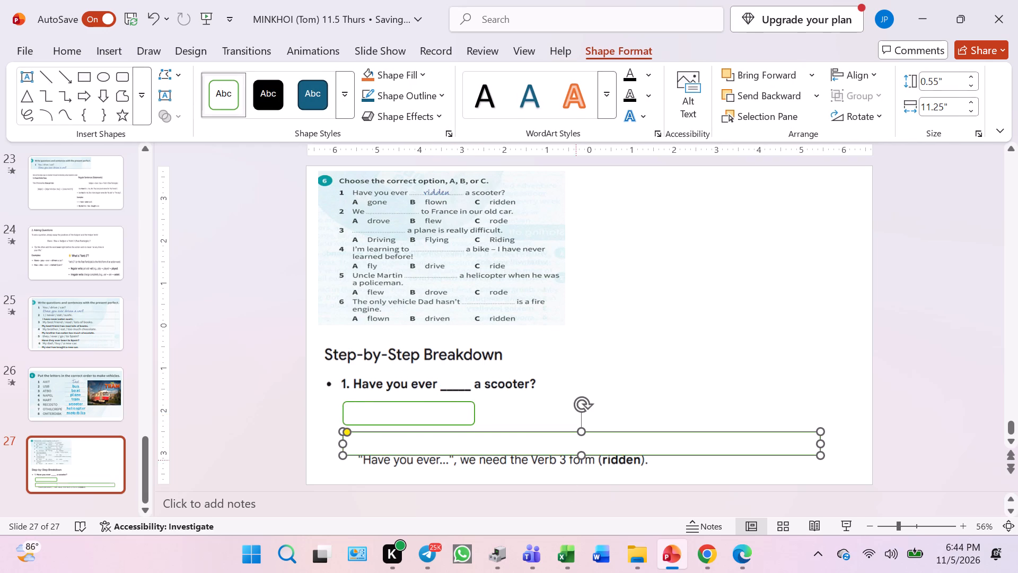
{"action": "left_click_drag", "start_coordinate": [582, 456], "coordinate": [581, 470]}
{"action": "left_click", "coordinate": [655, 377]}
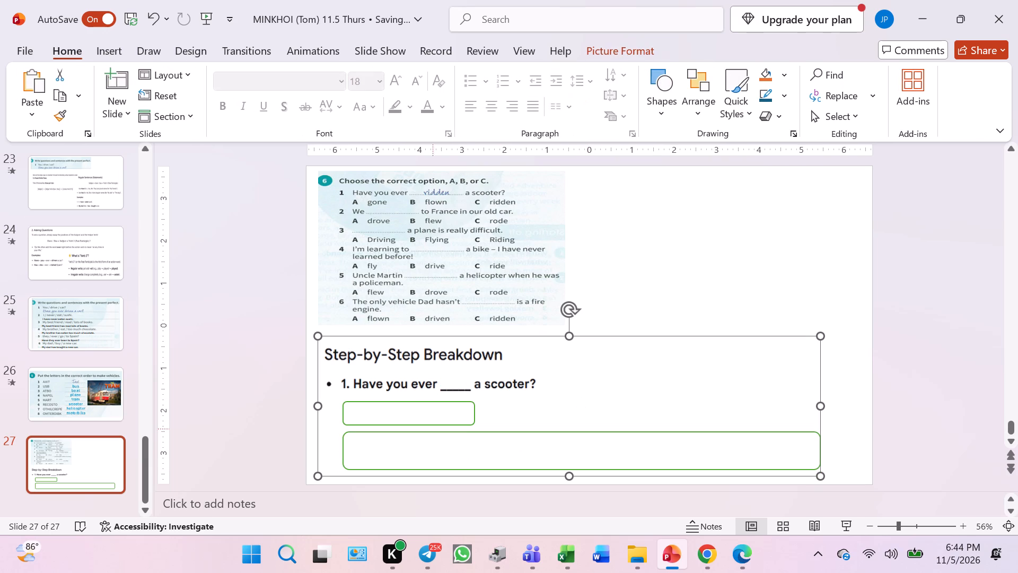
Apply the Appear animation to the small rounded rectangle covering item 1's answer.
{"action": "left_click", "coordinate": [420, 416]}
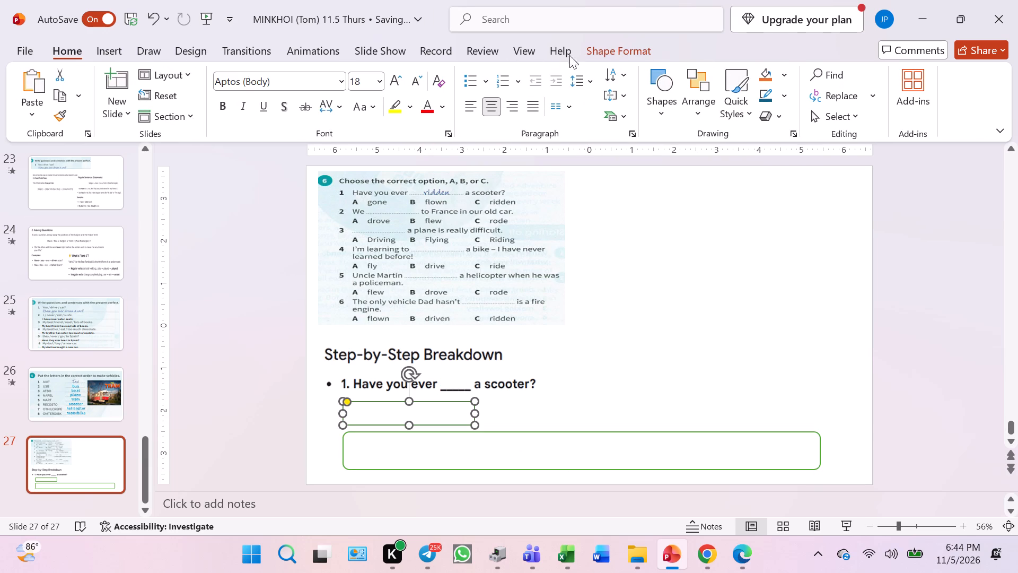
{"action": "left_click", "coordinate": [614, 54]}
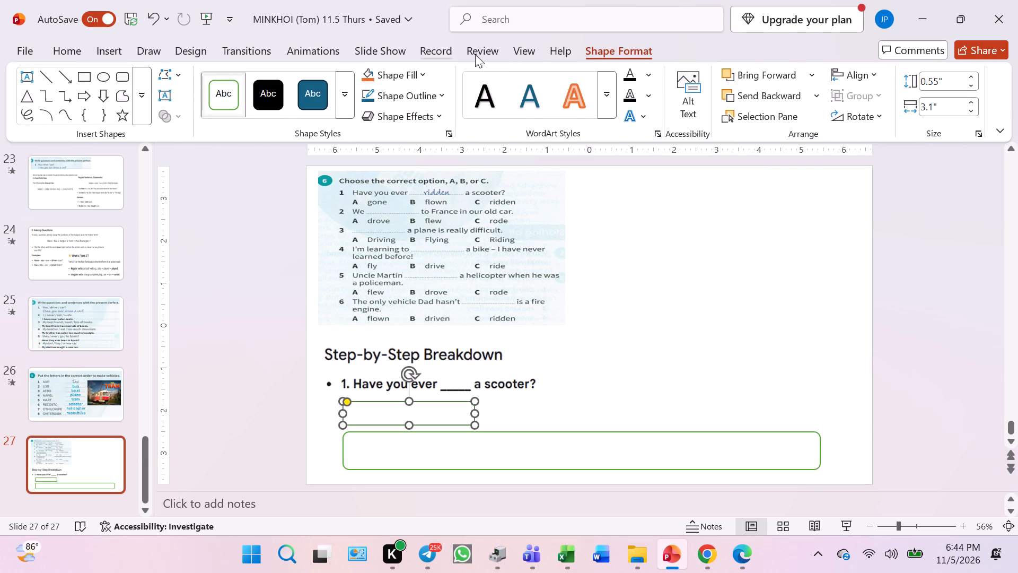
{"action": "left_click", "coordinate": [312, 55]}
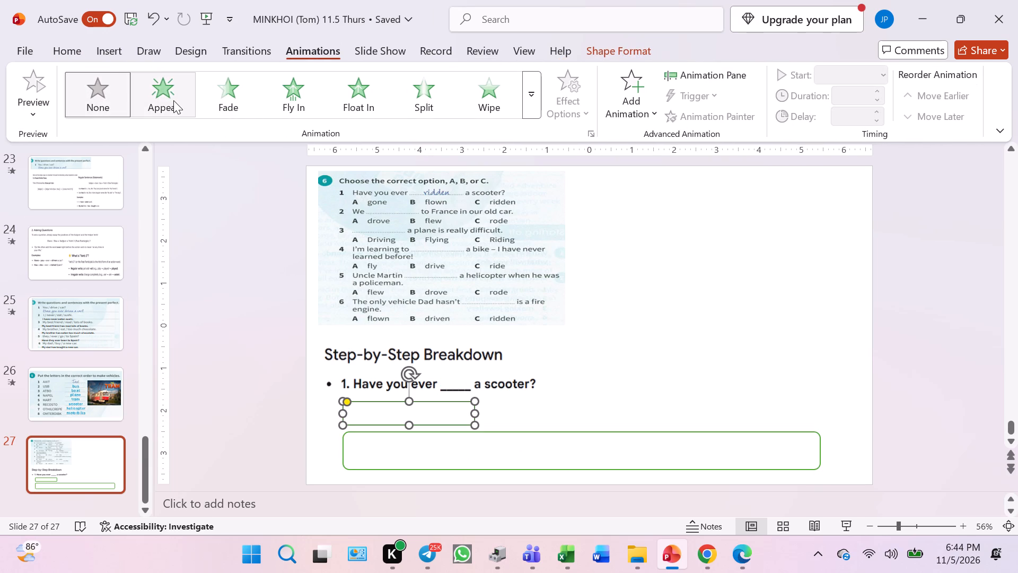
{"action": "left_click", "coordinate": [173, 100]}
Apply the Appear animation to the wide rounded rectangle covering item 1's "Why" explanation.
{"action": "left_click", "coordinate": [432, 446]}
{"action": "left_click", "coordinate": [438, 446]}
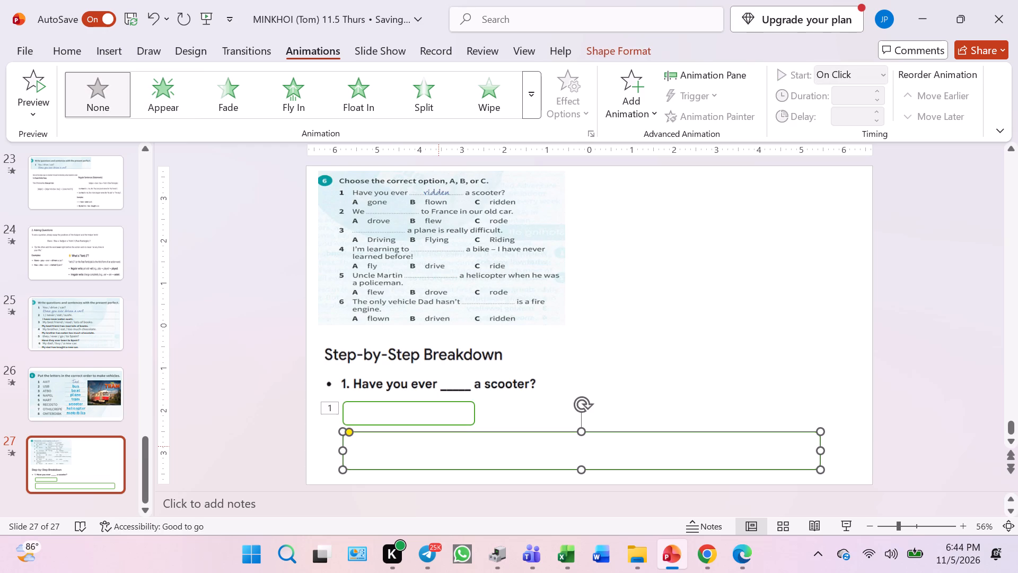
{"action": "left_click", "coordinate": [170, 99]}
Add a new slide 28 after slide 27.
{"action": "left_click", "coordinate": [71, 480]}
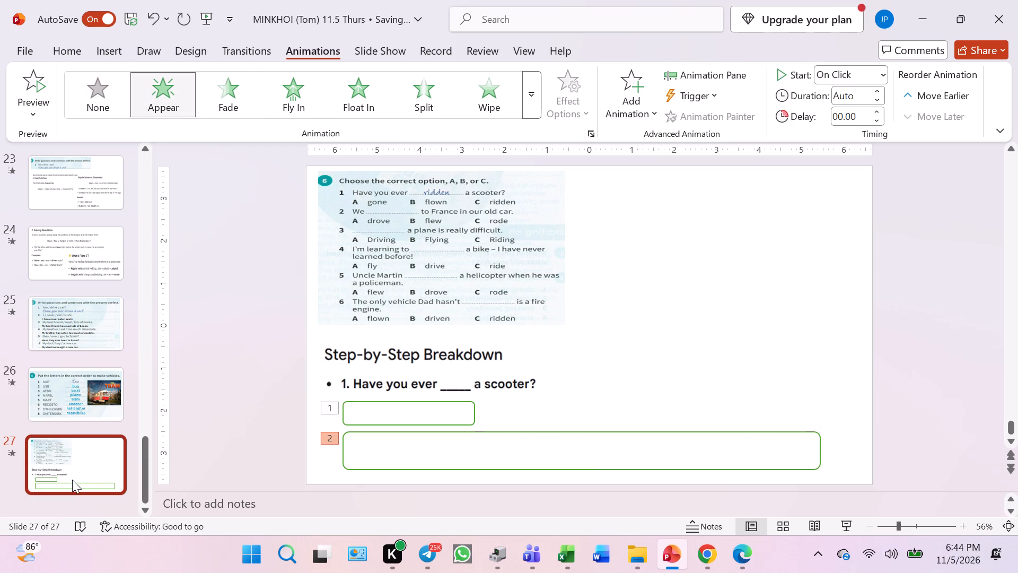
{"action": "key", "text": "ctrl+m"}
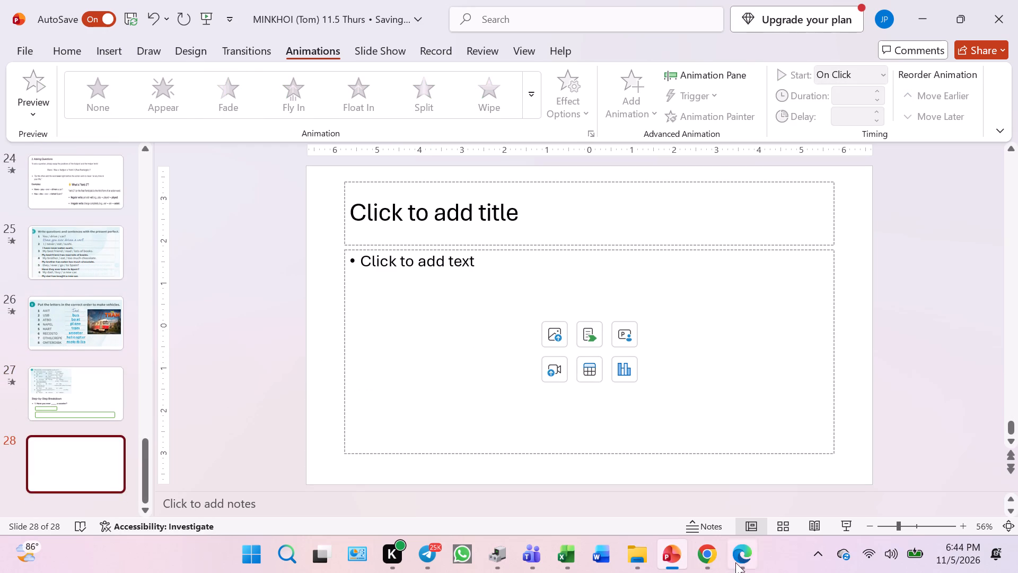
In Chrome, snip the AI's questions, answers and explanations for items 2 and 3 of exercise 6 and copy the snip.
{"action": "left_click", "coordinate": [705, 560]}
{"action": "scroll", "coordinate": [620, 418], "scroll_direction": "down", "scroll_amount": 1}
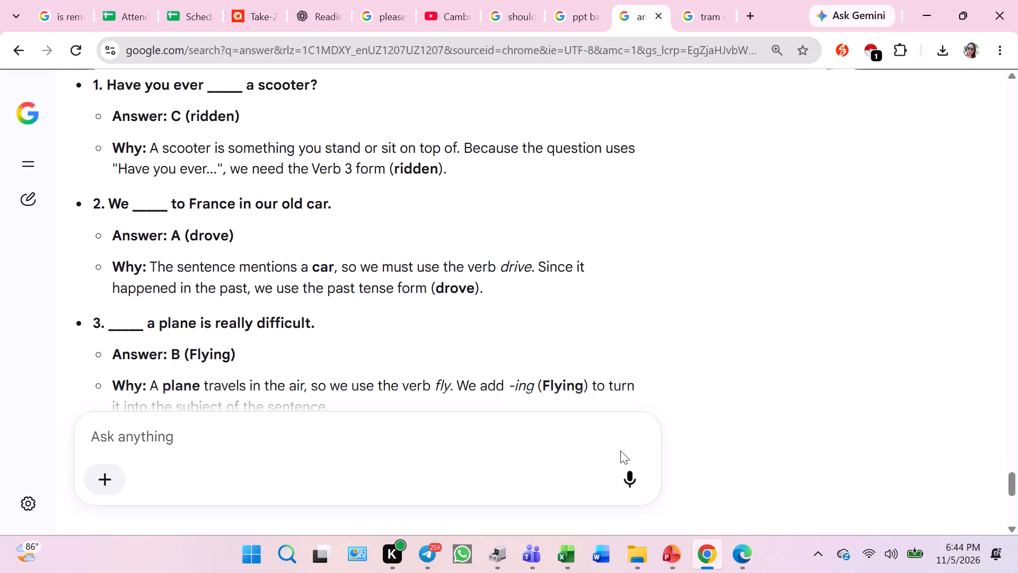
{"action": "scroll", "coordinate": [620, 450], "scroll_direction": "down", "scroll_amount": 1}
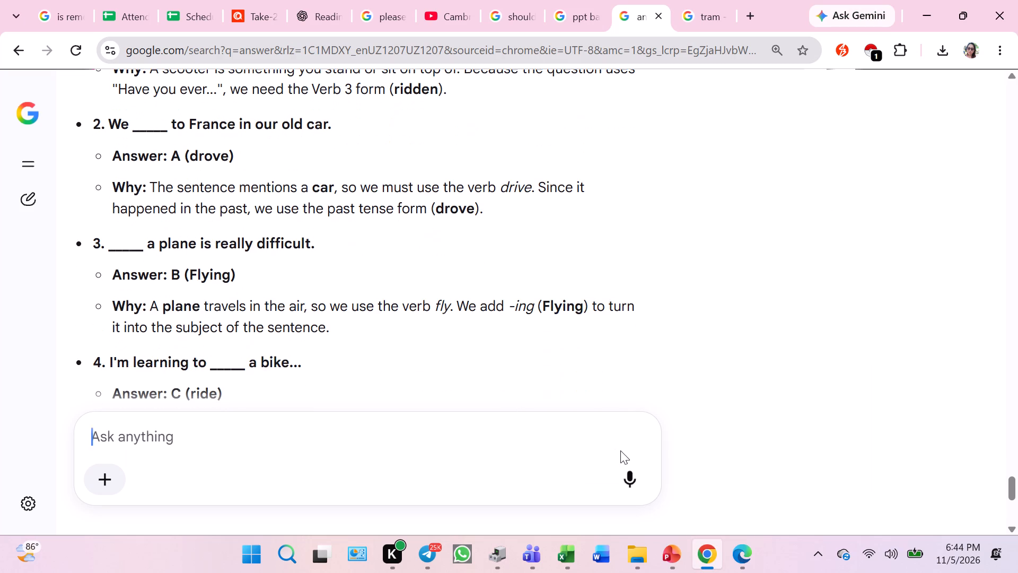
{"action": "key", "text": "Print"}
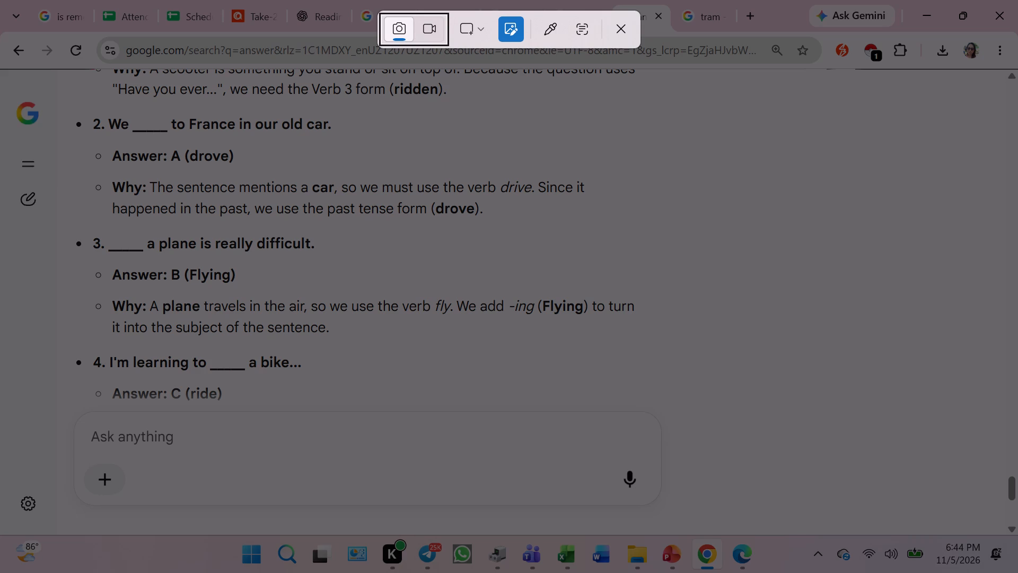
{"action": "left_click_drag", "start_coordinate": [92, 99], "coordinate": [502, 350]}
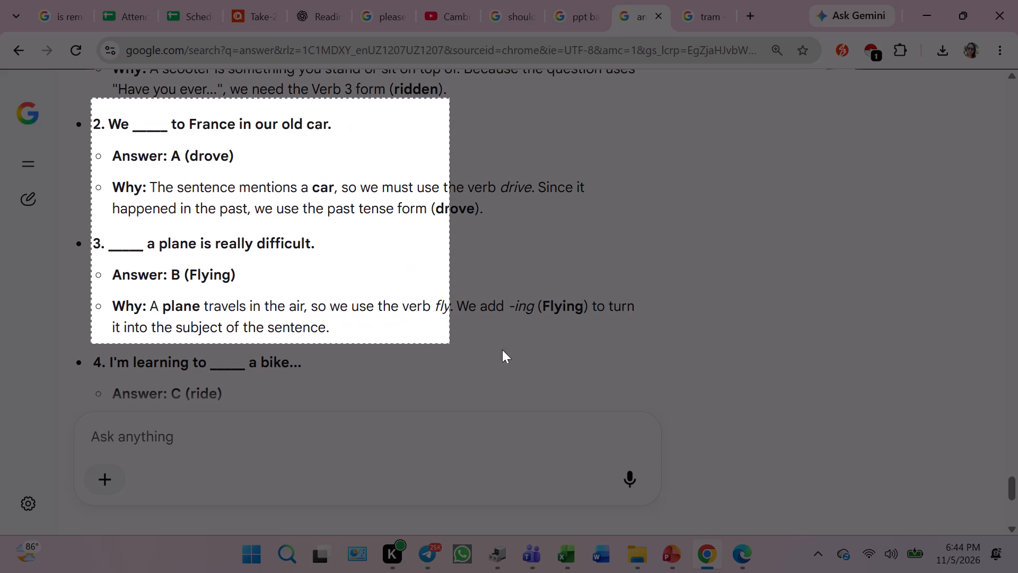
{"action": "left_click_drag", "start_coordinate": [502, 350], "coordinate": [645, 343]}
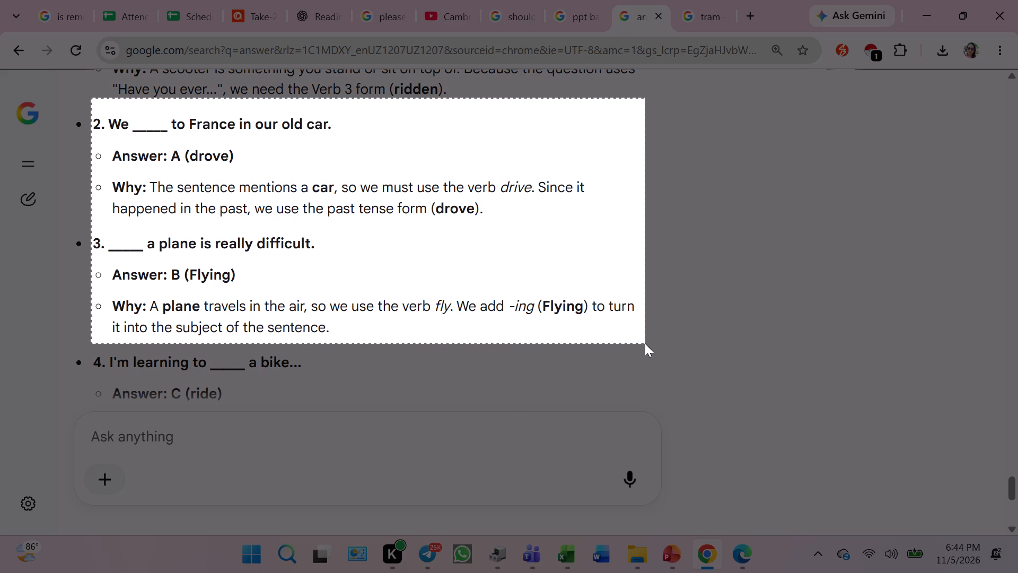
{"action": "left_click_drag", "start_coordinate": [645, 343], "coordinate": [642, 344]}
{"action": "left_click_drag", "start_coordinate": [374, 95], "coordinate": [374, 107]}
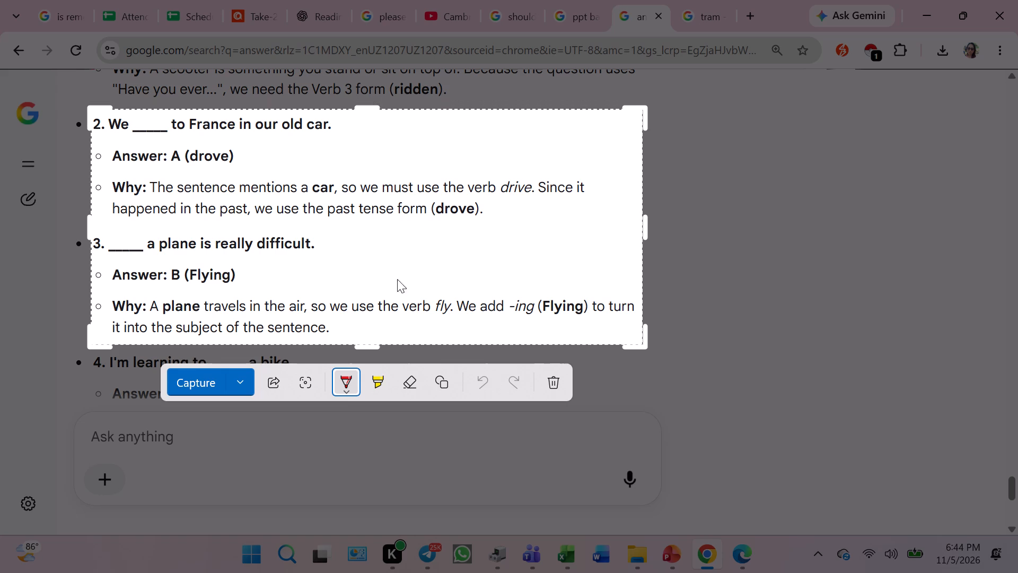
{"action": "left_click", "coordinate": [240, 378]}
{"action": "left_click", "coordinate": [191, 476]}
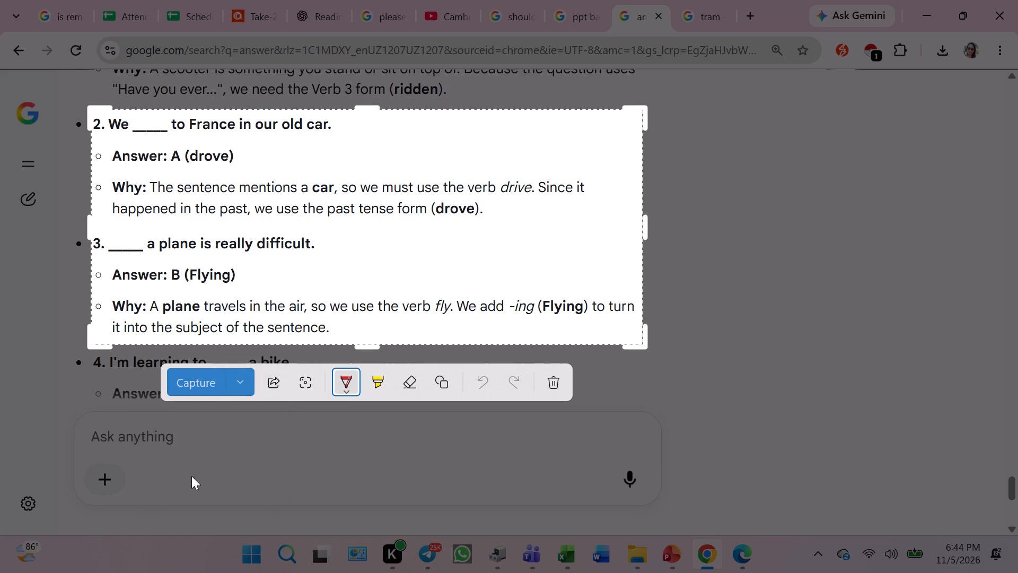
Back in PowerPoint, delete the empty text and title placeholders from slide 28.
{"action": "left_click", "coordinate": [675, 546]}
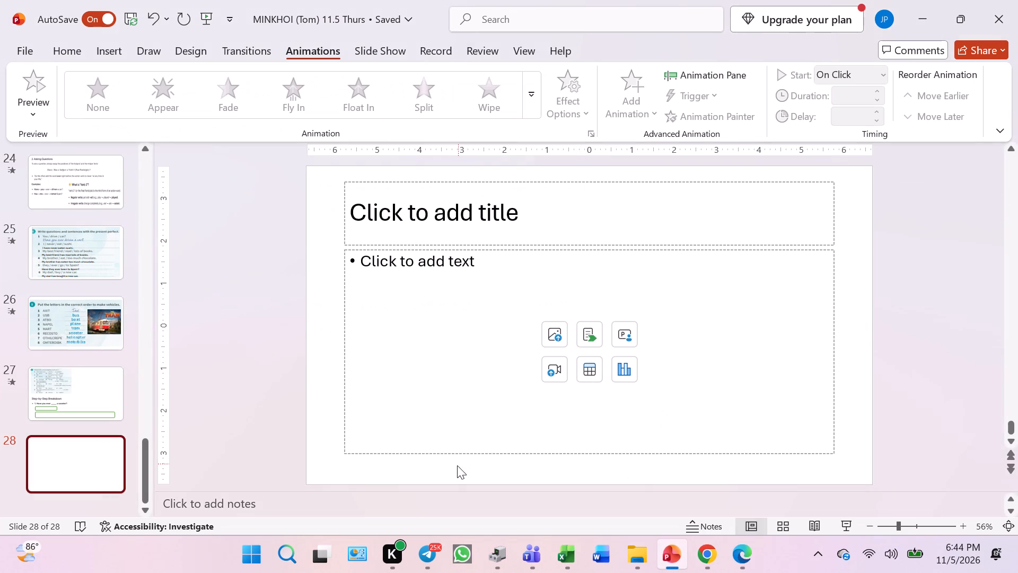
{"action": "left_click", "coordinate": [459, 455]}
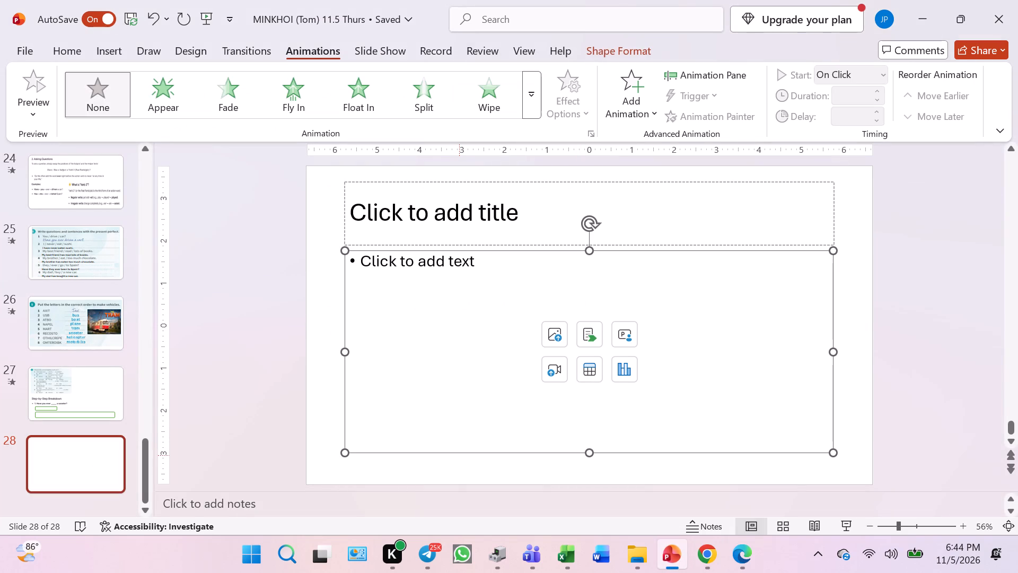
{"action": "key", "text": "BackSpace"}
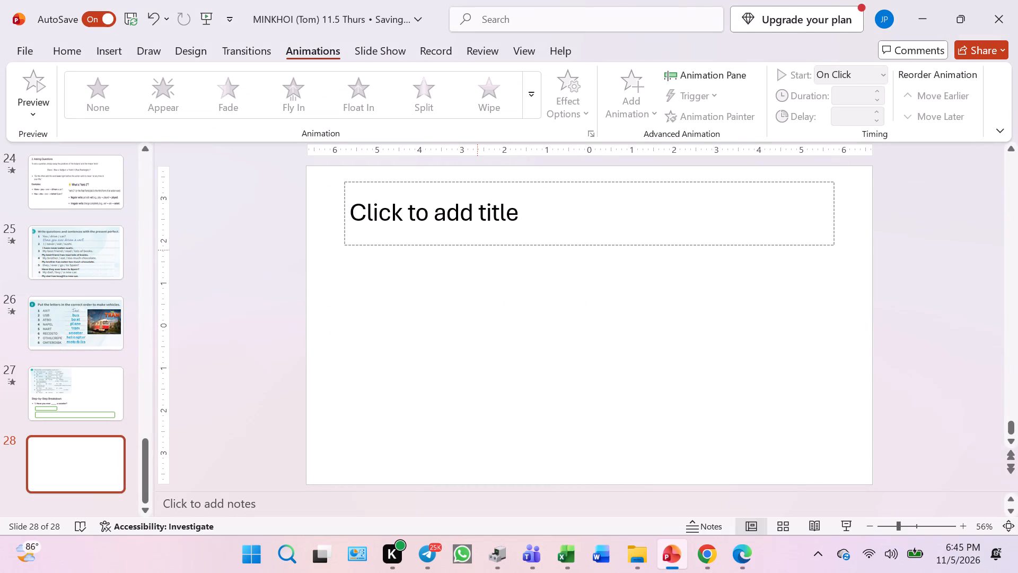
{"action": "left_click", "coordinate": [478, 248]}
{"action": "key", "text": "BackSpace"}
{"action": "left_click", "coordinate": [483, 275]}
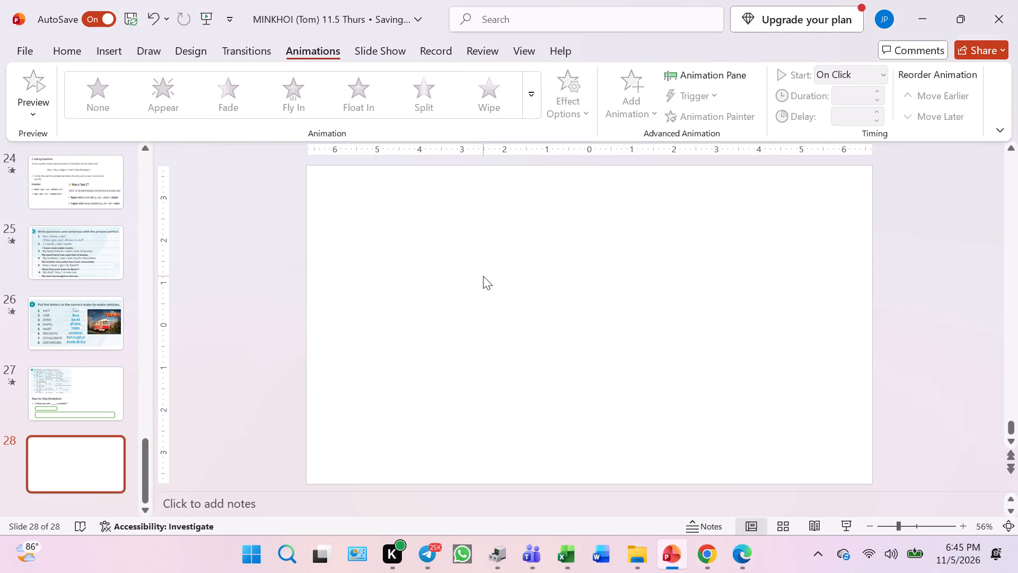
Paste the snip of items 2 and 3 on slide 28 and enlarge it to 5.49" high by 12.24" wide.
{"action": "key", "text": "ctrl+v"}
{"action": "left_click_drag", "start_coordinate": [543, 311], "coordinate": [441, 236]}
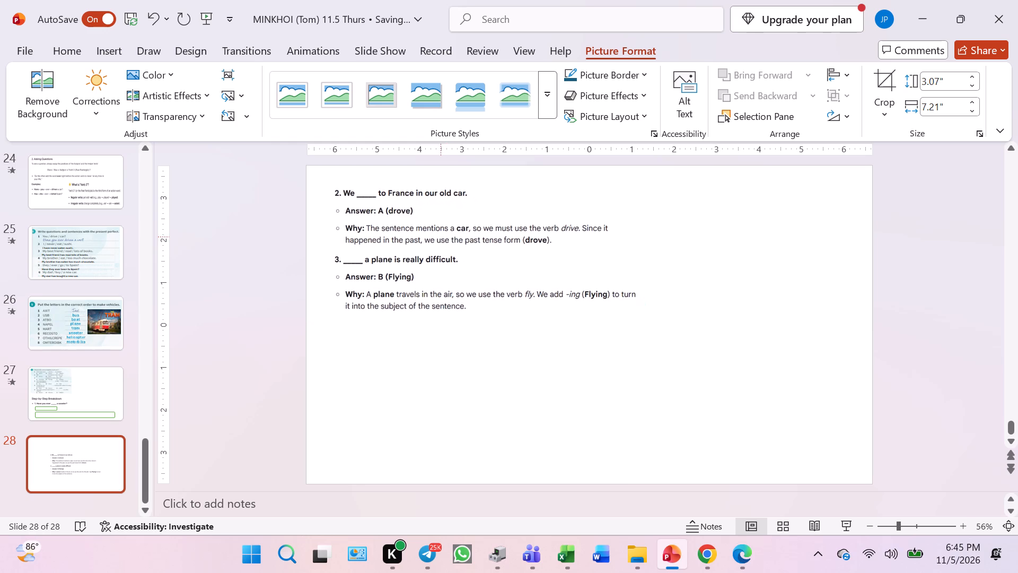
{"action": "left_click_drag", "start_coordinate": [441, 236], "coordinate": [437, 227]}
{"action": "left_click_drag", "start_coordinate": [638, 242], "coordinate": [794, 245]}
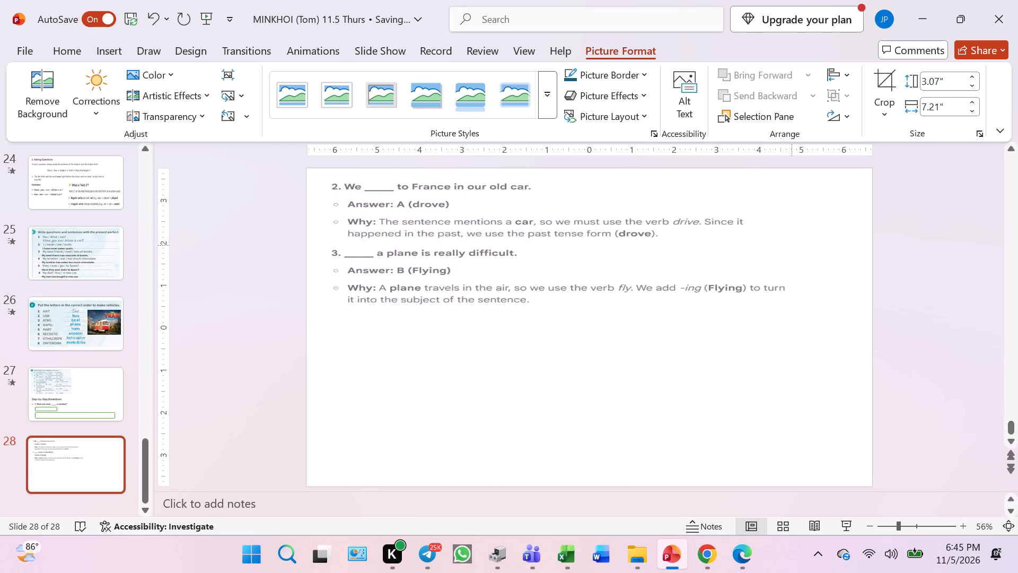
{"action": "left_click_drag", "start_coordinate": [794, 245], "coordinate": [839, 250]}
{"action": "left_click_drag", "start_coordinate": [583, 312], "coordinate": [583, 412]}
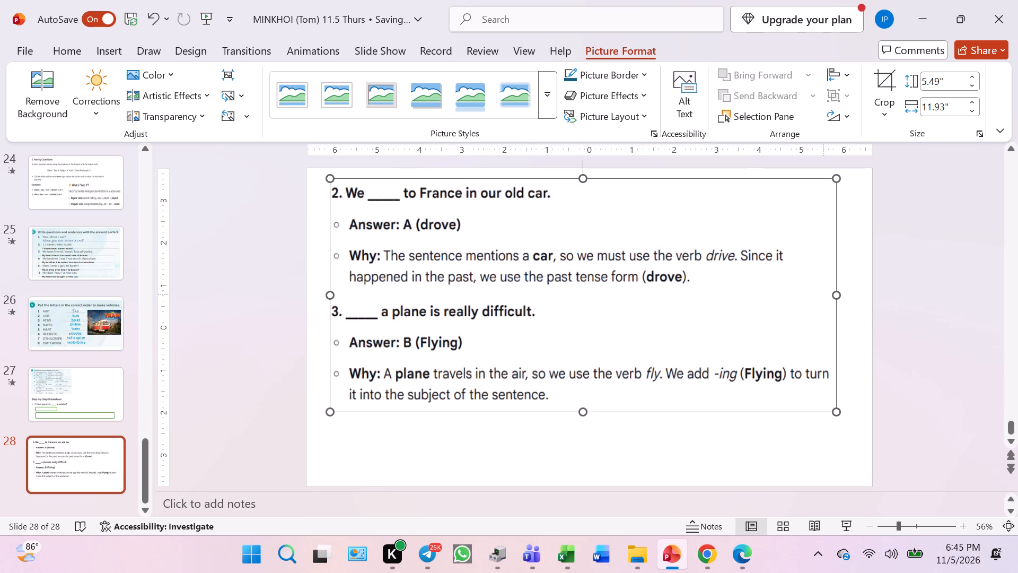
{"action": "left_click", "coordinate": [838, 301]}
{"action": "left_click_drag", "start_coordinate": [836, 297], "coordinate": [850, 297]}
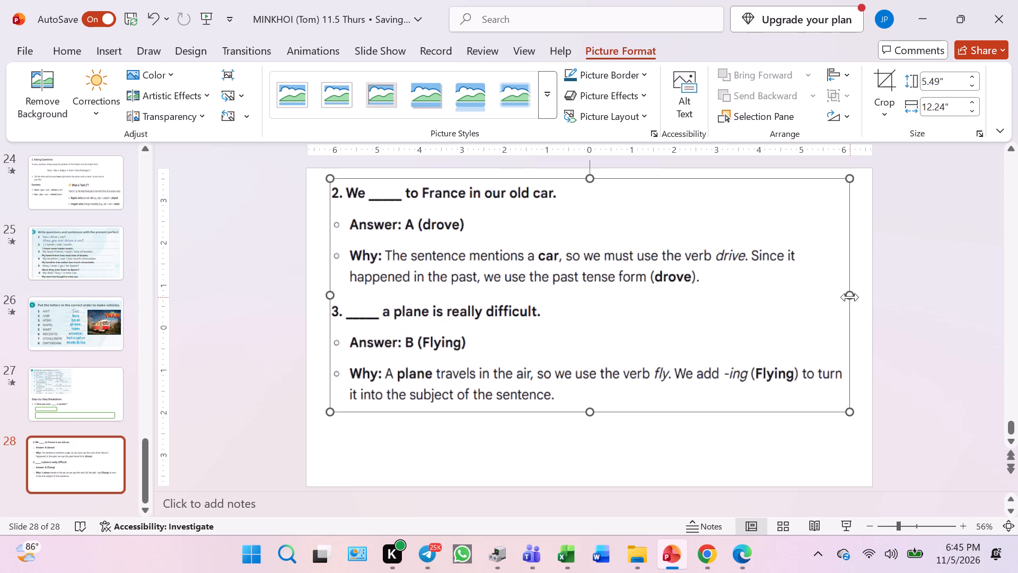
Centre the pasted picture on slide 28 and resize it to 5.87" high by 12.22" wide.
{"action": "left_click_drag", "start_coordinate": [652, 326], "coordinate": [653, 354]}
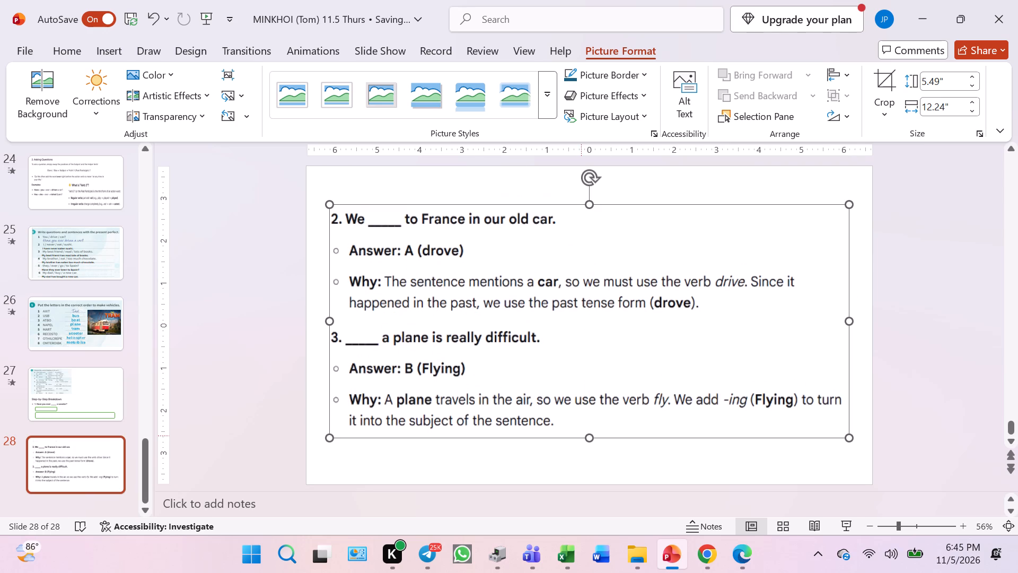
{"action": "left_click_drag", "start_coordinate": [329, 323], "coordinate": [337, 322]}
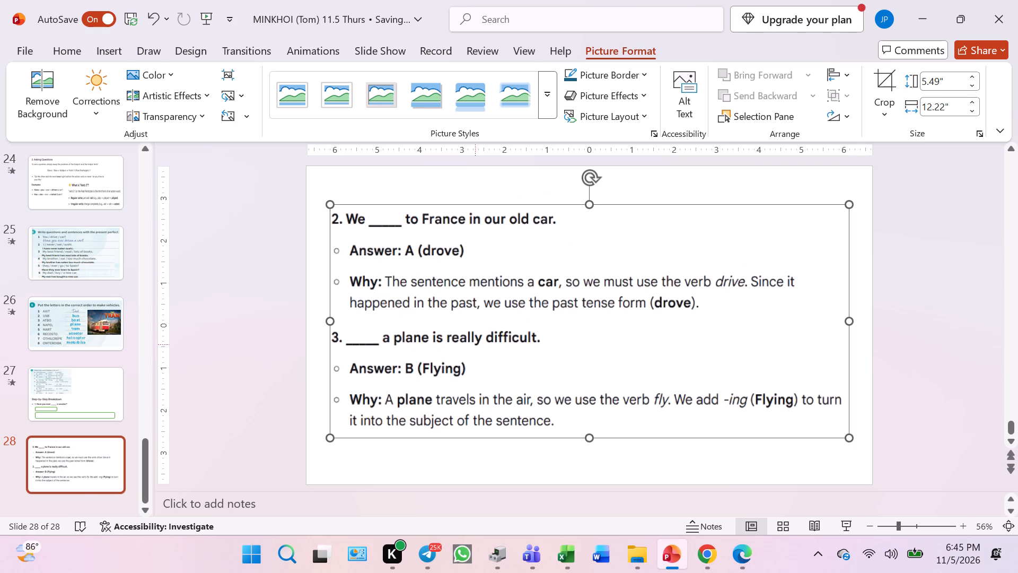
{"action": "left_click", "coordinate": [545, 348]}
{"action": "left_click_drag", "start_coordinate": [591, 433], "coordinate": [593, 454]}
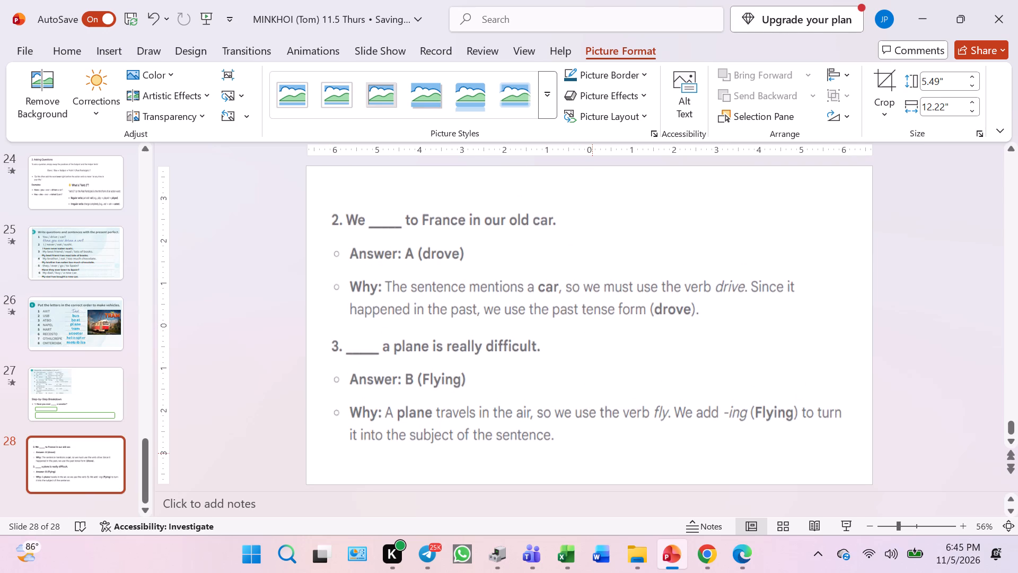
{"action": "left_click_drag", "start_coordinate": [593, 454], "coordinate": [593, 454]}
{"action": "left_click", "coordinate": [574, 354]}
{"action": "left_click", "coordinate": [566, 330]}
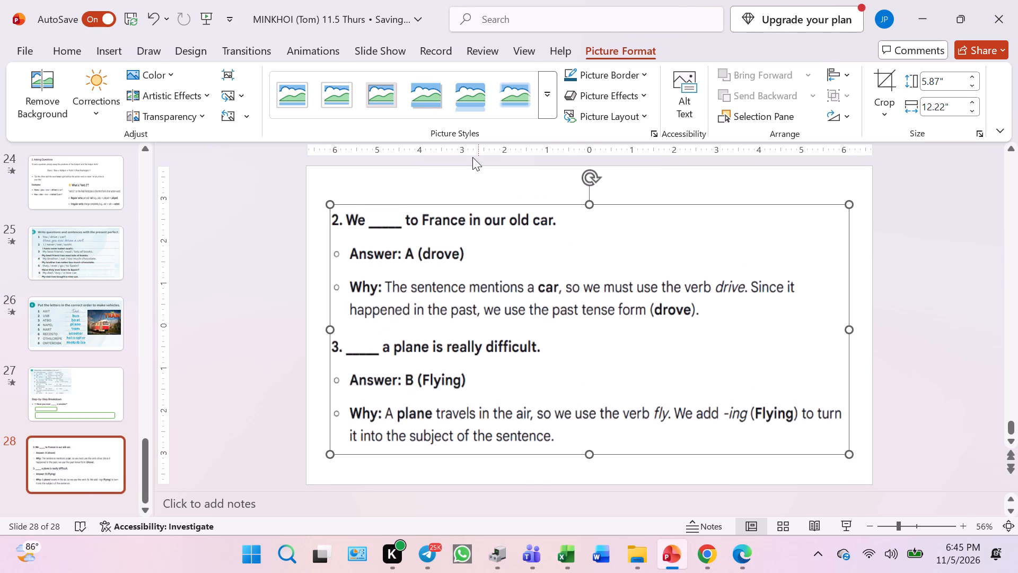
{"action": "left_click", "coordinate": [472, 157]}
{"action": "left_click_drag", "start_coordinate": [567, 215], "coordinate": [567, 207]}
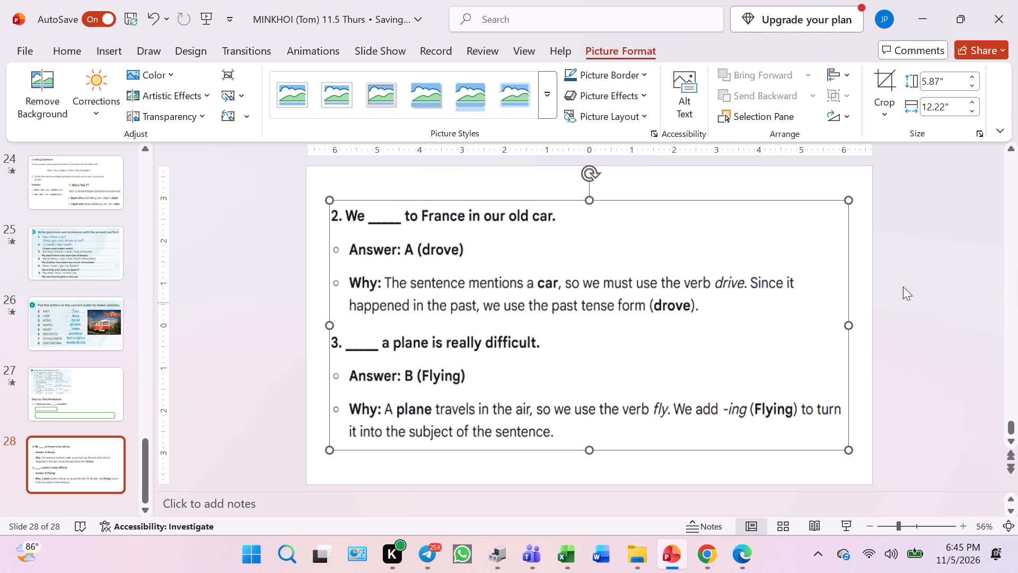
Copy the small rounded rectangle from slide 27 to slide 28 and place it over the line "Answer: A (drove)".
{"action": "left_click", "coordinate": [89, 403]}
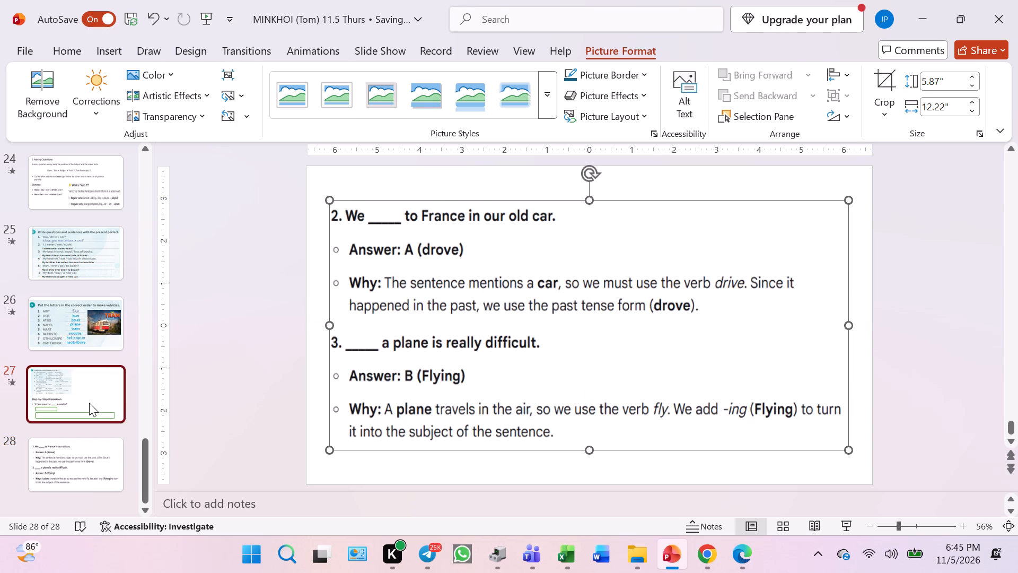
{"action": "left_click", "coordinate": [405, 410]}
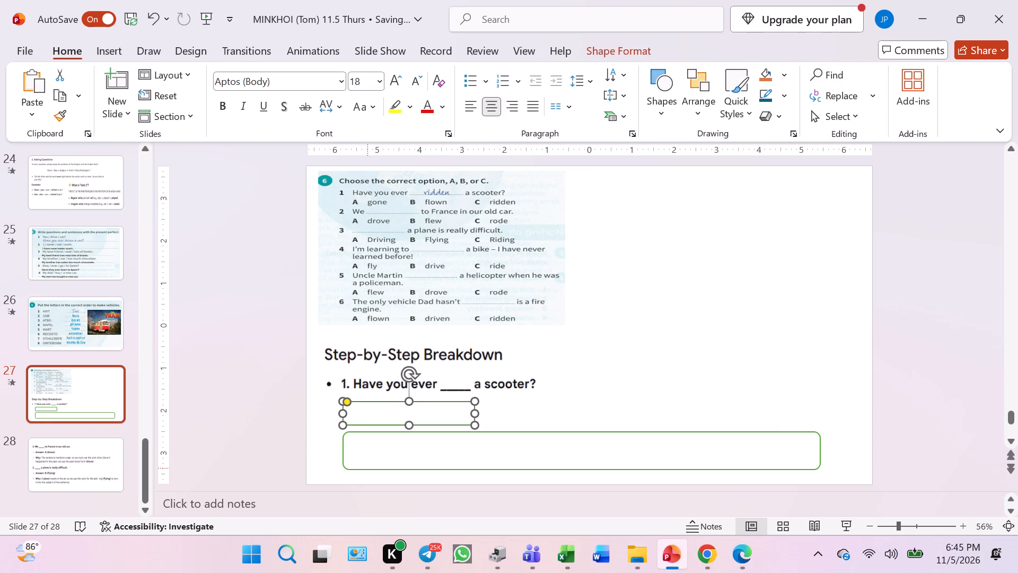
{"action": "key", "text": "ctrl+c"}
{"action": "left_click", "coordinate": [54, 466]}
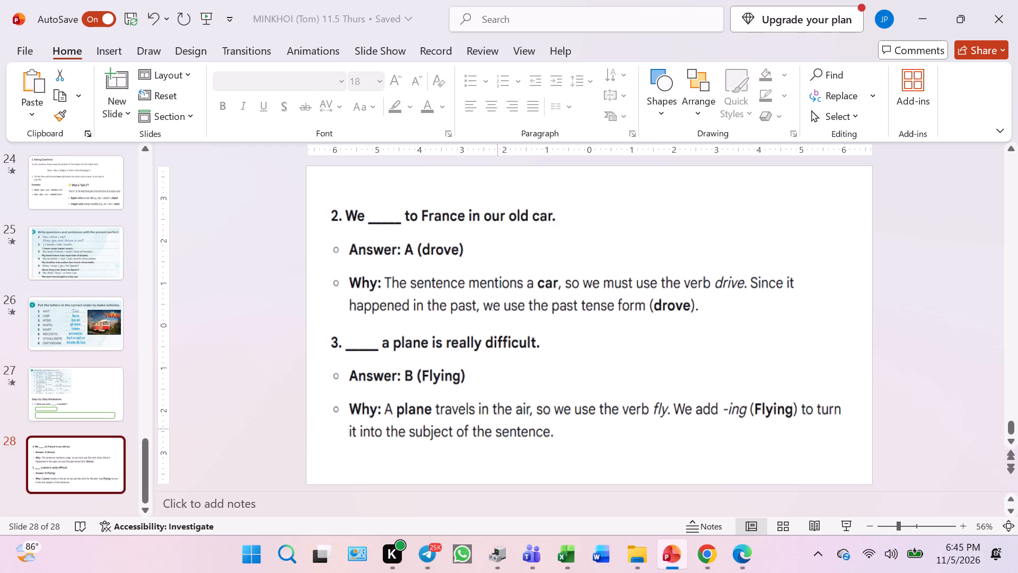
{"action": "key", "text": "ctrl+v"}
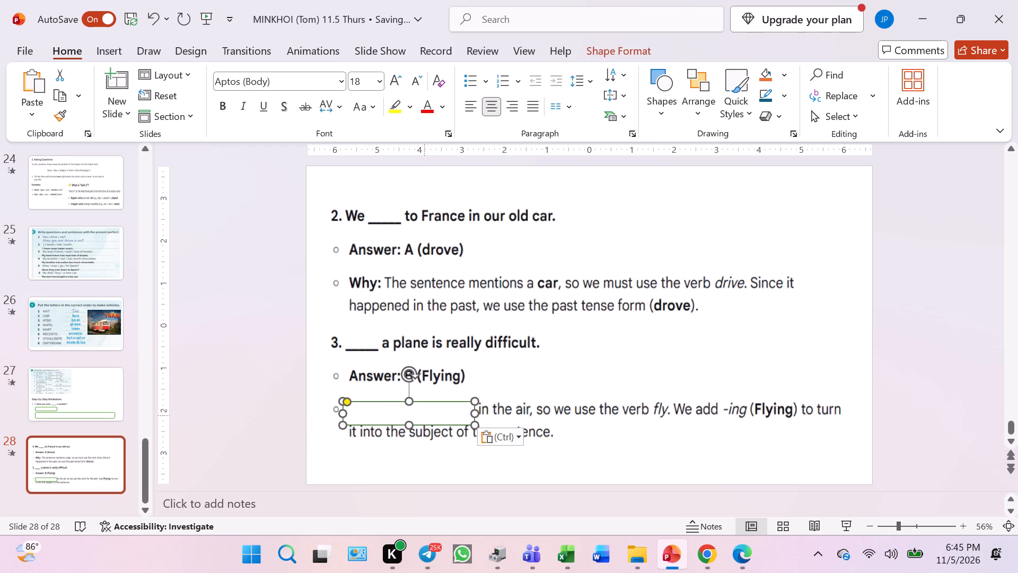
{"action": "left_click_drag", "start_coordinate": [425, 414], "coordinate": [418, 249]}
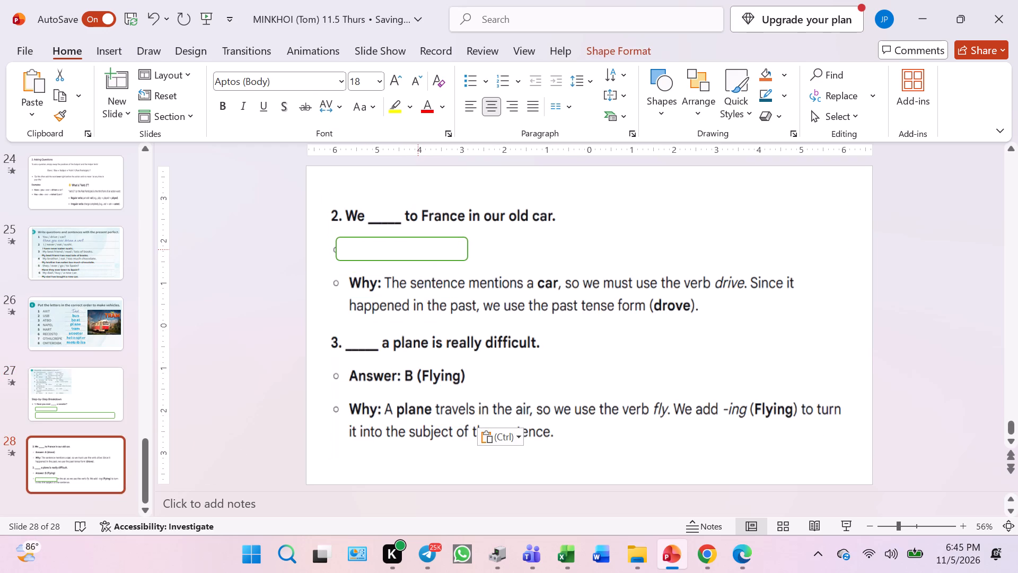
{"action": "left_click_drag", "start_coordinate": [418, 249], "coordinate": [424, 249]}
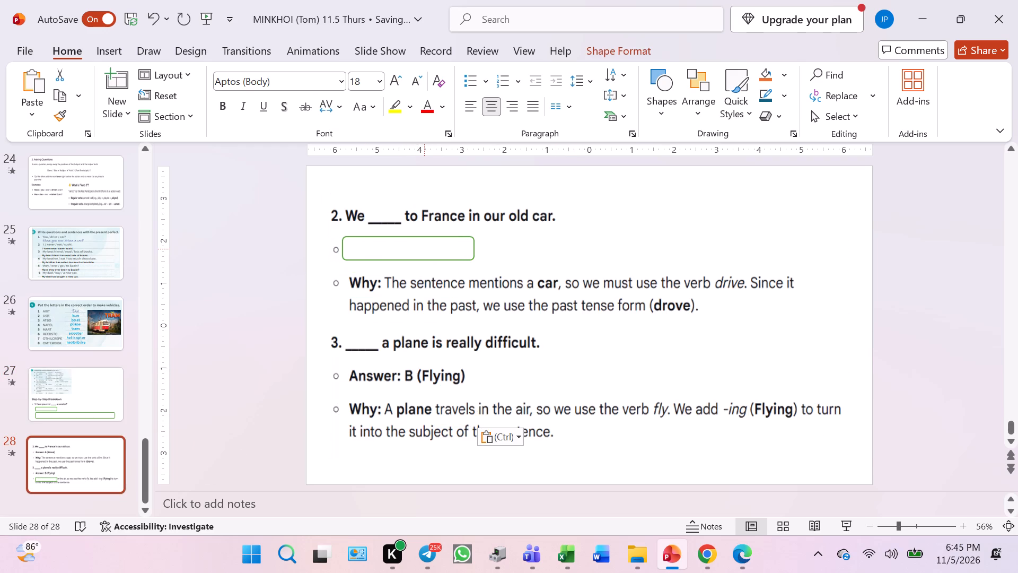
{"action": "left_click_drag", "start_coordinate": [424, 249], "coordinate": [426, 249]}
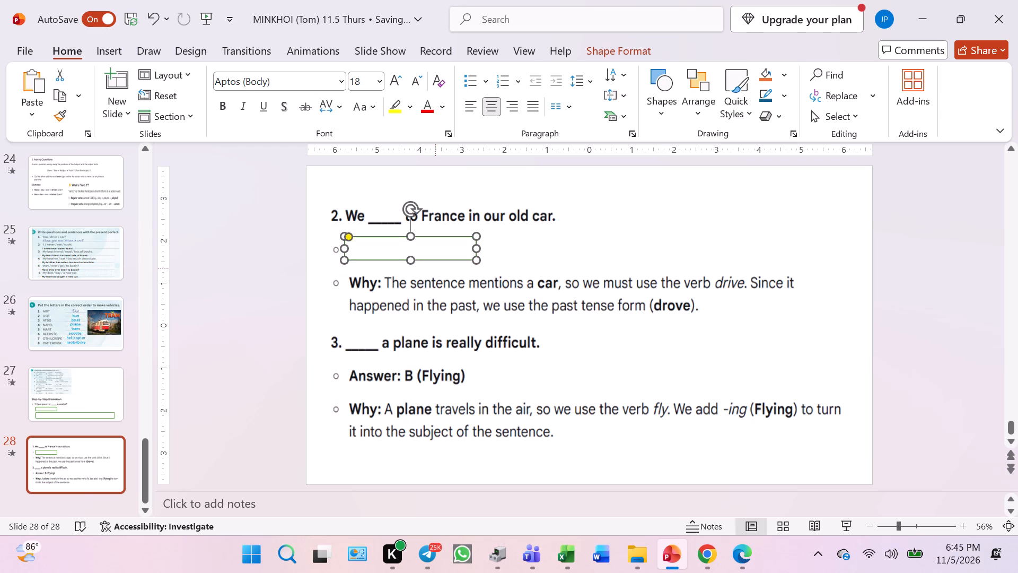
Duplicate the small rounded rectangle and stretch the copy over both lines of item 2's "Why" explanation.
{"action": "key", "text": "ctrl+c"}
{"action": "key", "text": "ctrl+v"}
{"action": "left_click_drag", "start_coordinate": [428, 255], "coordinate": [427, 274]}
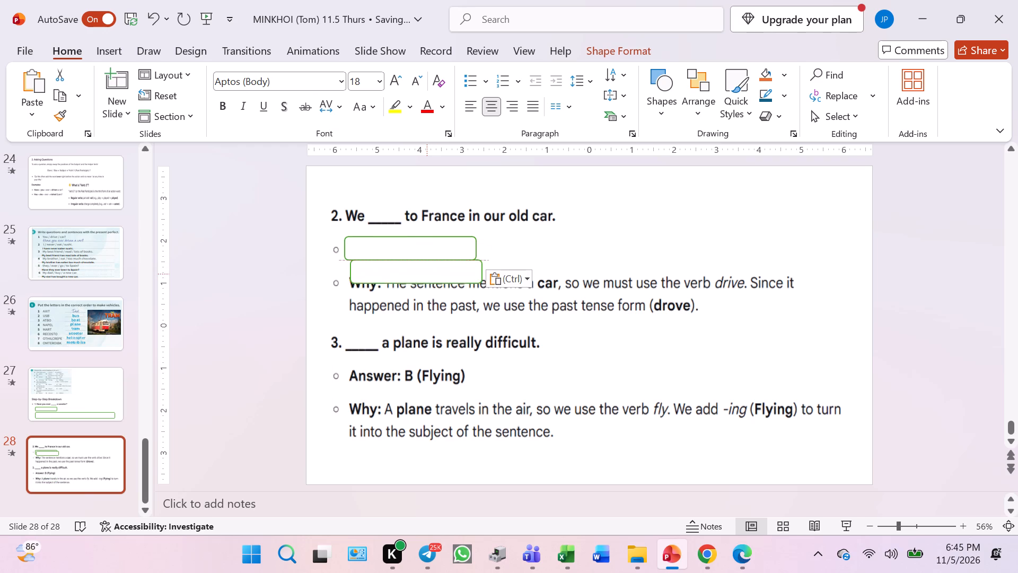
{"action": "left_click_drag", "start_coordinate": [427, 274], "coordinate": [422, 278]}
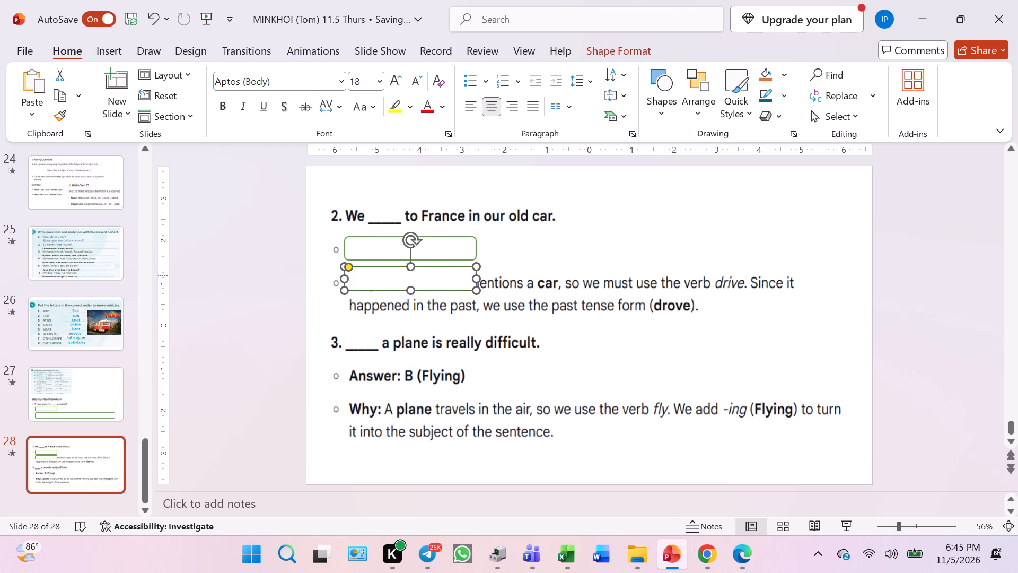
{"action": "left_click_drag", "start_coordinate": [478, 276], "coordinate": [736, 308]}
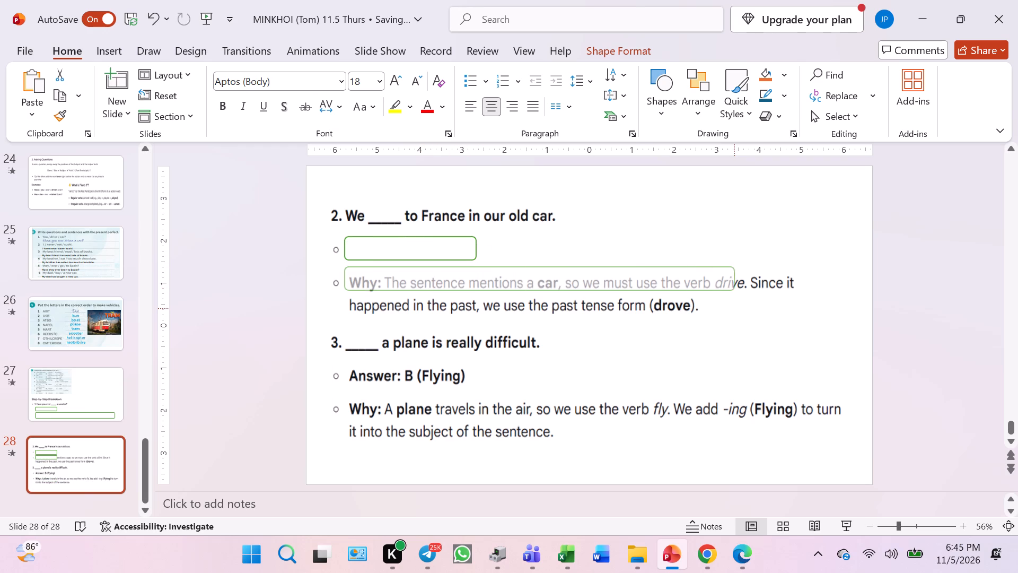
{"action": "left_click_drag", "start_coordinate": [736, 308], "coordinate": [802, 314]}
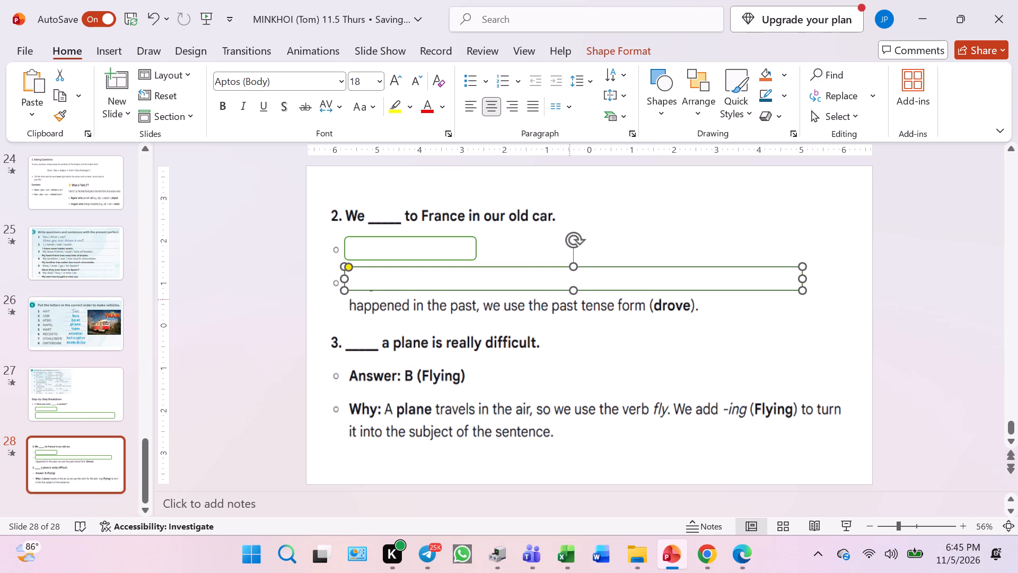
{"action": "left_click_drag", "start_coordinate": [575, 290], "coordinate": [576, 317]}
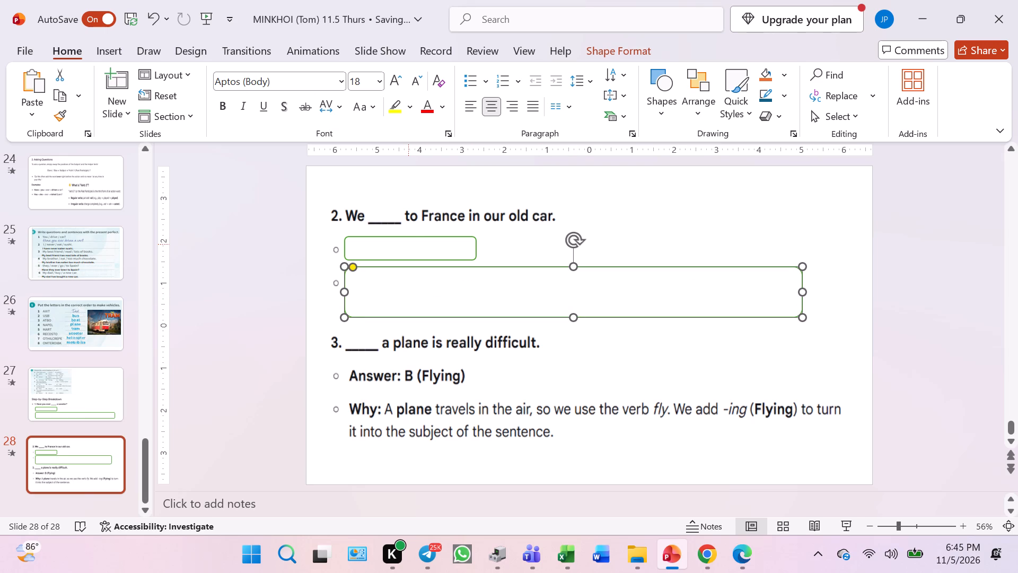
Duplicate the small rounded rectangle on slide 28 and place the copy over item 3's line "Answer: B (Flying)".
{"action": "left_click", "coordinate": [408, 244]}
{"action": "key", "text": "ctrl+c"}
{"action": "key", "text": "ctrl+v"}
{"action": "left_click_drag", "start_coordinate": [406, 247], "coordinate": [384, 349]}
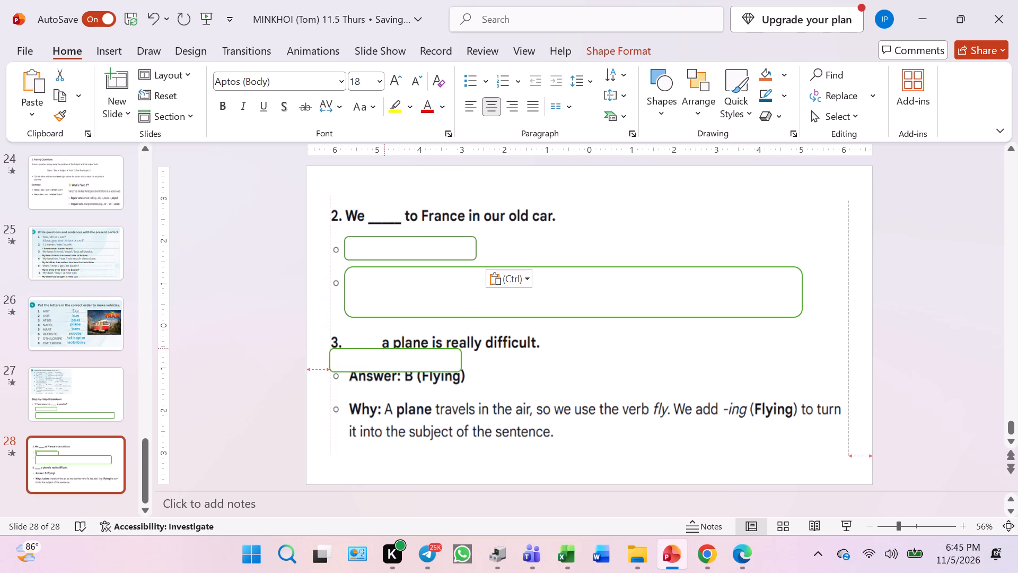
{"action": "left_click_drag", "start_coordinate": [384, 349], "coordinate": [403, 368]}
{"action": "left_click", "coordinate": [520, 383]}
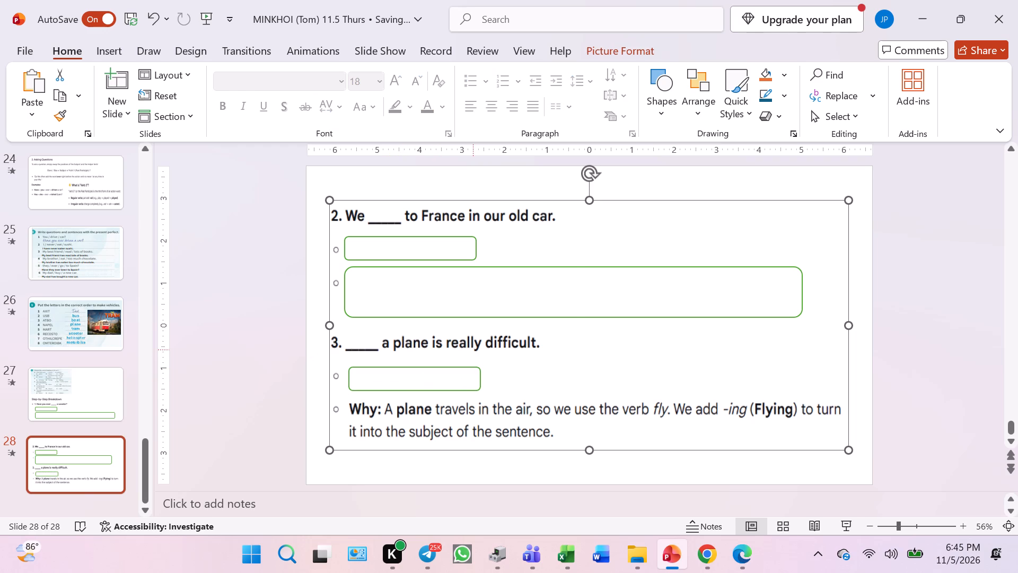
Duplicate the large rounded rectangle, place the copy over item 3's "Why" explanation and widen it to cover both full lines.
{"action": "left_click", "coordinate": [458, 289]}
{"action": "key", "text": "ctrl+c"}
{"action": "key", "text": "ctrl+v"}
{"action": "left_click_drag", "start_coordinate": [458, 292], "coordinate": [454, 346]}
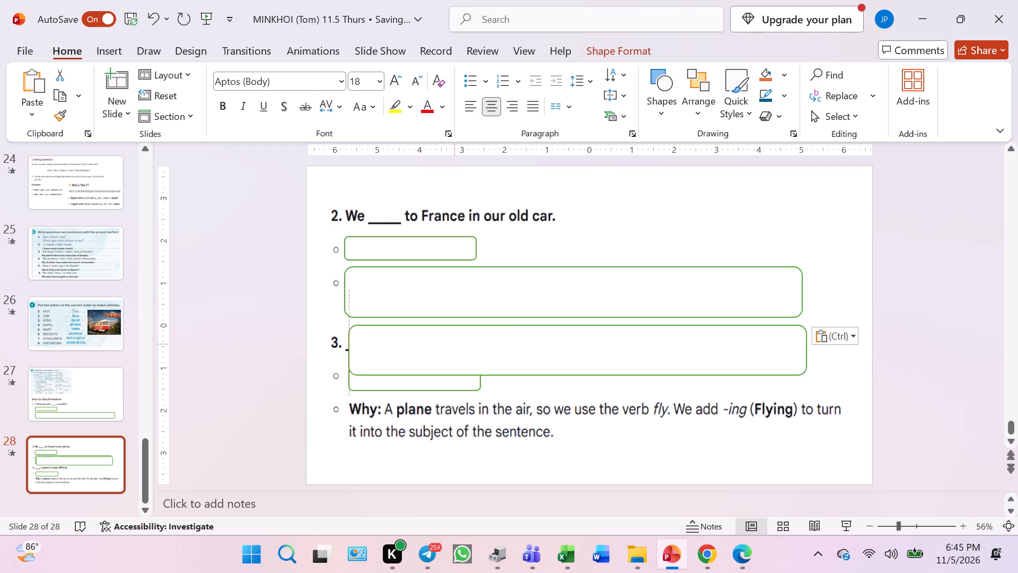
{"action": "left_click_drag", "start_coordinate": [454, 346], "coordinate": [456, 412]}
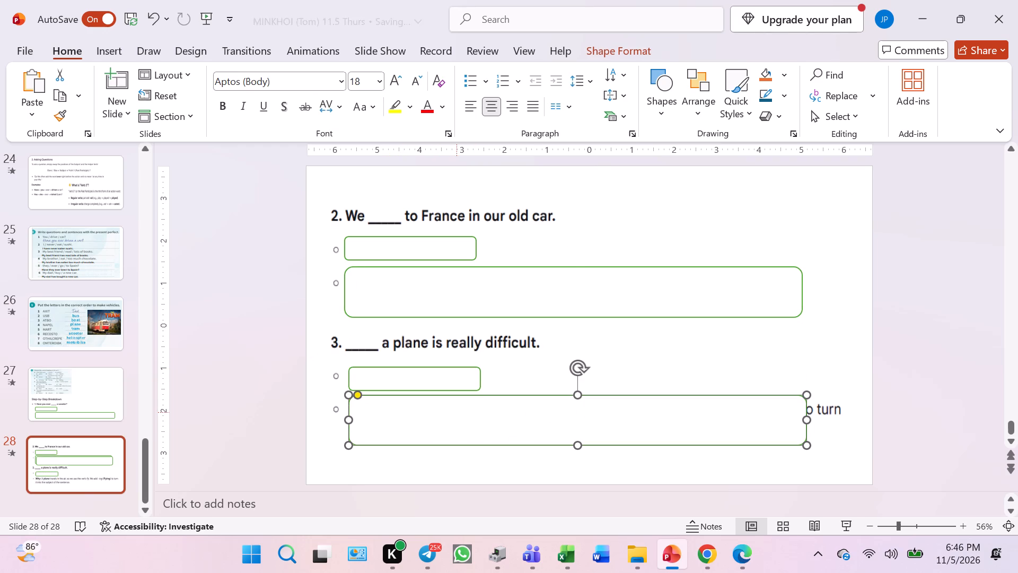
{"action": "left_click_drag", "start_coordinate": [805, 421], "coordinate": [830, 421]}
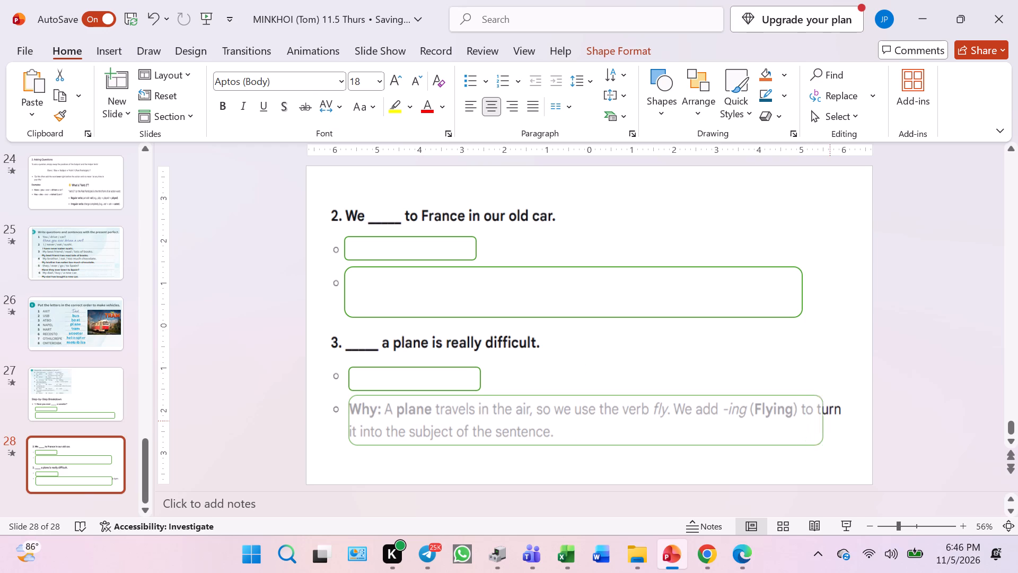
{"action": "left_click_drag", "start_coordinate": [830, 421], "coordinate": [849, 422]}
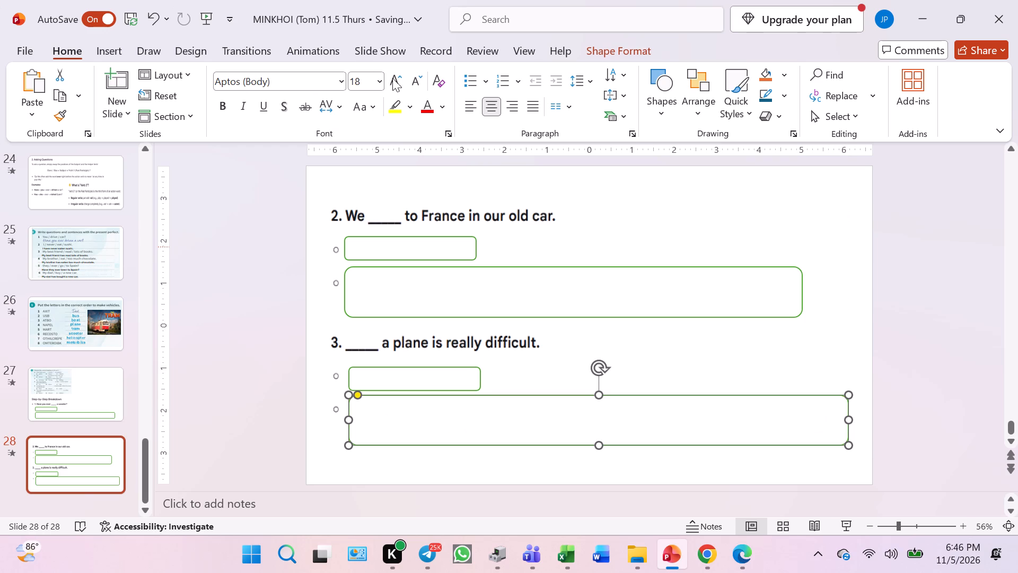
Apply the Appear animation to the cover box over item 2's answer and check the animation on item 2's explanation box.
{"action": "left_click", "coordinate": [428, 250]}
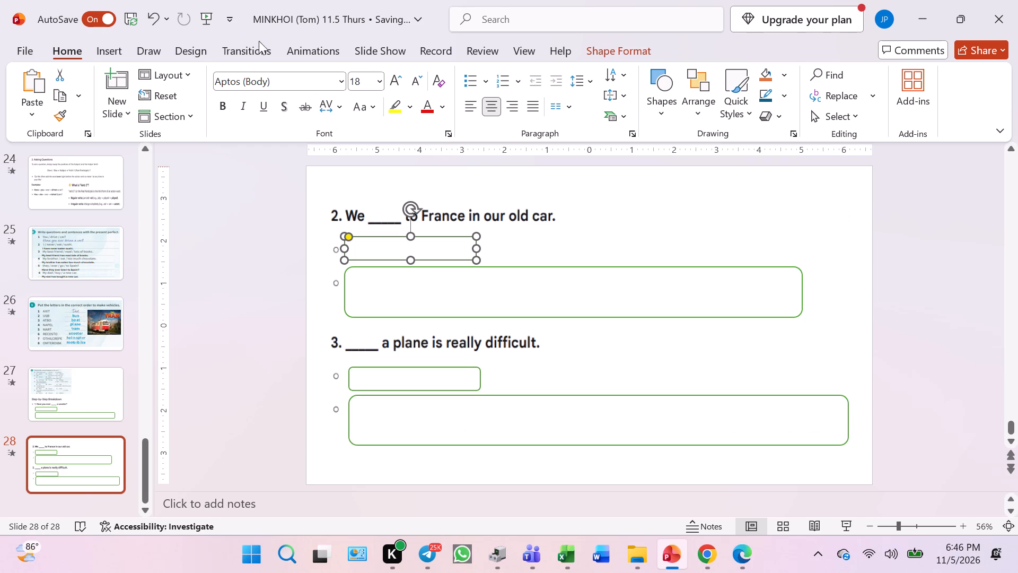
{"action": "left_click", "coordinate": [307, 51]}
{"action": "left_click", "coordinate": [154, 97]}
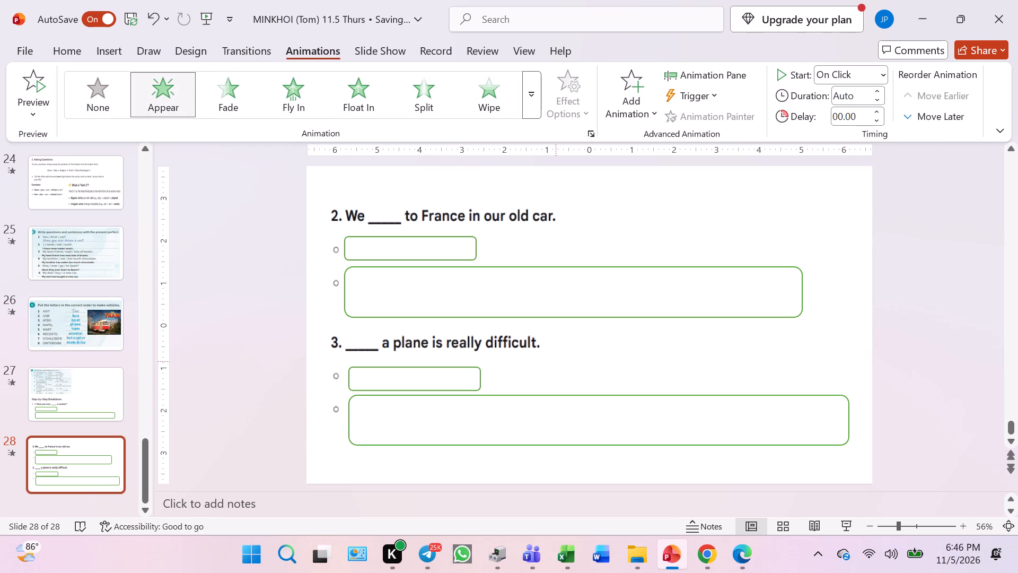
{"action": "left_click", "coordinate": [489, 304]}
{"action": "left_click", "coordinate": [502, 302]}
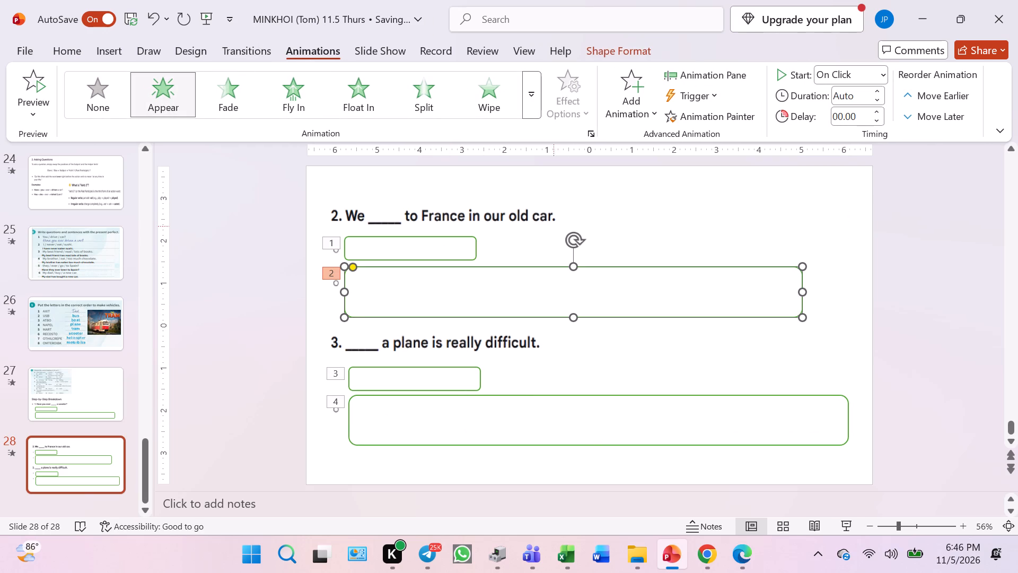
{"action": "left_click", "coordinate": [640, 220]}
Add a new slide after slide 28 and delete its title and content placeholders.
{"action": "left_click", "coordinate": [86, 490]}
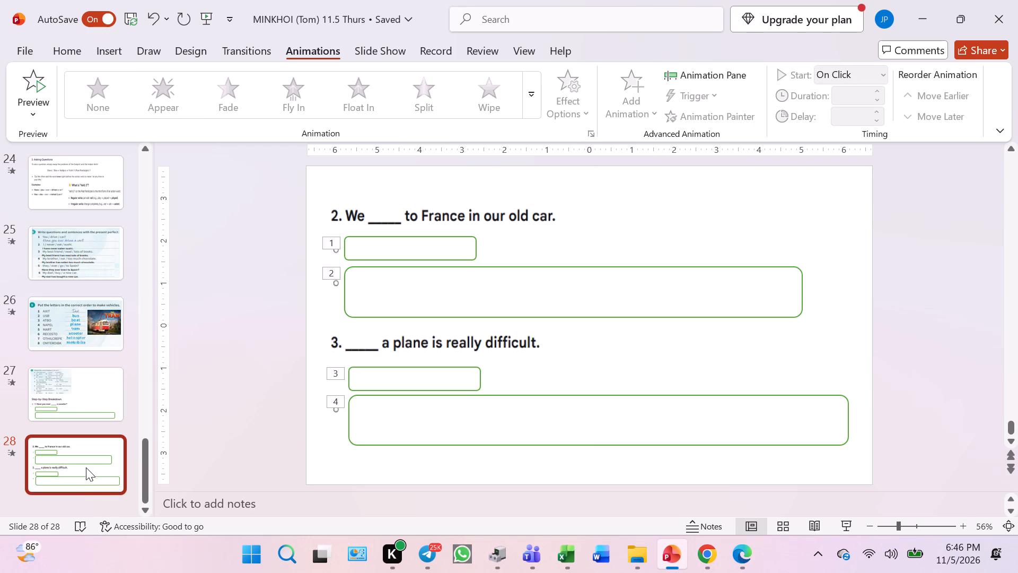
{"action": "left_click", "coordinate": [87, 466]}
{"action": "key", "text": "ctrl+m"}
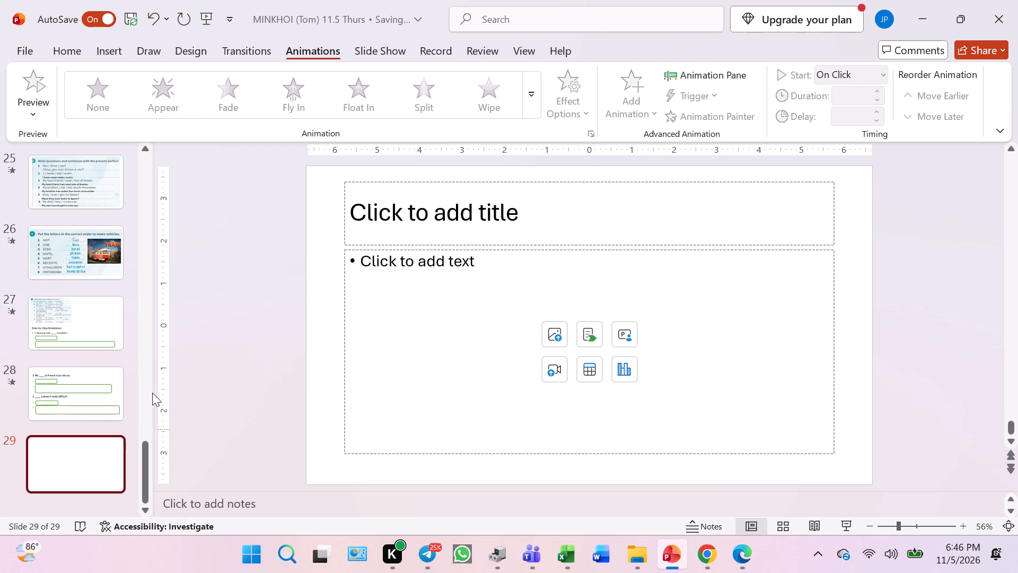
{"action": "left_click", "coordinate": [480, 458]}
{"action": "key", "text": "BackSpace"}
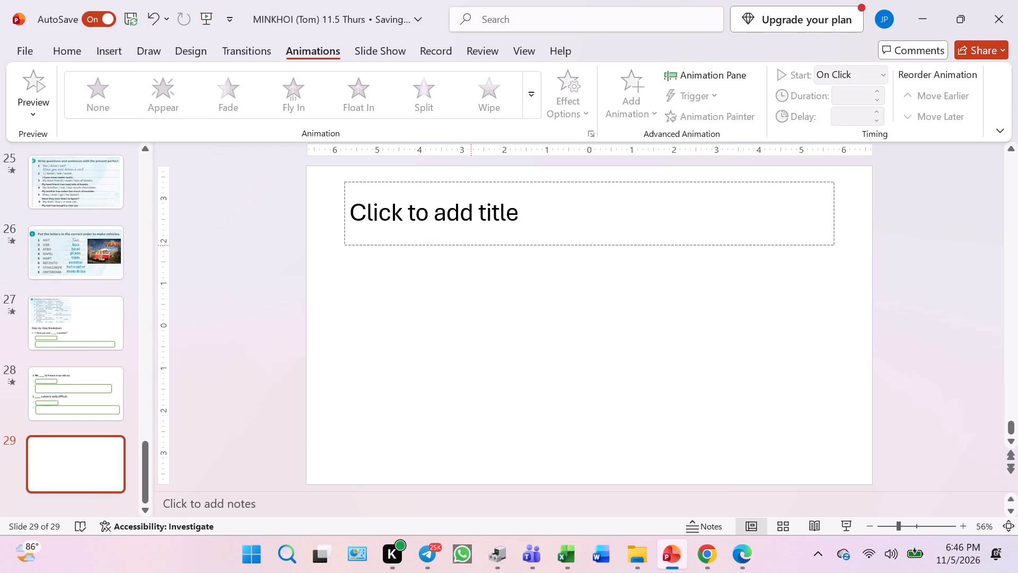
{"action": "left_click", "coordinate": [471, 245]}
{"action": "key", "text": "BackSpace"}
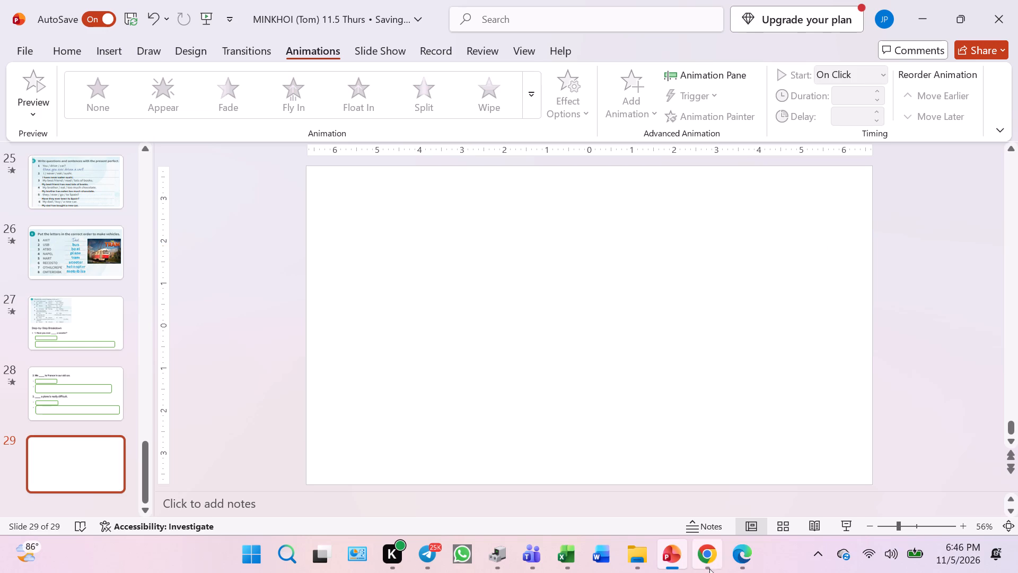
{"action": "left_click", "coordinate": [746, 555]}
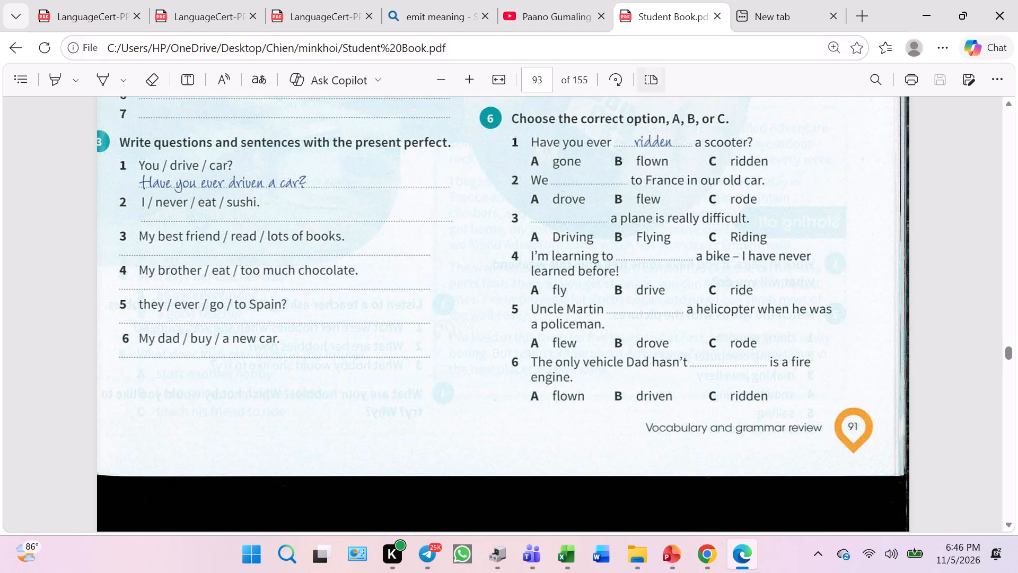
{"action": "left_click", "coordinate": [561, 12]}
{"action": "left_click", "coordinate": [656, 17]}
Switch to Chrome and snip items 4 to 6 of the AI's answer breakdown as a copied image.
{"action": "left_click", "coordinate": [699, 551]}
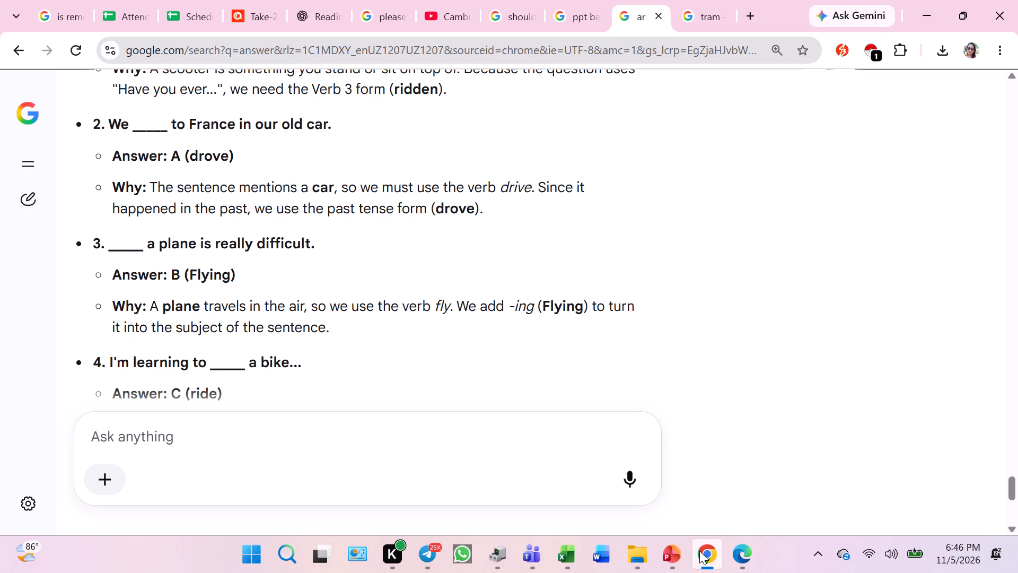
{"action": "scroll", "coordinate": [645, 402], "scroll_direction": "down", "scroll_amount": 3}
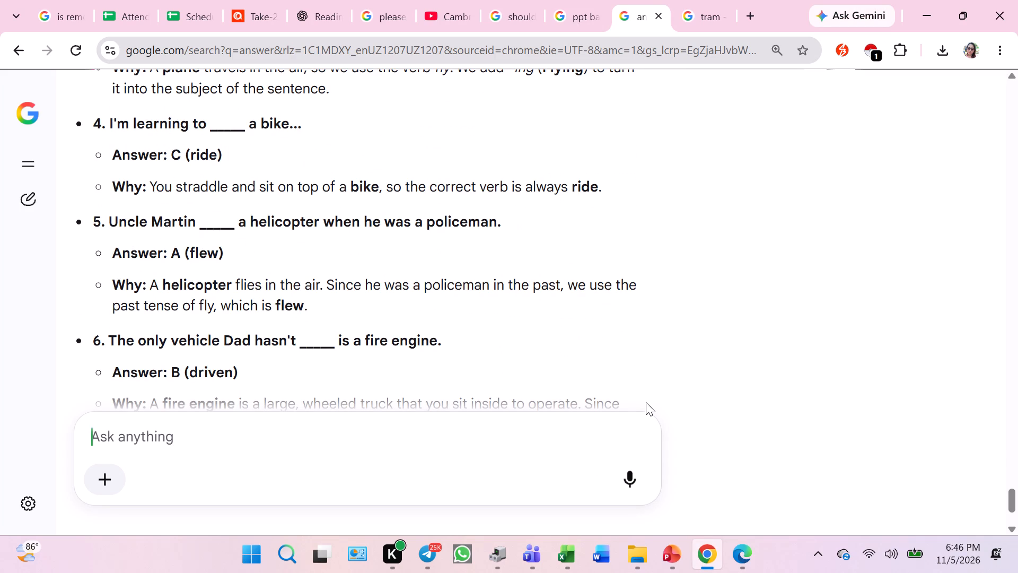
{"action": "scroll", "coordinate": [647, 399], "scroll_direction": "down", "scroll_amount": 2}
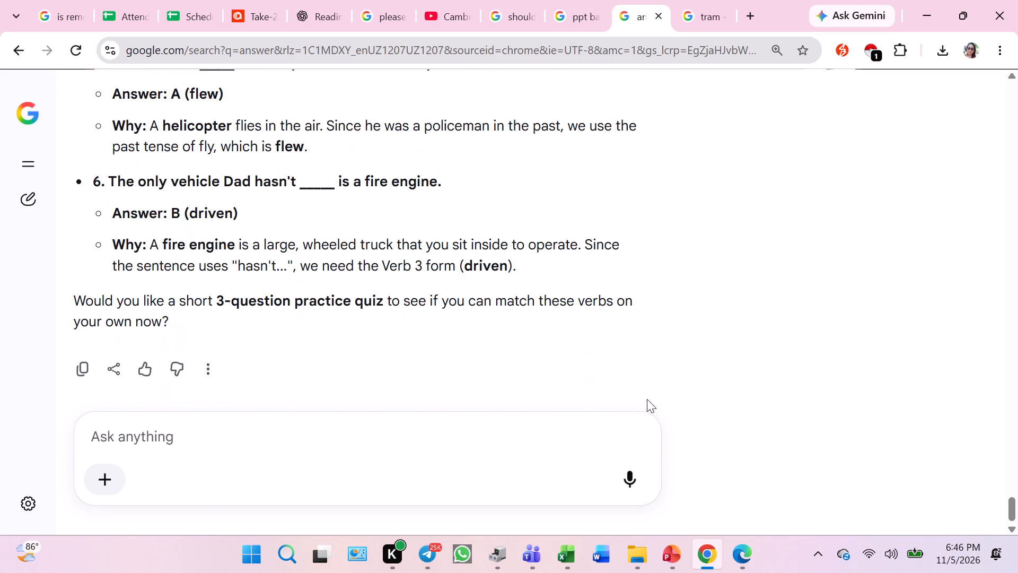
{"action": "scroll", "coordinate": [647, 399], "scroll_direction": "up", "scroll_amount": 2}
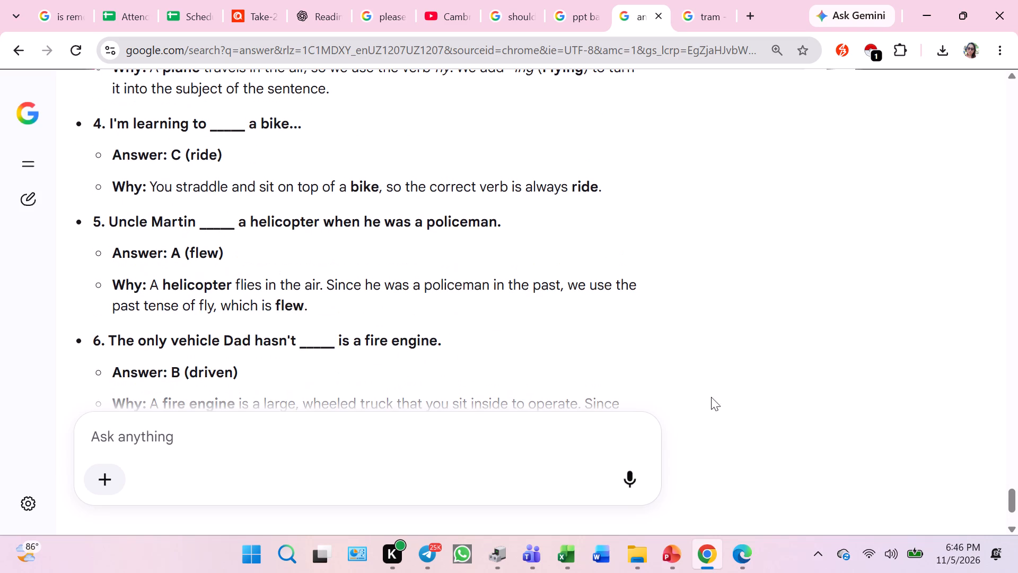
{"action": "left_click", "coordinate": [1012, 74]}
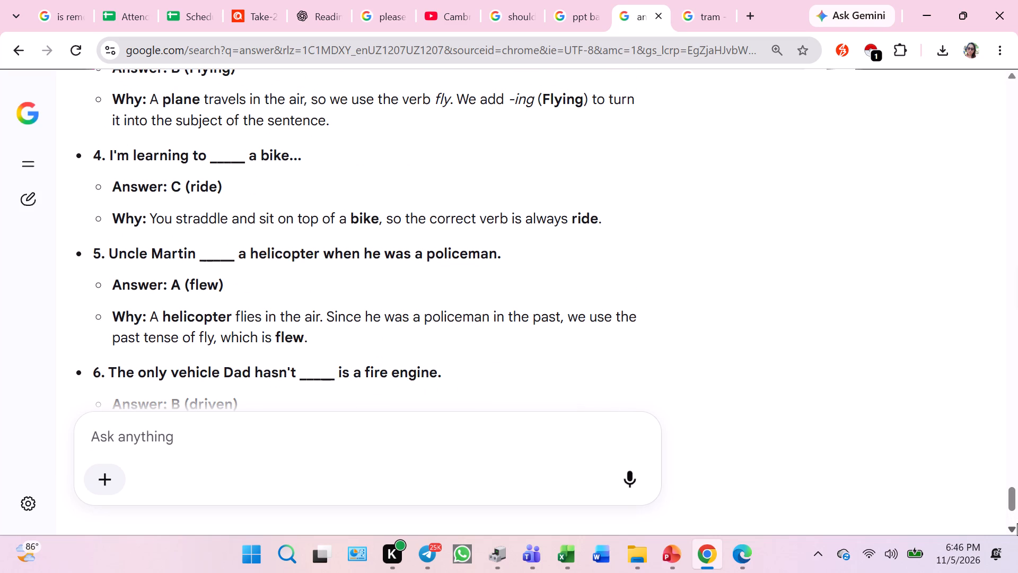
{"action": "left_click", "coordinate": [1011, 527]}
{"action": "left_click", "coordinate": [1011, 527]}
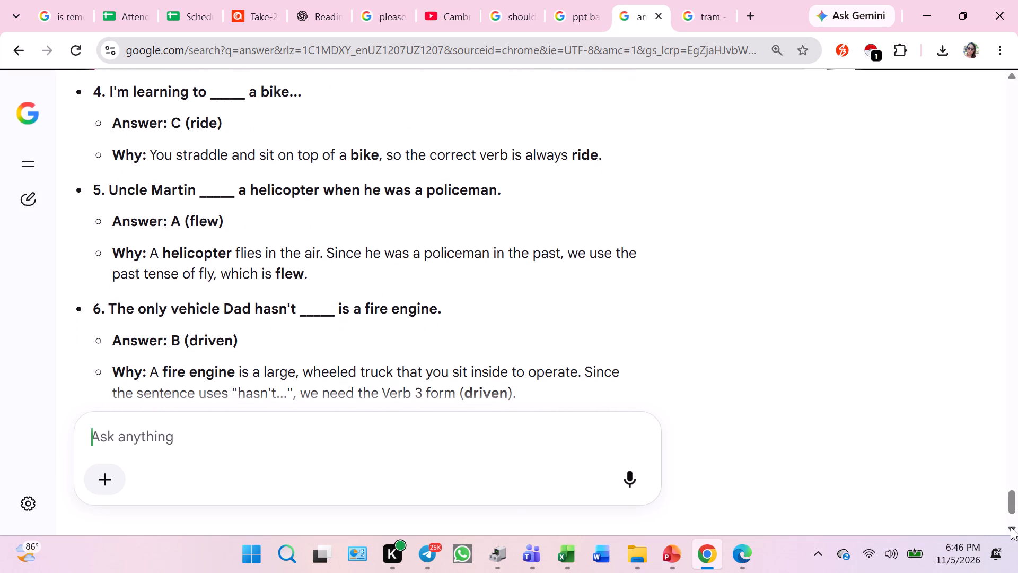
{"action": "left_click", "coordinate": [1011, 527]}
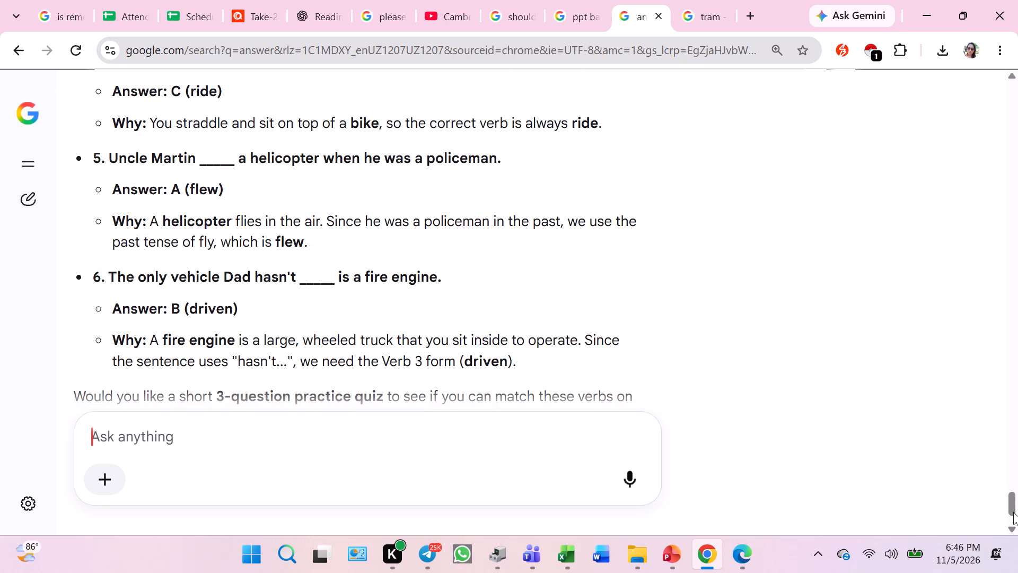
{"action": "left_click", "coordinate": [1011, 74]}
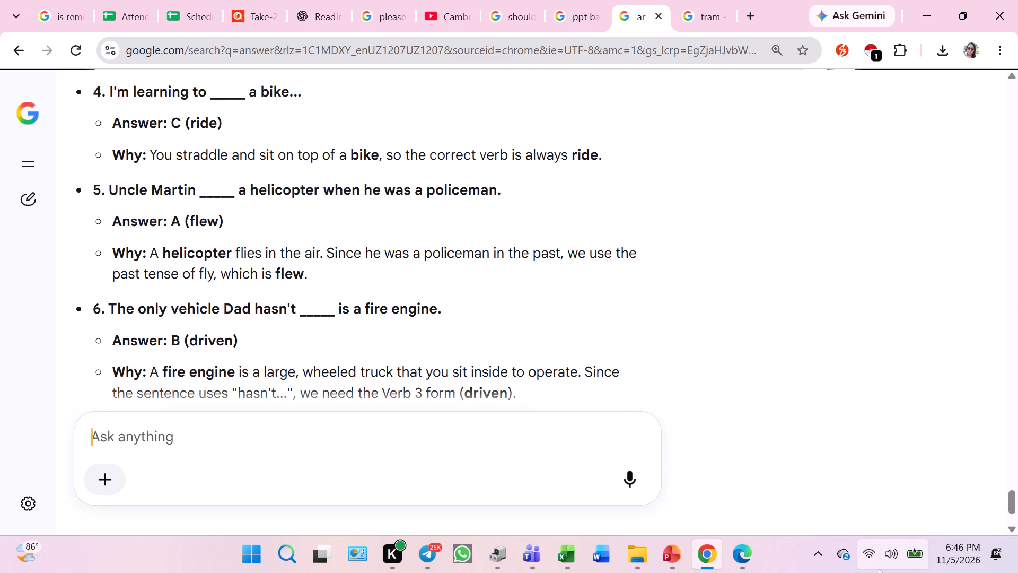
{"action": "key", "text": "Print"}
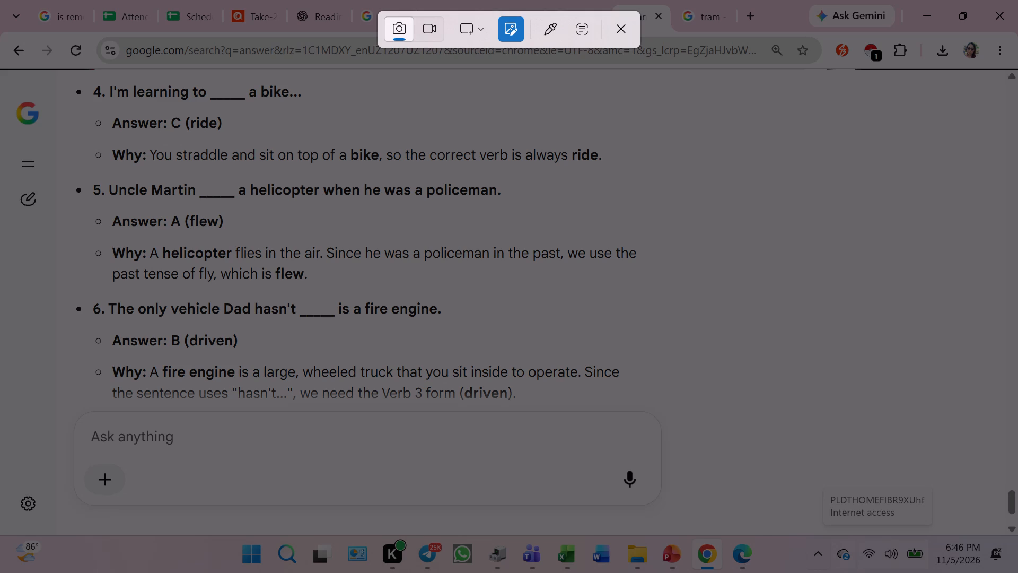
{"action": "left_click_drag", "start_coordinate": [71, 77], "coordinate": [182, 296]}
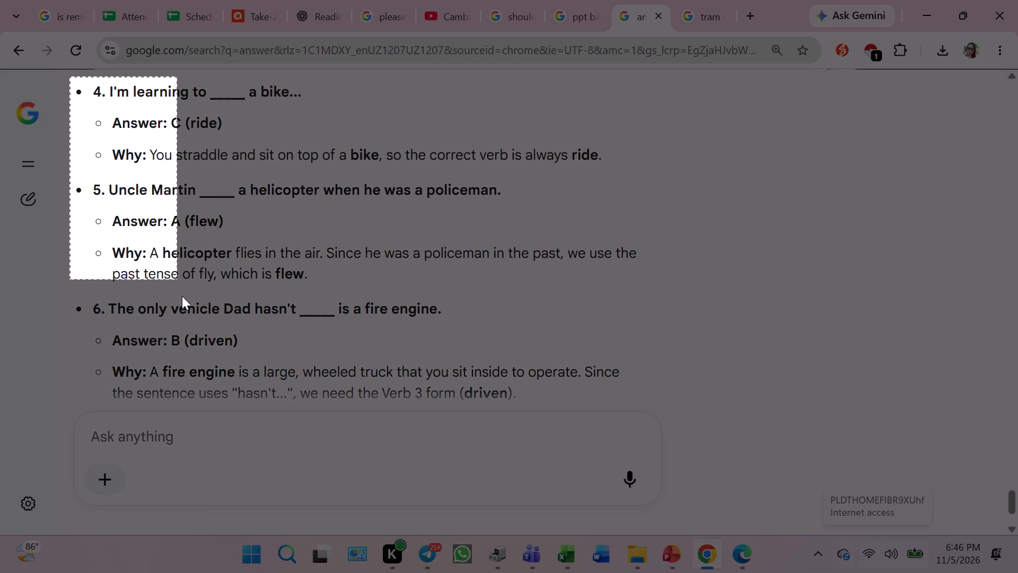
{"action": "left_click_drag", "start_coordinate": [182, 296], "coordinate": [643, 406]}
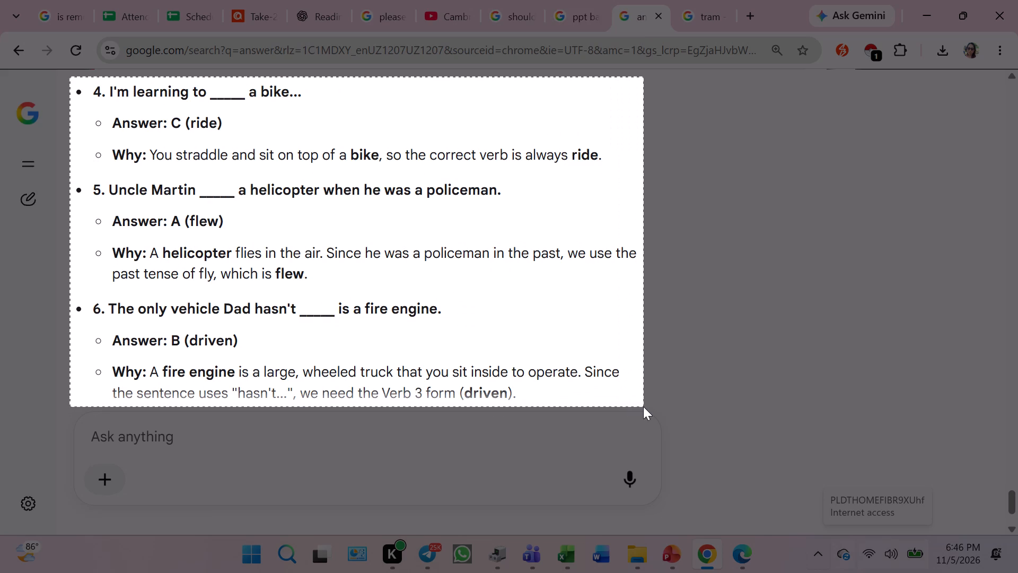
{"action": "left_click_drag", "start_coordinate": [643, 406], "coordinate": [650, 405]}
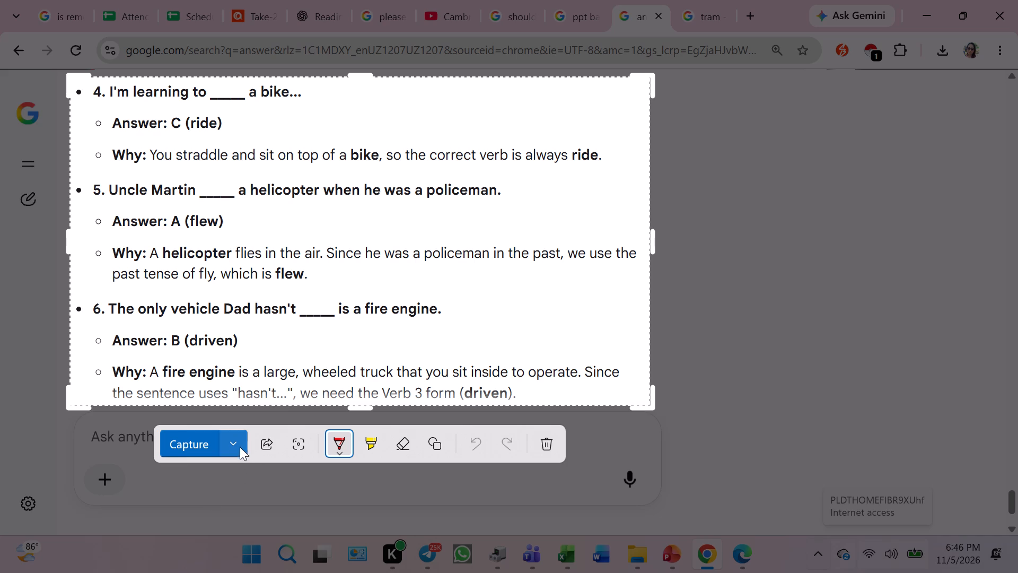
{"action": "left_click", "coordinate": [237, 445]}
{"action": "left_click", "coordinate": [178, 409]}
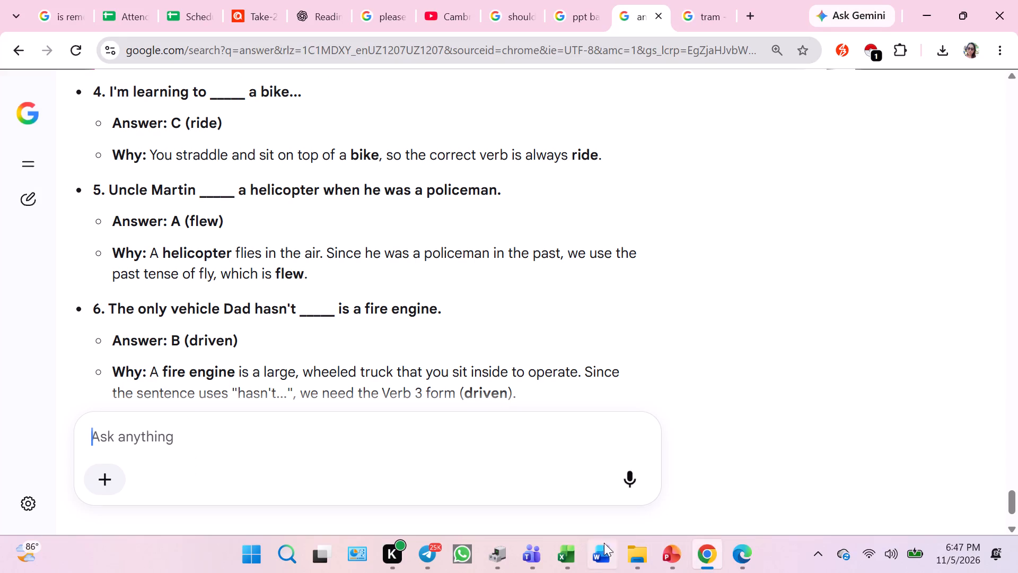
Return to PowerPoint, paste the snip near slide 29's upper-left corner and enlarge it to about 6.87" high by 12.68" wide.
{"action": "left_click", "coordinate": [671, 555]}
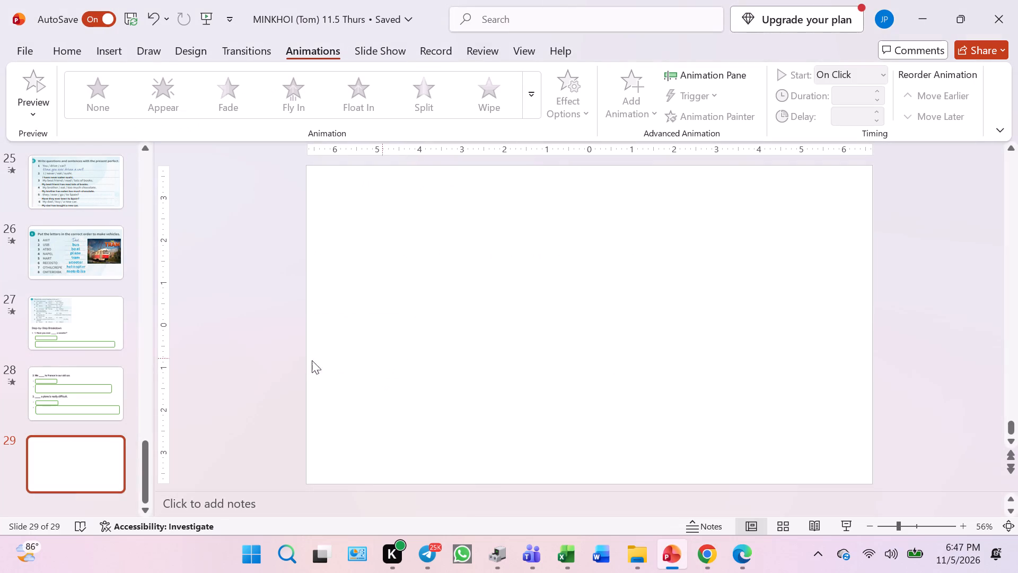
{"action": "left_click", "coordinate": [426, 369]}
{"action": "key", "text": "ctrl+v"}
{"action": "left_click_drag", "start_coordinate": [542, 328], "coordinate": [487, 308]}
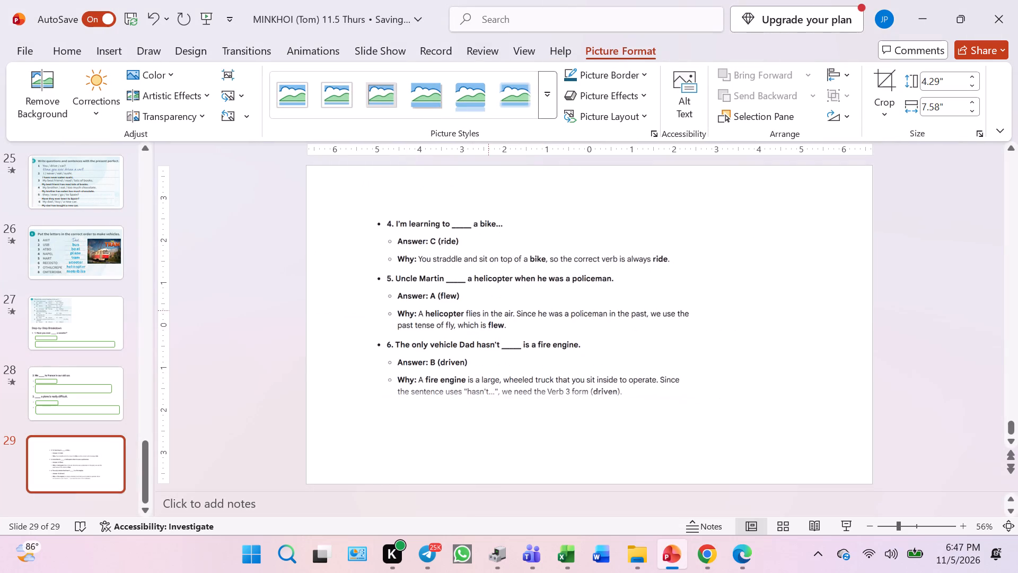
{"action": "left_click_drag", "start_coordinate": [487, 308], "coordinate": [440, 272]}
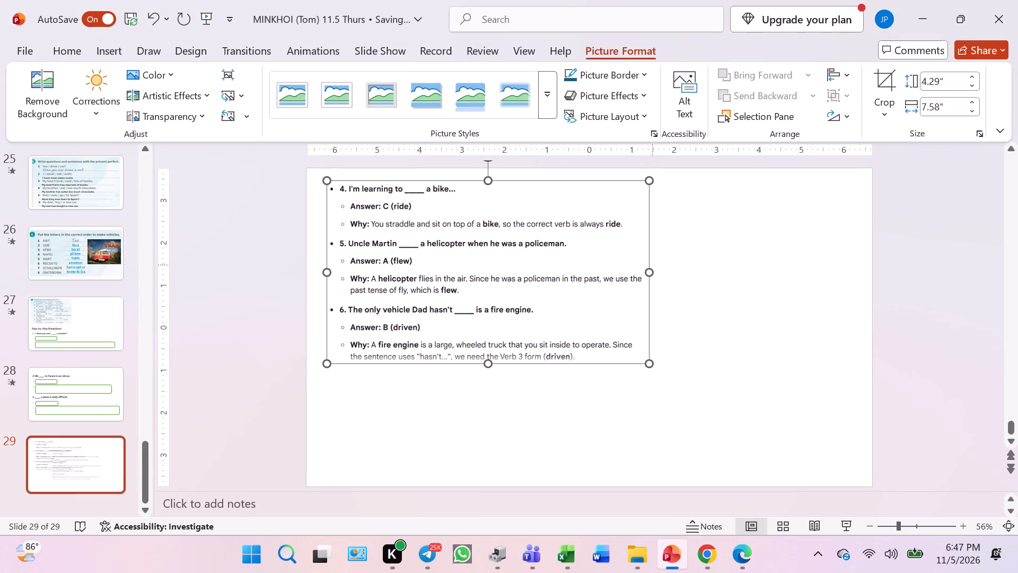
{"action": "left_click_drag", "start_coordinate": [650, 274], "coordinate": [861, 300]}
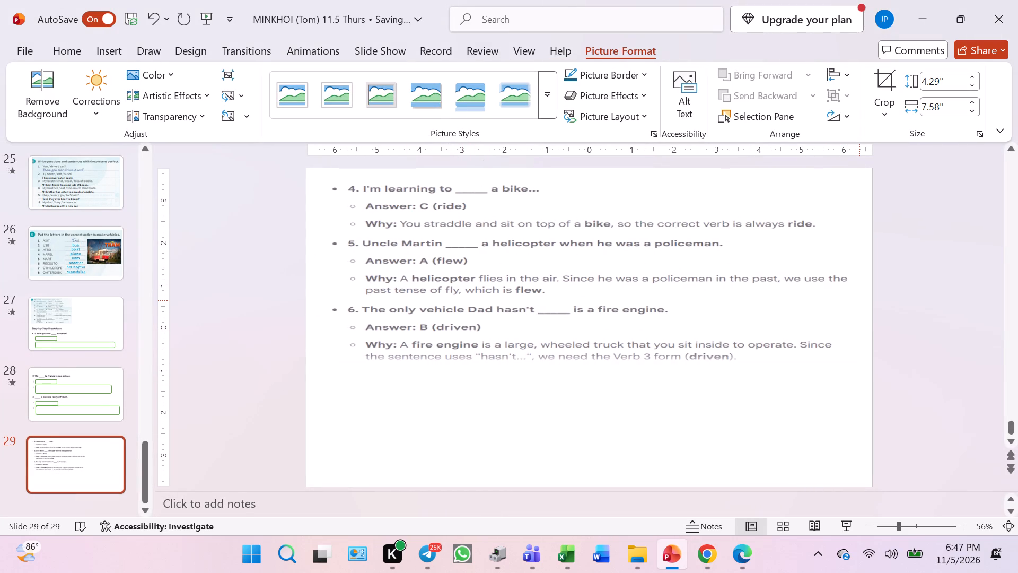
{"action": "left_click_drag", "start_coordinate": [861, 300], "coordinate": [865, 302]}
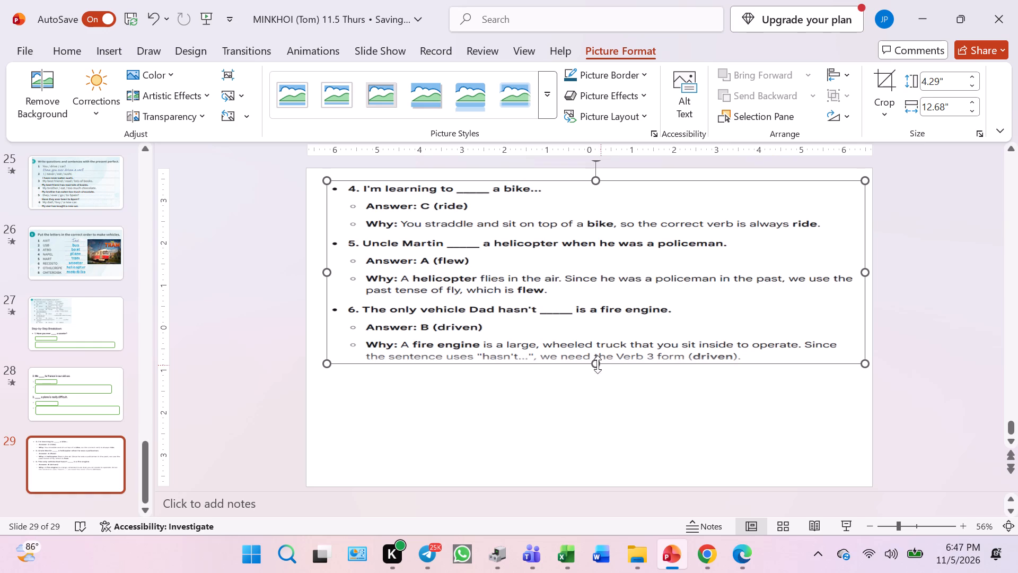
{"action": "left_click_drag", "start_coordinate": [592, 362], "coordinate": [590, 471]}
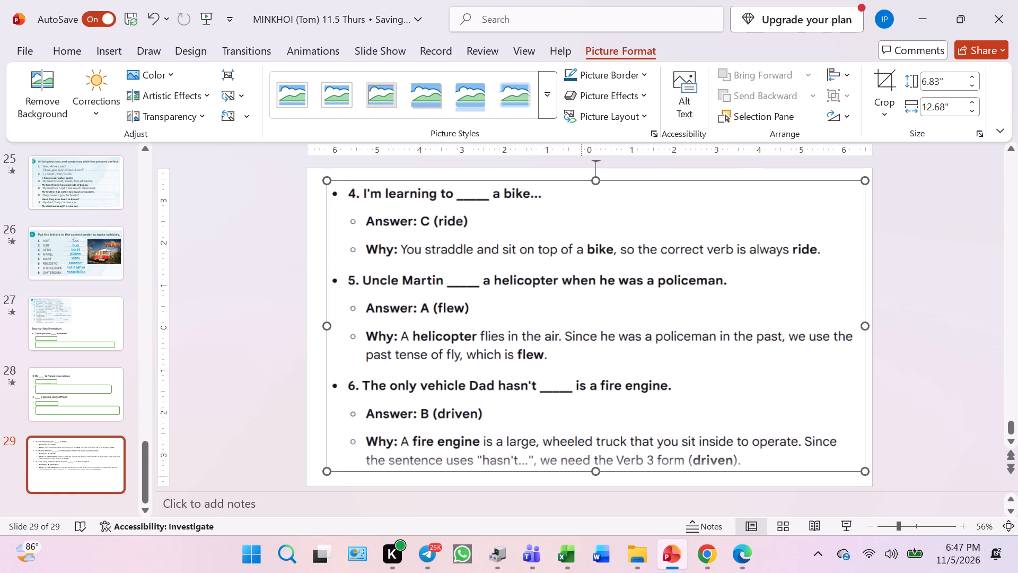
{"action": "left_click", "coordinate": [593, 474]}
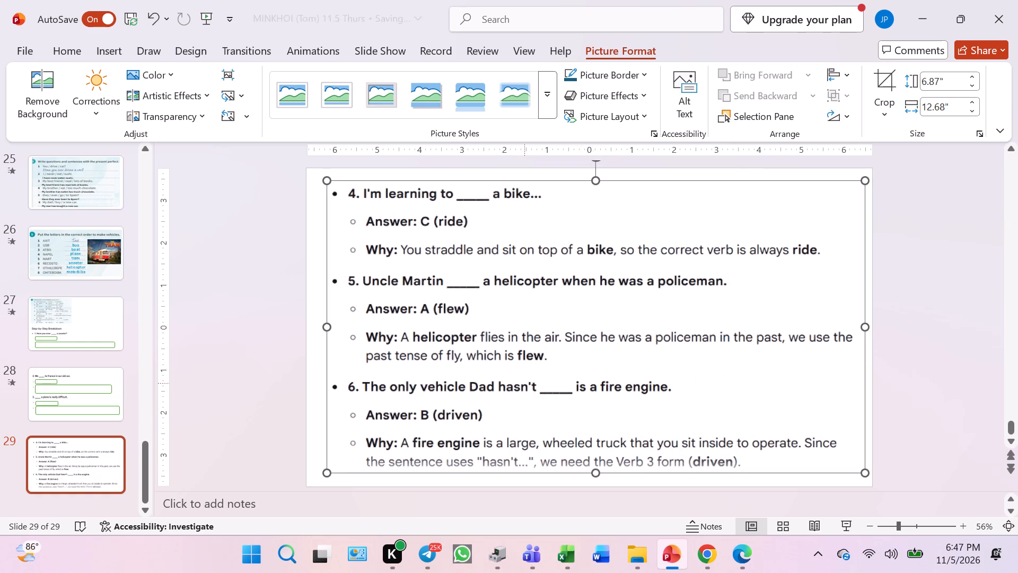
Shift the pasted answer image slightly so it is centred horizontally on slide 29.
{"action": "left_click_drag", "start_coordinate": [563, 390], "coordinate": [557, 383]}
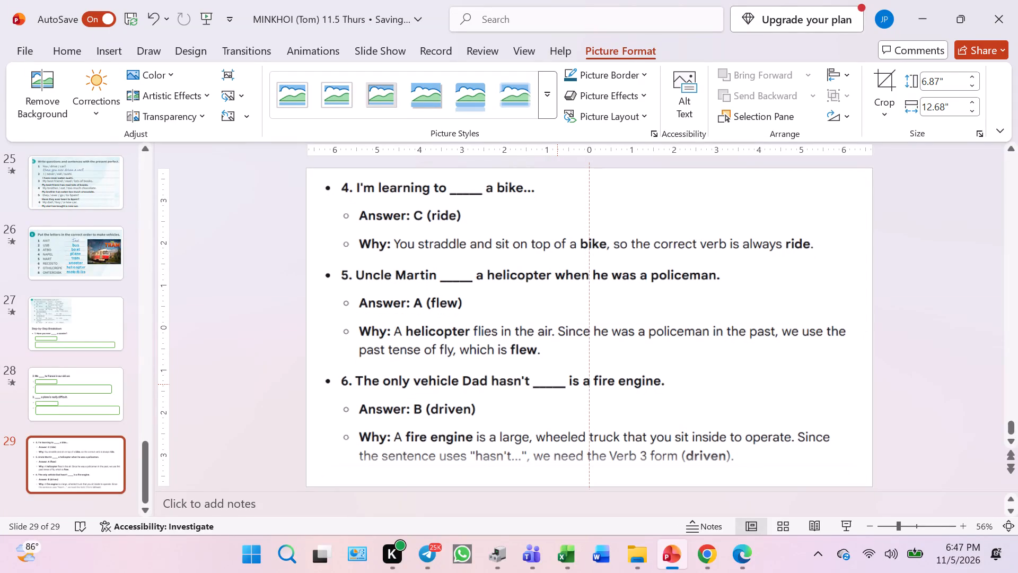
{"action": "left_click_drag", "start_coordinate": [557, 383], "coordinate": [557, 387]}
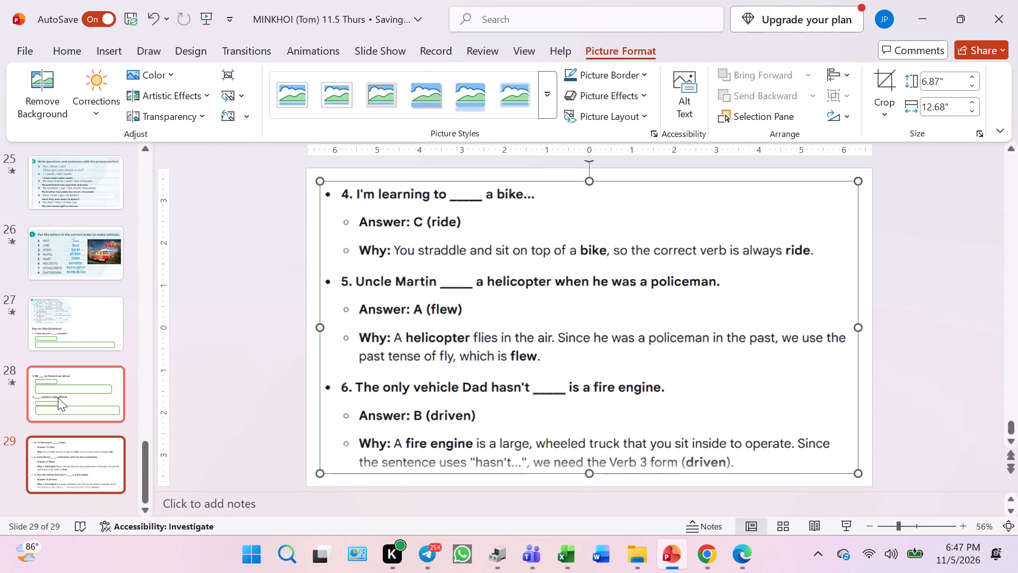
Copy item 2's two cover boxes from slide 28 to slide 29 and place them over item 4's answer and explanation.
{"action": "left_click", "coordinate": [80, 414]}
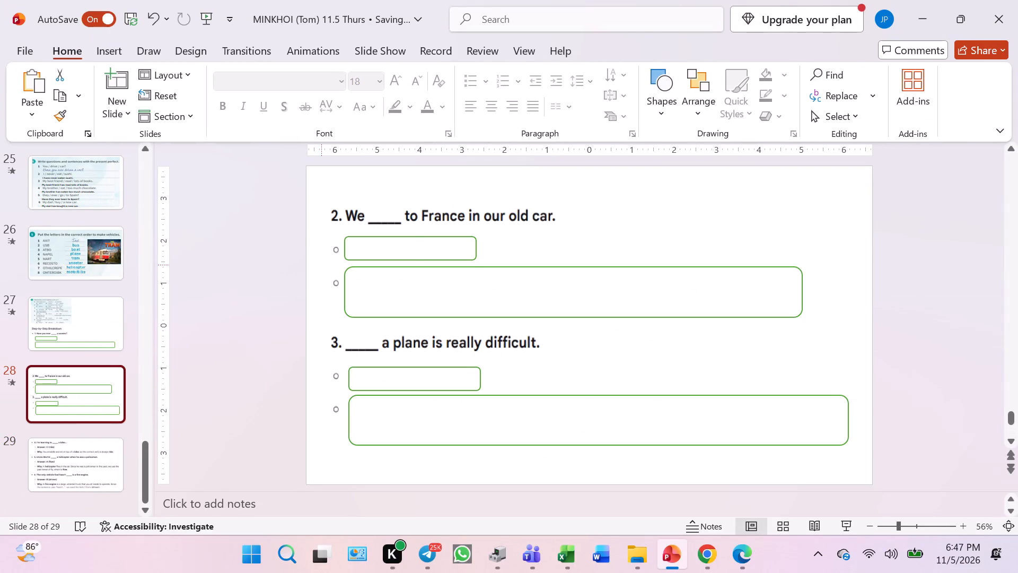
{"action": "left_click", "coordinate": [364, 245]}
{"action": "left_click", "coordinate": [415, 286], "text": "ctrl+shift"}
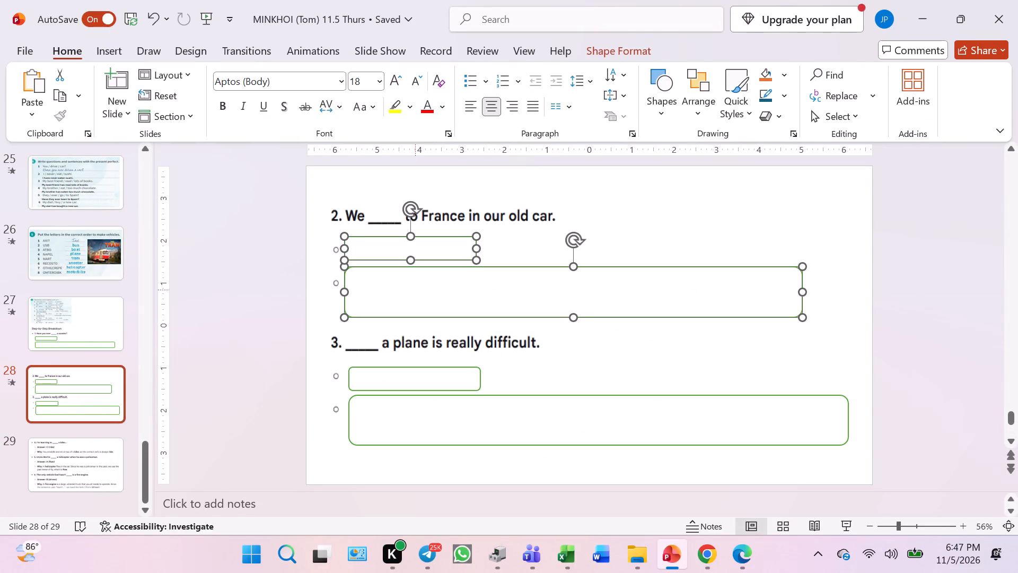
{"action": "key", "text": "ctrl+c"}
{"action": "left_click", "coordinate": [87, 471]}
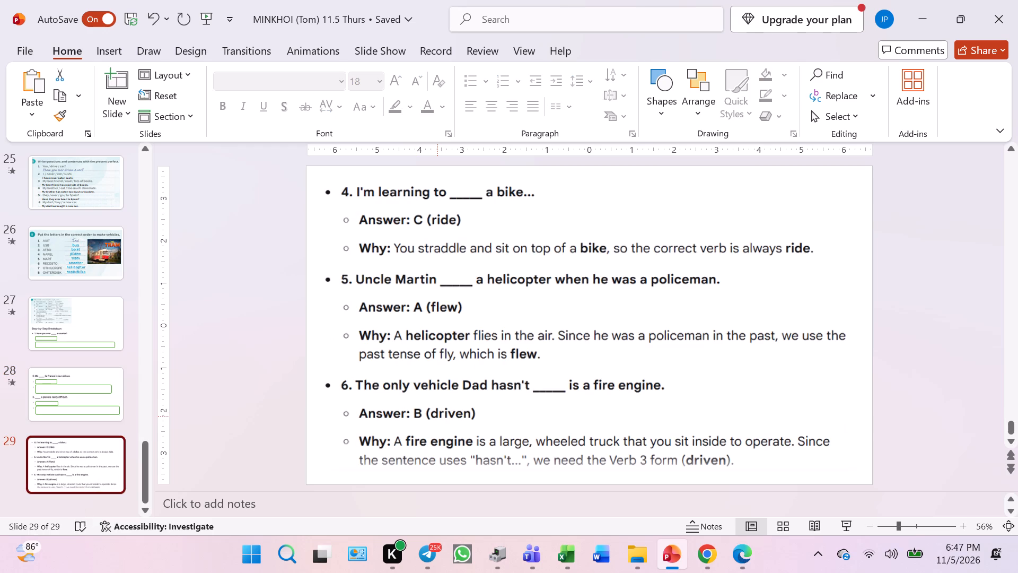
{"action": "key", "text": "ctrl+v"}
{"action": "left_click_drag", "start_coordinate": [435, 248], "coordinate": [438, 248]}
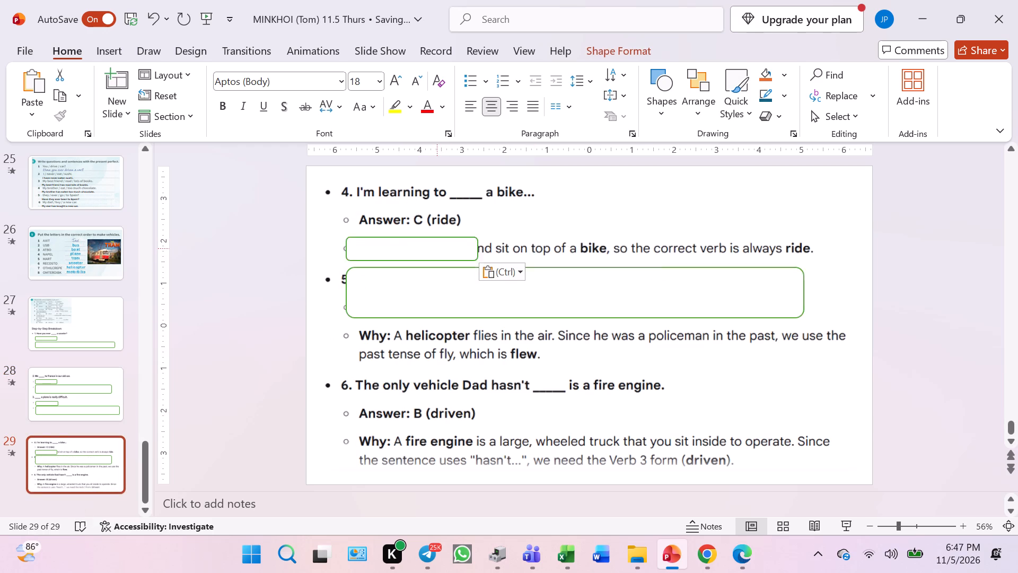
{"action": "left_click_drag", "start_coordinate": [438, 248], "coordinate": [450, 217]}
Resize and align item 4's cover boxes so each hides only its own single line: the answer and the explanation.
{"action": "left_click", "coordinate": [547, 264]}
{"action": "left_click_drag", "start_coordinate": [587, 285], "coordinate": [586, 280]}
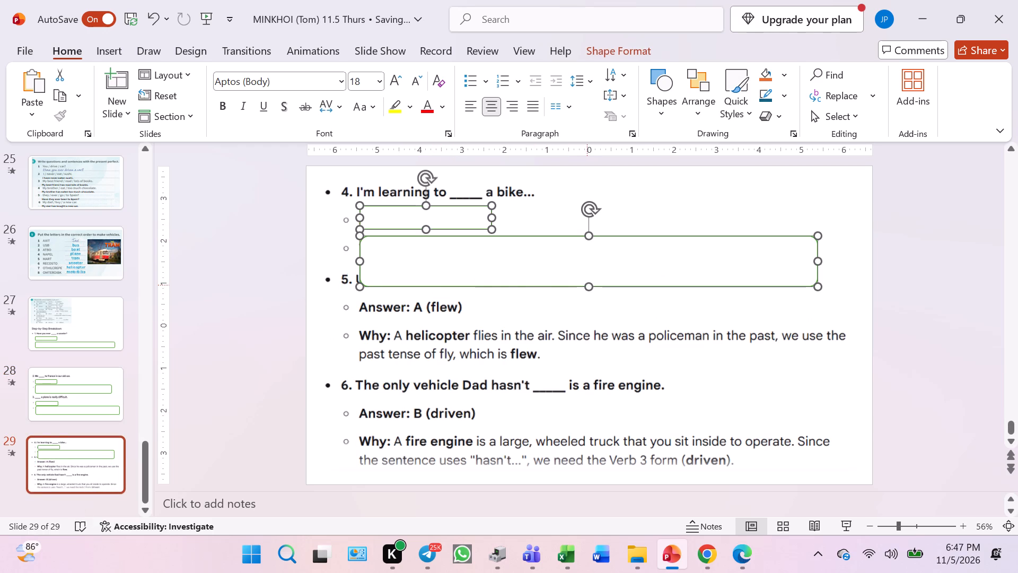
{"action": "left_click_drag", "start_coordinate": [586, 280], "coordinate": [581, 264]}
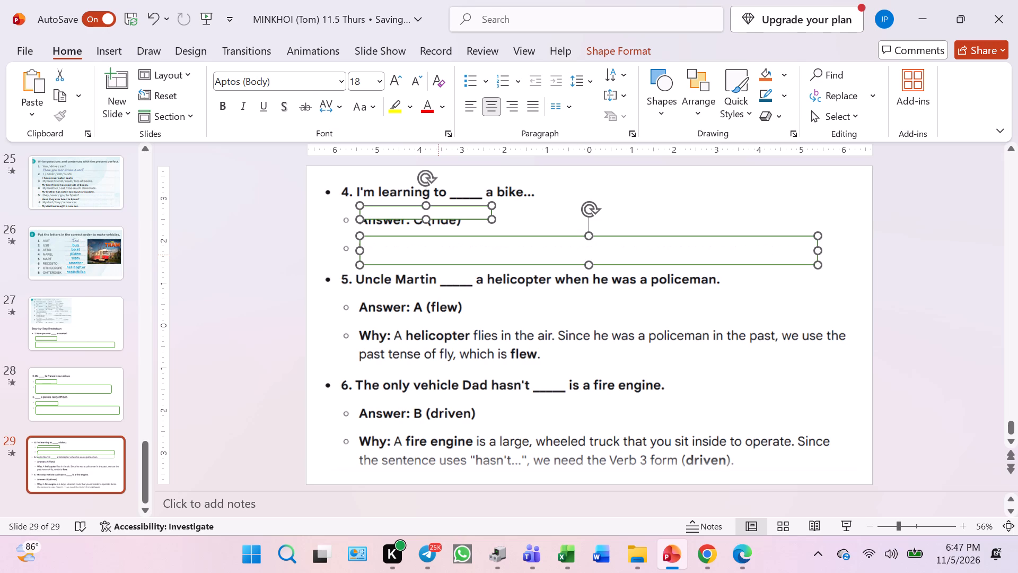
{"action": "left_click_drag", "start_coordinate": [438, 255], "coordinate": [432, 254]}
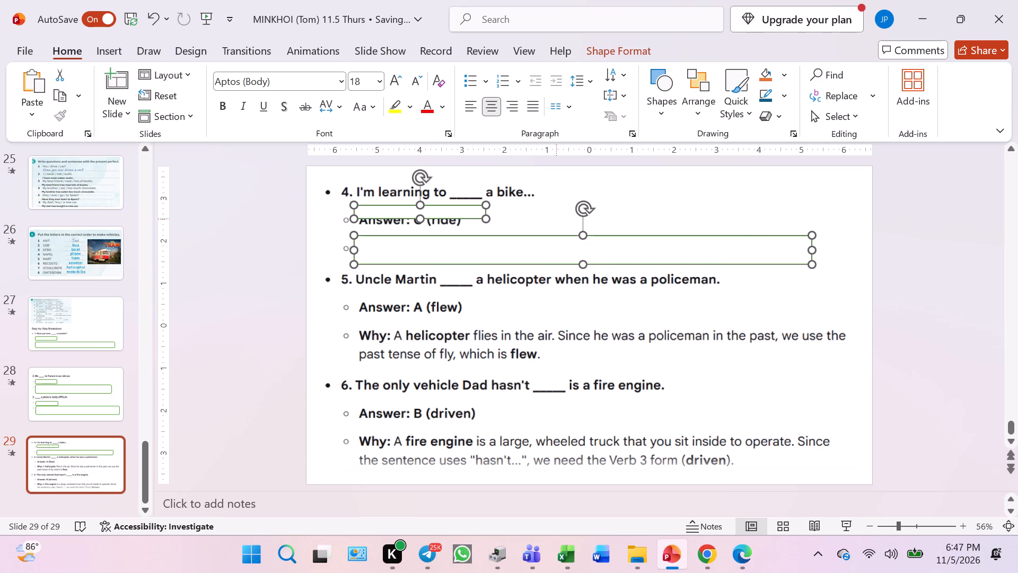
{"action": "left_click", "coordinate": [539, 217]}
{"action": "left_click", "coordinate": [425, 218]}
{"action": "left_click_drag", "start_coordinate": [424, 218], "coordinate": [431, 231]}
{"action": "left_click", "coordinate": [432, 215]}
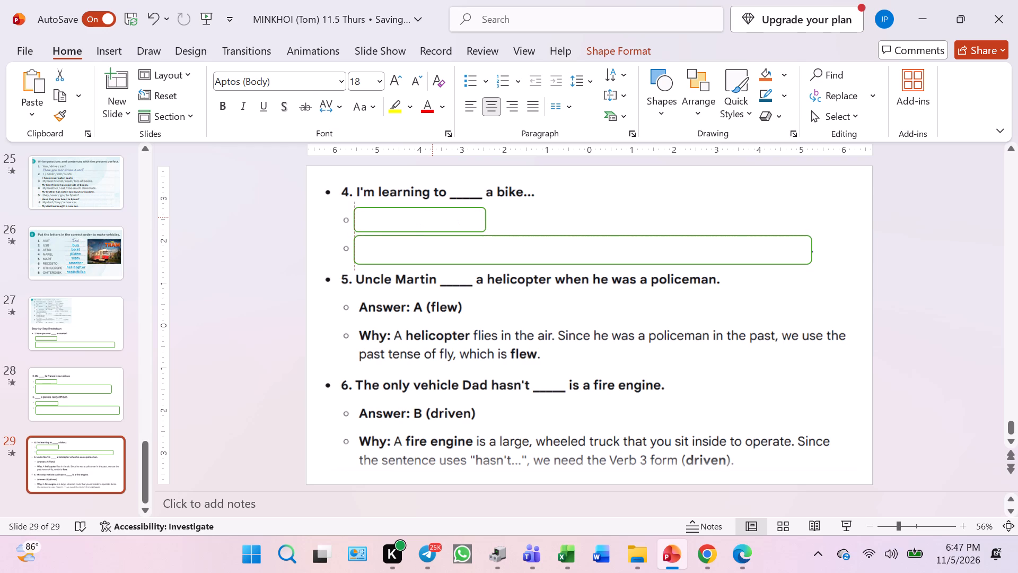
{"action": "left_click", "coordinate": [556, 216]}
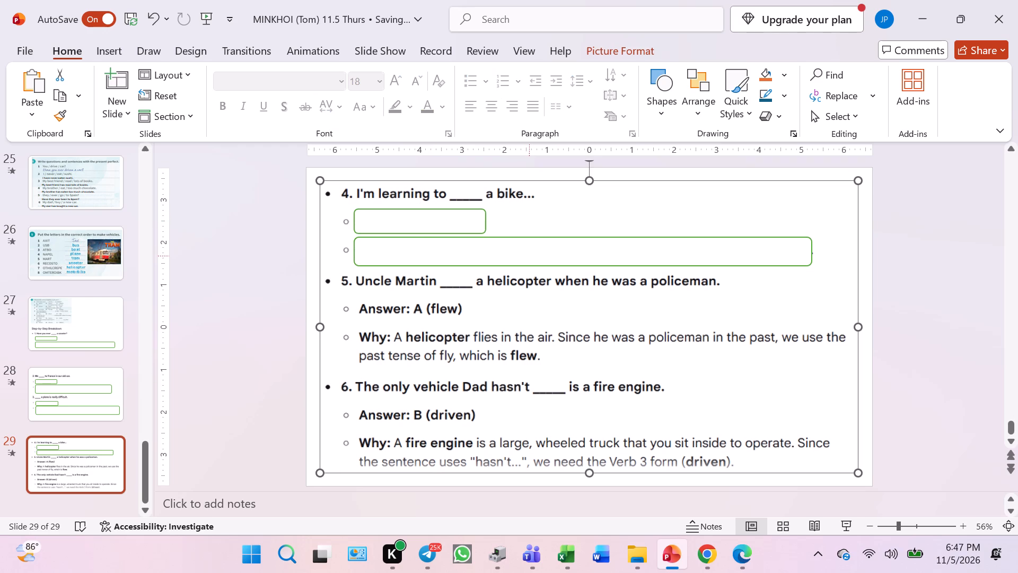
{"action": "left_click", "coordinate": [458, 222]}
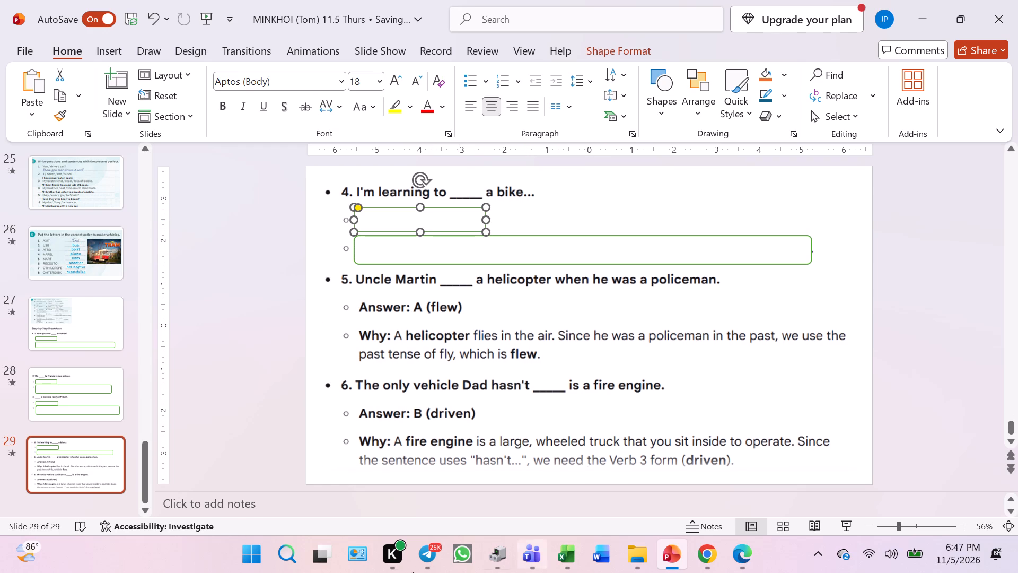
{"action": "left_click", "coordinate": [573, 396]}
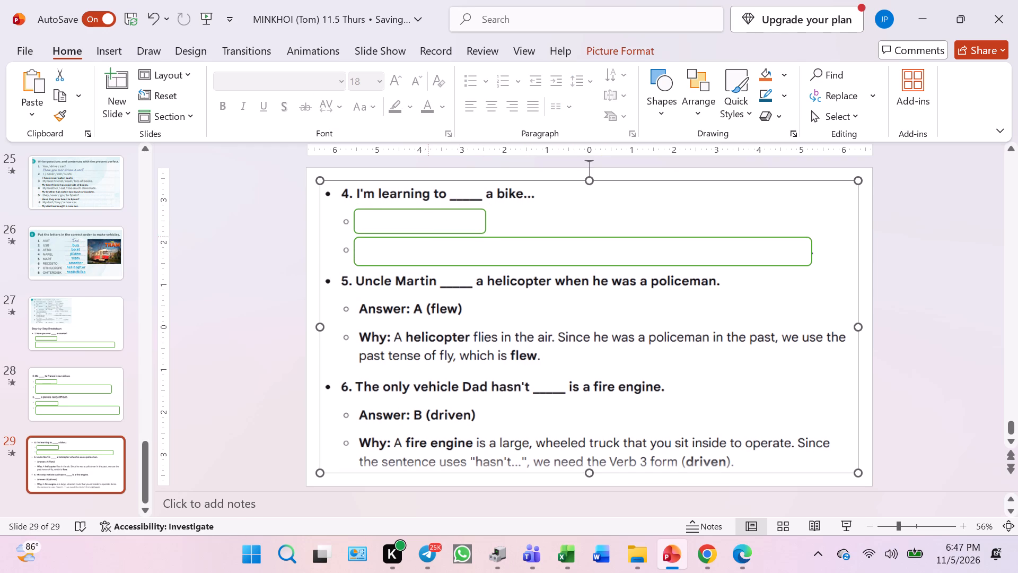
Duplicate item 4's two cover boxes and place the copies over item 5's answer and explanation, aligned with the originals.
{"action": "left_click", "coordinate": [441, 225]}
{"action": "left_click", "coordinate": [445, 242], "text": "ctrl+shift"}
{"action": "key", "text": "ctrl+c"}
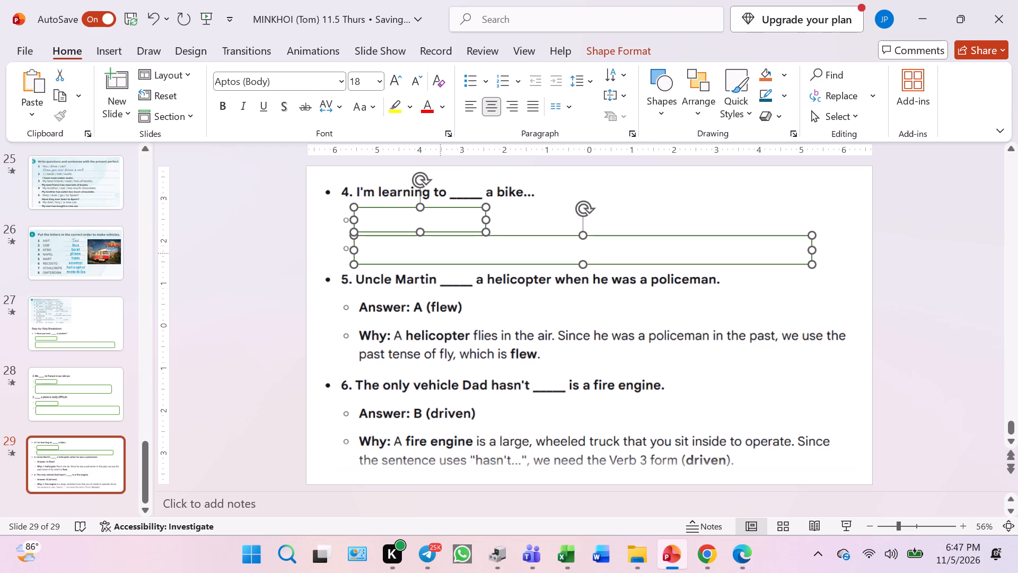
{"action": "key", "text": "ctrl+v"}
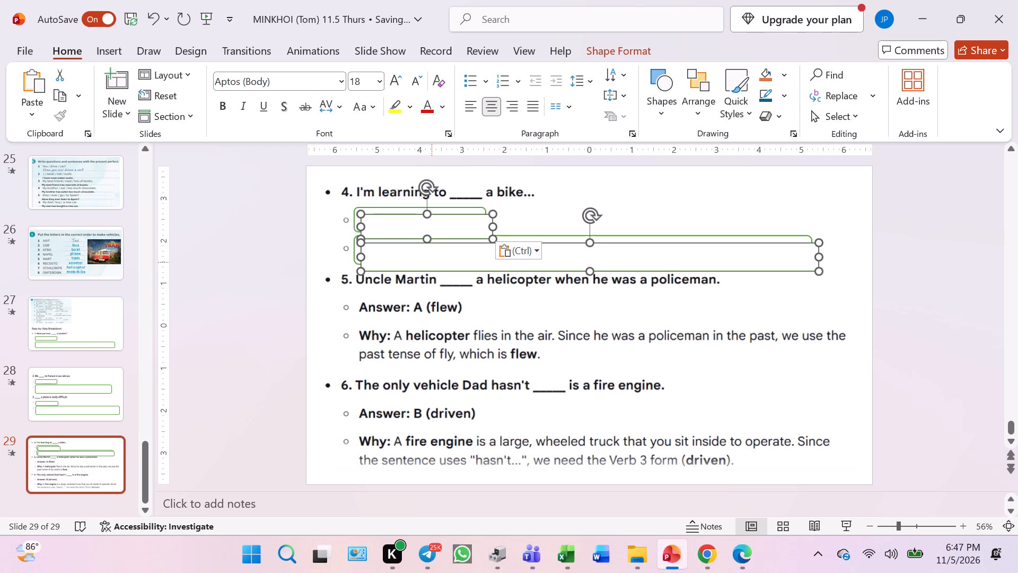
{"action": "left_click_drag", "start_coordinate": [432, 262], "coordinate": [423, 344]}
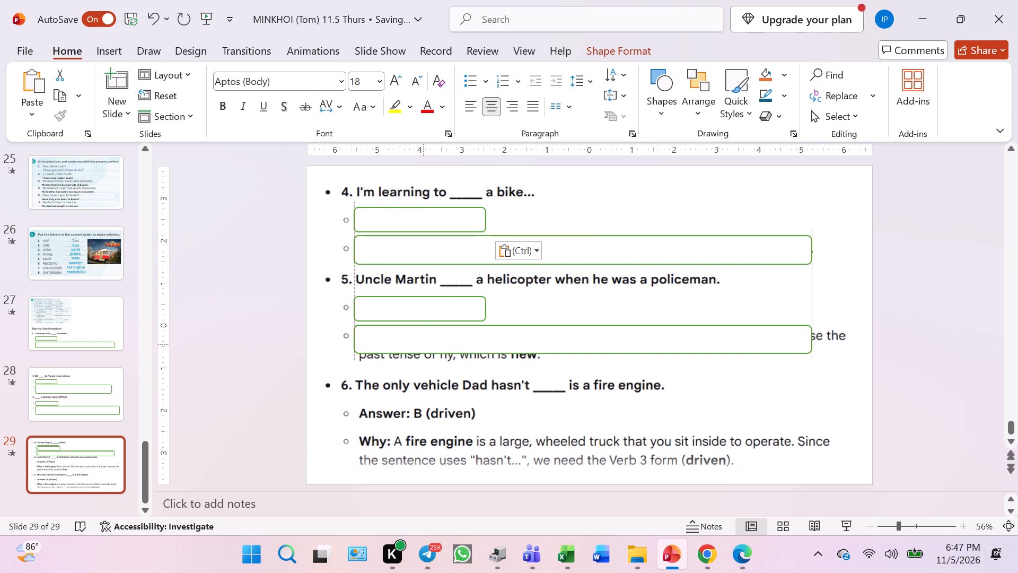
{"action": "left_click_drag", "start_coordinate": [423, 344], "coordinate": [425, 344]}
Enlarge item 5's explanation box to hide both text lines and fit the answer box above it without overlap.
{"action": "left_click", "coordinate": [578, 339]}
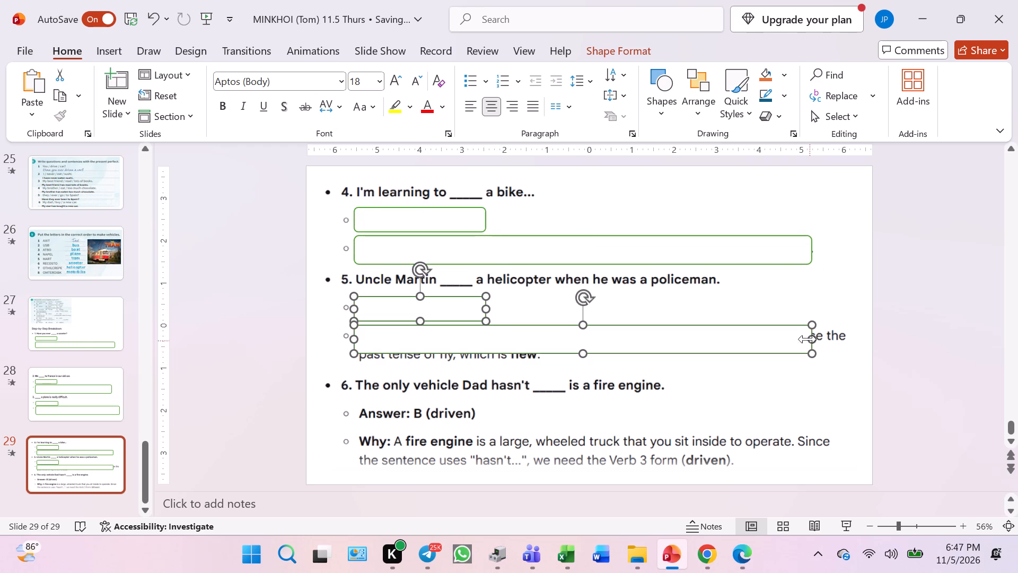
{"action": "left_click_drag", "start_coordinate": [814, 343], "coordinate": [850, 348]}
{"action": "left_click_drag", "start_coordinate": [601, 350], "coordinate": [602, 366]}
{"action": "left_click", "coordinate": [295, 326]}
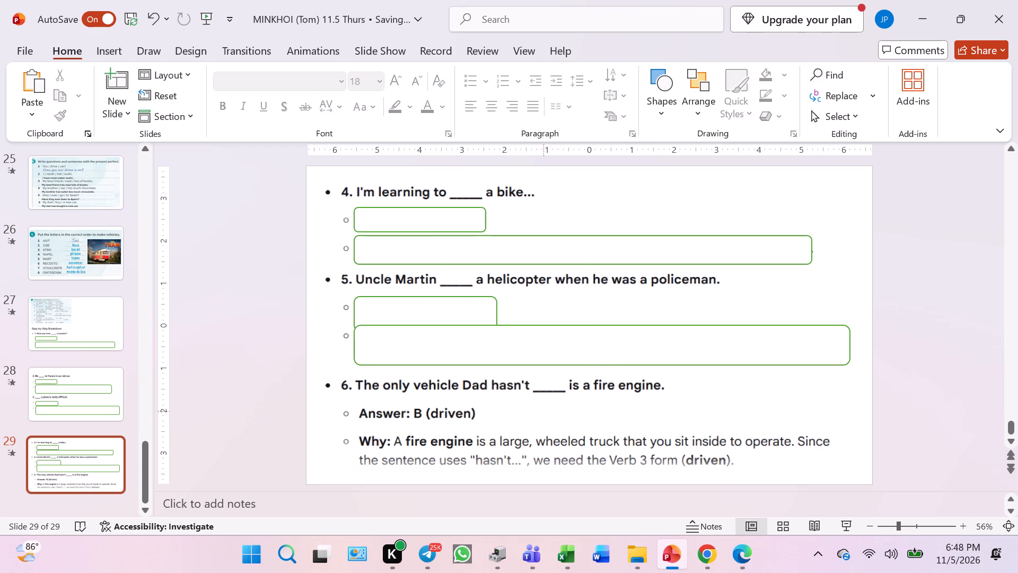
{"action": "left_click", "coordinate": [507, 351]}
{"action": "left_click_drag", "start_coordinate": [602, 324], "coordinate": [606, 332]}
{"action": "left_click", "coordinate": [466, 303]}
{"action": "left_click_drag", "start_coordinate": [426, 332], "coordinate": [427, 322]}
{"action": "left_click", "coordinate": [605, 314]}
{"action": "left_click", "coordinate": [544, 343]}
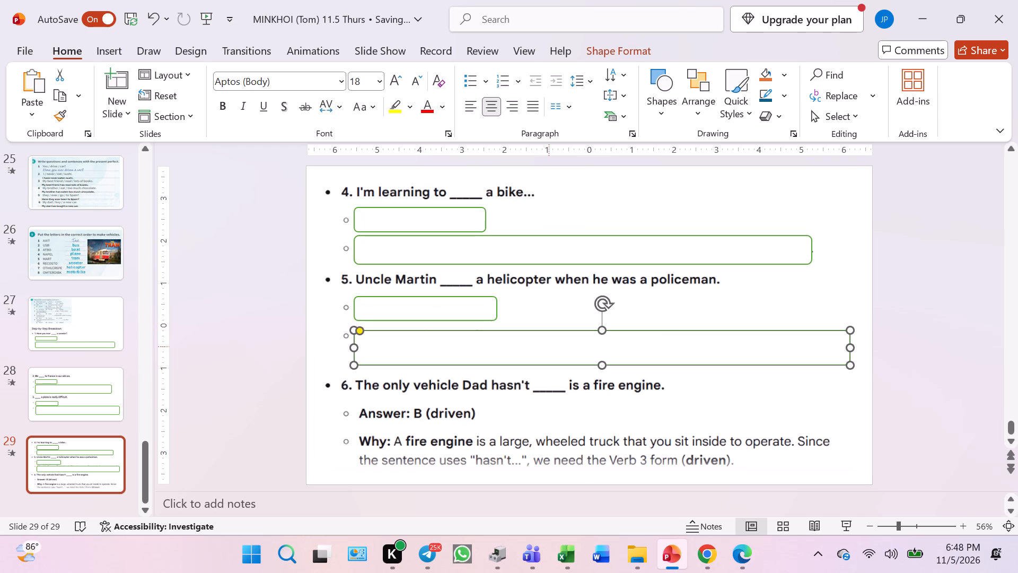
{"action": "left_click_drag", "start_coordinate": [549, 347], "coordinate": [551, 341]}
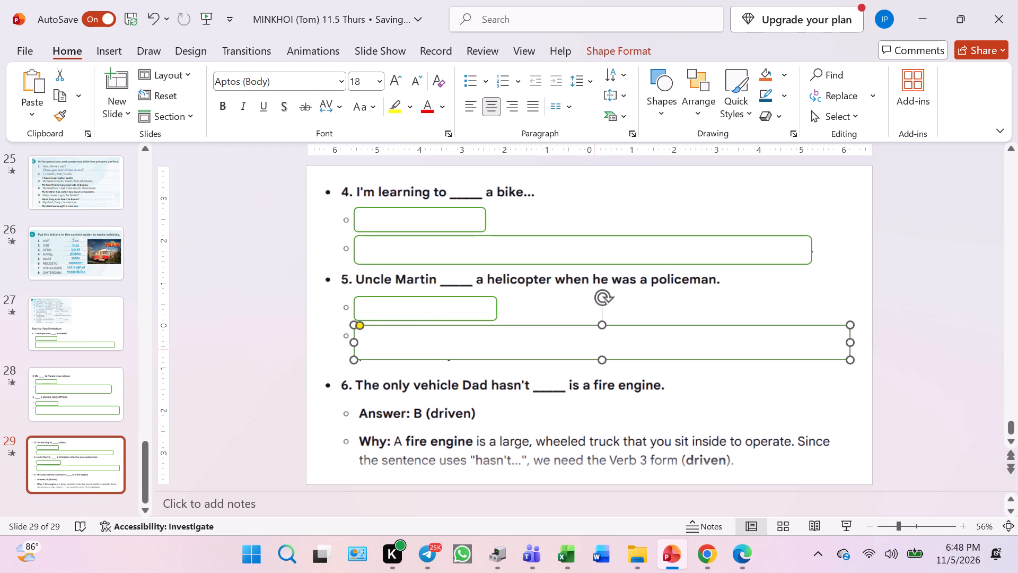
{"action": "left_click_drag", "start_coordinate": [602, 357], "coordinate": [602, 363]}
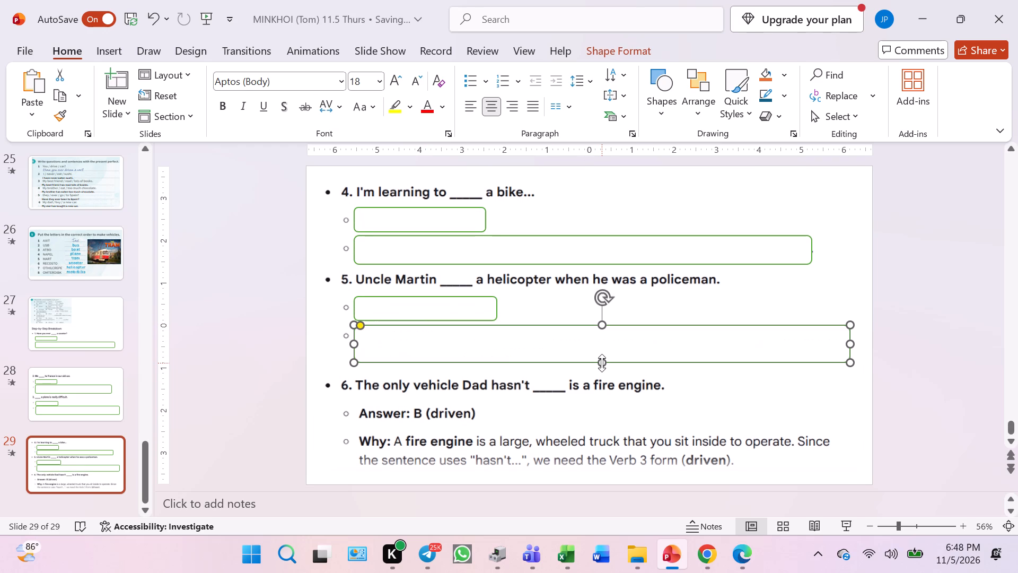
{"action": "left_click", "coordinate": [286, 285]}
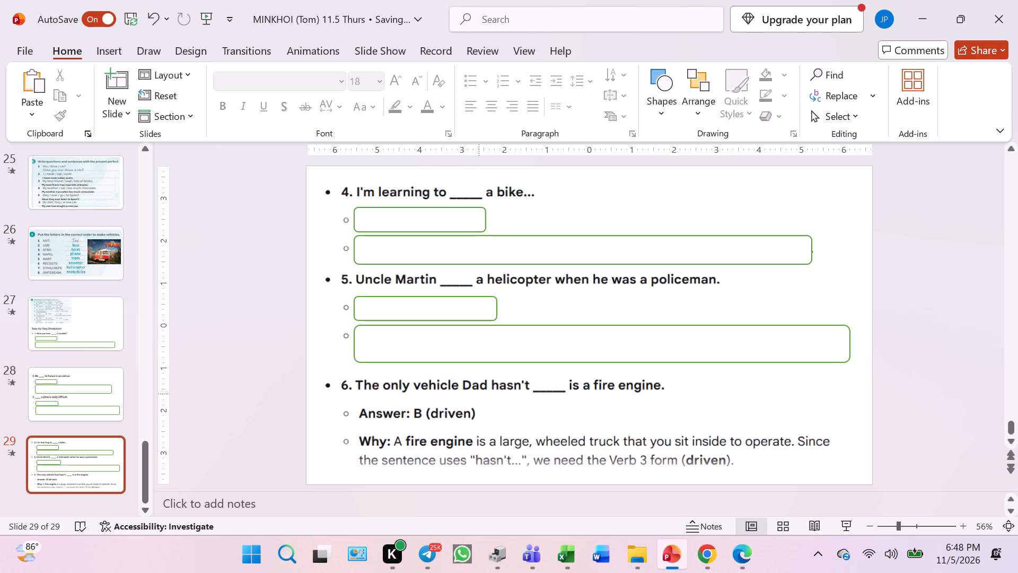
Paste another pair of cover boxes over item 6's answer and explanation, enlarging them to hide both explanation lines.
{"action": "key", "text": "ctrl+v"}
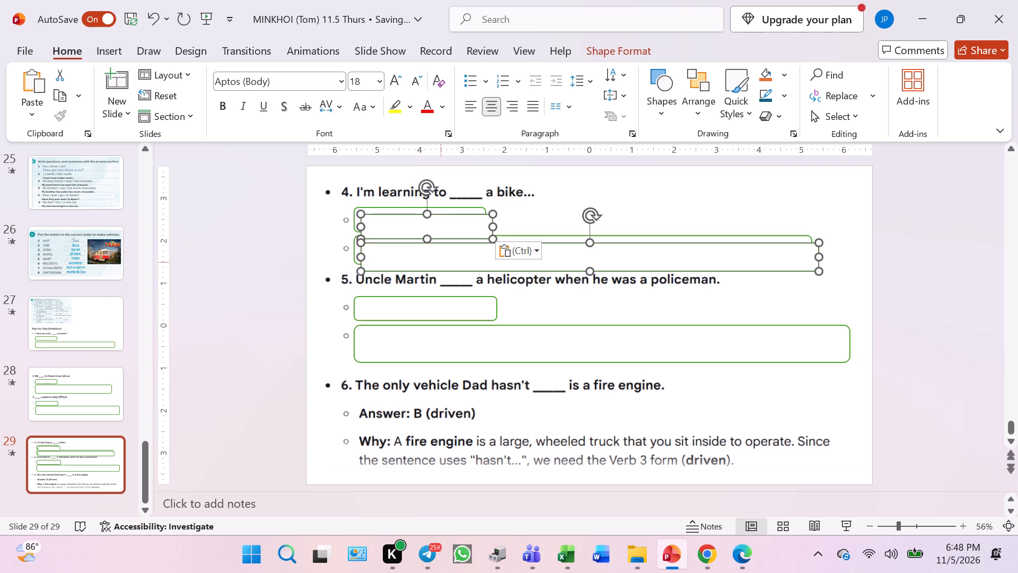
{"action": "left_click_drag", "start_coordinate": [441, 262], "coordinate": [438, 452]}
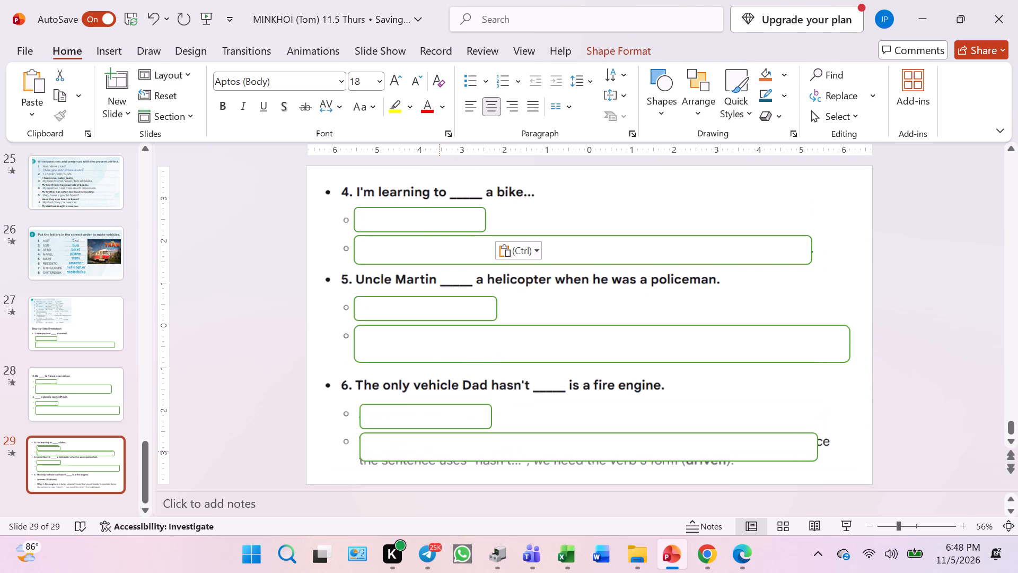
{"action": "left_click_drag", "start_coordinate": [438, 452], "coordinate": [437, 453]}
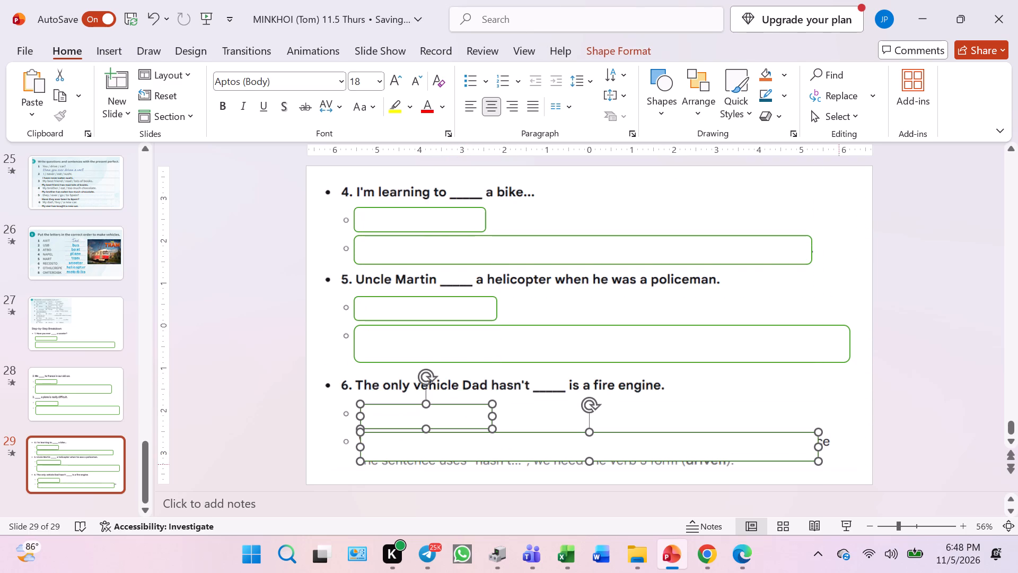
{"action": "left_click_drag", "start_coordinate": [821, 448], "coordinate": [841, 456]}
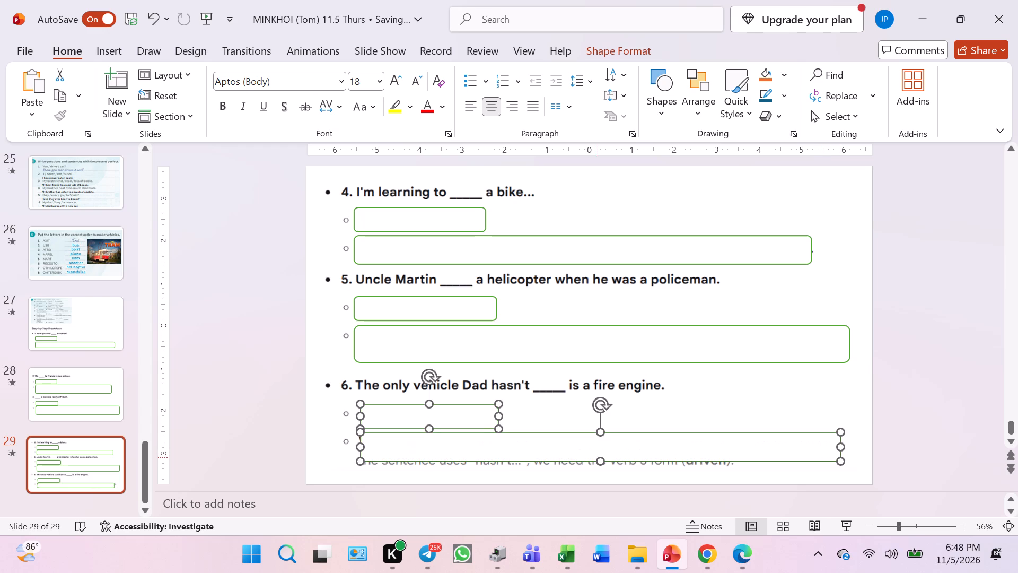
{"action": "left_click", "coordinate": [601, 456]}
{"action": "left_click_drag", "start_coordinate": [601, 459], "coordinate": [600, 471]}
{"action": "left_click", "coordinate": [530, 454]}
Adjust the height and position of item 6's answer box so it hides the answer line without overlapping the explanation box.
{"action": "left_click", "coordinate": [686, 325]}
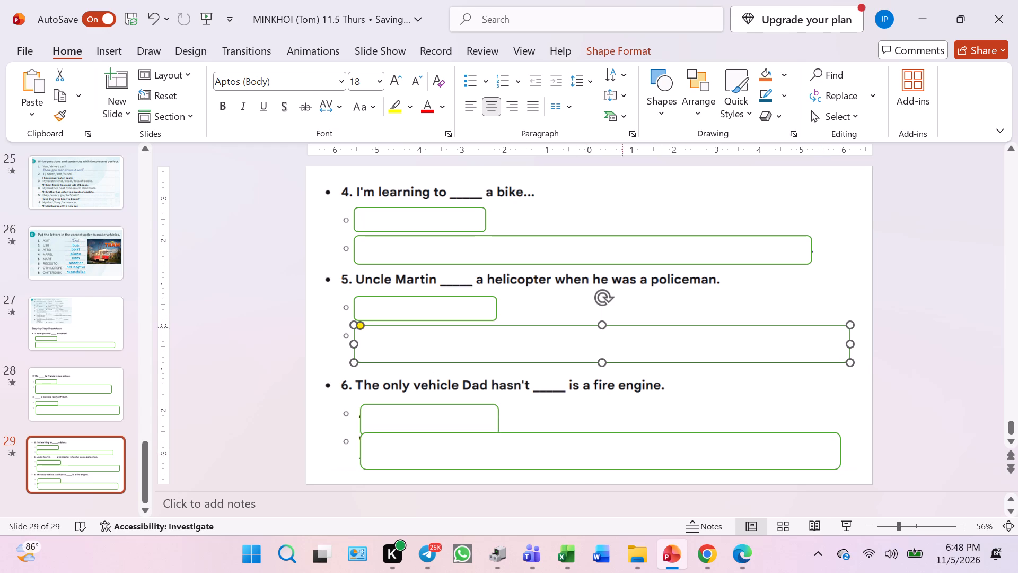
{"action": "left_click", "coordinate": [472, 419]}
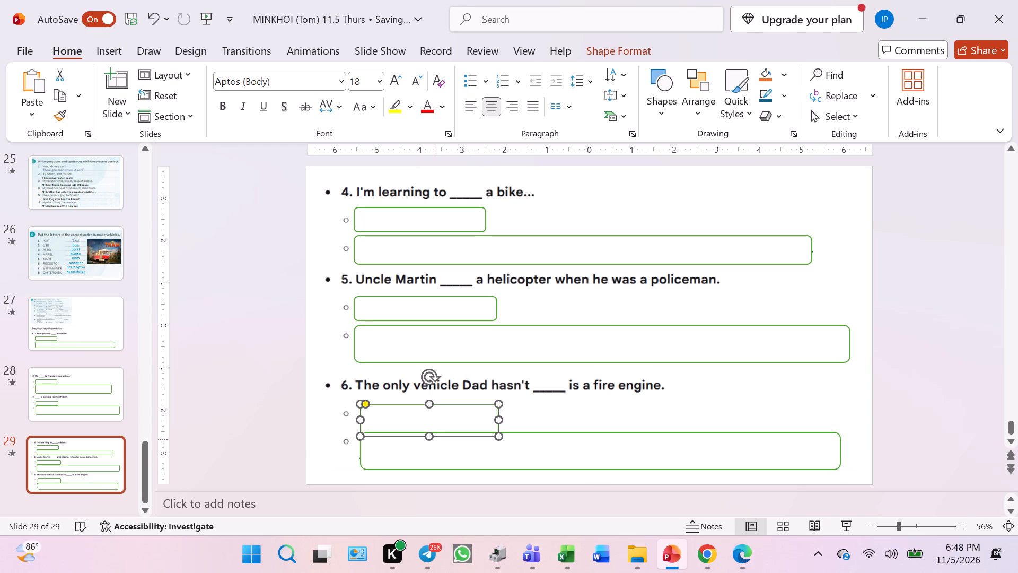
{"action": "left_click_drag", "start_coordinate": [429, 437], "coordinate": [428, 424]}
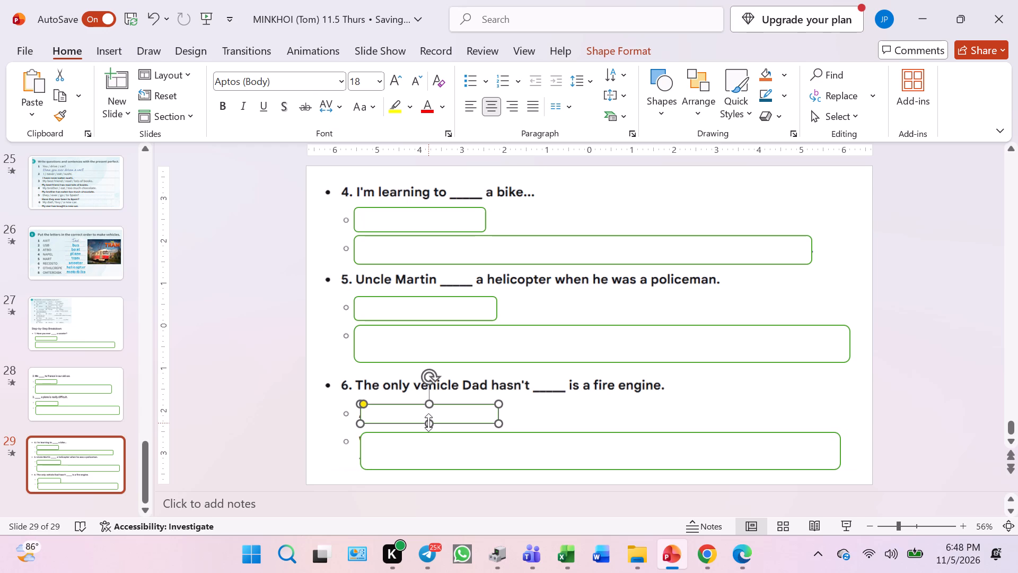
{"action": "left_click", "coordinate": [406, 409]}
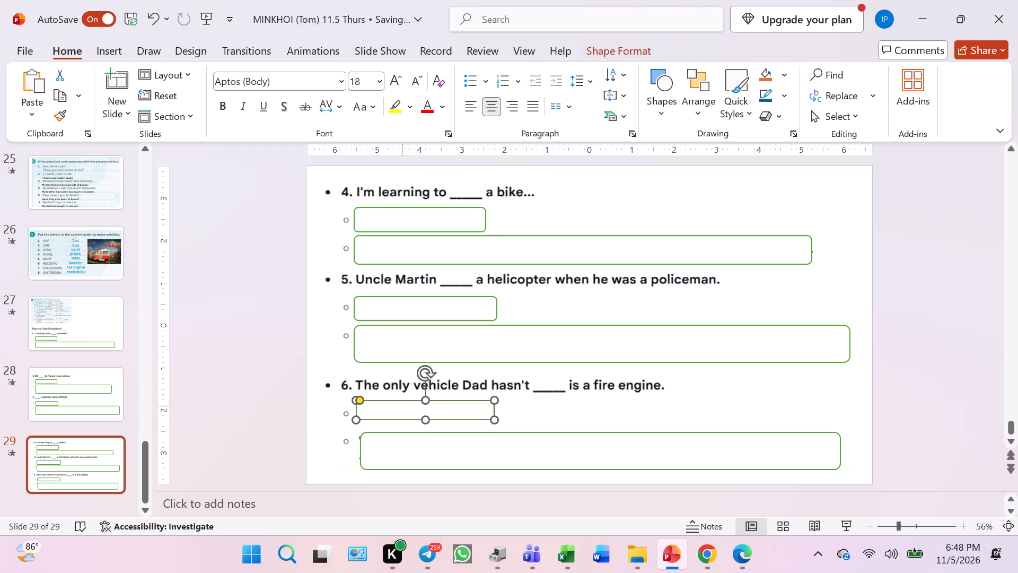
{"action": "key", "text": "ctrl+z"}
{"action": "left_click", "coordinate": [446, 419]}
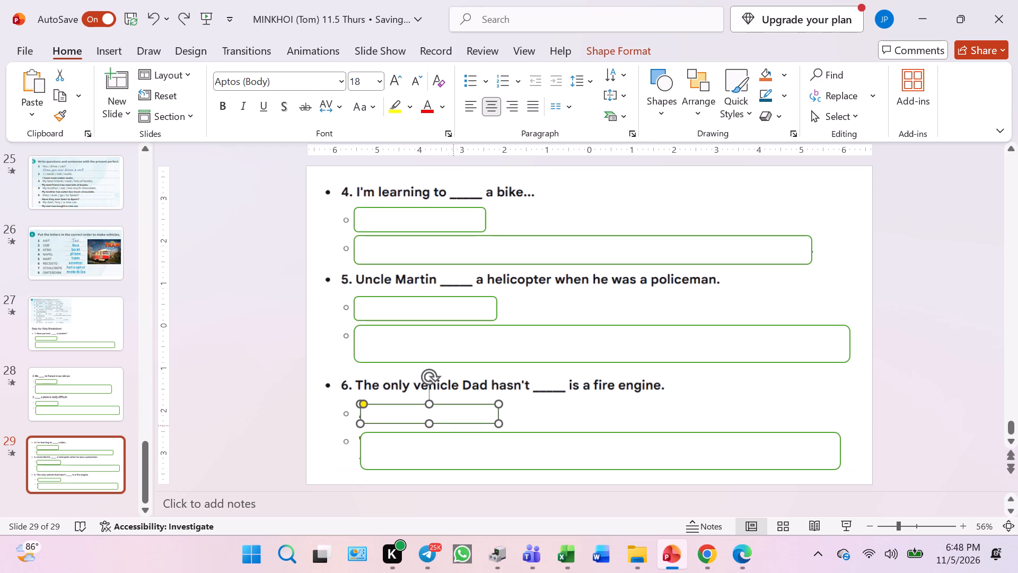
{"action": "left_click", "coordinate": [430, 424]}
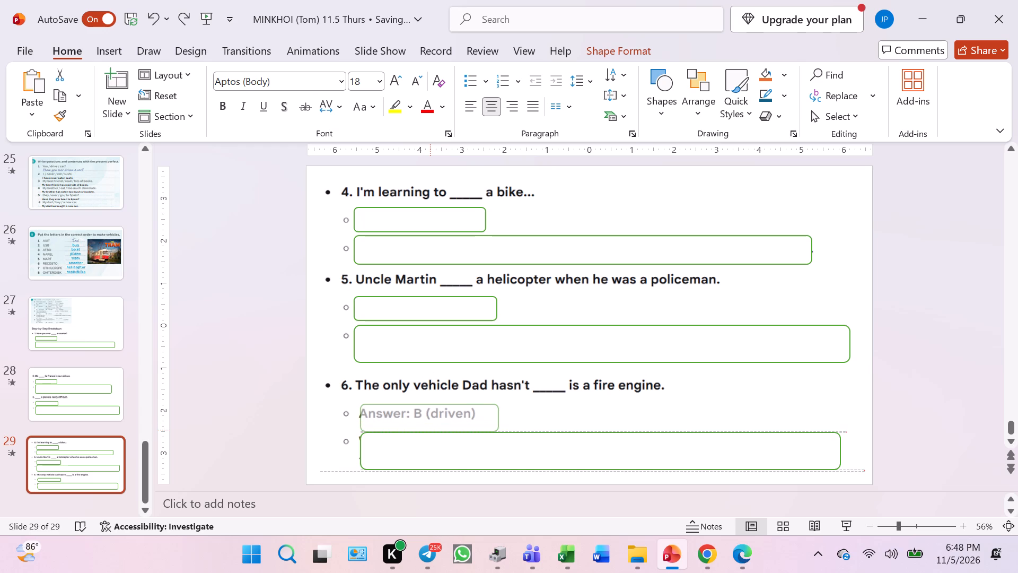
{"action": "left_click", "coordinate": [408, 415]}
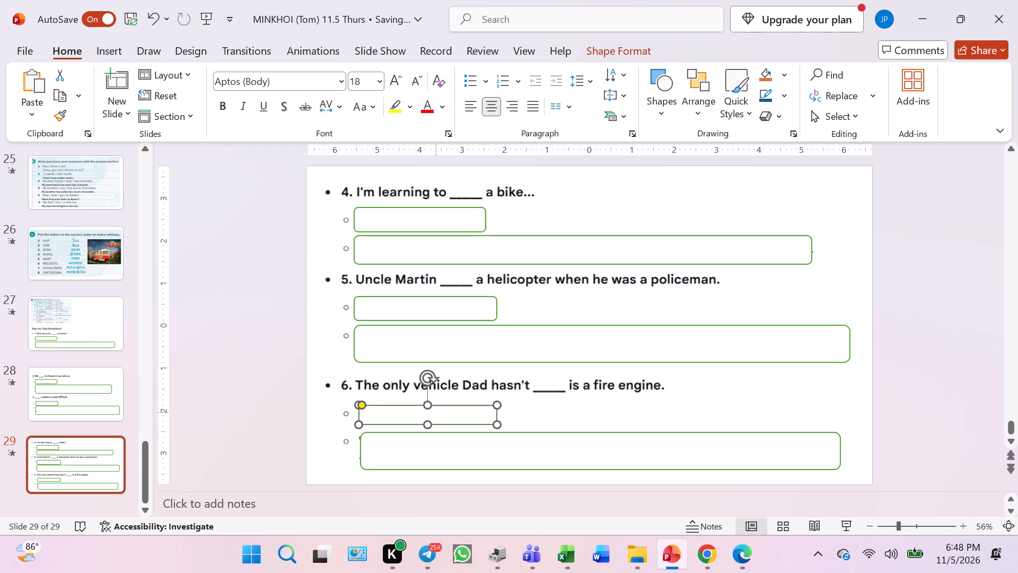
{"action": "left_click", "coordinate": [429, 402]}
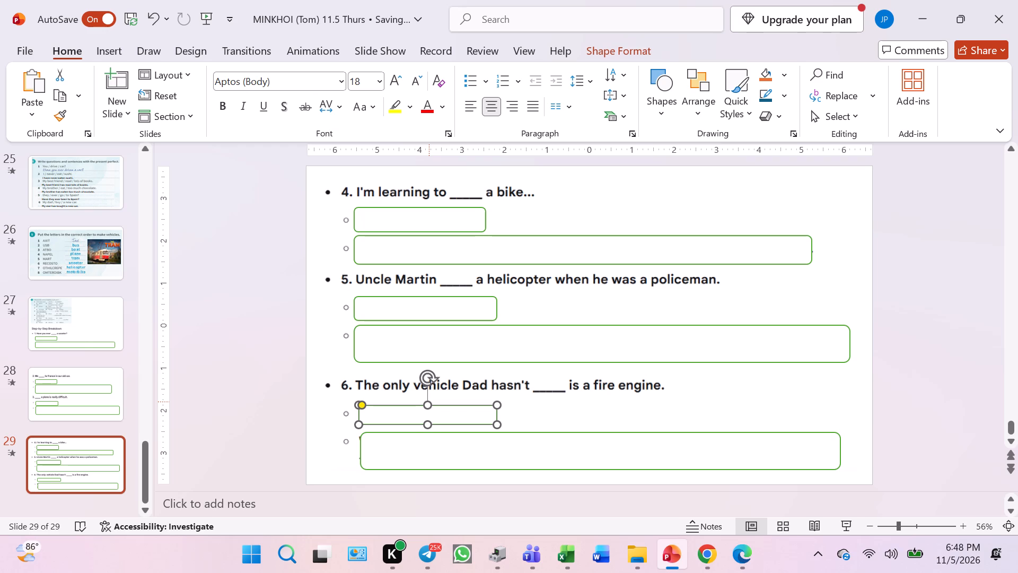
{"action": "left_click", "coordinate": [432, 404]}
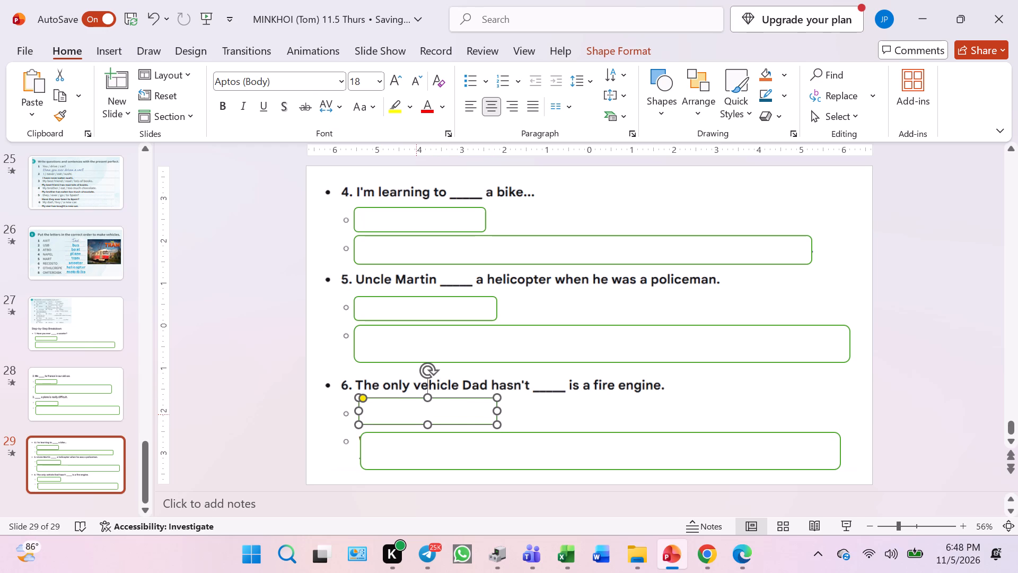
Nudge item 6's explanation and answer cover boxes and the exercise picture on slide 29 so boxes and text lines line up.
{"action": "left_click", "coordinate": [417, 412]}
{"action": "left_click", "coordinate": [431, 464]}
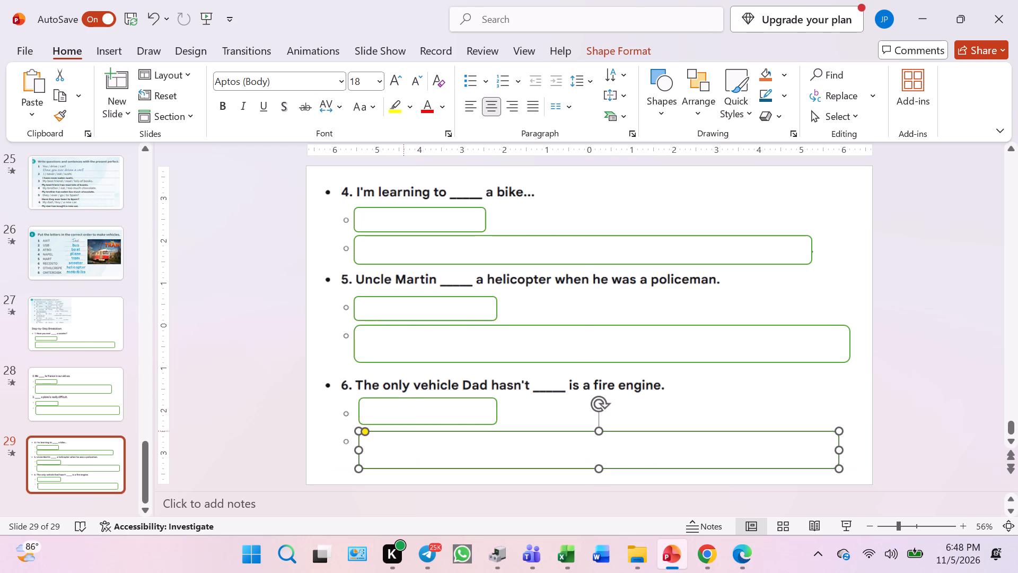
{"action": "left_click", "coordinate": [709, 422]}
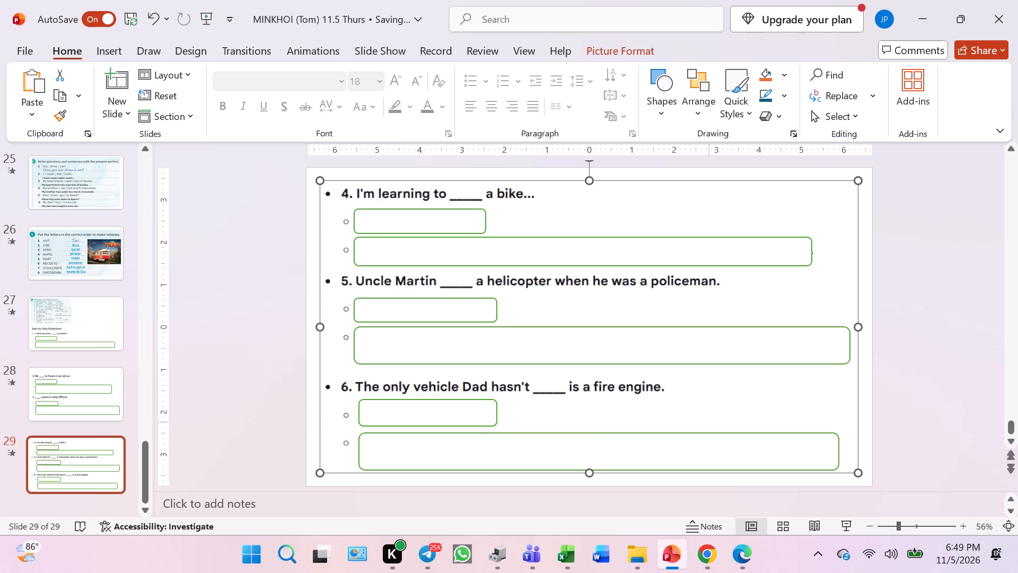
{"action": "left_click", "coordinate": [480, 407]}
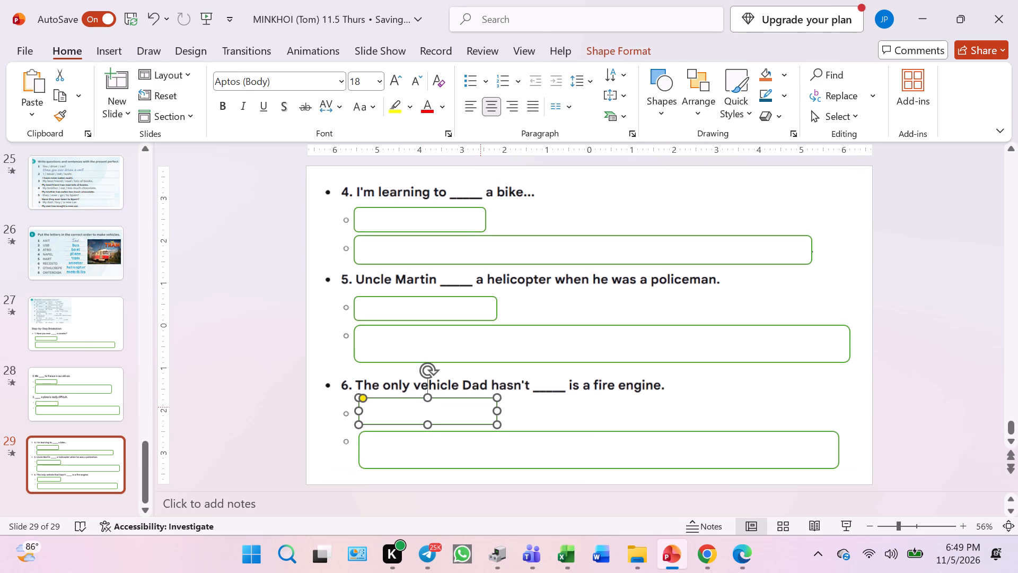
{"action": "key", "text": "Down"}
{"action": "key", "text": "Down"}
{"action": "key", "text": "Down"}
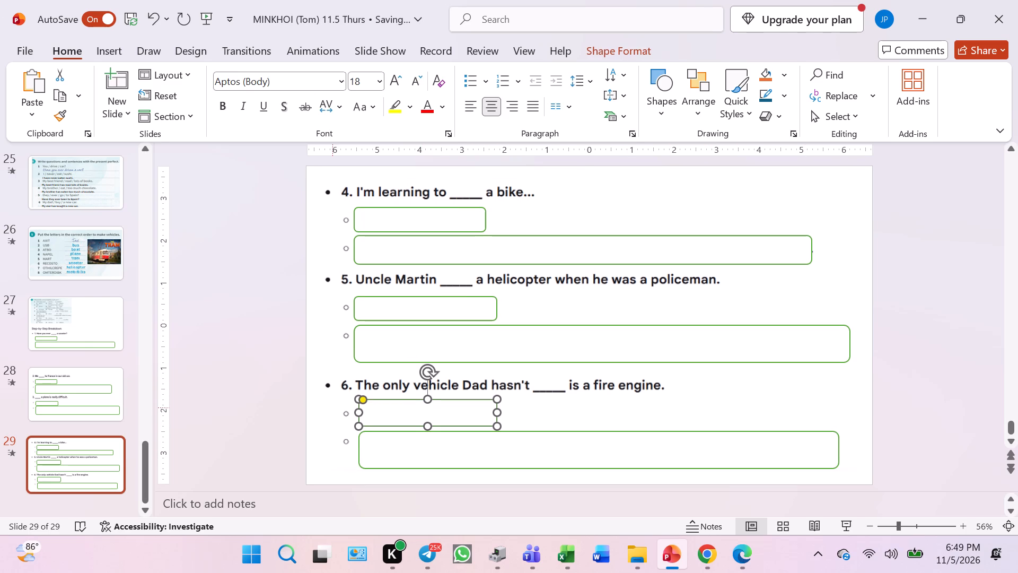
{"action": "left_click", "coordinate": [333, 409]}
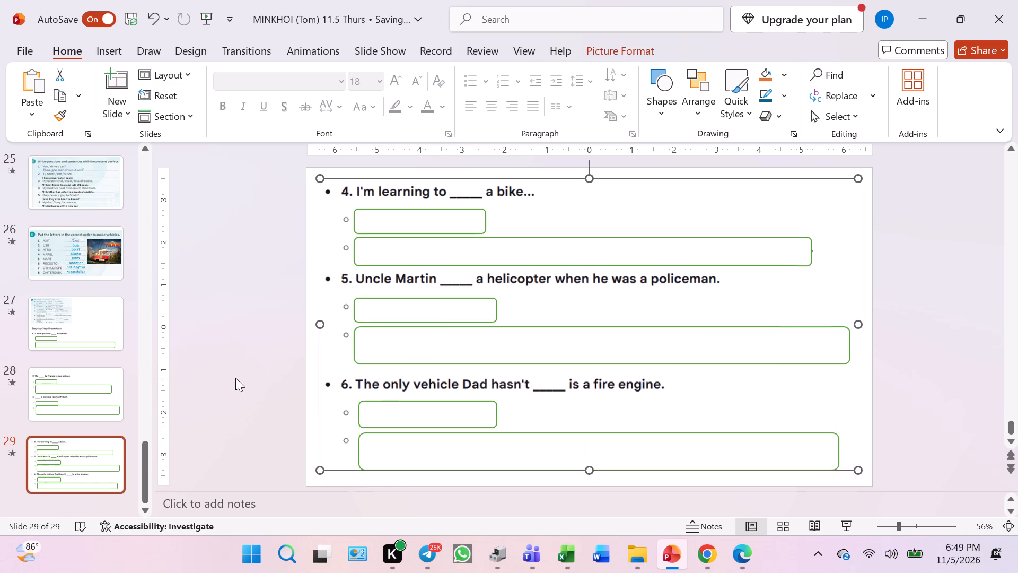
{"action": "left_click", "coordinate": [235, 378]}
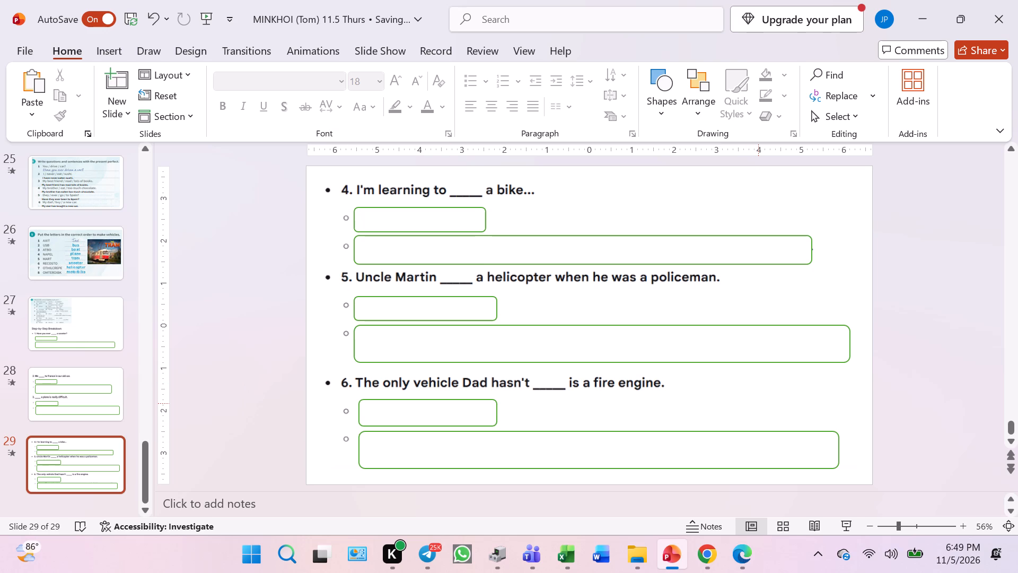
{"action": "left_click", "coordinate": [67, 458]}
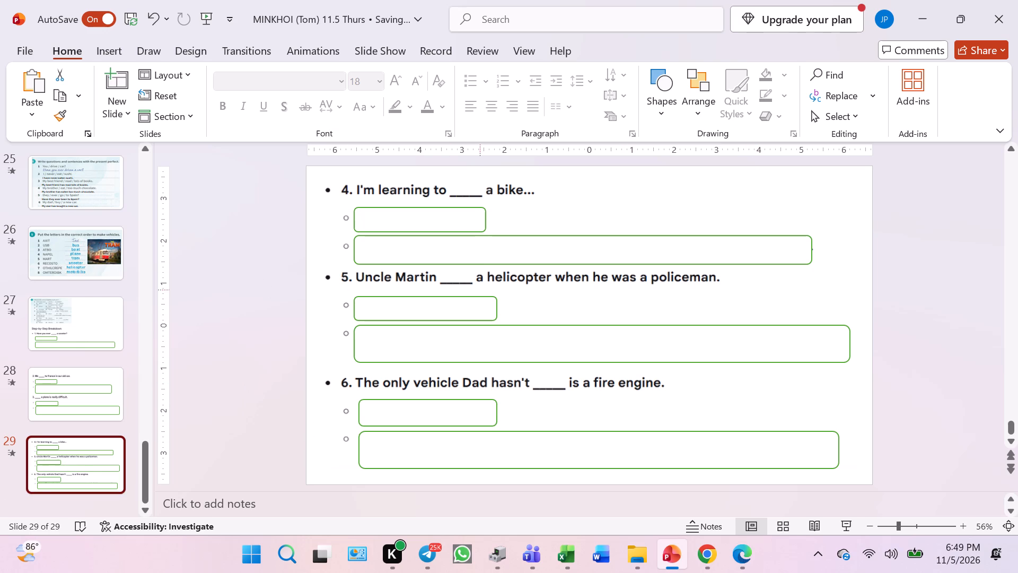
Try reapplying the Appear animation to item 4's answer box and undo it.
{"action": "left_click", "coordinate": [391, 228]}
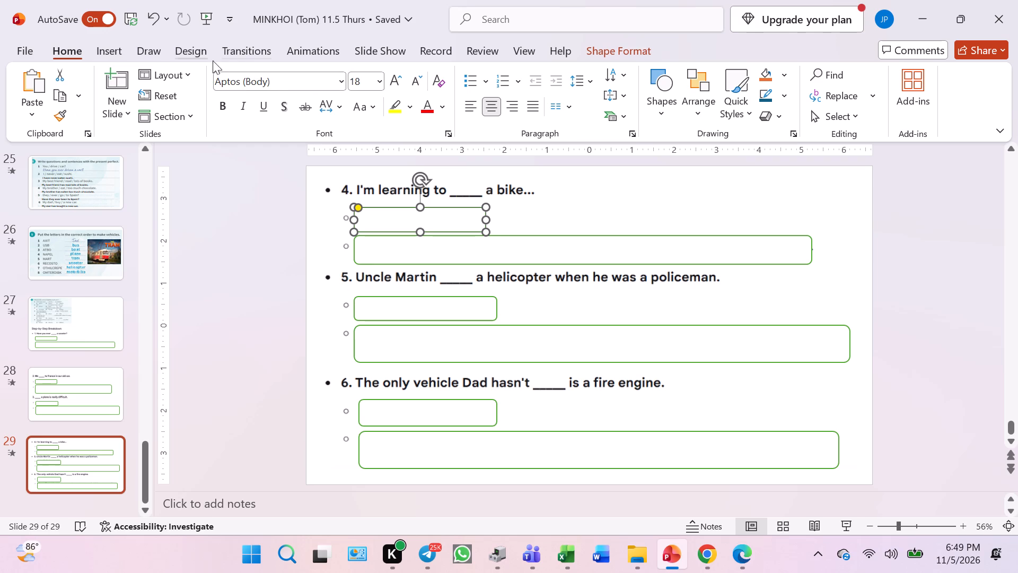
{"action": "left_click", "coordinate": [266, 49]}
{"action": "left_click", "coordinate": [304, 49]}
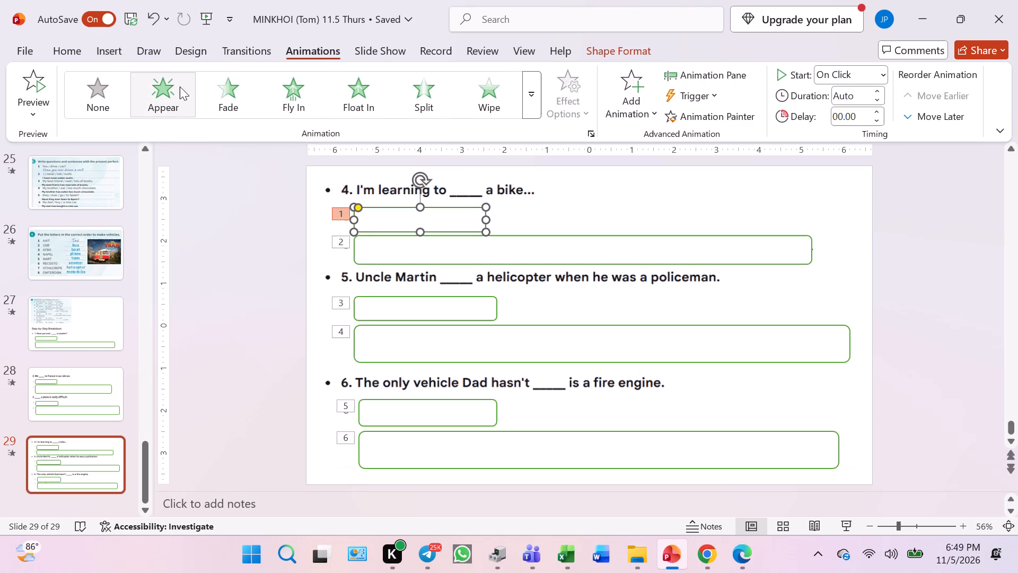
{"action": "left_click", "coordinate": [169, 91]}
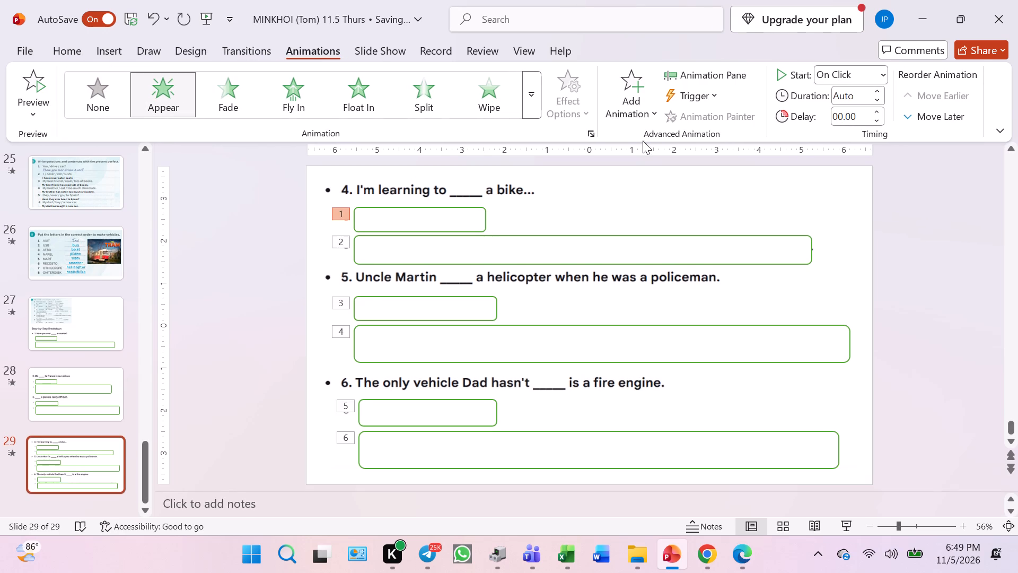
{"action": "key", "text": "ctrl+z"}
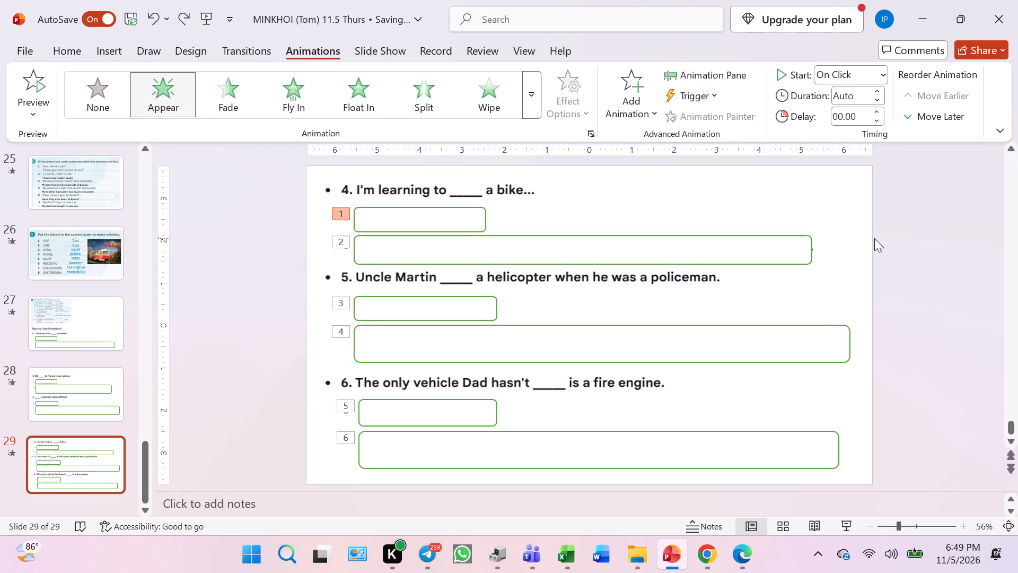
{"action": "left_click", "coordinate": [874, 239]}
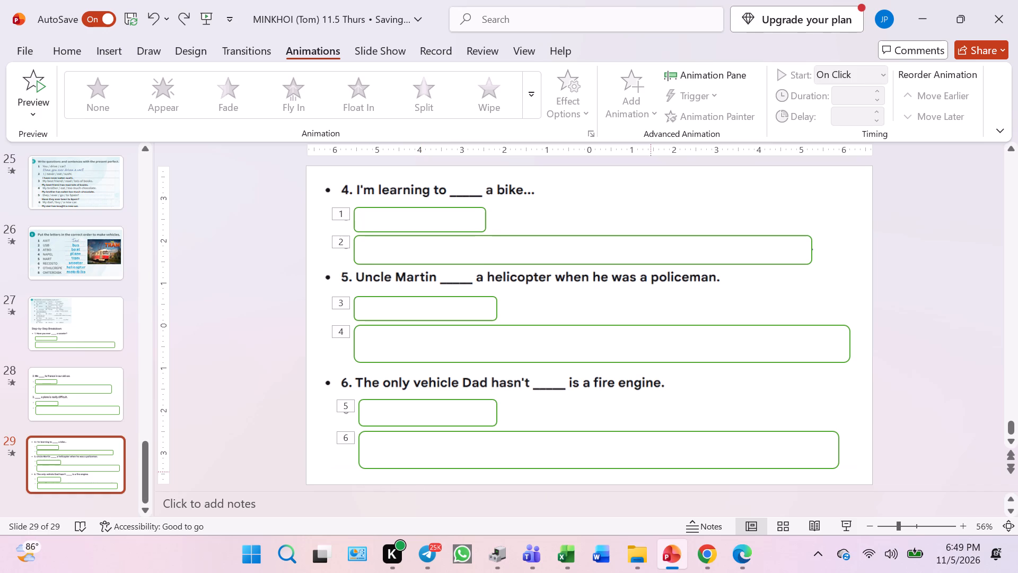
Preview slide 29 in the slide show, advancing one animation to check how item 4's answer box behaves.
{"action": "left_click", "coordinate": [848, 527]}
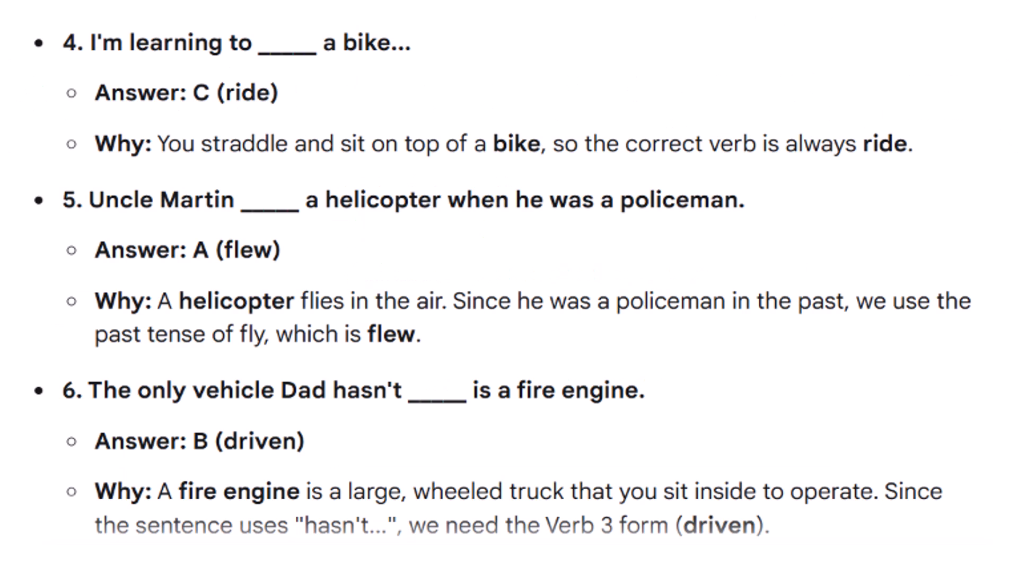
{"action": "key", "text": "Down"}
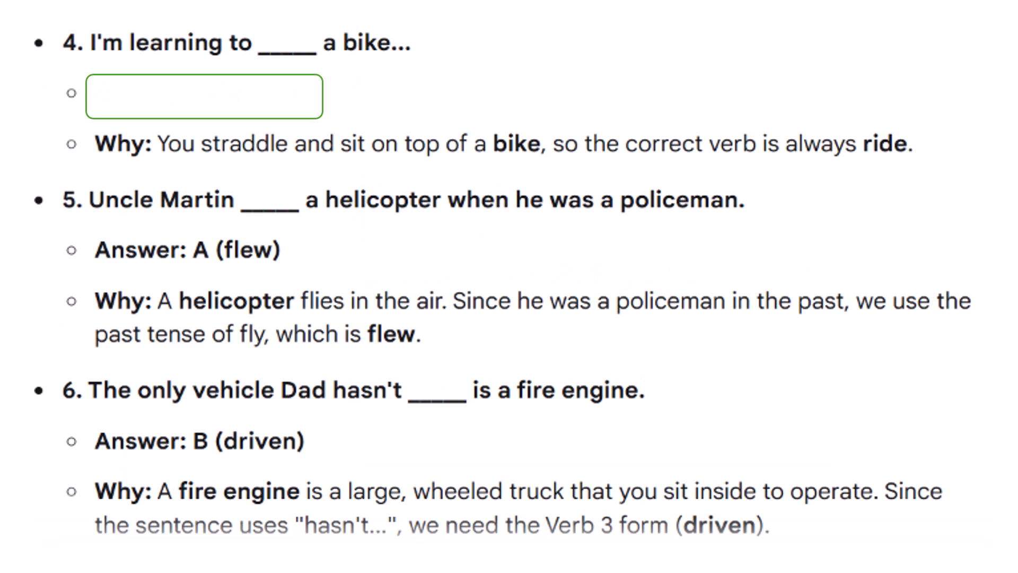
{"action": "key", "text": "Escape"}
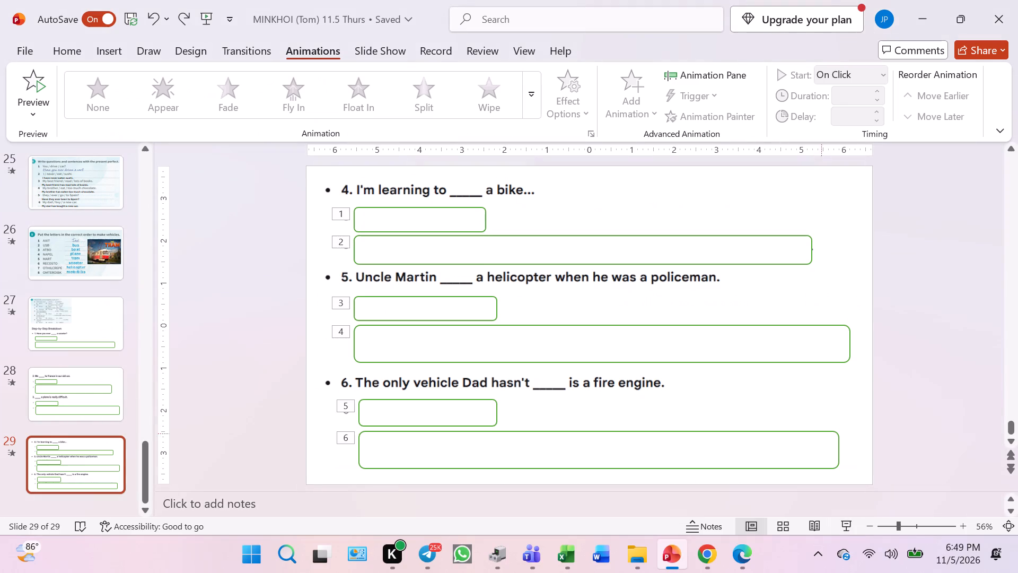
Remove the animations from all objects on slide 29.
{"action": "key", "text": "ctrl+a"}
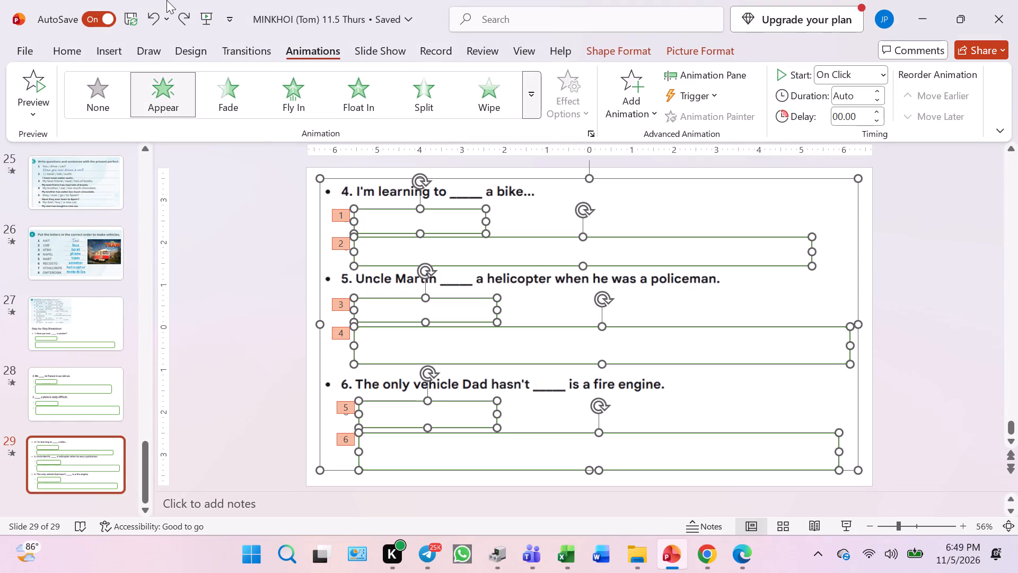
{"action": "left_click", "coordinate": [105, 102]}
{"action": "left_click", "coordinate": [473, 219]}
{"action": "left_click", "coordinate": [586, 212]}
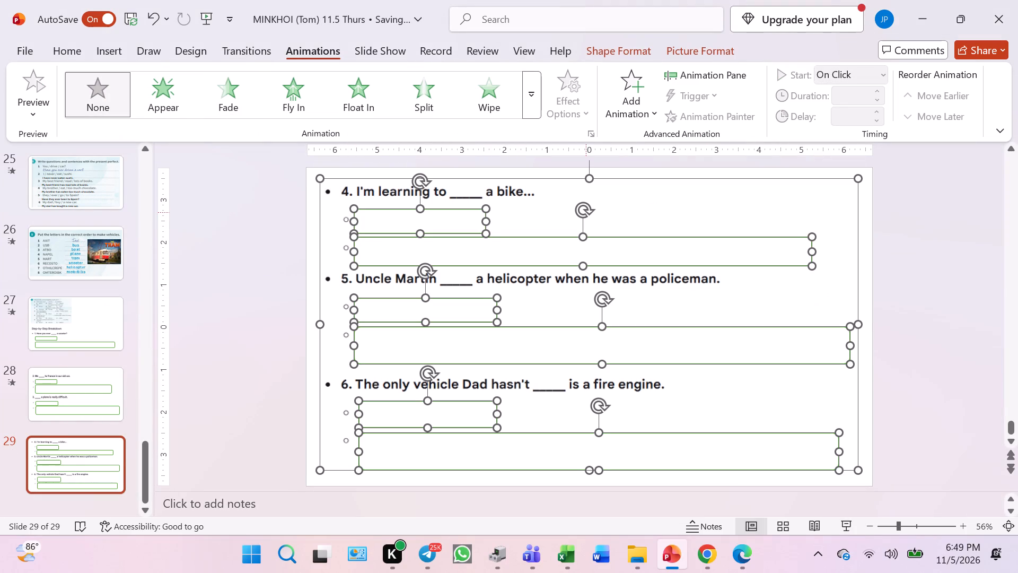
{"action": "left_click", "coordinate": [248, 204]}
Apply the Fade exit animation to item 4's answer box and to its explanation box.
{"action": "left_click", "coordinate": [416, 211]}
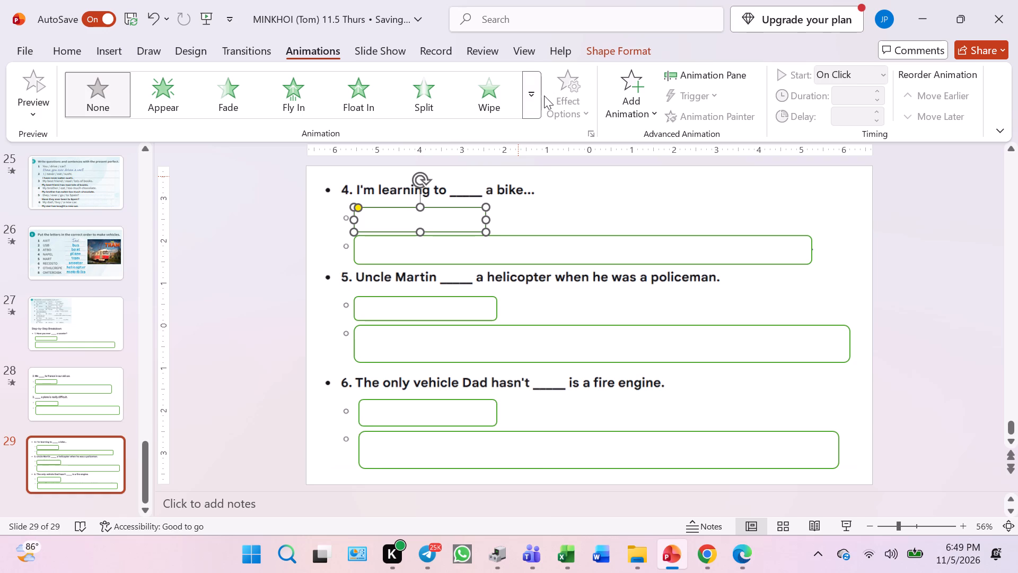
{"action": "left_click", "coordinate": [536, 97]}
{"action": "scroll", "coordinate": [516, 155], "scroll_direction": "down", "scroll_amount": 2}
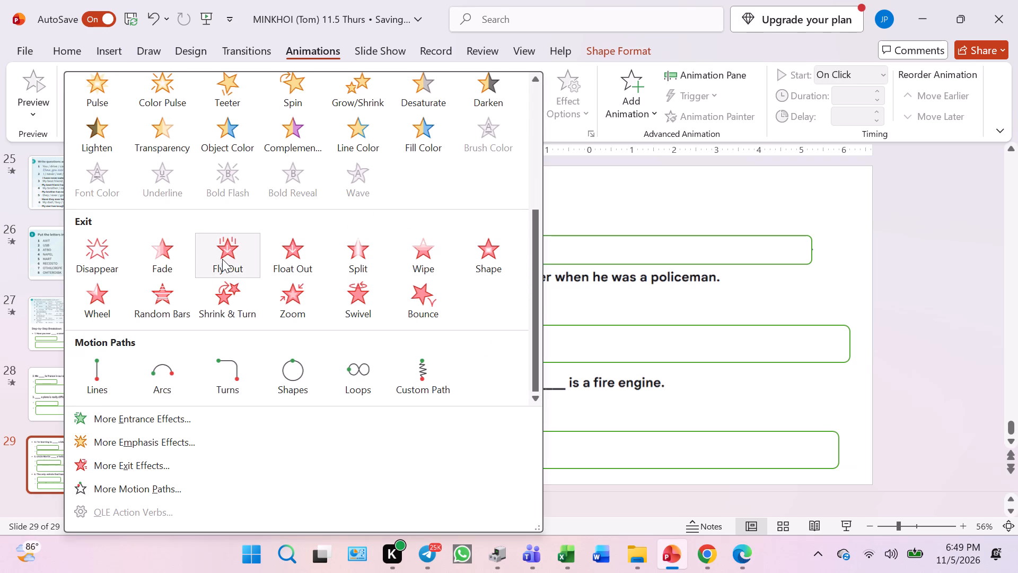
{"action": "left_click", "coordinate": [163, 257]}
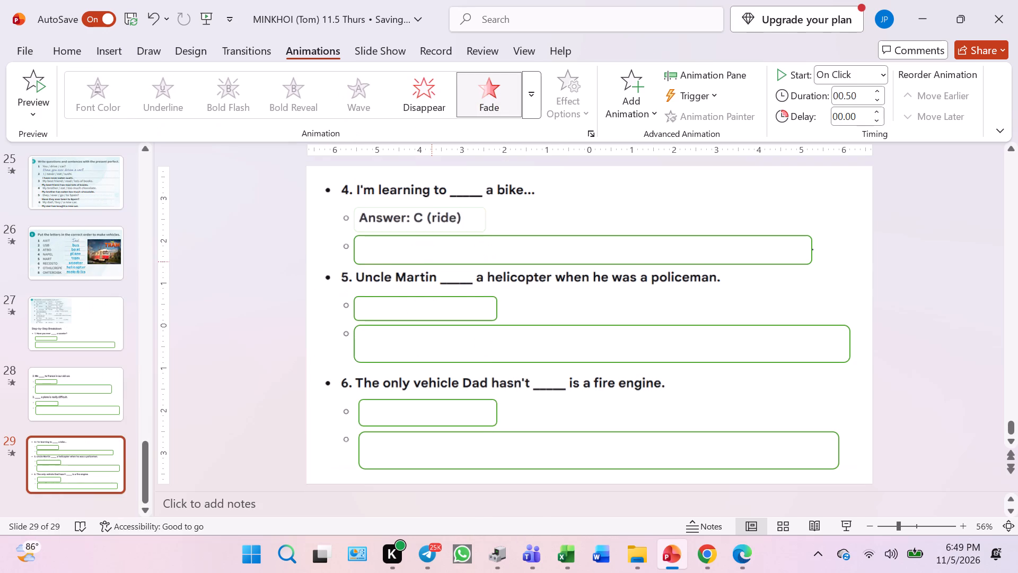
{"action": "left_click", "coordinate": [432, 258]}
{"action": "left_click", "coordinate": [428, 258]}
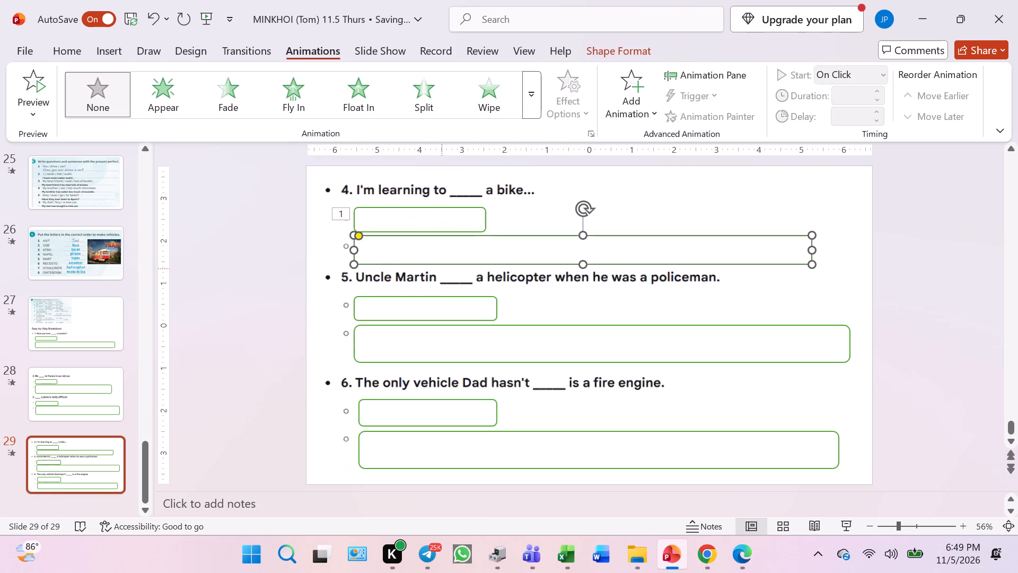
{"action": "left_click", "coordinate": [531, 107]}
{"action": "scroll", "coordinate": [158, 404], "scroll_direction": "down", "scroll_amount": 2}
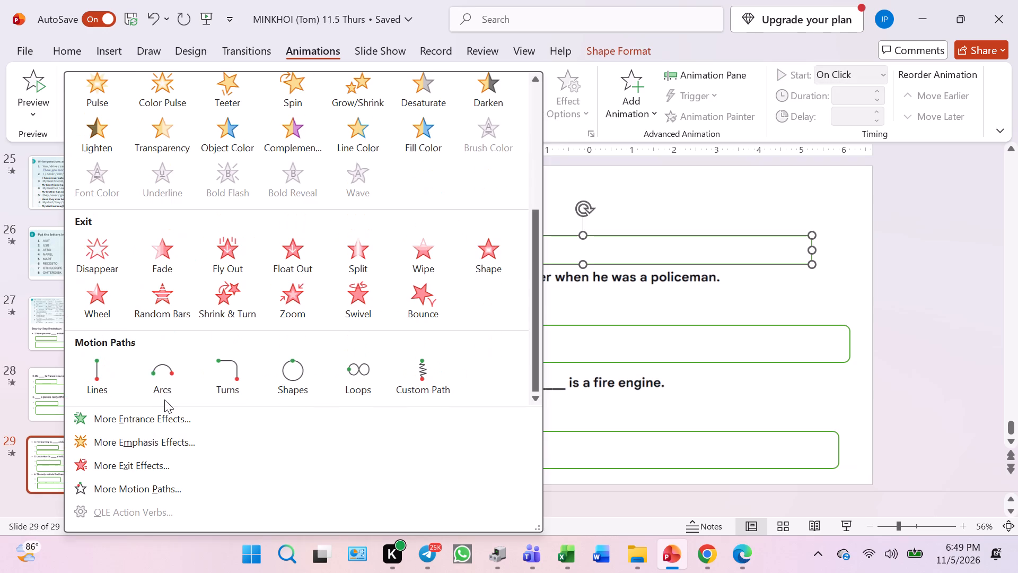
{"action": "scroll", "coordinate": [86, 297], "scroll_direction": "down", "scroll_amount": 1}
{"action": "left_click", "coordinate": [156, 257]}
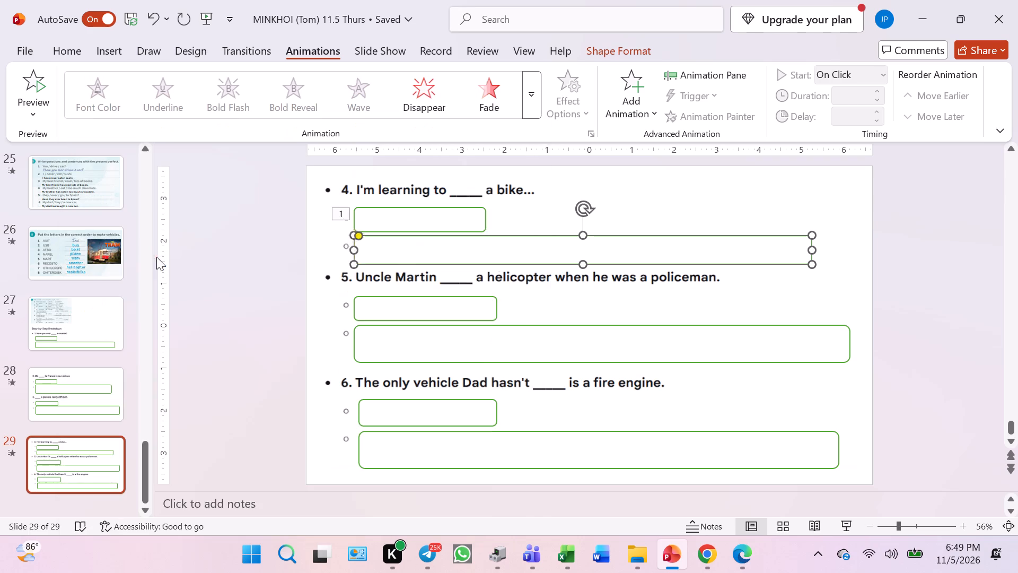
Apply the Fade exit animation to item 5's answer box and to its explanation box.
{"action": "double_click", "coordinate": [441, 311]}
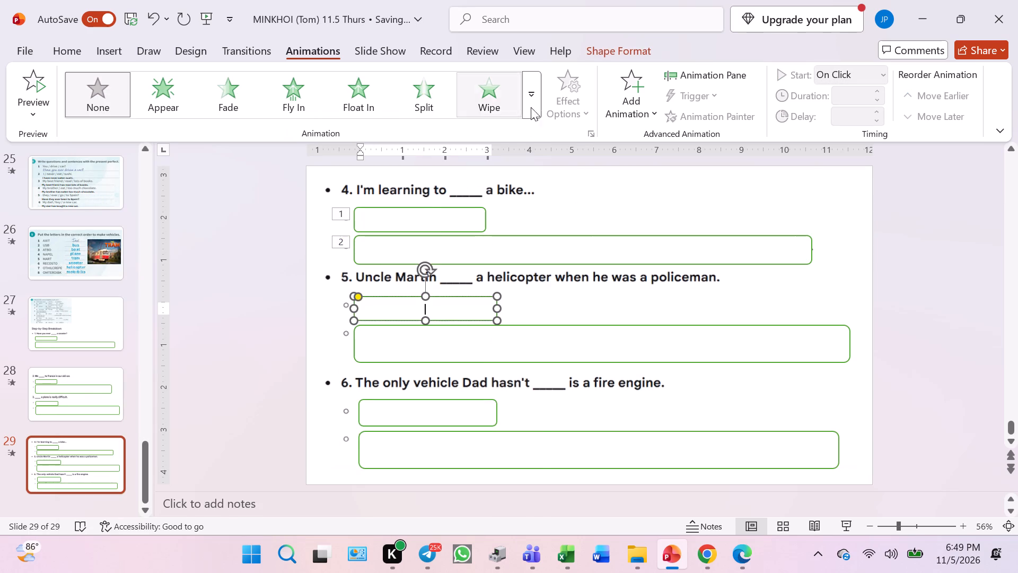
{"action": "left_click", "coordinate": [538, 97]}
{"action": "scroll", "coordinate": [205, 316], "scroll_direction": "down", "scroll_amount": 2}
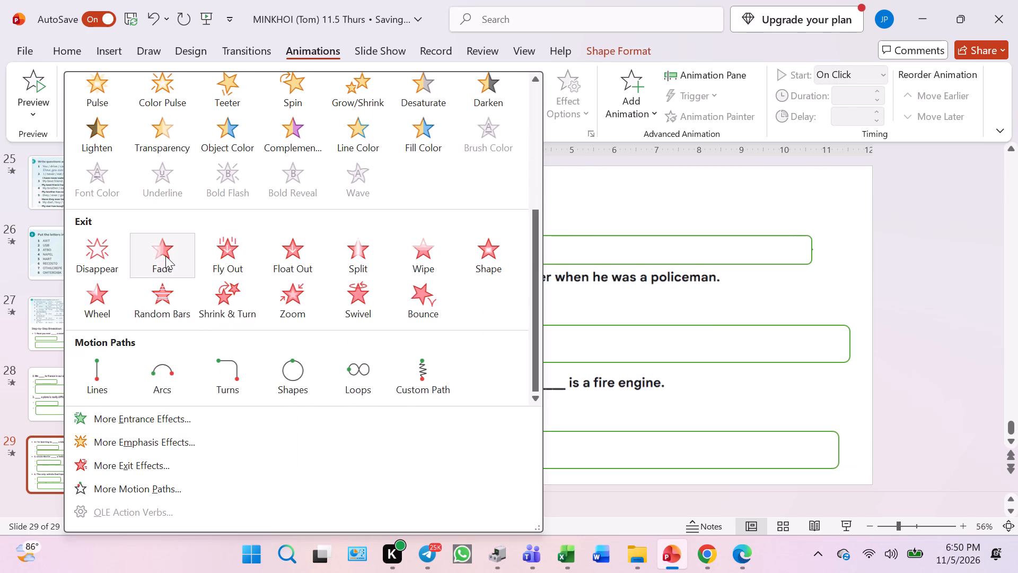
{"action": "left_click", "coordinate": [165, 256]}
{"action": "left_click", "coordinate": [422, 338]}
{"action": "left_click", "coordinate": [422, 341]}
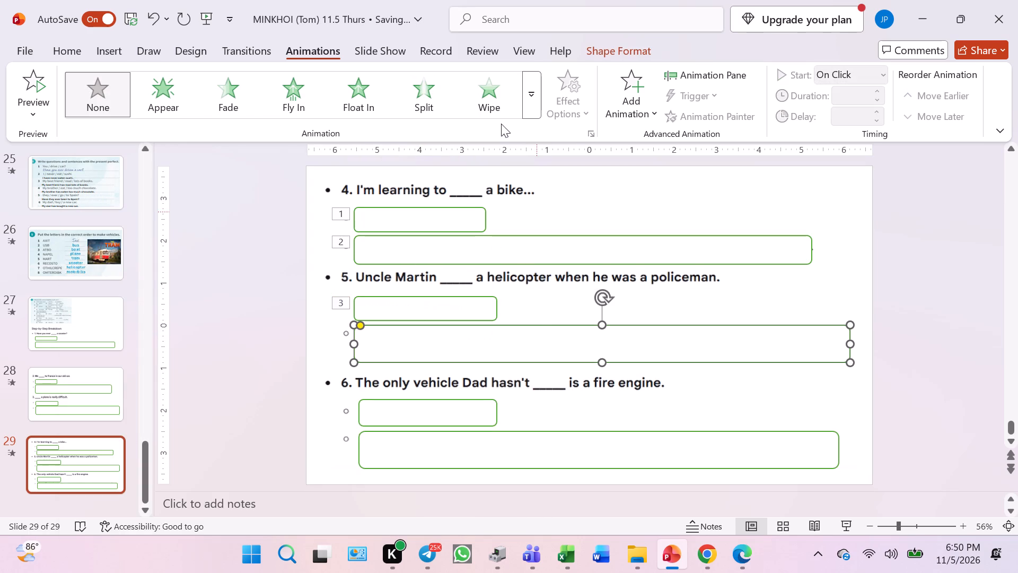
{"action": "left_click", "coordinate": [533, 93]}
{"action": "scroll", "coordinate": [142, 300], "scroll_direction": "down", "scroll_amount": 3}
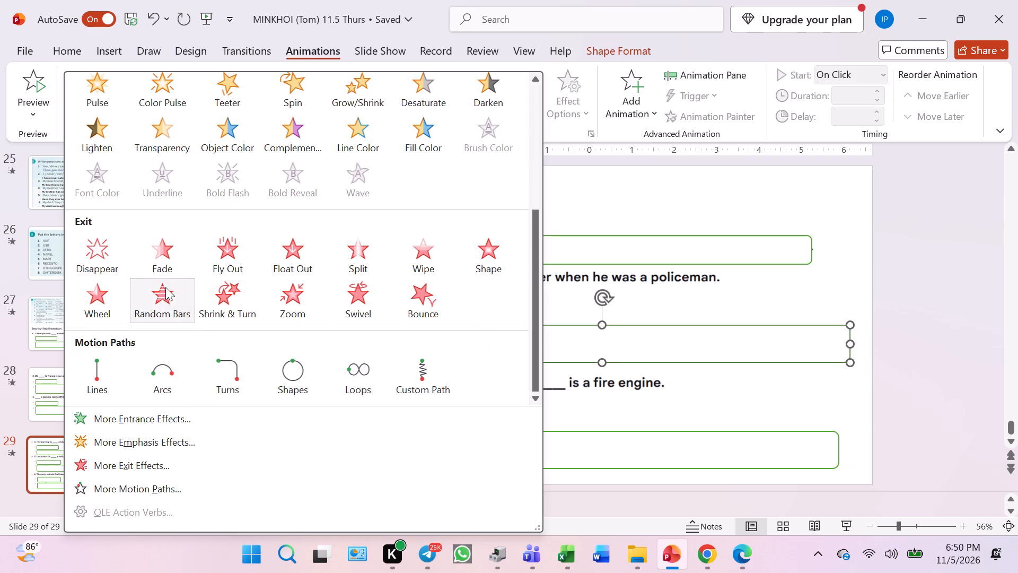
{"action": "left_click", "coordinate": [165, 271]}
Apply the Fade exit animation to item 6's answer box and to its explanation box.
{"action": "left_click", "coordinate": [466, 406]}
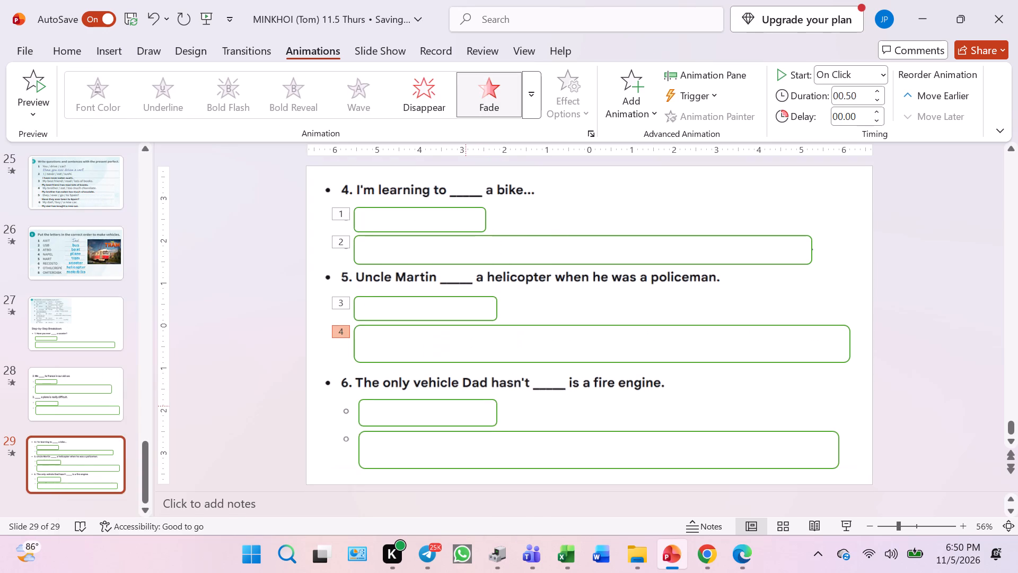
{"action": "left_click", "coordinate": [468, 414]}
{"action": "left_click", "coordinate": [532, 100]}
{"action": "scroll", "coordinate": [398, 210], "scroll_direction": "down", "scroll_amount": 3}
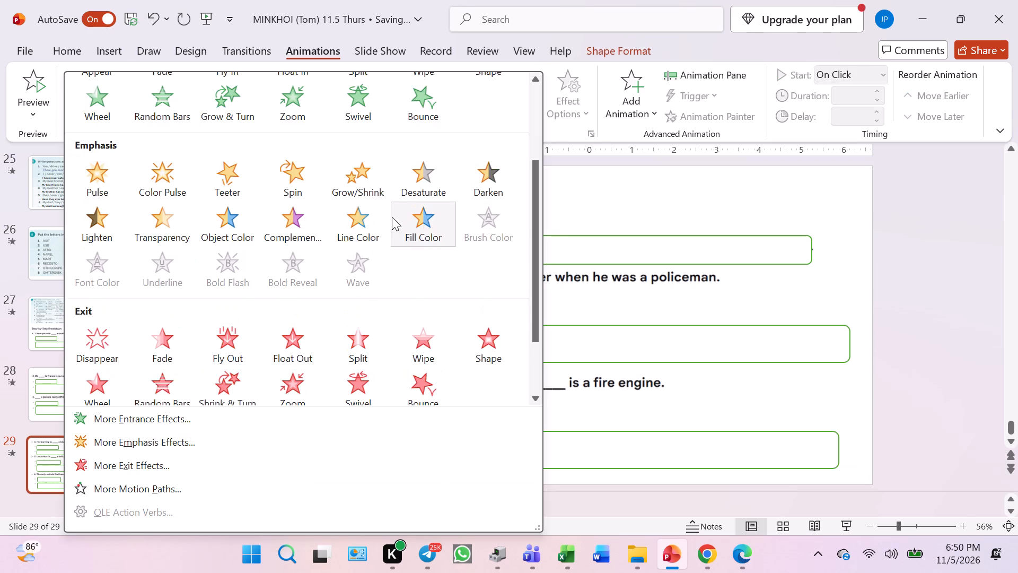
{"action": "left_click", "coordinate": [157, 260]}
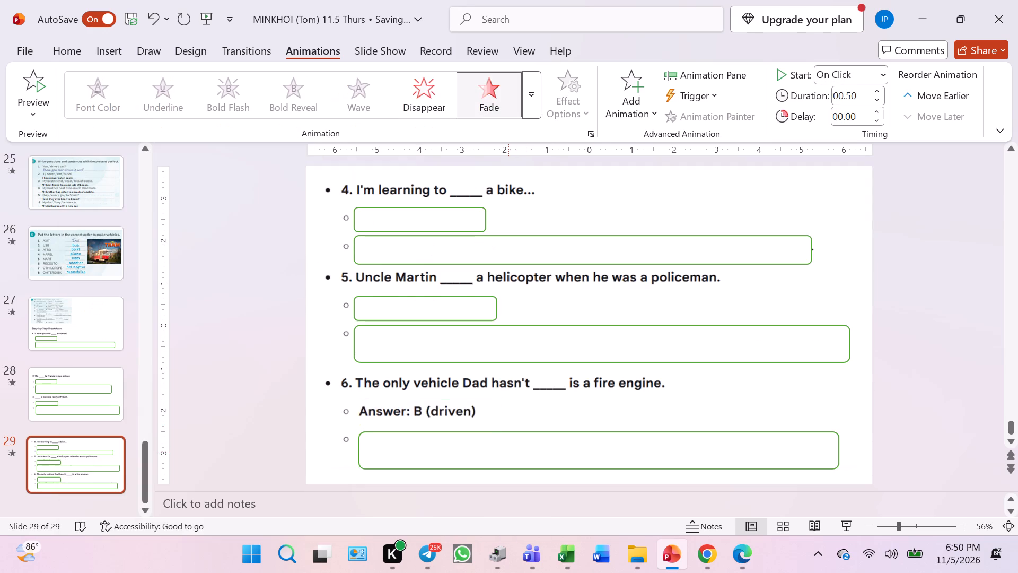
{"action": "left_click", "coordinate": [508, 455]}
{"action": "left_click", "coordinate": [560, 459]}
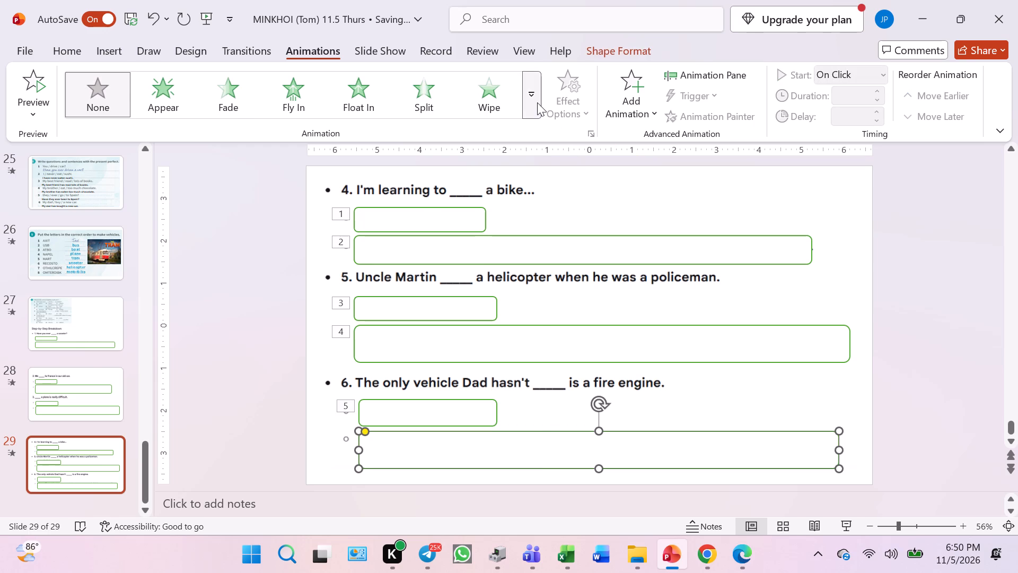
{"action": "left_click", "coordinate": [537, 102]}
{"action": "scroll", "coordinate": [171, 319], "scroll_direction": "down", "scroll_amount": 3}
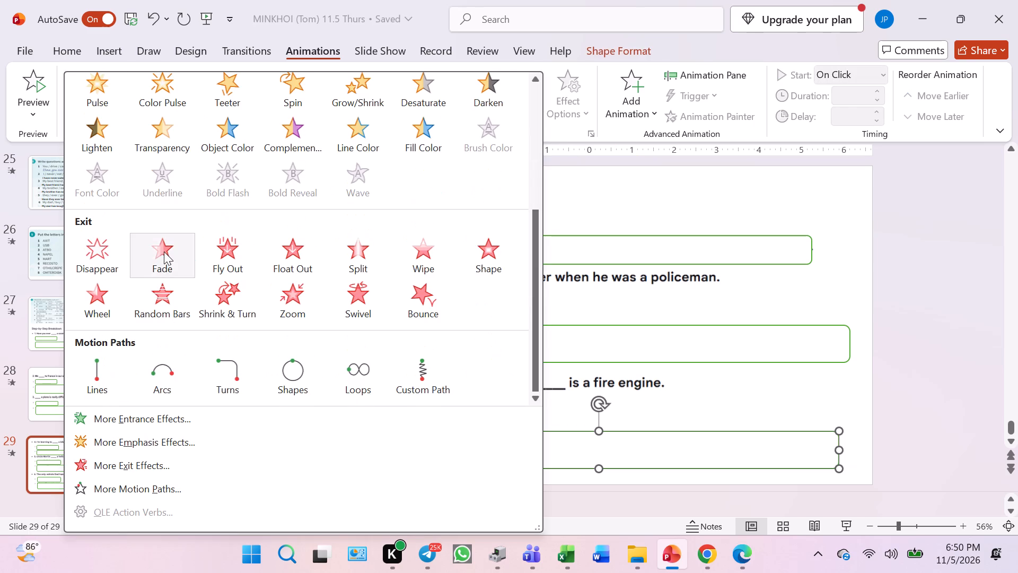
{"action": "left_click", "coordinate": [164, 251]}
Remove the animations from all objects on slide 28, which holds items 2 and 3.
{"action": "left_click", "coordinate": [52, 394]}
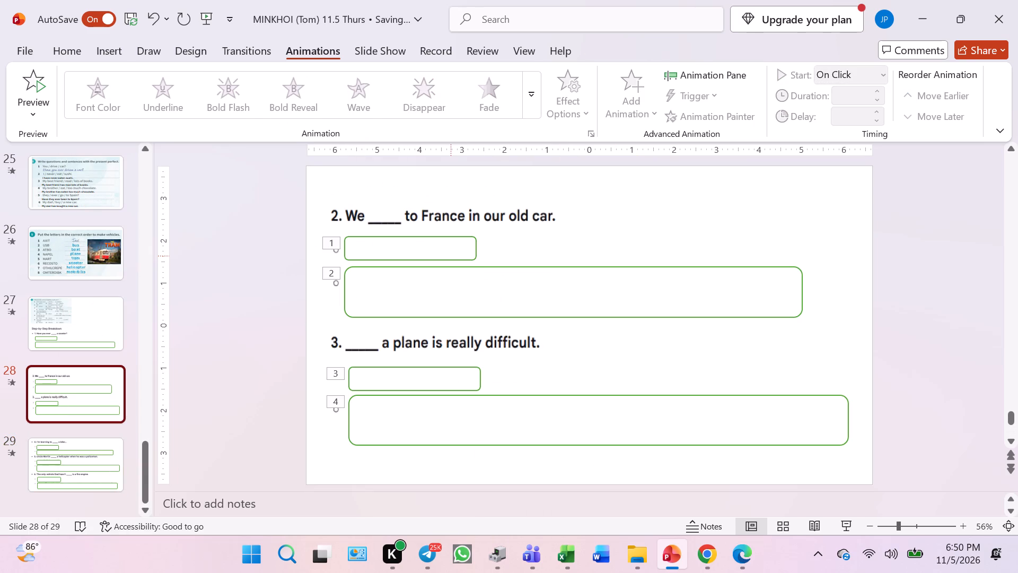
{"action": "left_click", "coordinate": [449, 256]}
{"action": "key", "text": "ctrl+a"}
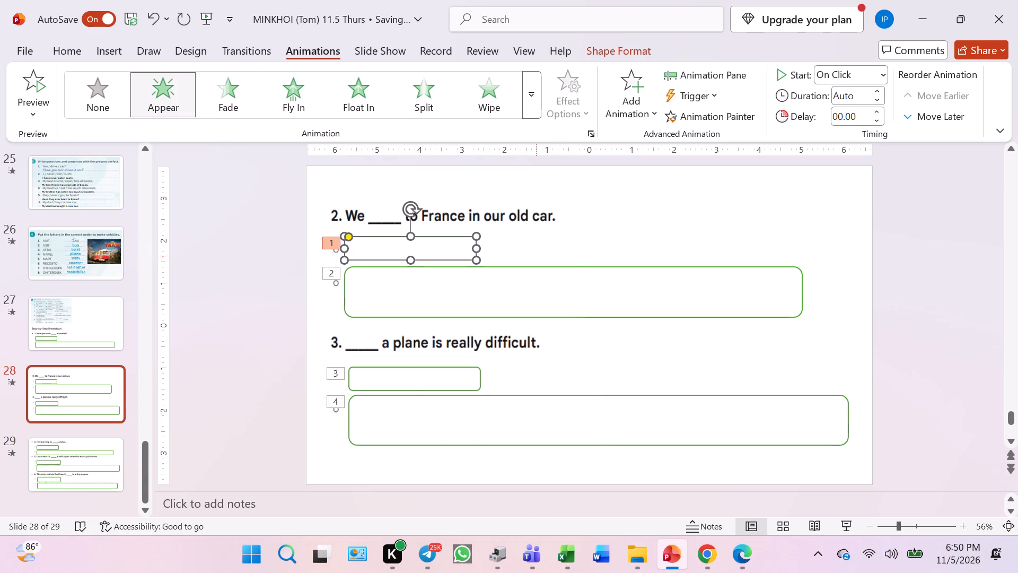
{"action": "left_click", "coordinate": [100, 94]}
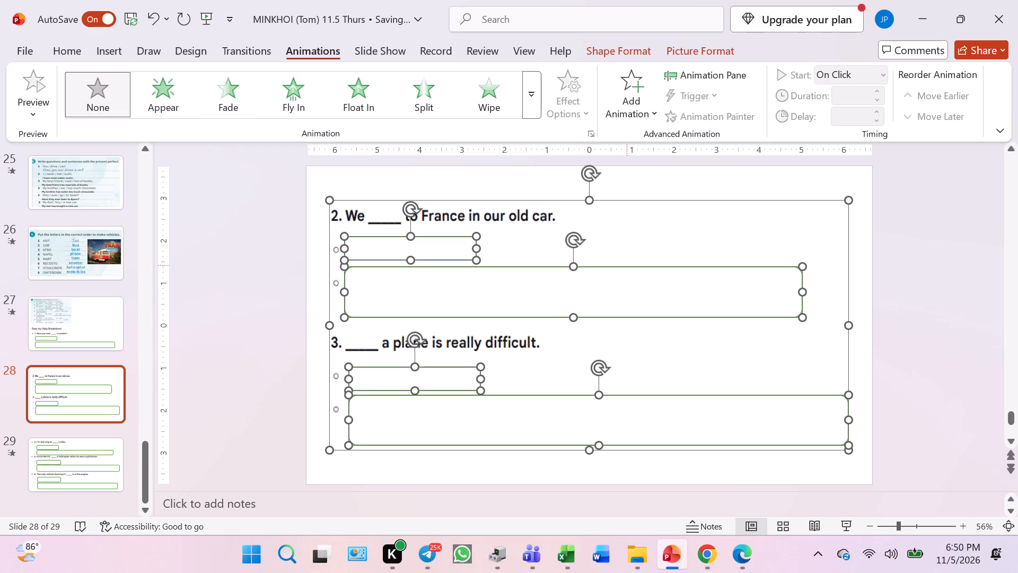
Apply the Fade exit animation to item 2's answer box on slide 28.
{"action": "left_click", "coordinate": [637, 234]}
{"action": "left_click", "coordinate": [178, 216]}
{"action": "left_click", "coordinate": [378, 248]}
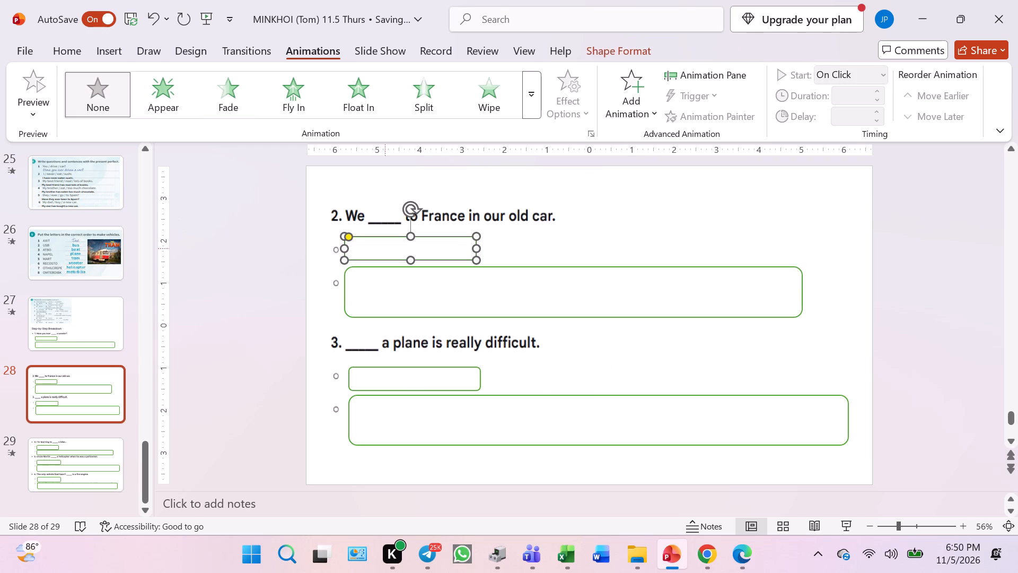
{"action": "left_click", "coordinate": [535, 88]}
{"action": "scroll", "coordinate": [227, 290], "scroll_direction": "down", "scroll_amount": 4}
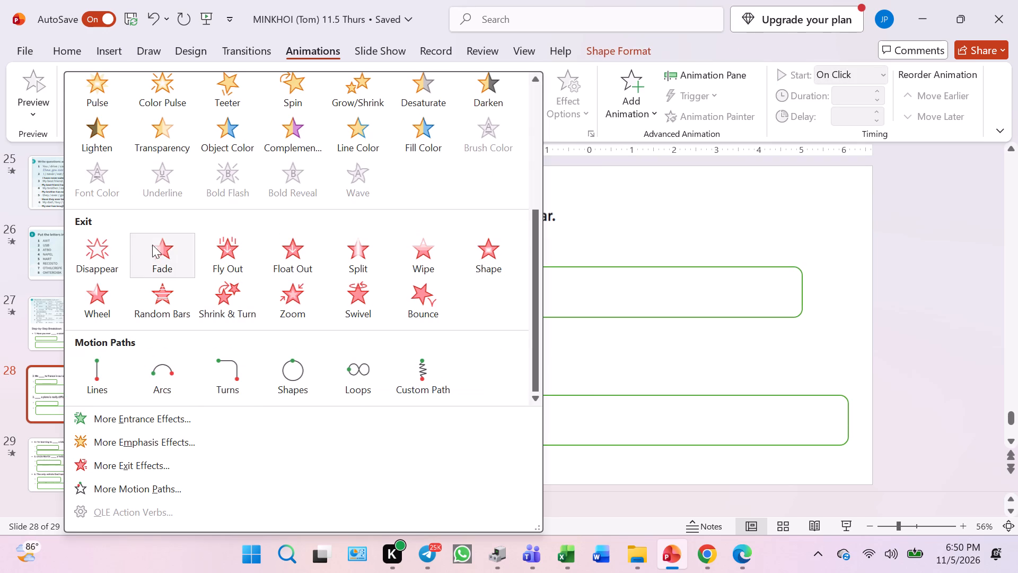
{"action": "left_click", "coordinate": [154, 248]}
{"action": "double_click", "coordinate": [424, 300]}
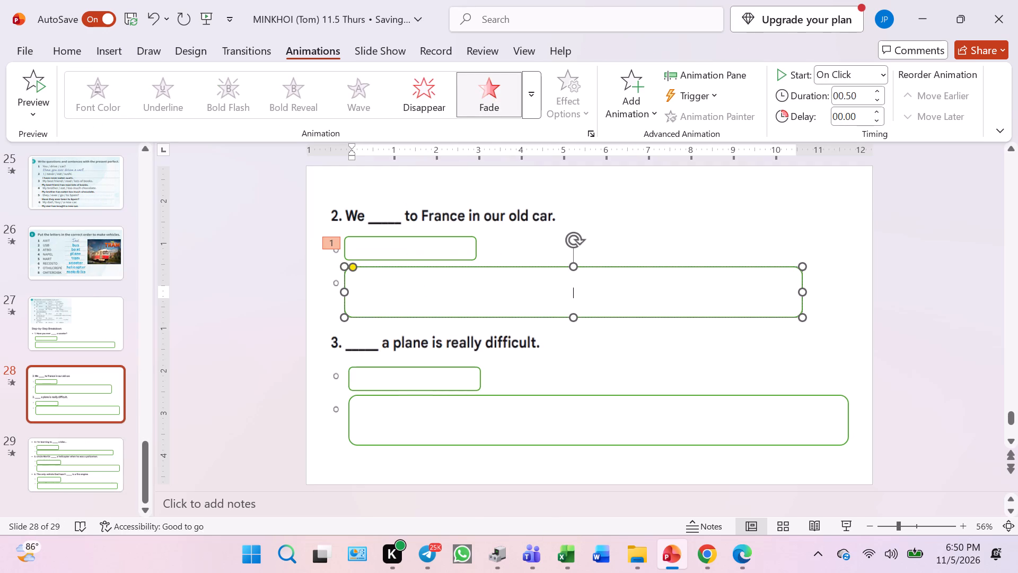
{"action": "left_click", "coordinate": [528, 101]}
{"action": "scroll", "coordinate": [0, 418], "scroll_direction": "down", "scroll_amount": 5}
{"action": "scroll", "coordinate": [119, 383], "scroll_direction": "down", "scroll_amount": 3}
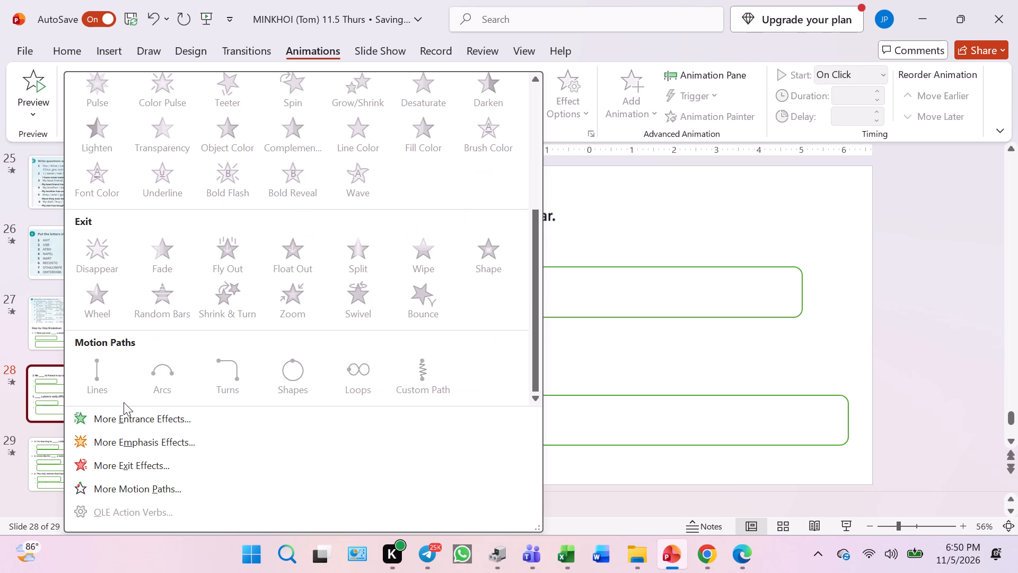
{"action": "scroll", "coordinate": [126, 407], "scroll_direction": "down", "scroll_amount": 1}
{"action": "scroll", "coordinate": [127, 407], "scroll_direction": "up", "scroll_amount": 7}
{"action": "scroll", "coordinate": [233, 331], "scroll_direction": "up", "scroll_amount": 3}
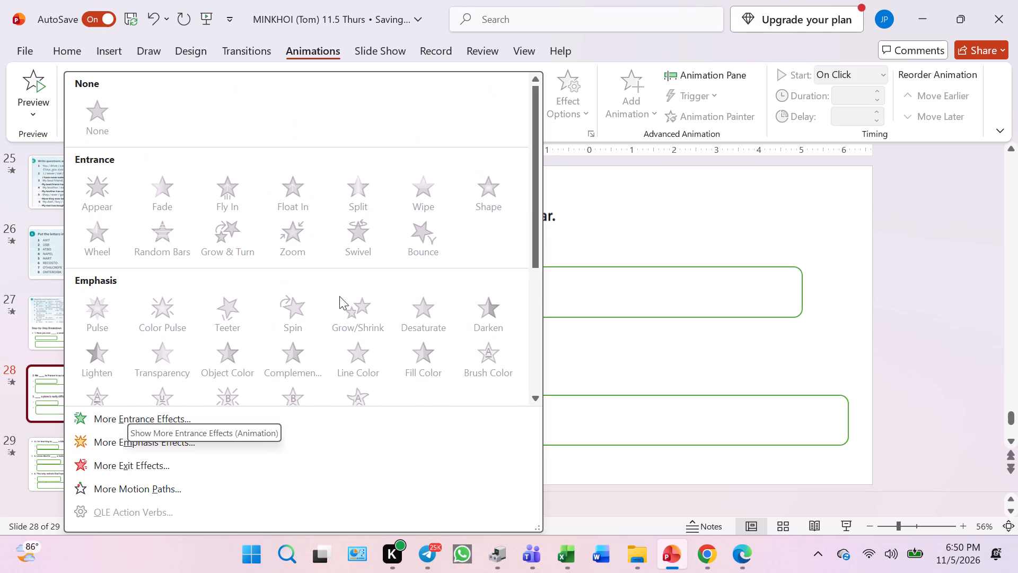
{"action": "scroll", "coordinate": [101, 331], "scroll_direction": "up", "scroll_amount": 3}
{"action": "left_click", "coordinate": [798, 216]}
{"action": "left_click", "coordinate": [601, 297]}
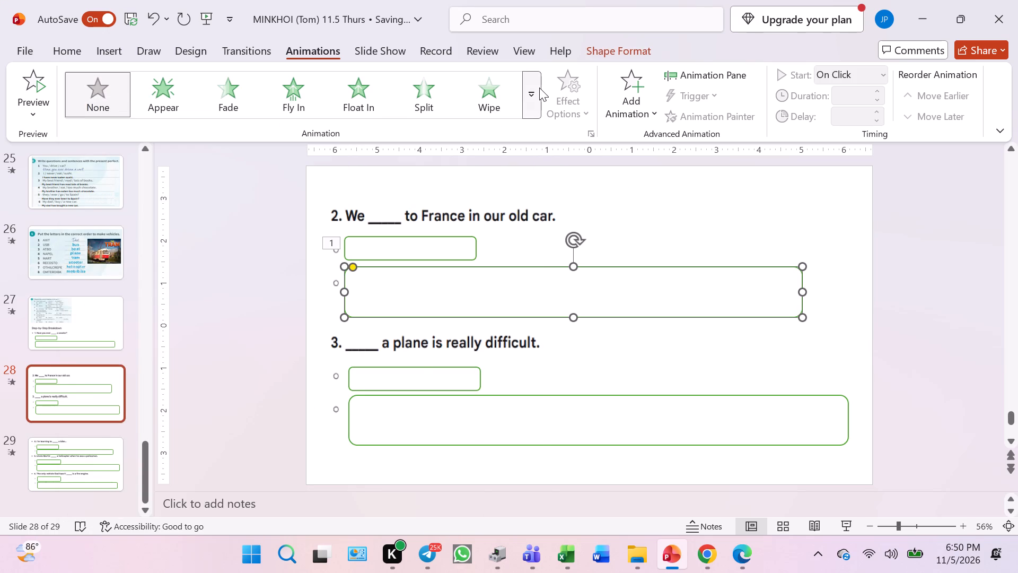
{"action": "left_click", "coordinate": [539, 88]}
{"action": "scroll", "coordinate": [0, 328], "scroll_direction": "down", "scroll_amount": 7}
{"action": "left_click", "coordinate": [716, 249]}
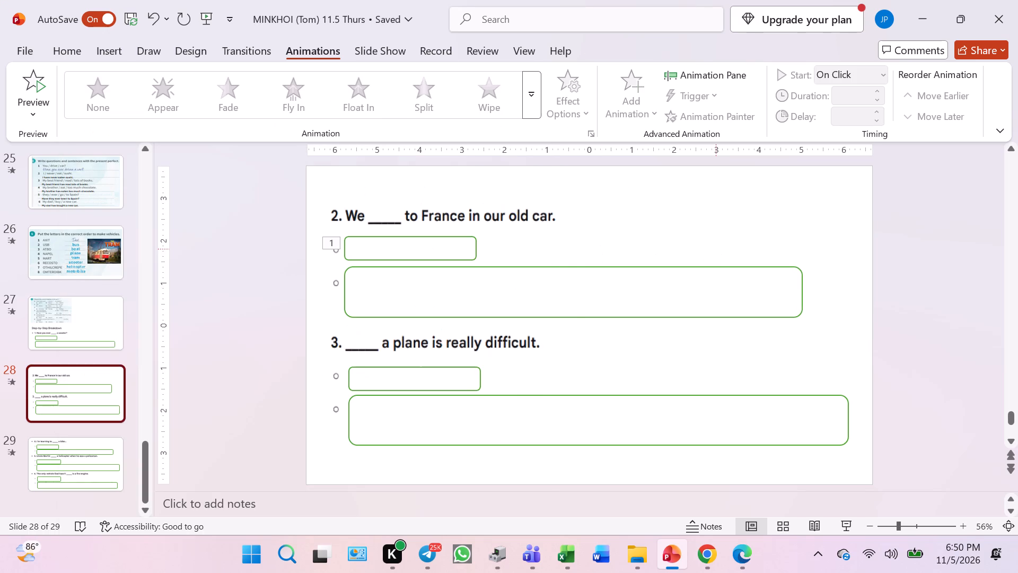
Apply the Fade exit animation to item 2's explanation box.
{"action": "left_click", "coordinate": [580, 284]}
{"action": "left_click", "coordinate": [532, 93]}
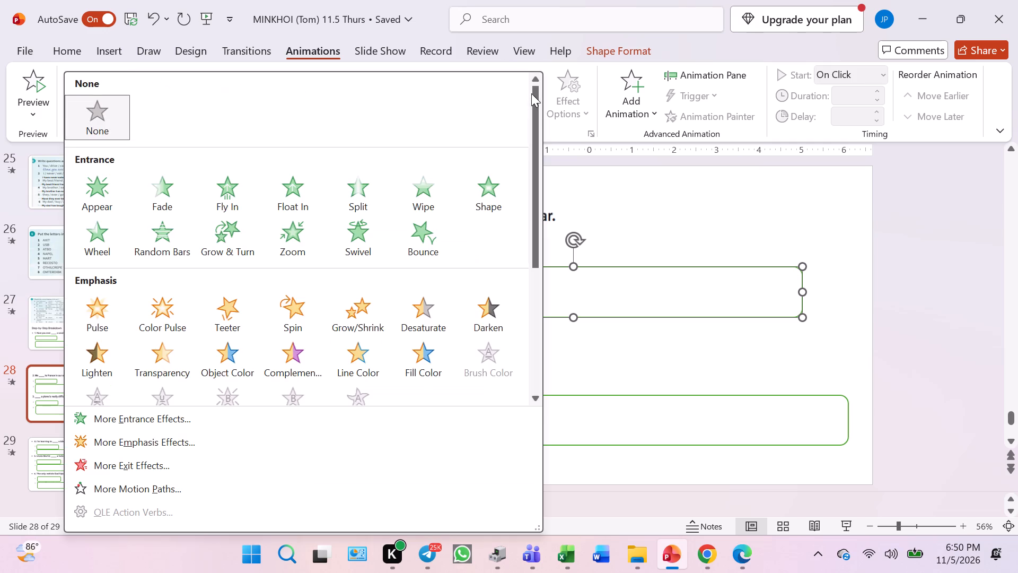
{"action": "scroll", "coordinate": [81, 311], "scroll_direction": "down", "scroll_amount": 4}
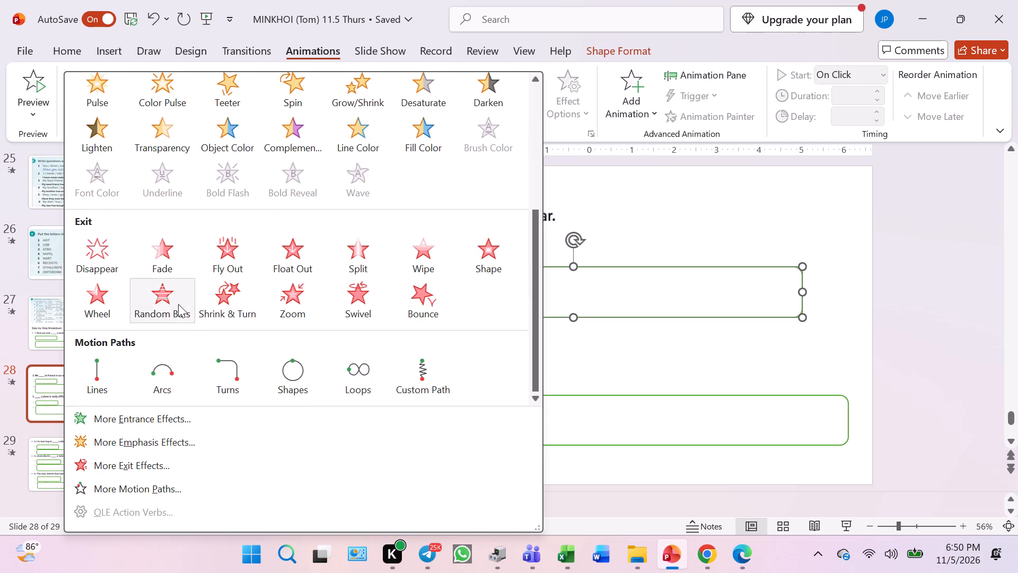
{"action": "left_click", "coordinate": [167, 261]}
Apply the Fade exit animation to item 3's answer box and to its explanation box.
{"action": "left_click", "coordinate": [408, 369]}
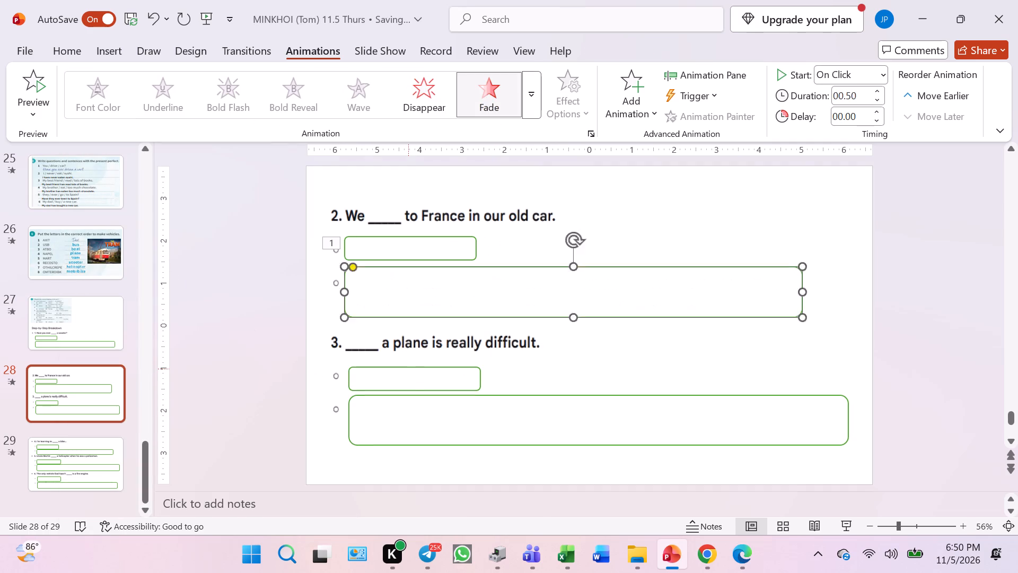
{"action": "left_click", "coordinate": [409, 371]}
{"action": "left_click", "coordinate": [537, 93]}
{"action": "scroll", "coordinate": [150, 243], "scroll_direction": "down", "scroll_amount": 4}
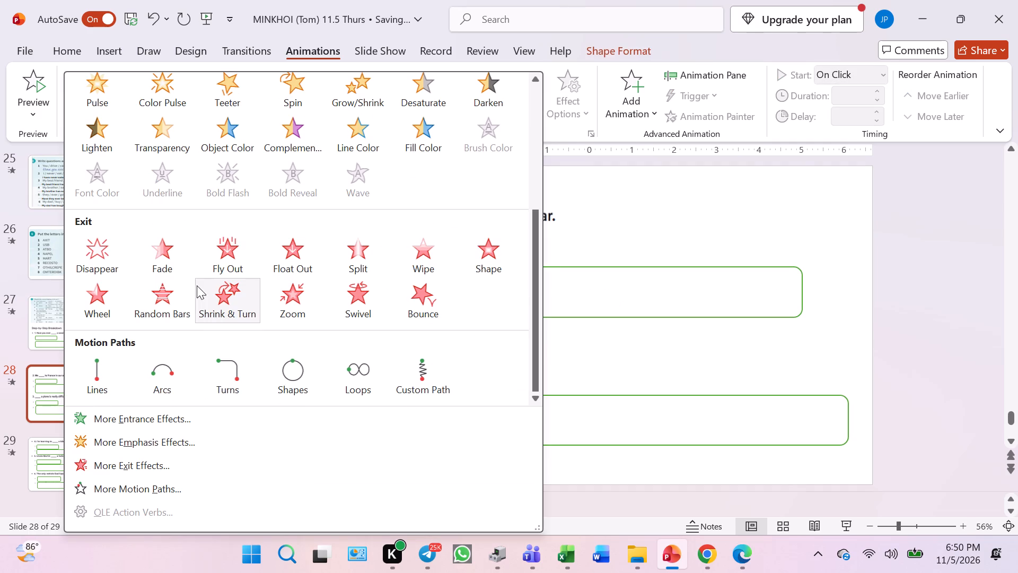
{"action": "left_click", "coordinate": [168, 254]}
{"action": "double_click", "coordinate": [481, 423]}
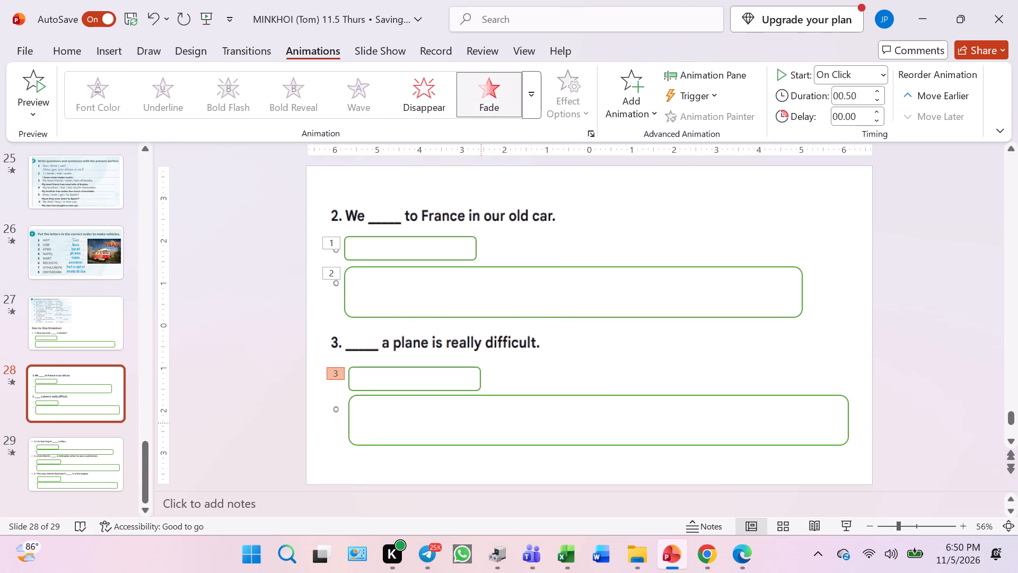
{"action": "left_click", "coordinate": [534, 103]}
{"action": "scroll", "coordinate": [286, 319], "scroll_direction": "down", "scroll_amount": 2}
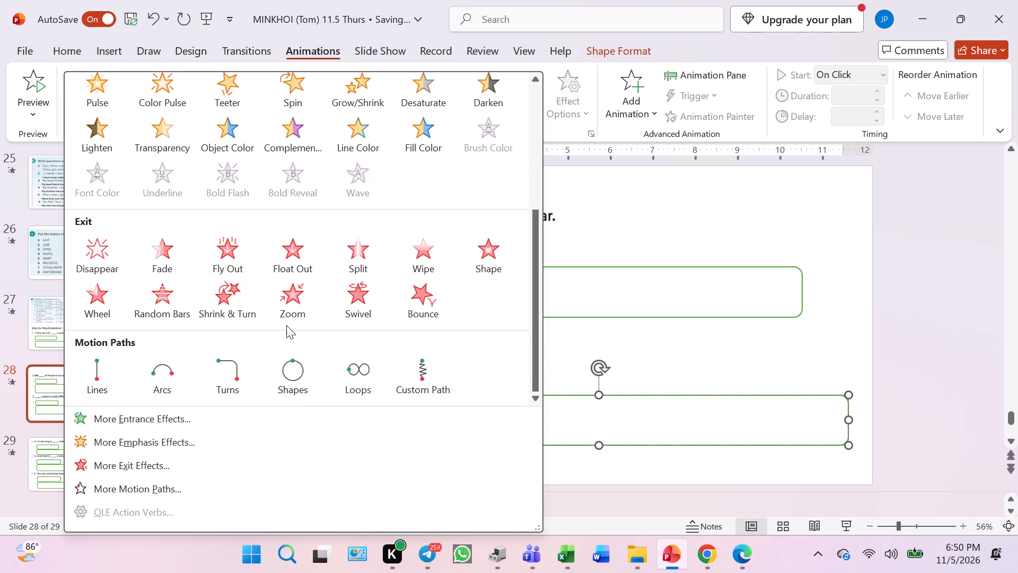
{"action": "left_click", "coordinate": [163, 238]}
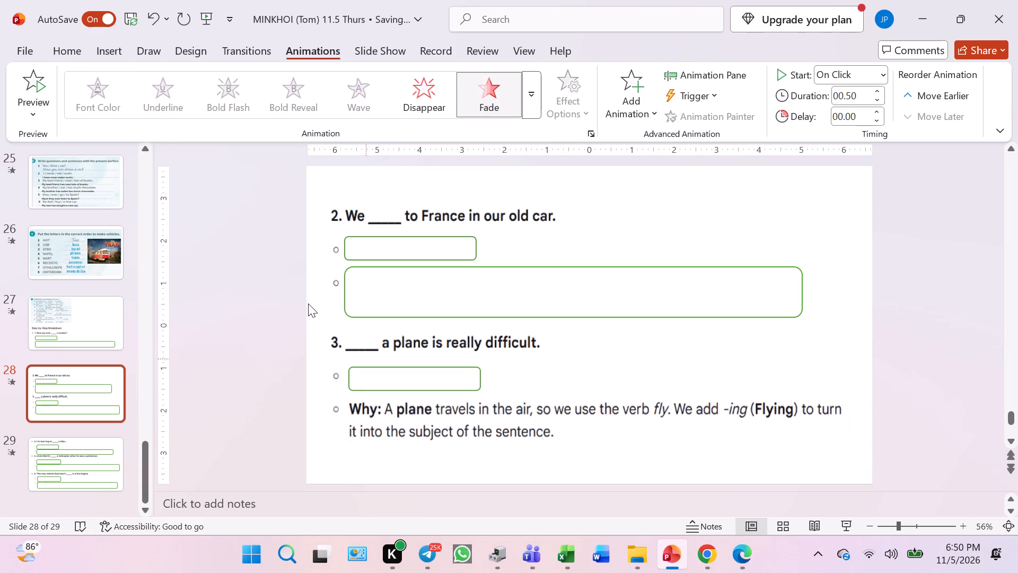
Remove the animations from item 1's answer and explanation boxes on slide 27.
{"action": "left_click", "coordinate": [81, 305]}
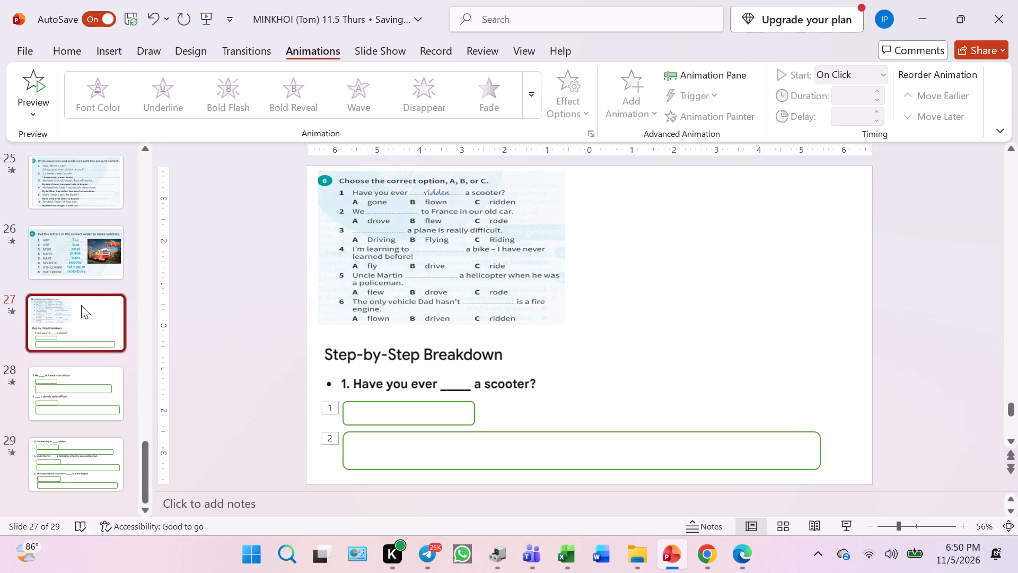
{"action": "left_click", "coordinate": [405, 411]}
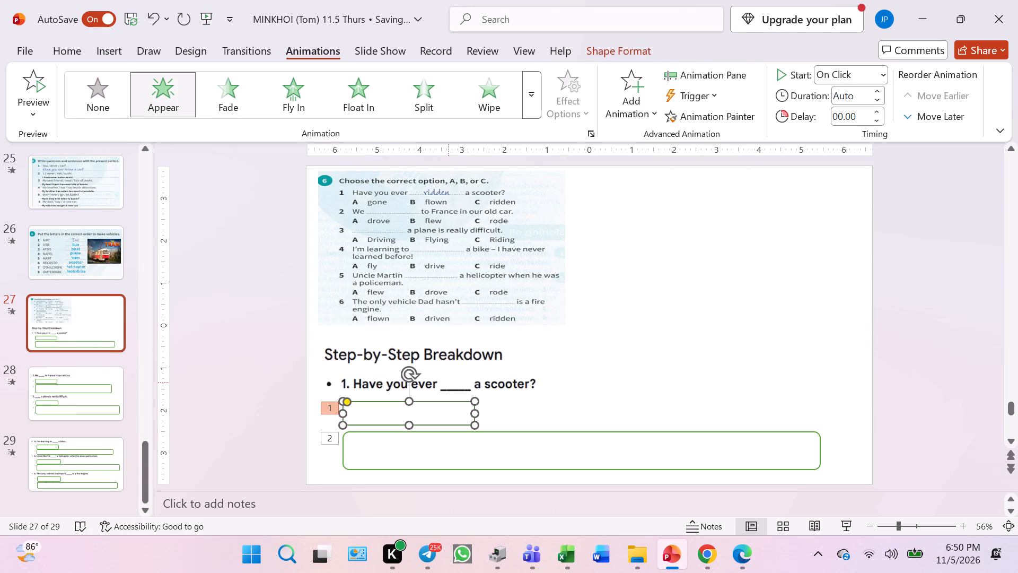
{"action": "left_click", "coordinate": [469, 457], "text": "ctrl+shift"}
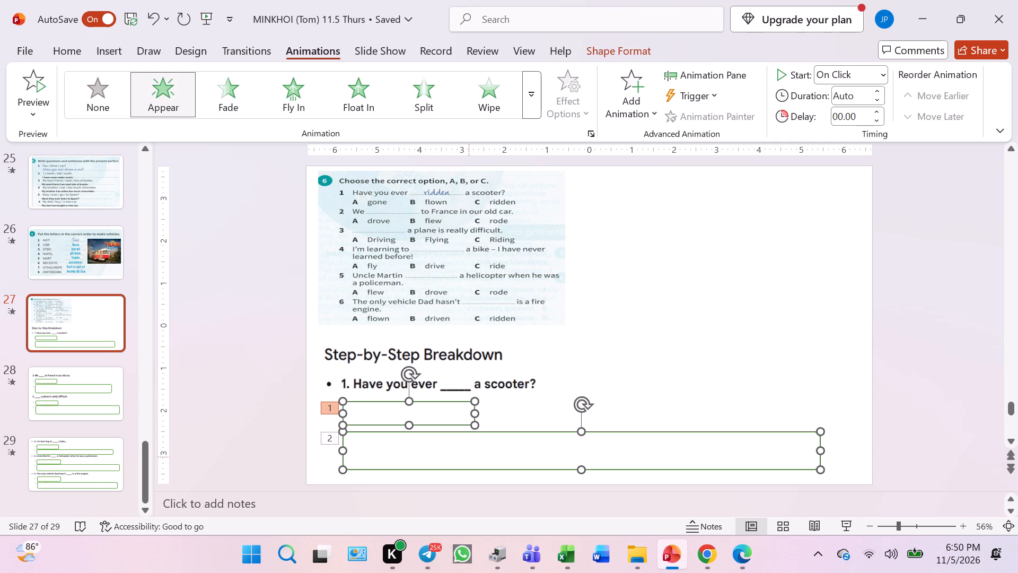
{"action": "left_click", "coordinate": [528, 106]}
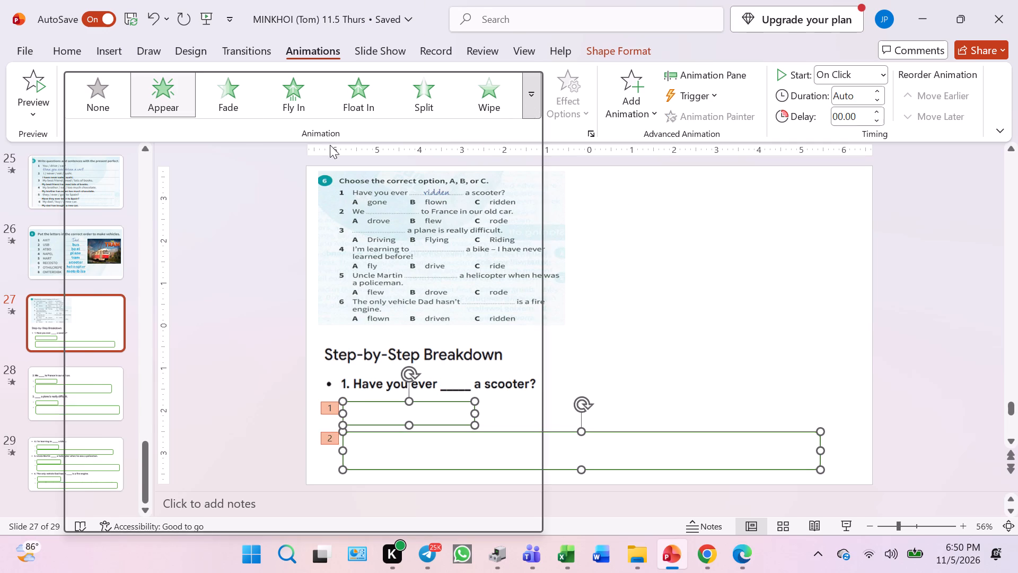
{"action": "left_click", "coordinate": [101, 114]}
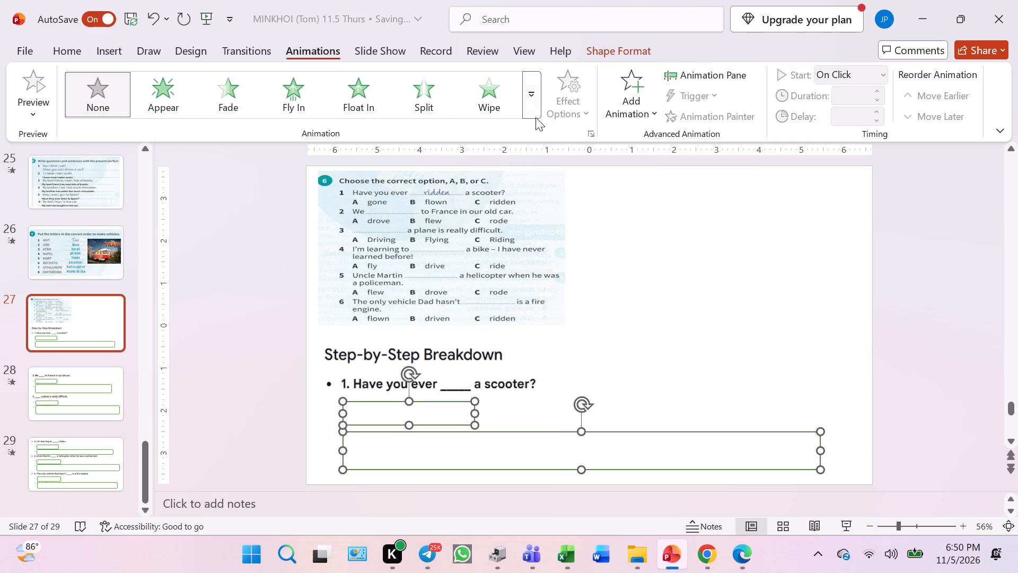
{"action": "left_click", "coordinate": [729, 339]}
Apply the Fade exit animation to item 1's answer box and to its explanation box.
{"action": "left_click", "coordinate": [449, 404]}
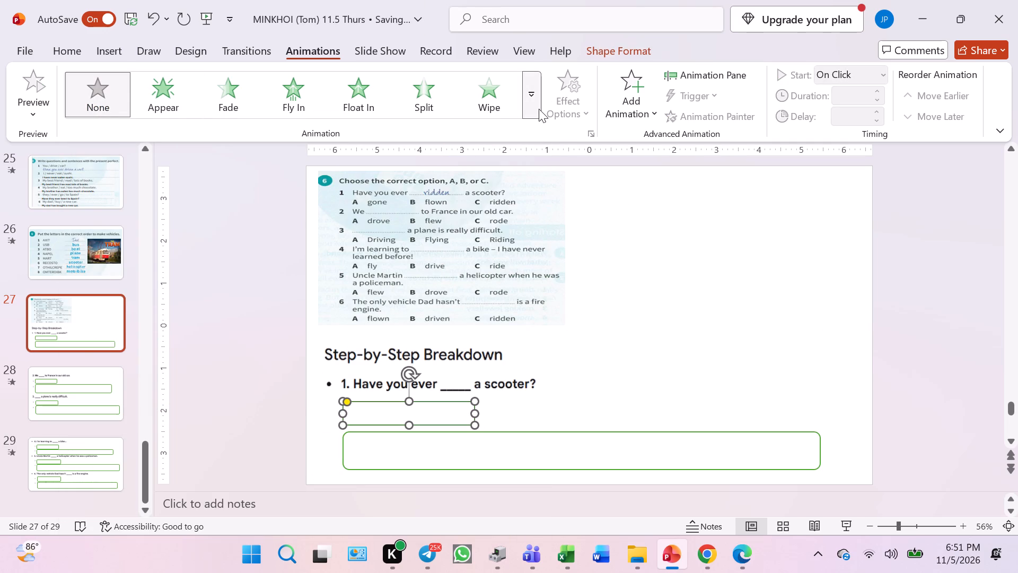
{"action": "left_click", "coordinate": [539, 109]}
{"action": "scroll", "coordinate": [192, 326], "scroll_direction": "down", "scroll_amount": 3}
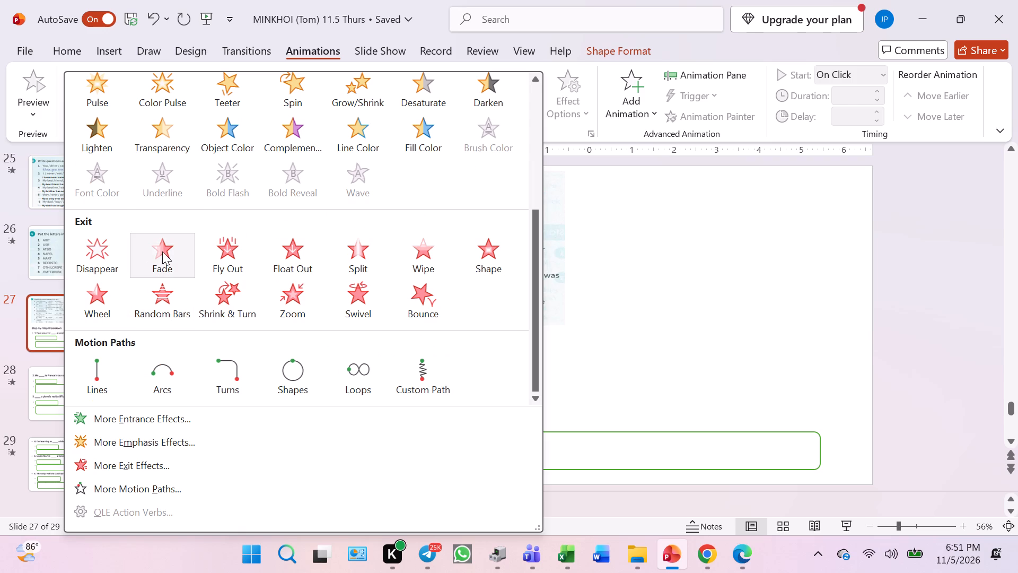
{"action": "left_click", "coordinate": [162, 251]}
{"action": "double_click", "coordinate": [382, 455]}
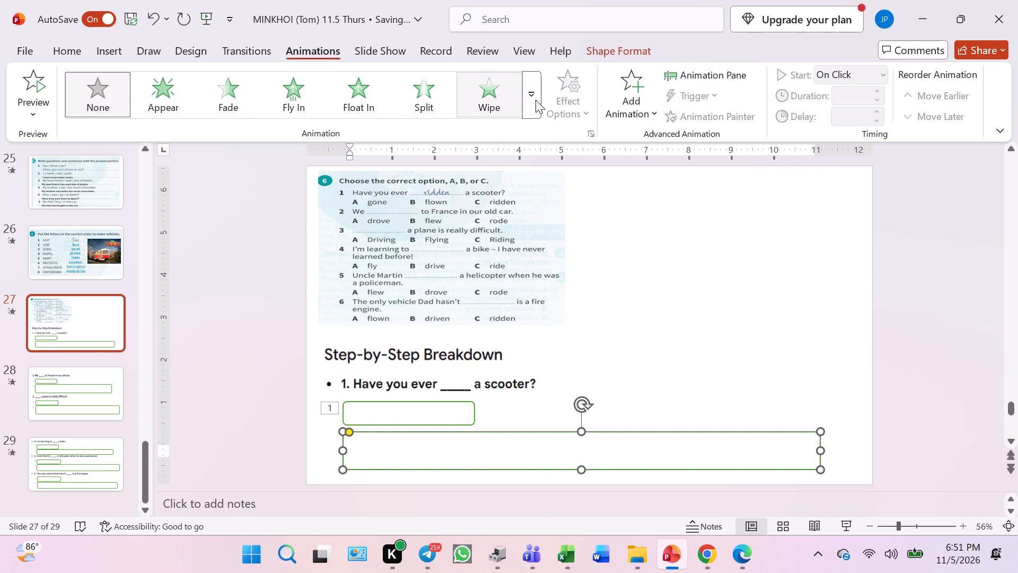
{"action": "left_click", "coordinate": [539, 100]}
{"action": "scroll", "coordinate": [231, 345], "scroll_direction": "down", "scroll_amount": 5}
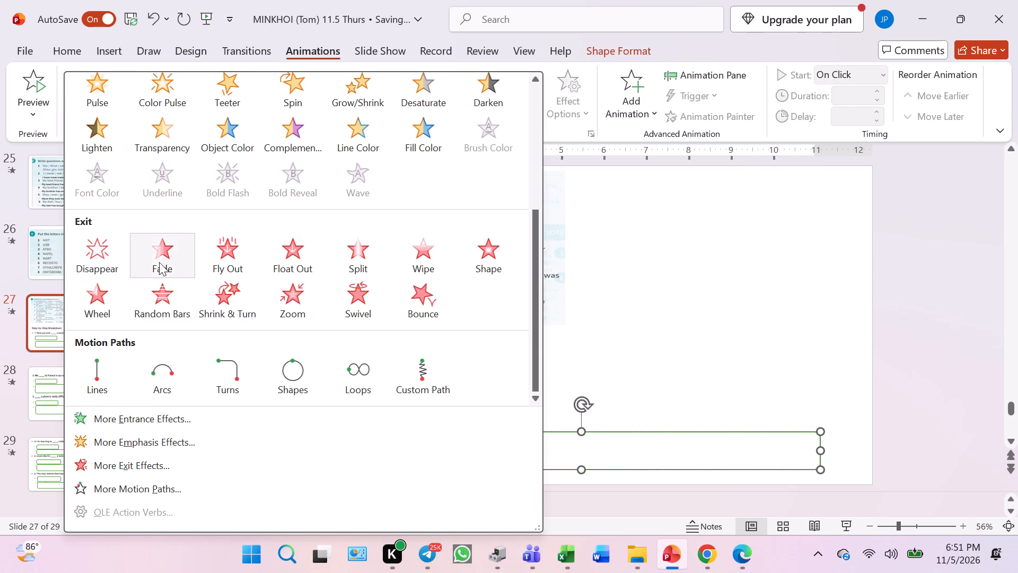
{"action": "left_click", "coordinate": [160, 256]}
{"action": "left_click", "coordinate": [659, 362]}
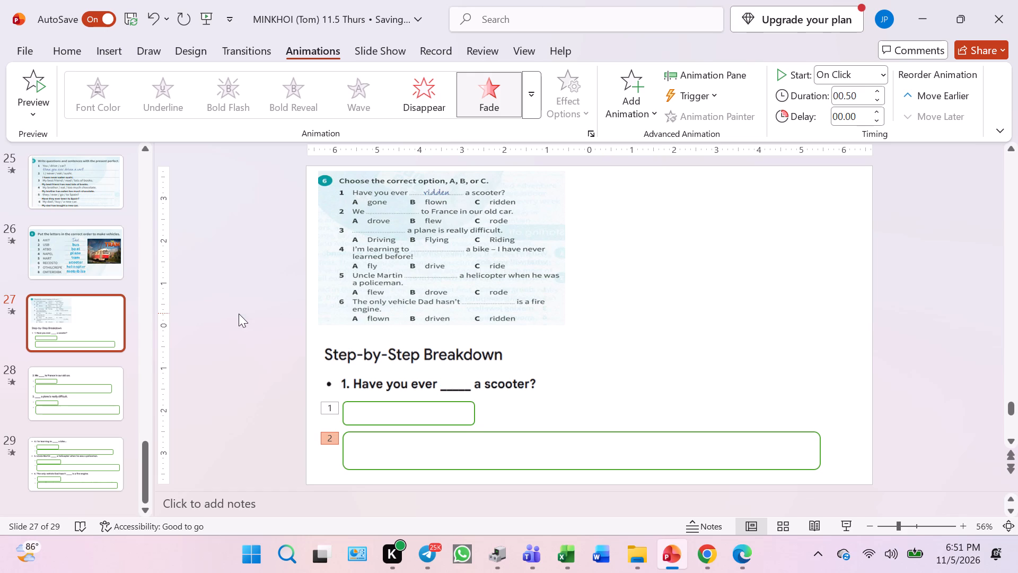
Play the slide show from slide 27, check that item 1's two cover boxes fade out in turn, and exit it.
{"action": "left_click", "coordinate": [77, 288]}
{"action": "left_click", "coordinate": [66, 332]}
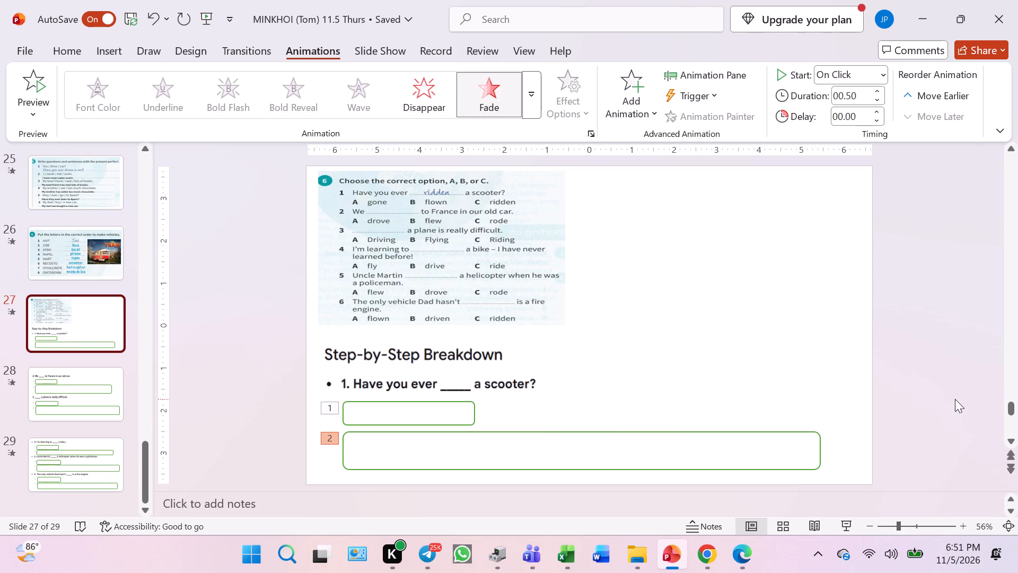
{"action": "left_click", "coordinate": [853, 531]}
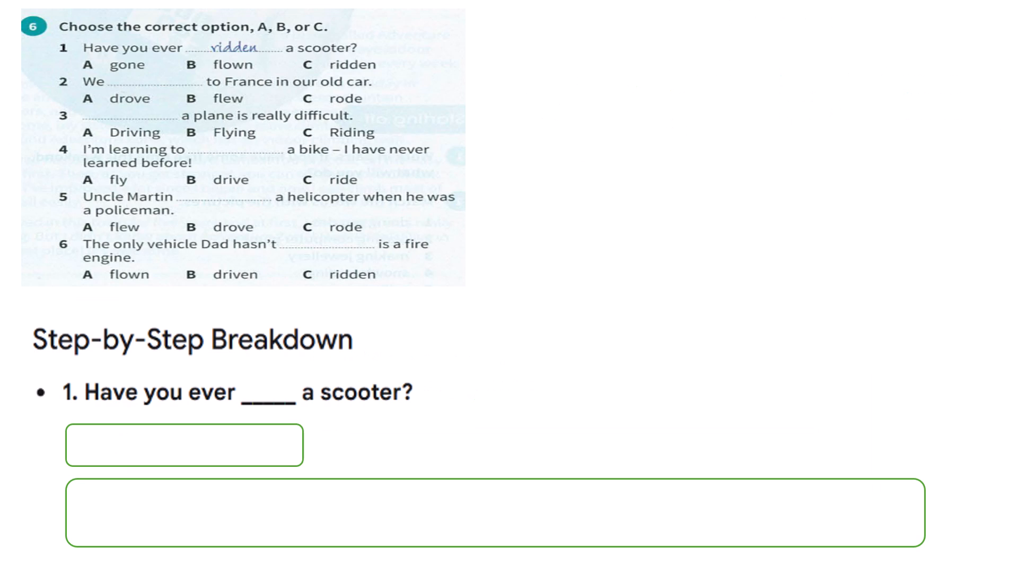
{"action": "key", "text": "Down"}
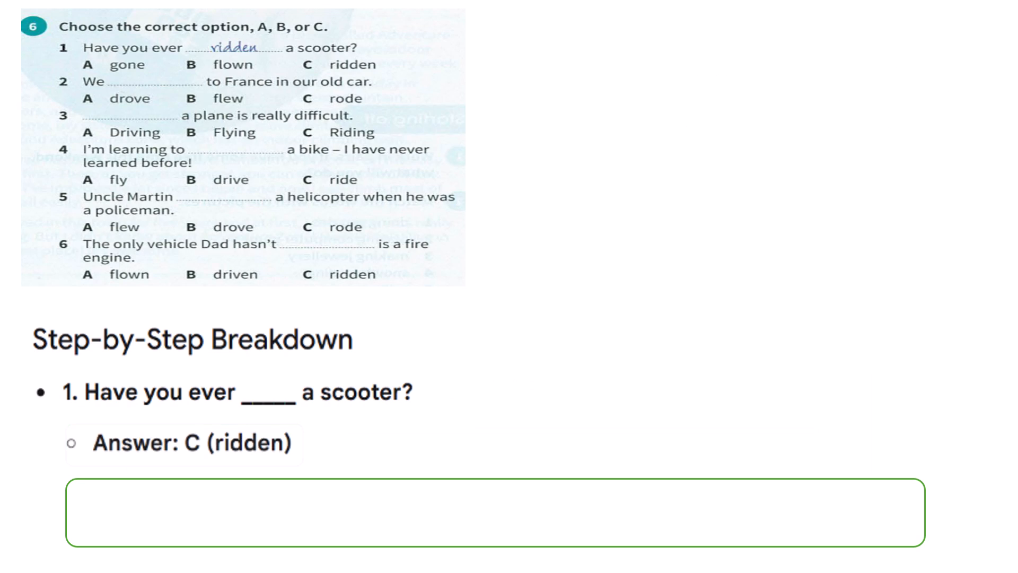
{"action": "key", "text": "Down"}
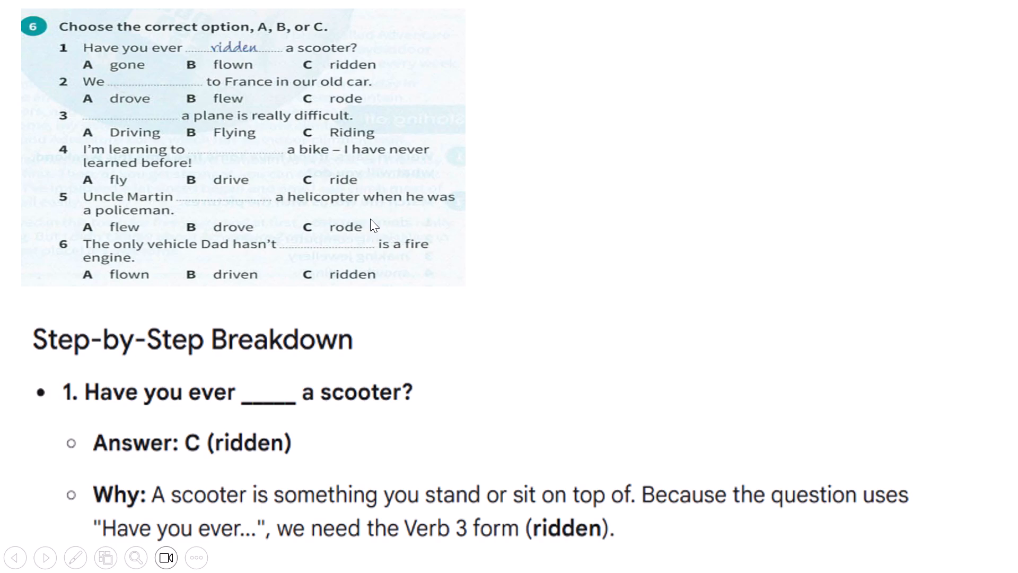
{"action": "key", "text": "Escape"}
Stretch the exercise 6 picture on slide 27 slightly taller, extending its bottom edge to just above the Step-by-Step Breakdown heading.
{"action": "left_click", "coordinate": [422, 231]}
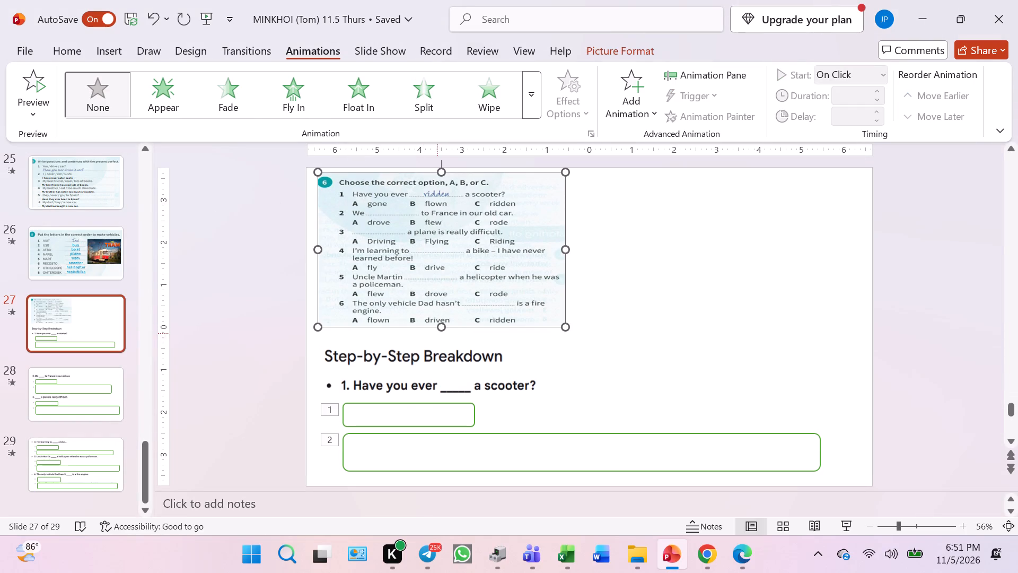
{"action": "left_click_drag", "start_coordinate": [444, 329], "coordinate": [444, 342]}
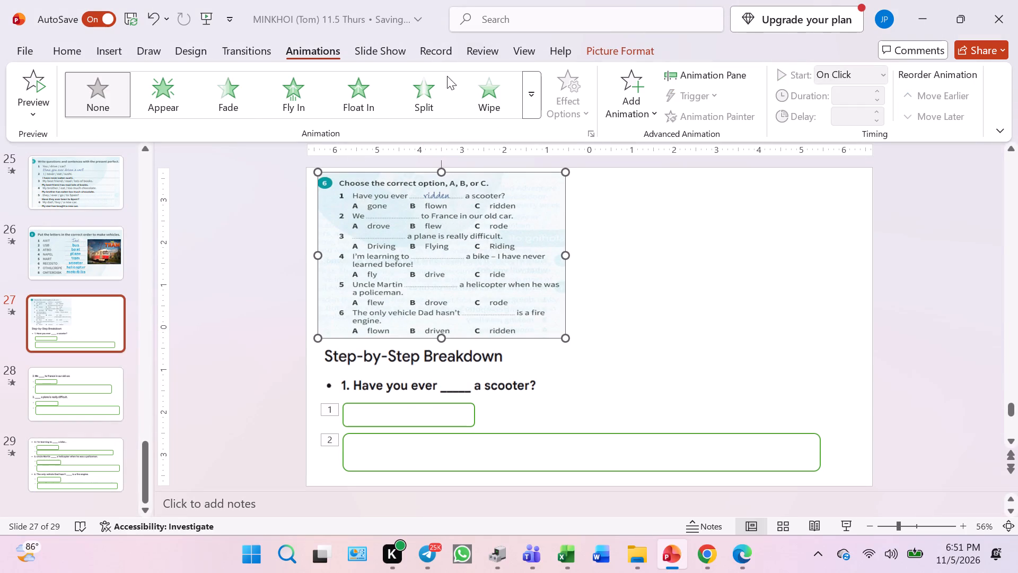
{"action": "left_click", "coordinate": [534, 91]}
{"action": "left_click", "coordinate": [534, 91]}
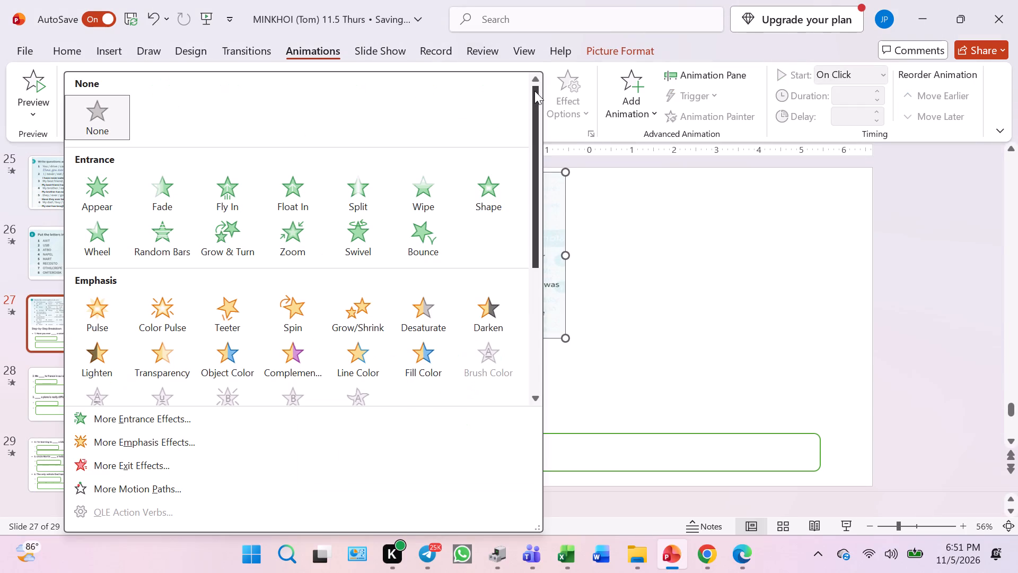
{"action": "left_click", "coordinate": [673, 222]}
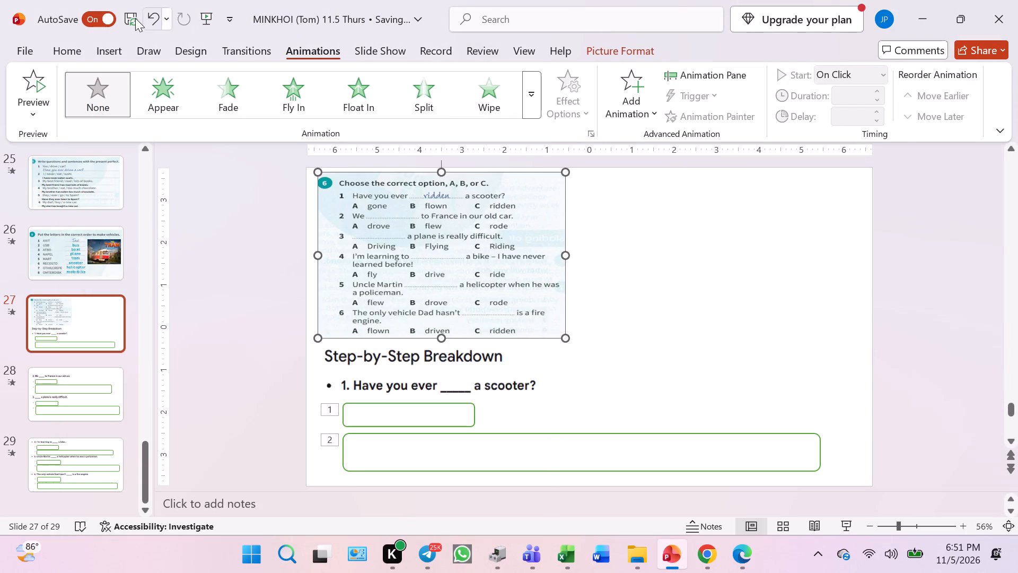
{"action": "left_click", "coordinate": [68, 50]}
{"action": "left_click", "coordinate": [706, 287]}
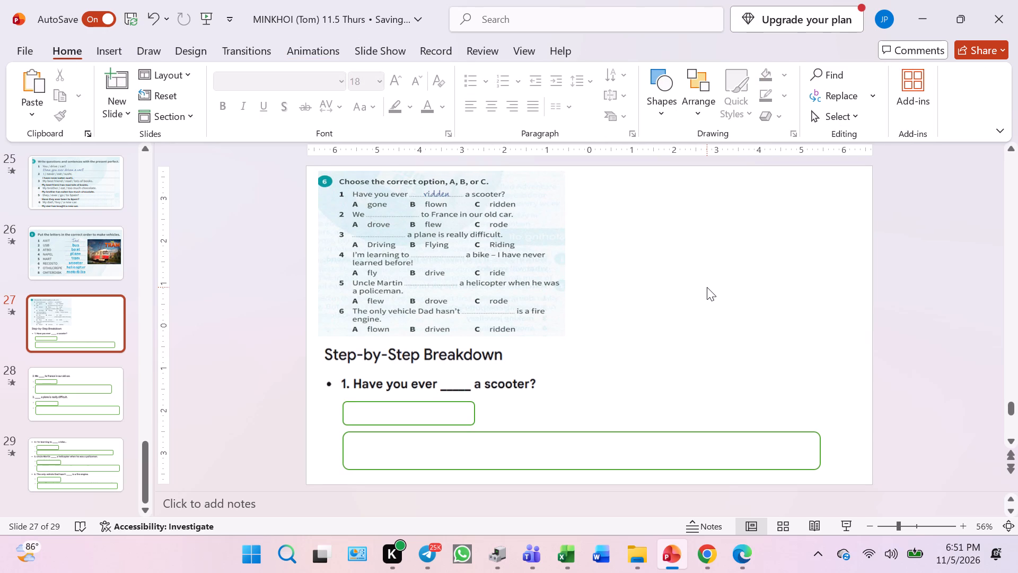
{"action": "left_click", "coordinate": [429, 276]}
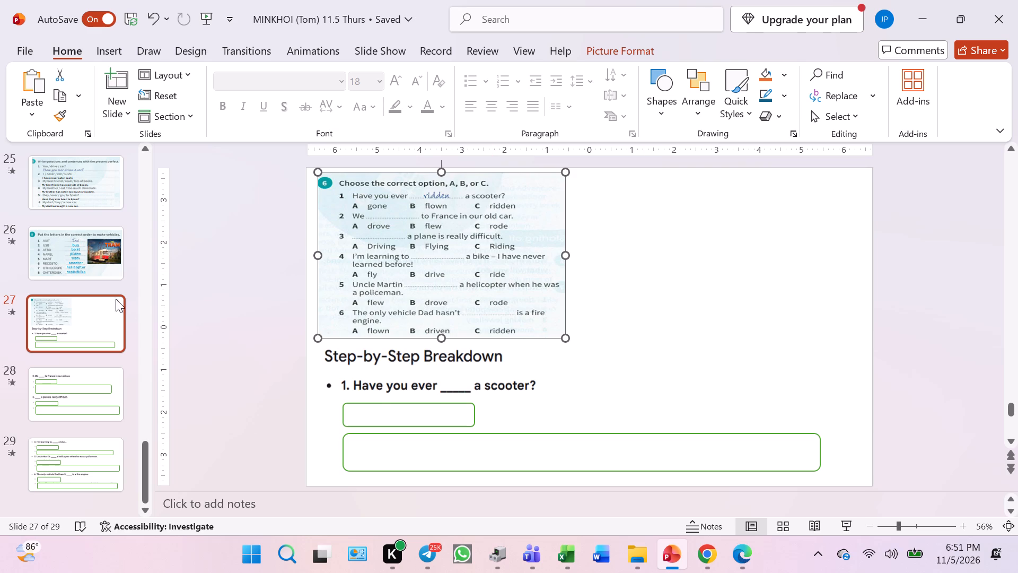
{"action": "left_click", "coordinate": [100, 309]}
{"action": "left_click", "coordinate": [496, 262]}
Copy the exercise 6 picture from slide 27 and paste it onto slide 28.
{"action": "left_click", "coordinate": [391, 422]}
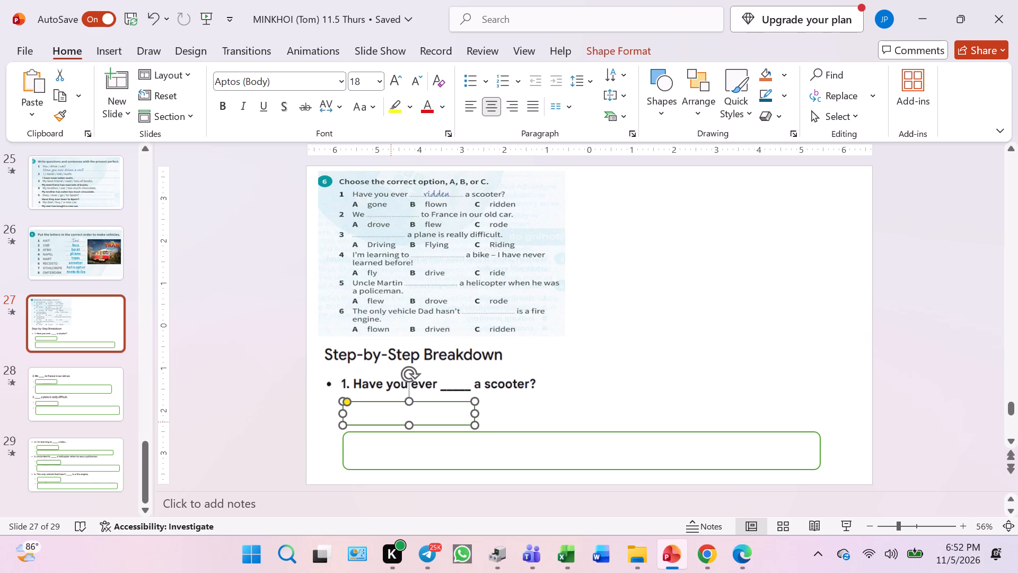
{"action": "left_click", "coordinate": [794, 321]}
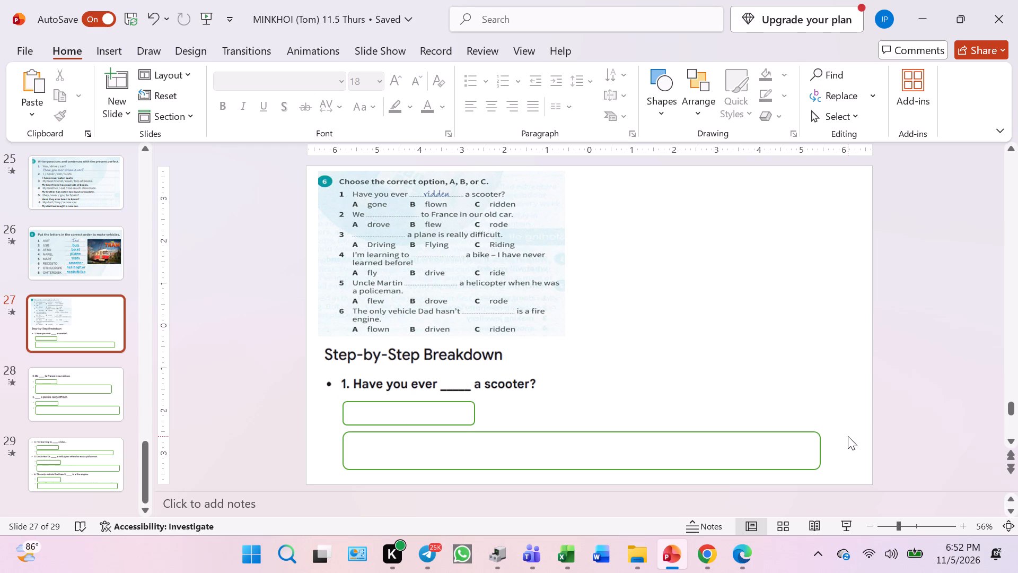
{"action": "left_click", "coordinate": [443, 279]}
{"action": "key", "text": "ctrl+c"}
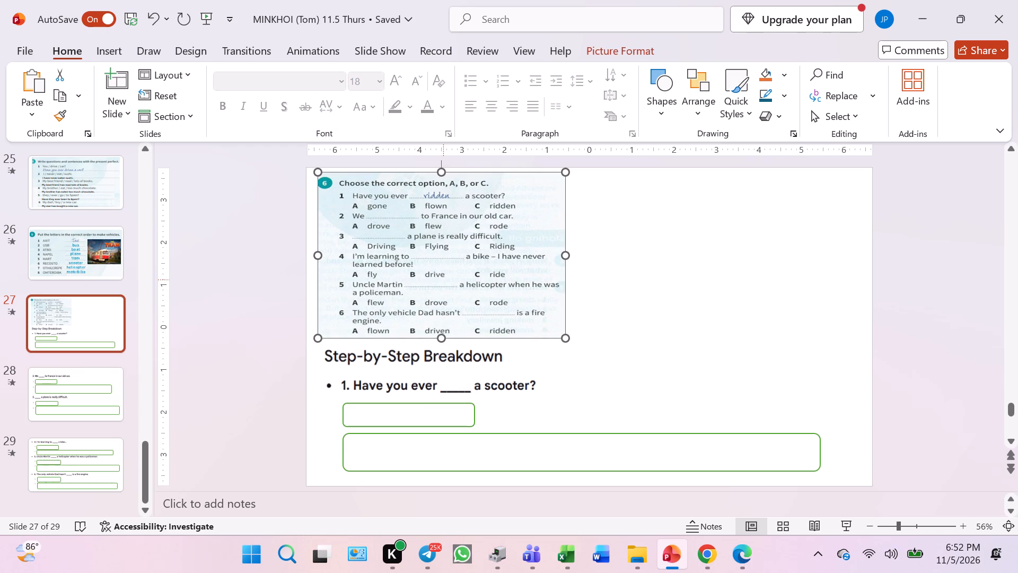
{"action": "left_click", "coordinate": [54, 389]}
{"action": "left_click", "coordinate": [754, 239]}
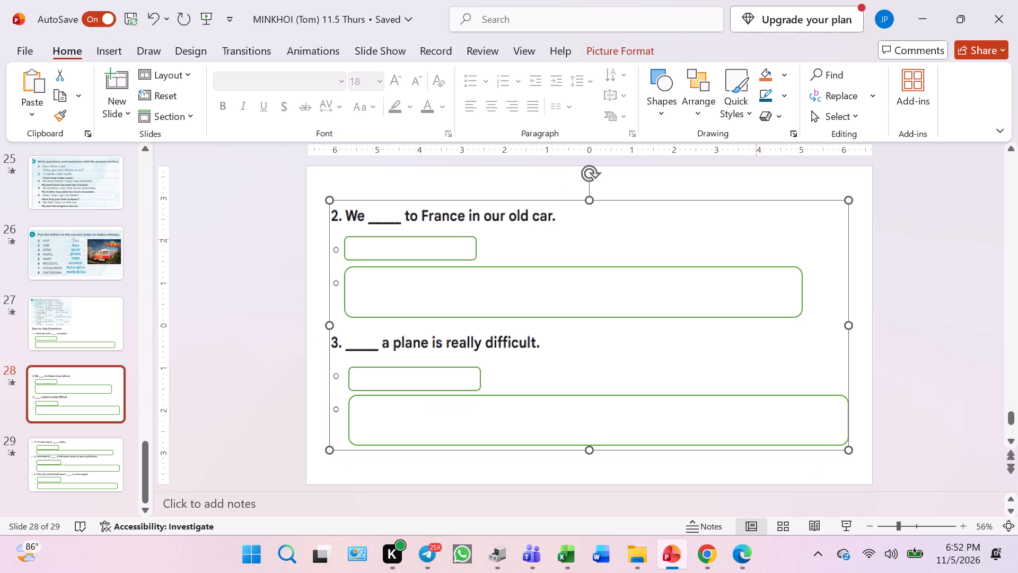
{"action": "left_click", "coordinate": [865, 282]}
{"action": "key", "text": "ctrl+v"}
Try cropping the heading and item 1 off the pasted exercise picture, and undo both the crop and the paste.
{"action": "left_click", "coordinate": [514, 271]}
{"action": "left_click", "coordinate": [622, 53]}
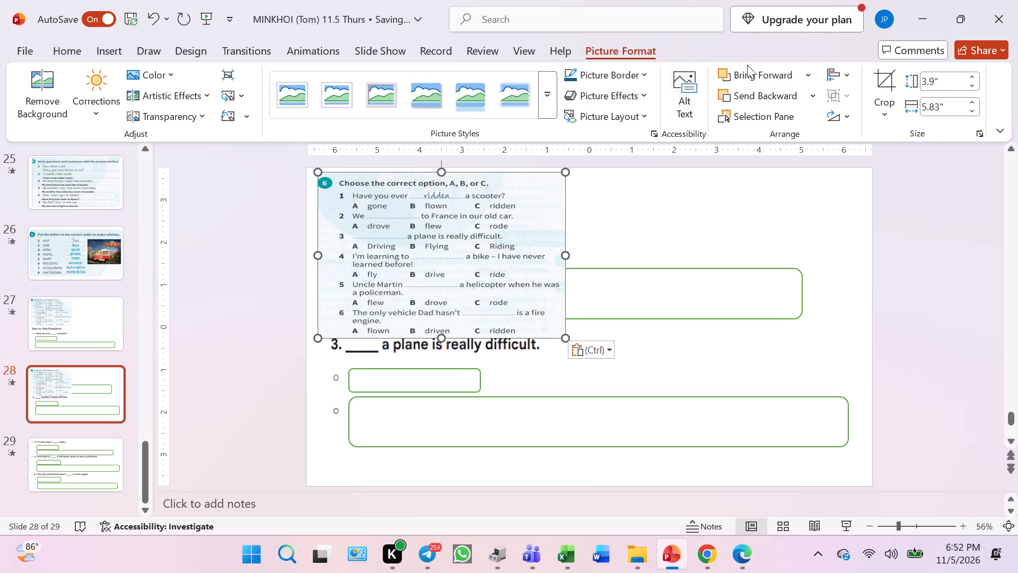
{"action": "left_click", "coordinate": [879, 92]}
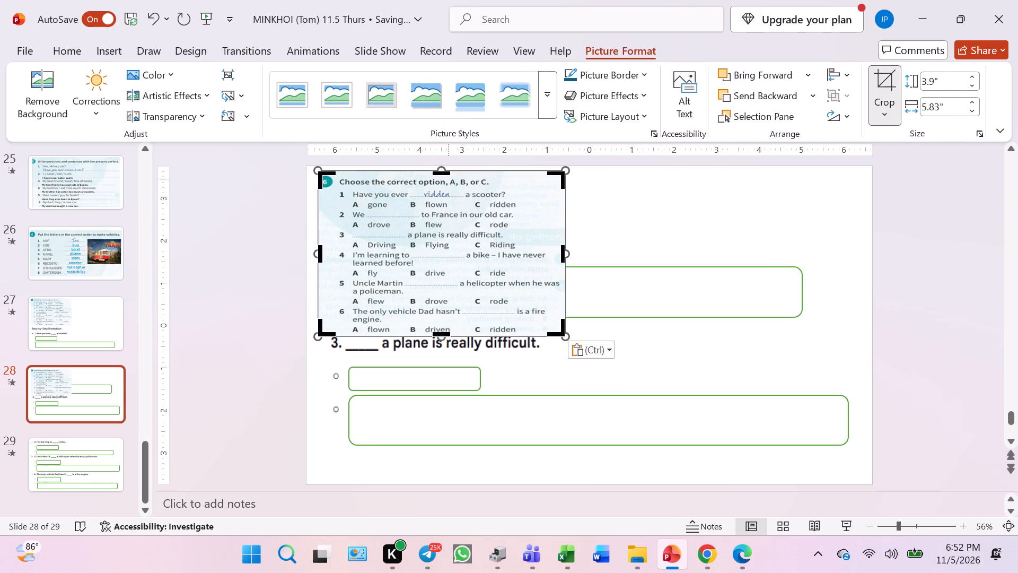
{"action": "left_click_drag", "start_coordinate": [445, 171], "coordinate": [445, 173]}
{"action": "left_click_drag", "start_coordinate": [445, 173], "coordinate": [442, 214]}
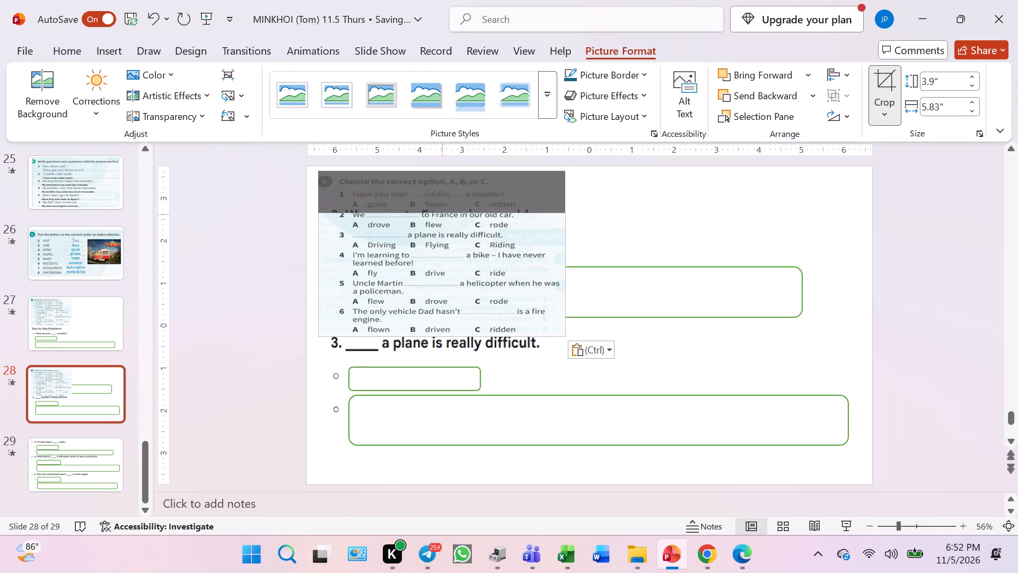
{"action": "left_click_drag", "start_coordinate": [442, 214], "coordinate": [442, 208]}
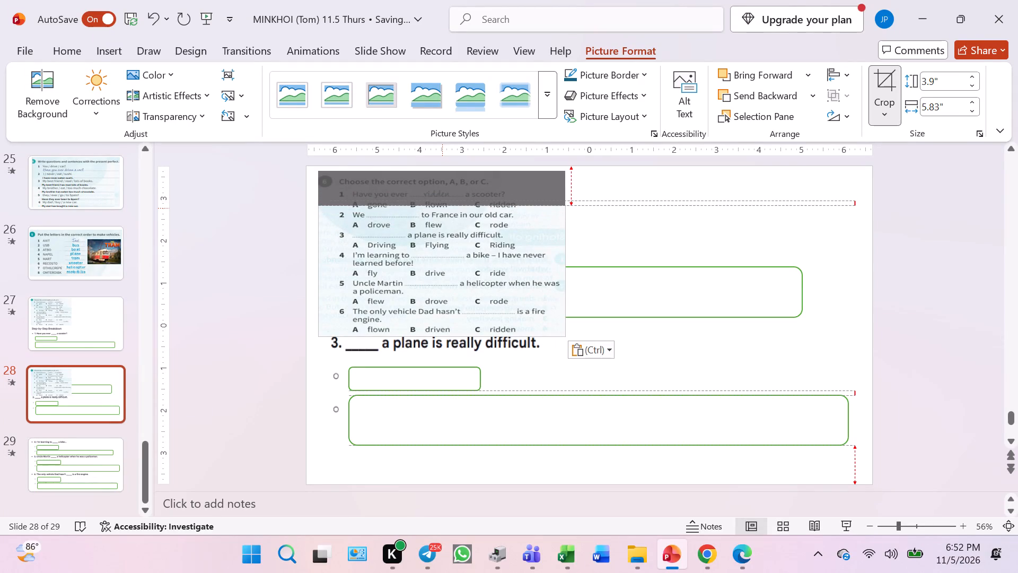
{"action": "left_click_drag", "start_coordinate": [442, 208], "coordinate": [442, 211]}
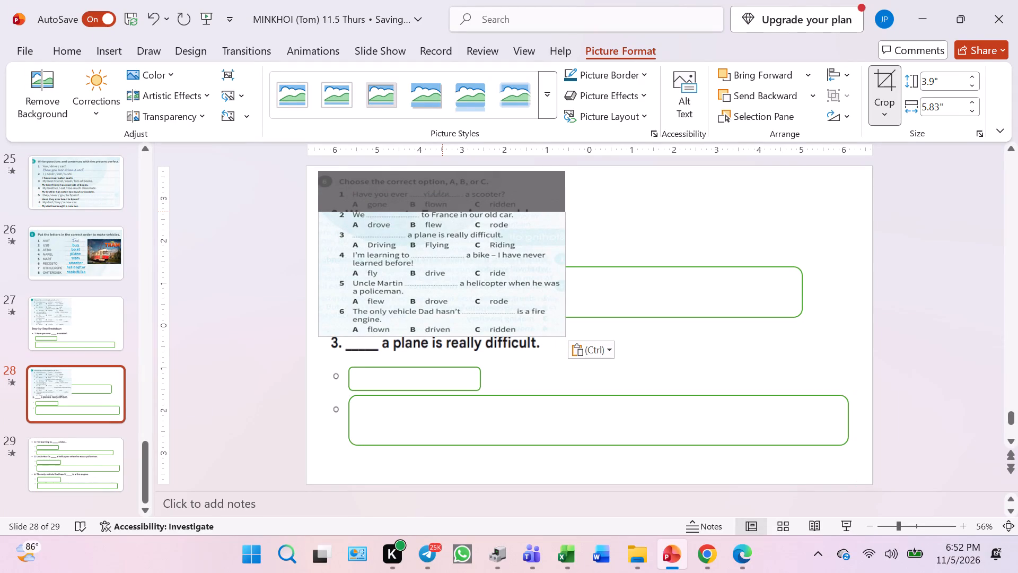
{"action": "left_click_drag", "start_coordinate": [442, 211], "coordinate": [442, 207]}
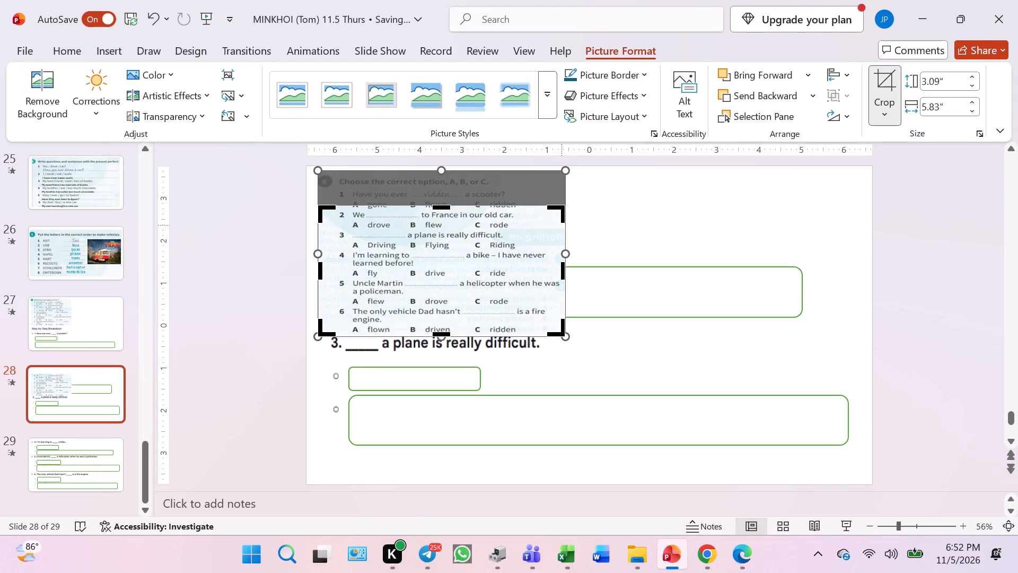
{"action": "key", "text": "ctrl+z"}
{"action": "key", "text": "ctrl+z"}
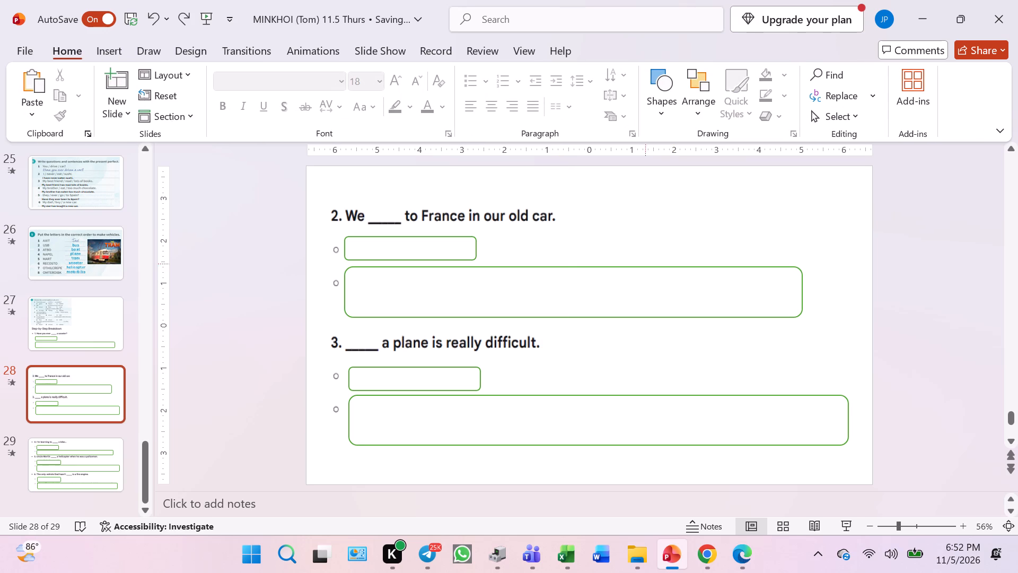
Switch to the Student Book PDF in Edge and snip exercise 6's item 2 with its A, B and C options.
{"action": "left_click", "coordinate": [731, 560]}
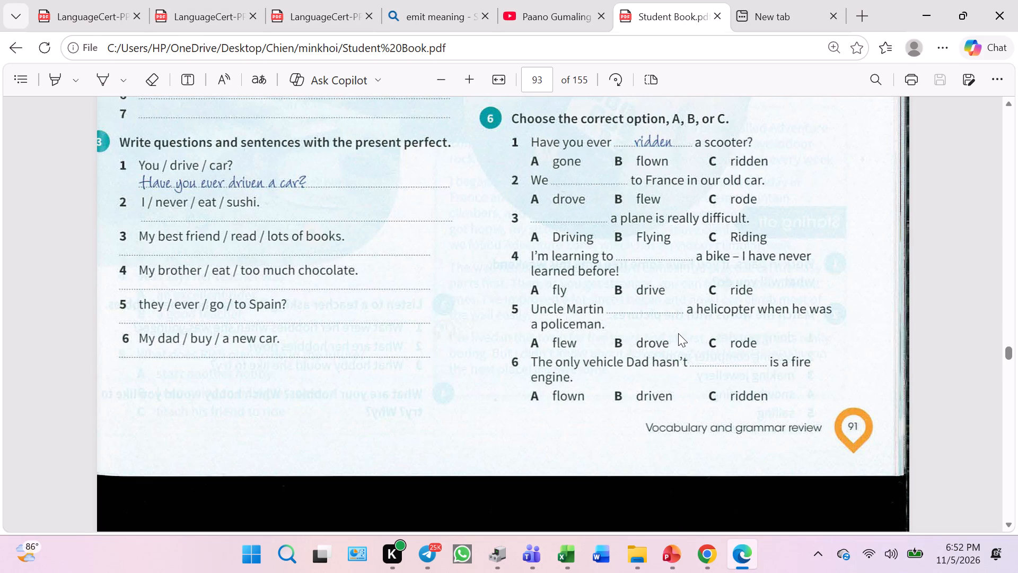
{"action": "key", "text": "Print"}
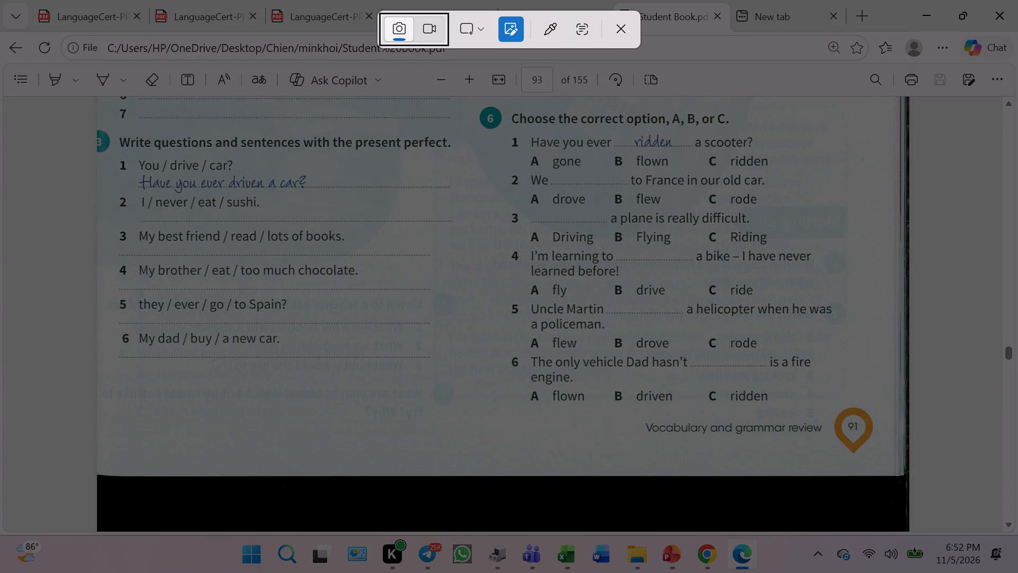
{"action": "left_click_drag", "start_coordinate": [505, 166], "coordinate": [739, 210]}
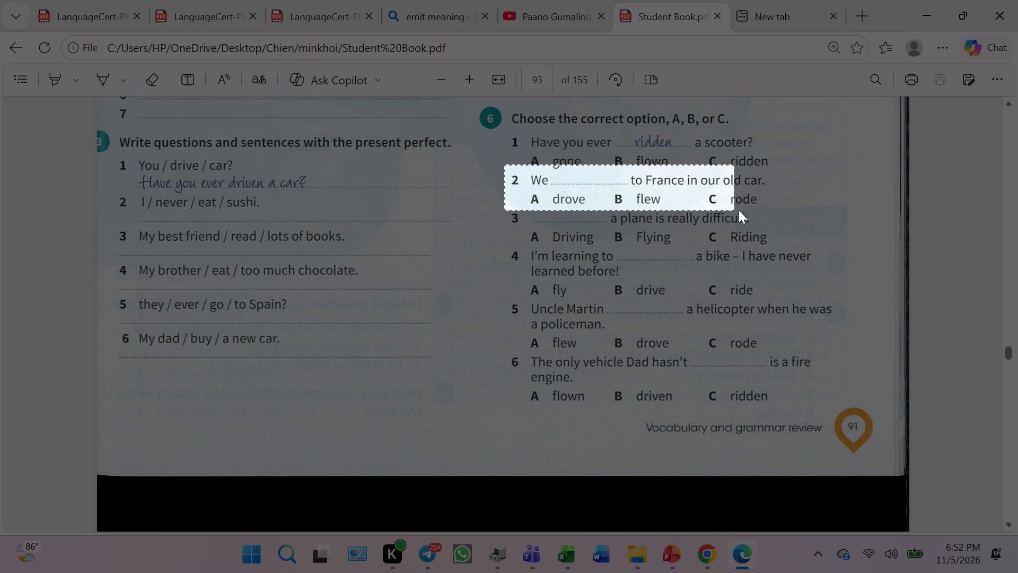
{"action": "left_click_drag", "start_coordinate": [739, 210], "coordinate": [769, 211]}
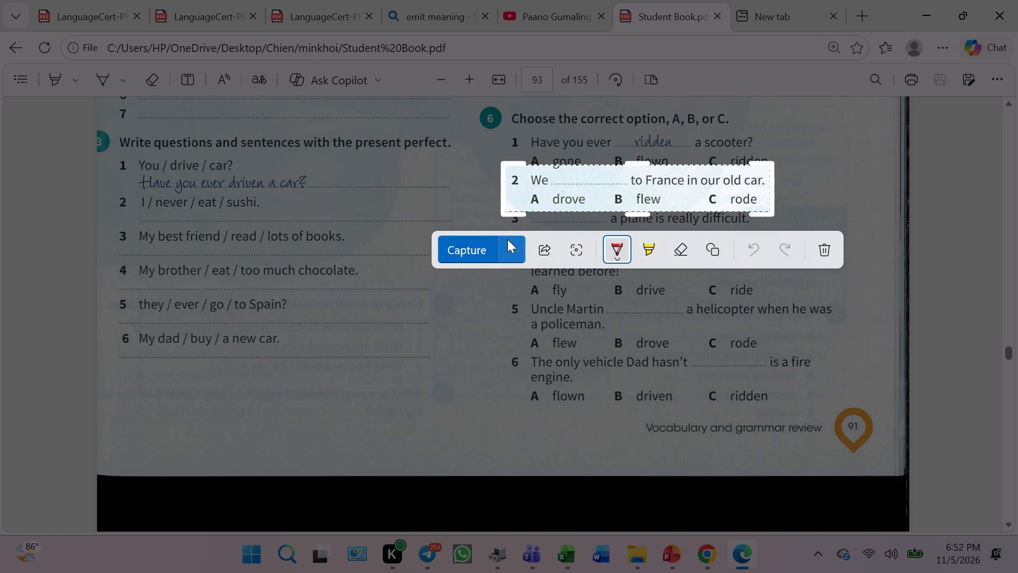
{"action": "left_click", "coordinate": [509, 247]}
{"action": "left_click", "coordinate": [451, 355]}
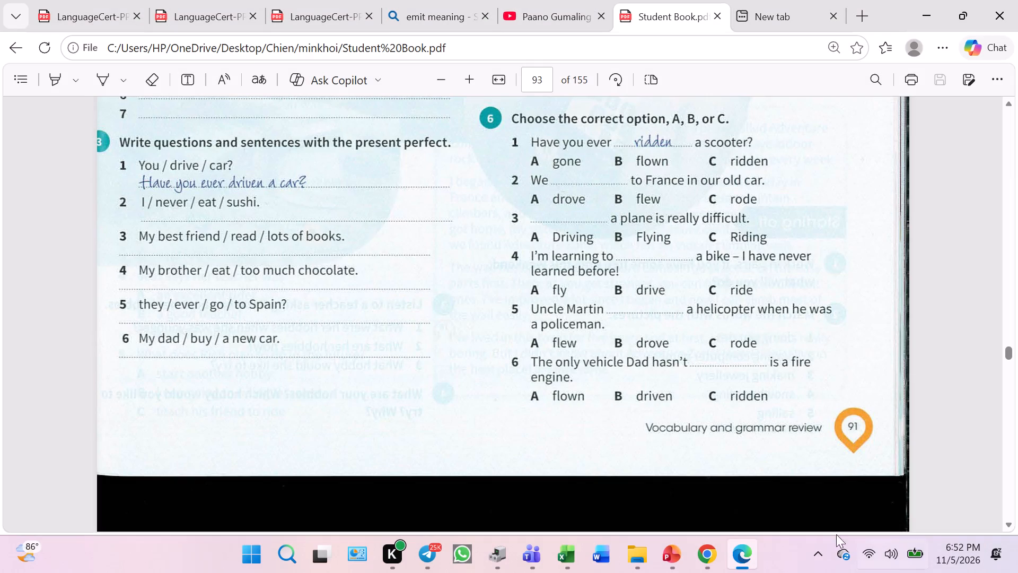
Return to PowerPoint, paste the item 2 snip on slide 28 and place it beside the "We ____ to France in our old car" sentence.
{"action": "left_click", "coordinate": [675, 551]}
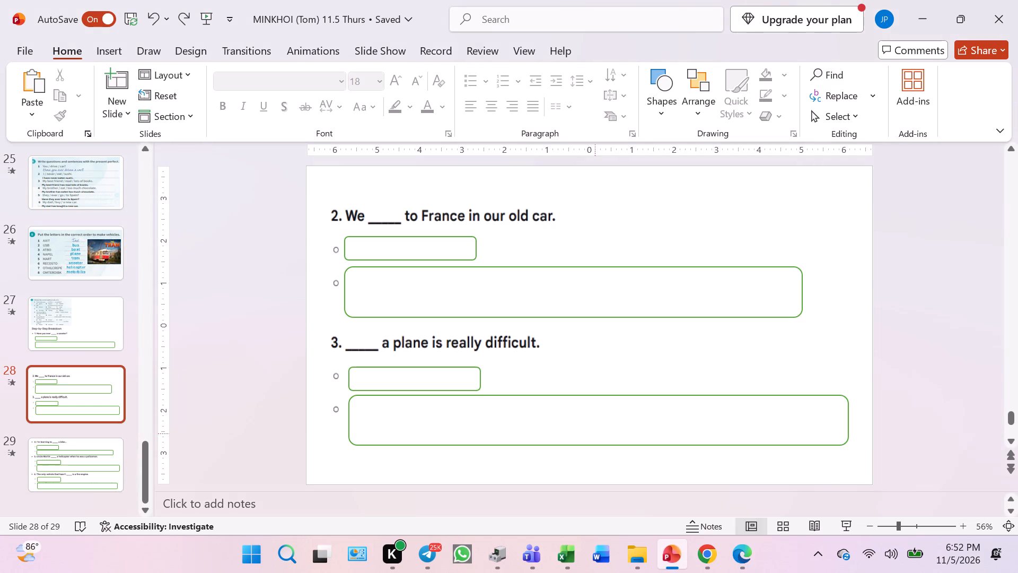
{"action": "key", "text": "ctrl+c"}
{"action": "left_click", "coordinate": [641, 237]}
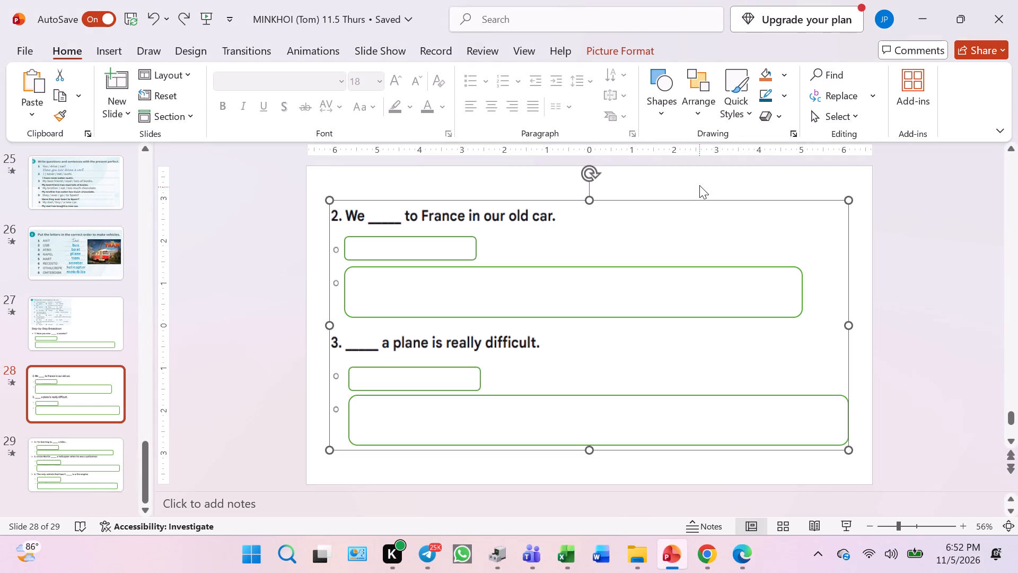
{"action": "left_click", "coordinate": [699, 184]}
{"action": "key", "text": "ctrl+v"}
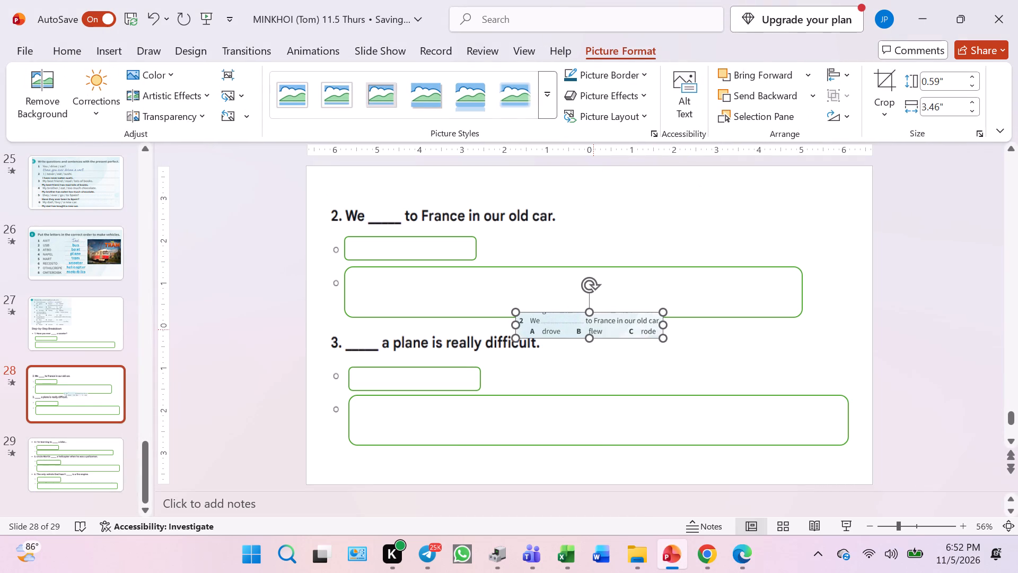
{"action": "left_click_drag", "start_coordinate": [593, 328], "coordinate": [693, 212]}
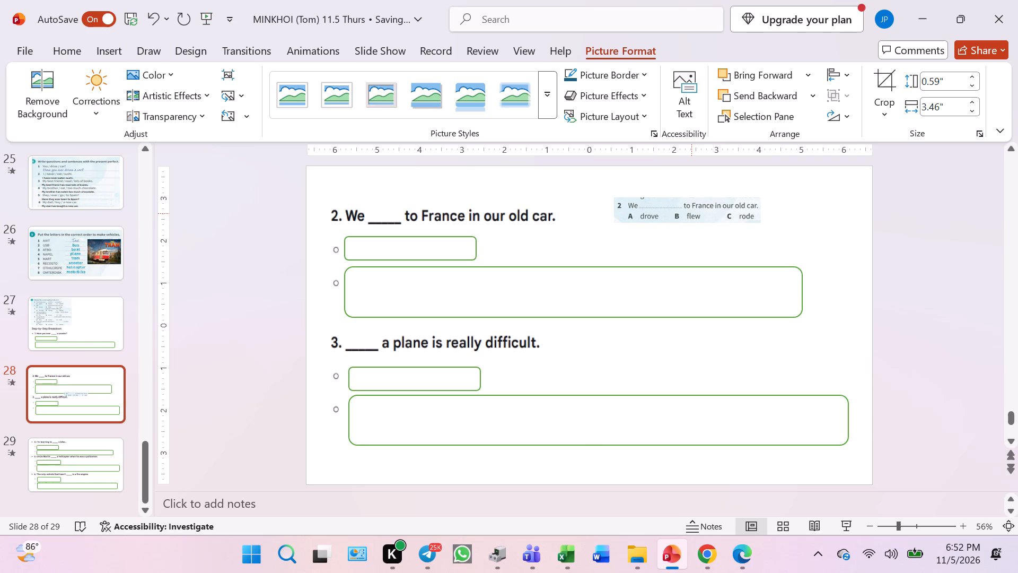
{"action": "left_click_drag", "start_coordinate": [693, 212], "coordinate": [699, 207]}
Stretch the item 2 picture to about 6.66" wide and 1.18" high, filling the space beside the item 2 sentence.
{"action": "left_click_drag", "start_coordinate": [770, 206], "coordinate": [826, 205]}
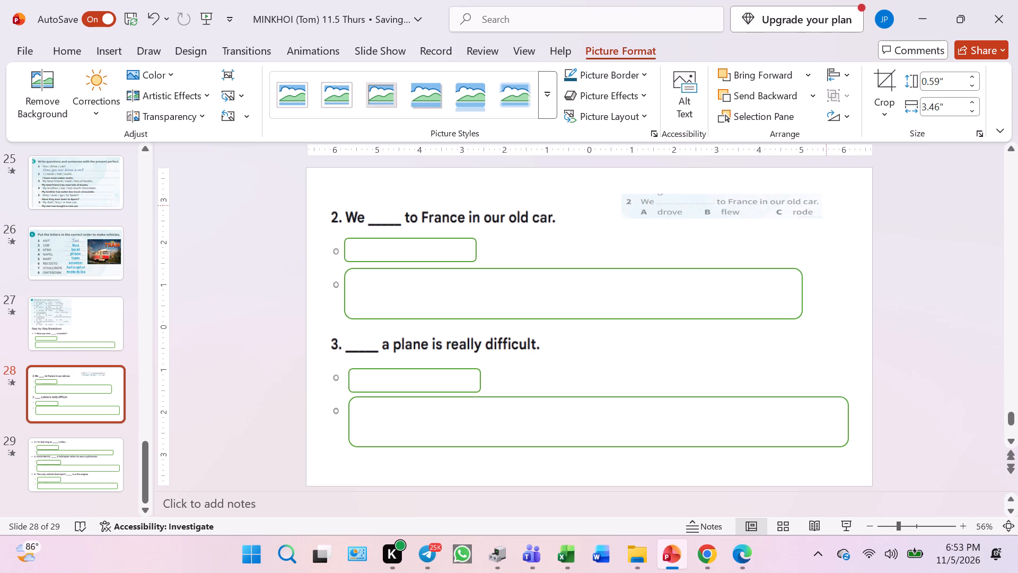
{"action": "left_click_drag", "start_coordinate": [826, 205], "coordinate": [856, 207]}
{"action": "left_click_drag", "start_coordinate": [624, 208], "coordinate": [588, 201]}
{"action": "left_click_drag", "start_coordinate": [722, 193], "coordinate": [722, 180]}
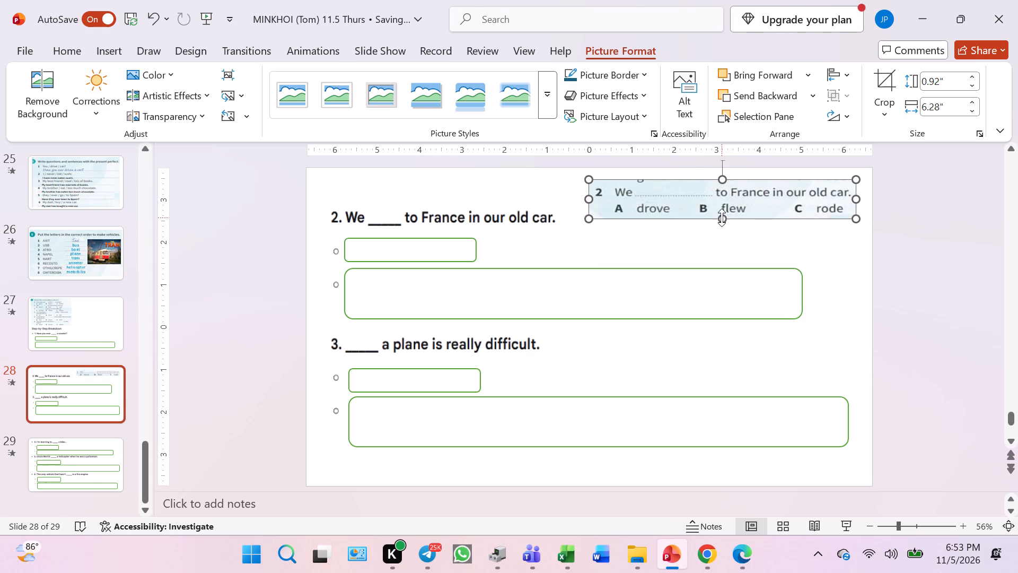
{"action": "left_click_drag", "start_coordinate": [722, 218], "coordinate": [718, 232]}
{"action": "left_click_drag", "start_coordinate": [689, 215], "coordinate": [688, 220]}
{"action": "left_click_drag", "start_coordinate": [587, 214], "coordinate": [576, 213]}
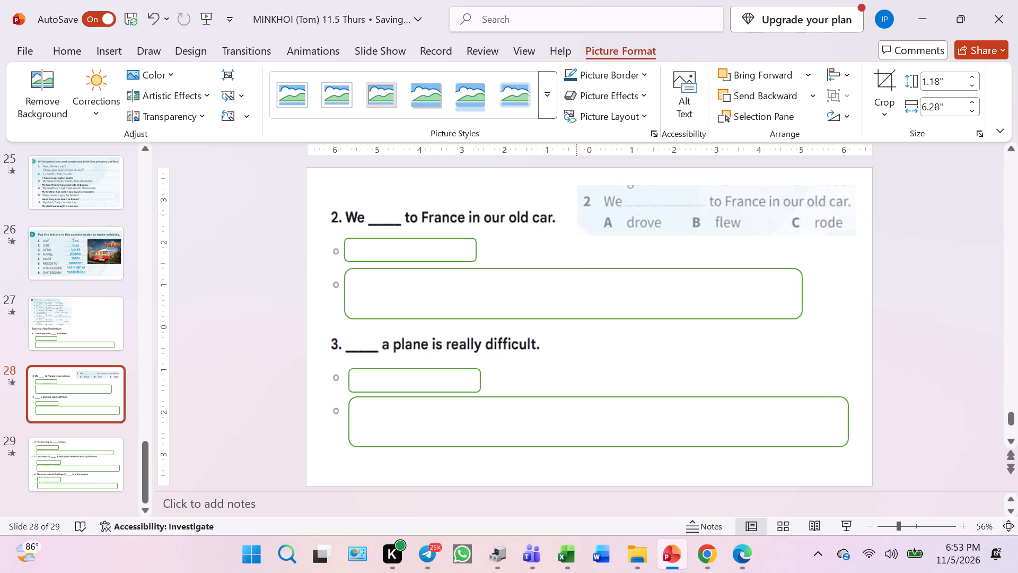
{"action": "left_click_drag", "start_coordinate": [576, 213], "coordinate": [573, 213]}
Crop the stray marks off the top edge of the item 2 picture, bringing its height to about 1.05".
{"action": "left_click", "coordinate": [687, 228]}
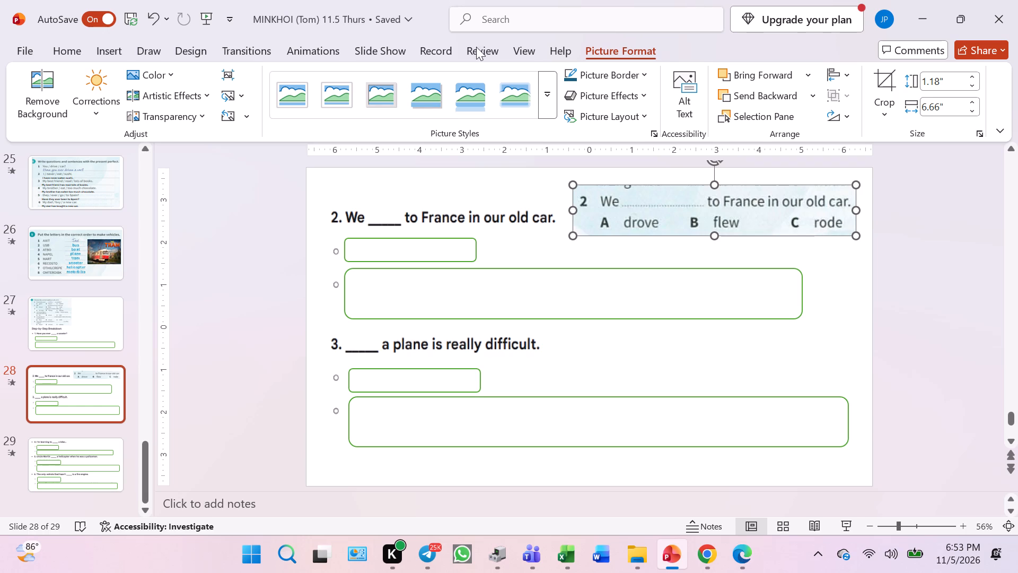
{"action": "left_click", "coordinate": [874, 112]}
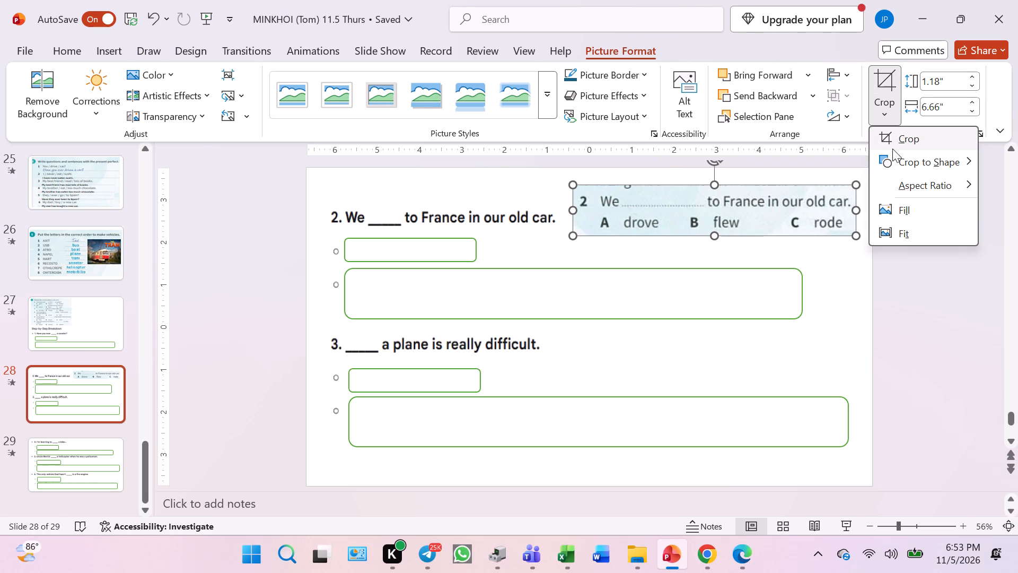
{"action": "left_click", "coordinate": [893, 138]}
{"action": "left_click", "coordinate": [715, 188]}
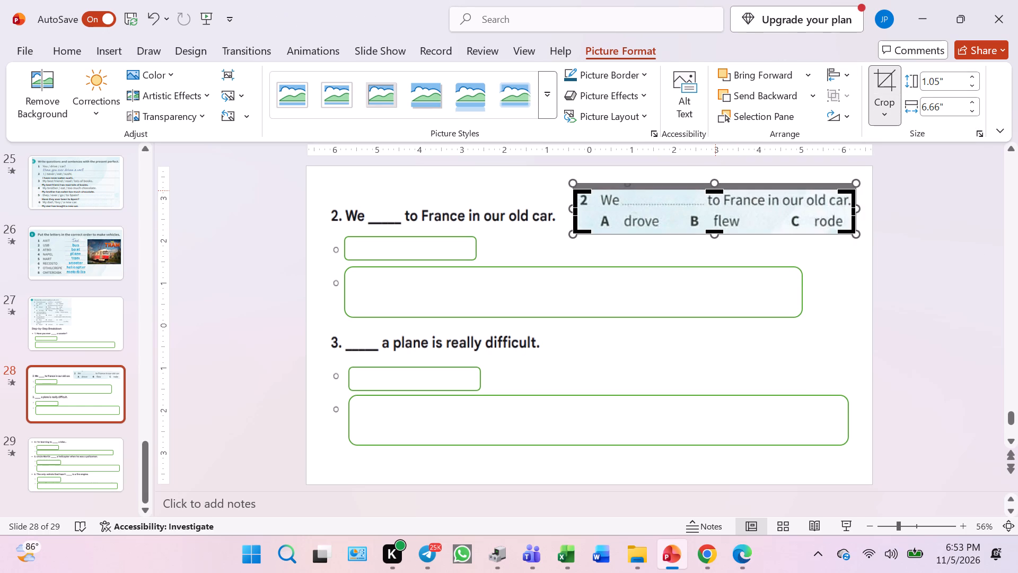
{"action": "left_click", "coordinate": [856, 283]}
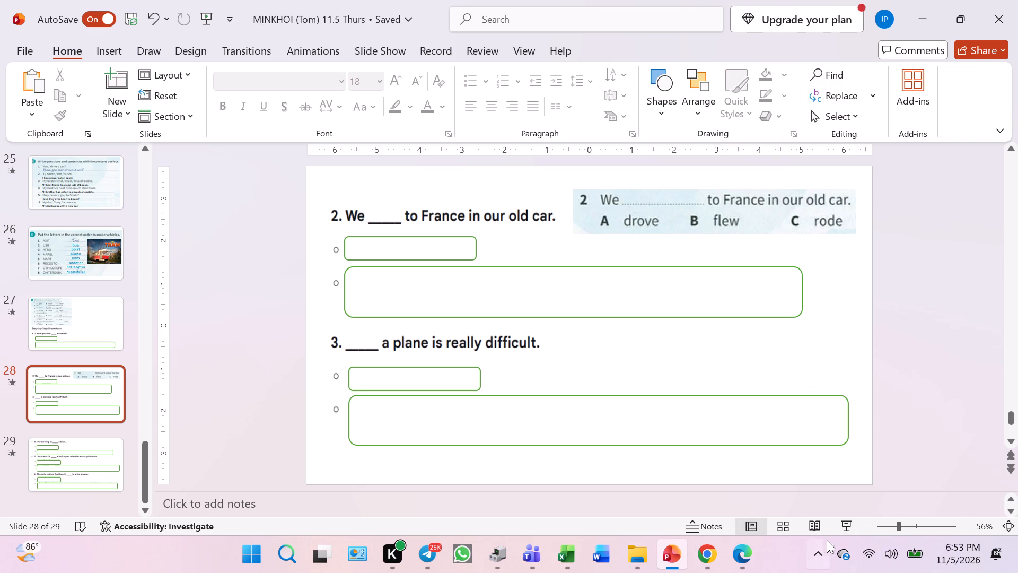
Switch to the Student Book PDF in Edge and snip exercise 6's item 3 with its A, B and C options.
{"action": "left_click", "coordinate": [705, 566]}
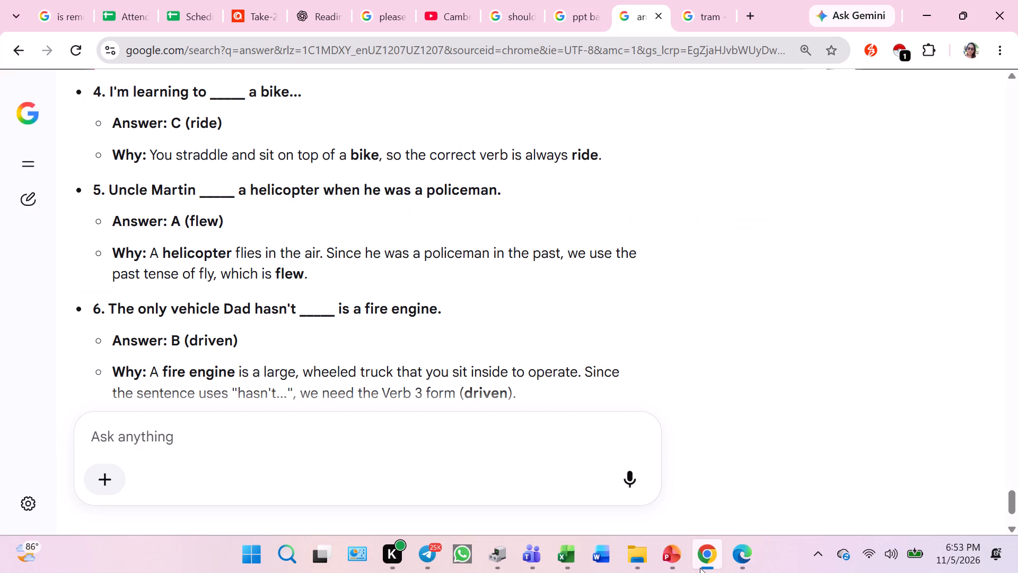
{"action": "left_click", "coordinate": [734, 558]}
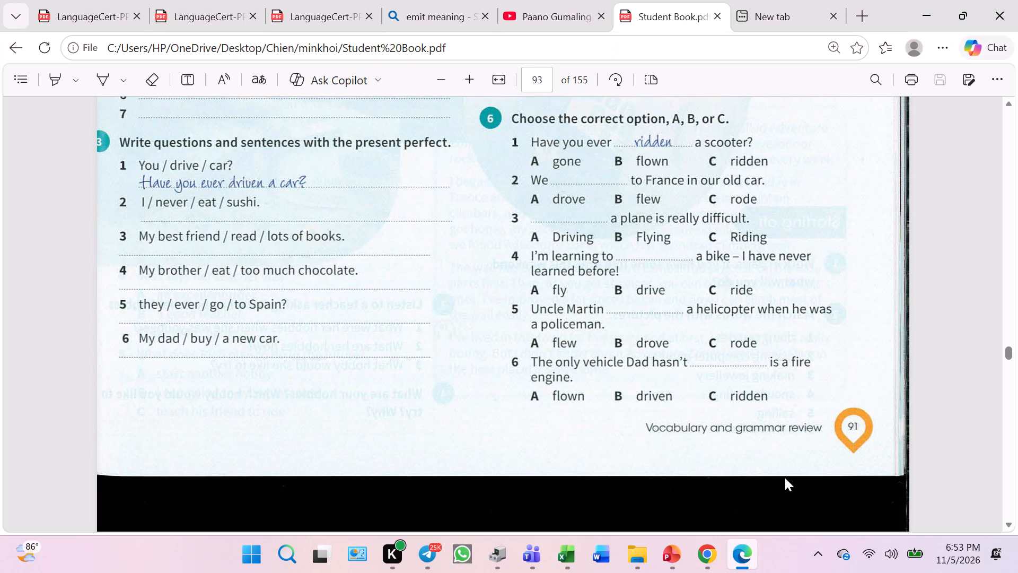
{"action": "key", "text": "Print"}
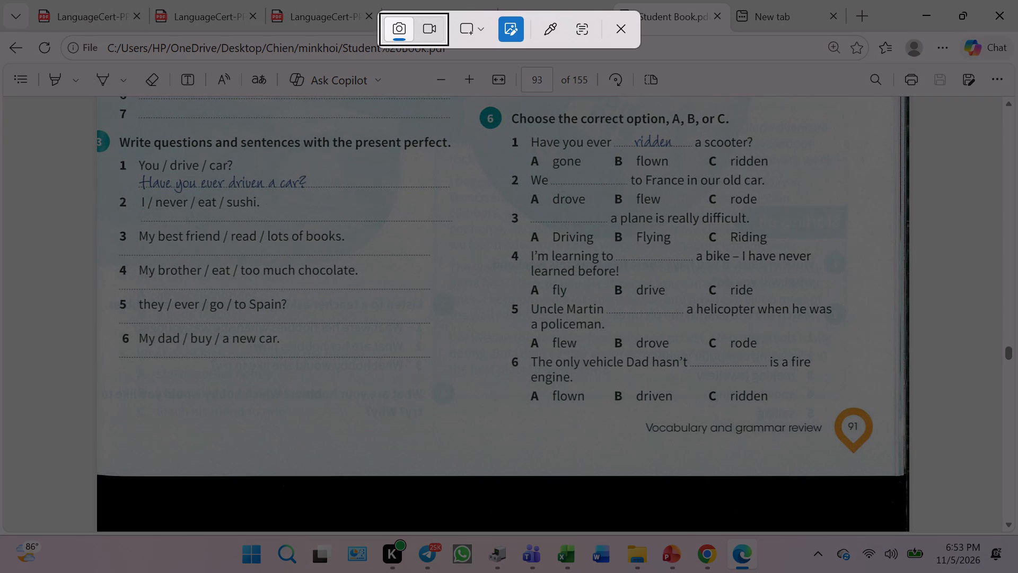
{"action": "left_click_drag", "start_coordinate": [505, 203], "coordinate": [729, 248]}
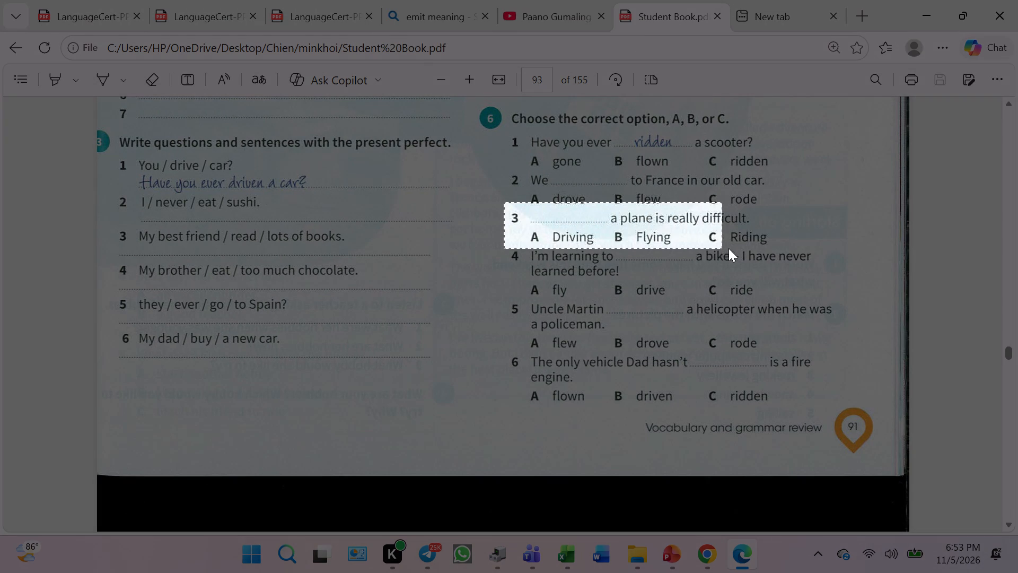
{"action": "left_click_drag", "start_coordinate": [729, 248], "coordinate": [773, 248]}
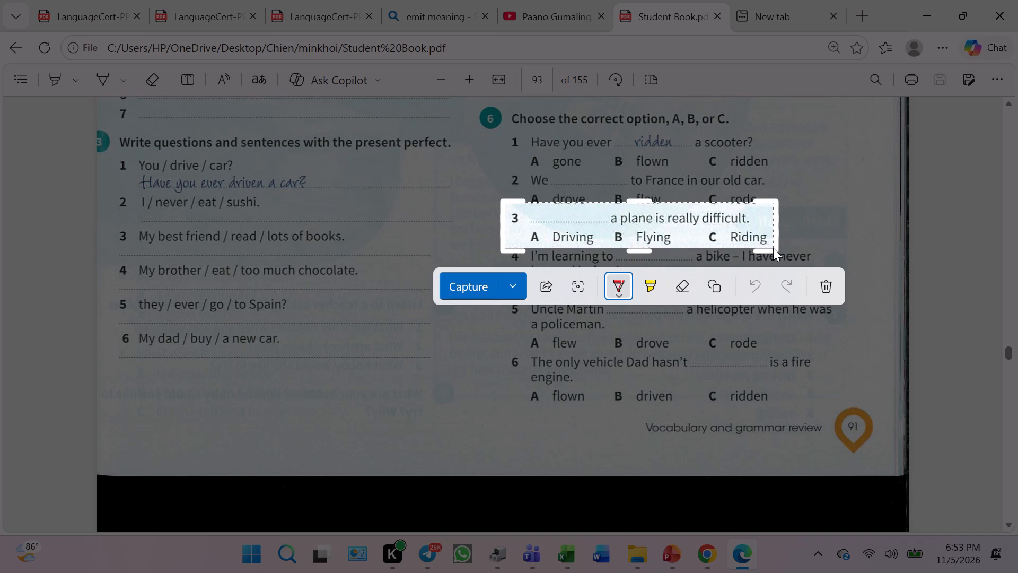
{"action": "left_click", "coordinate": [516, 289]}
{"action": "left_click", "coordinate": [444, 389]}
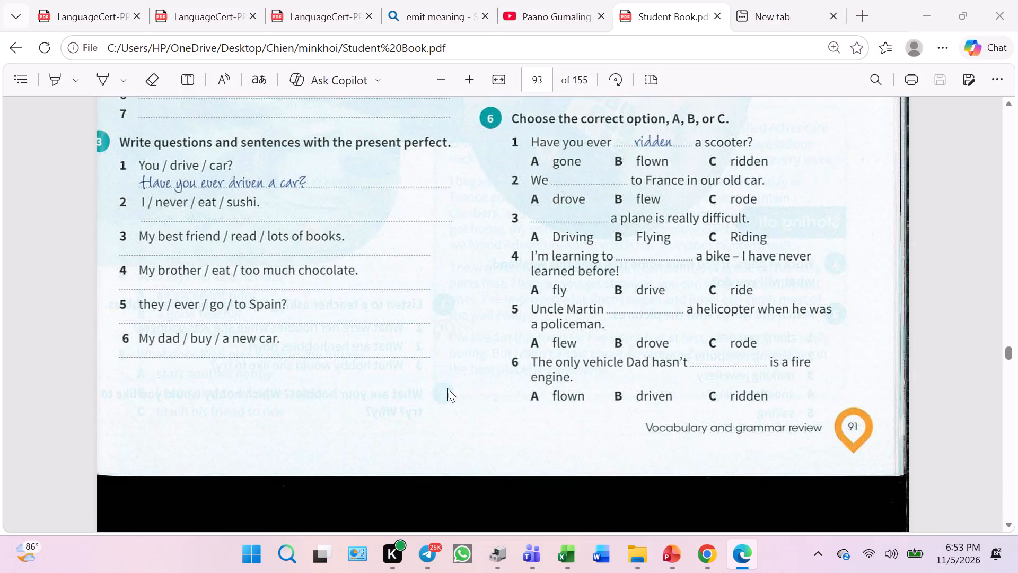
Return to PowerPoint, paste the item 3 snip on slide 28 and place it beside the "____ a plane is really difficult" sentence.
{"action": "left_click", "coordinate": [669, 554]}
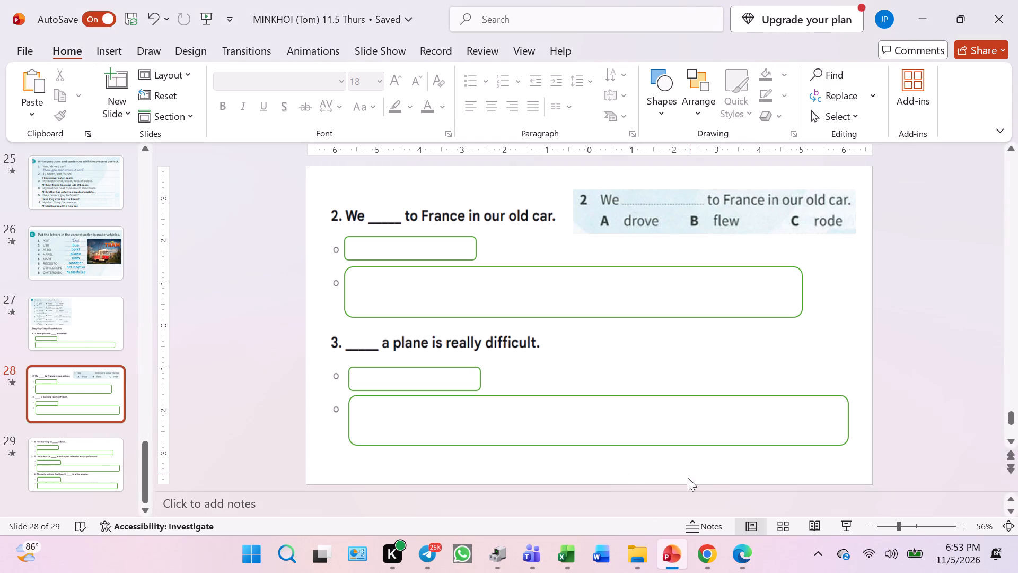
{"action": "key", "text": "ctrl+v"}
{"action": "left_click_drag", "start_coordinate": [605, 335], "coordinate": [635, 346]}
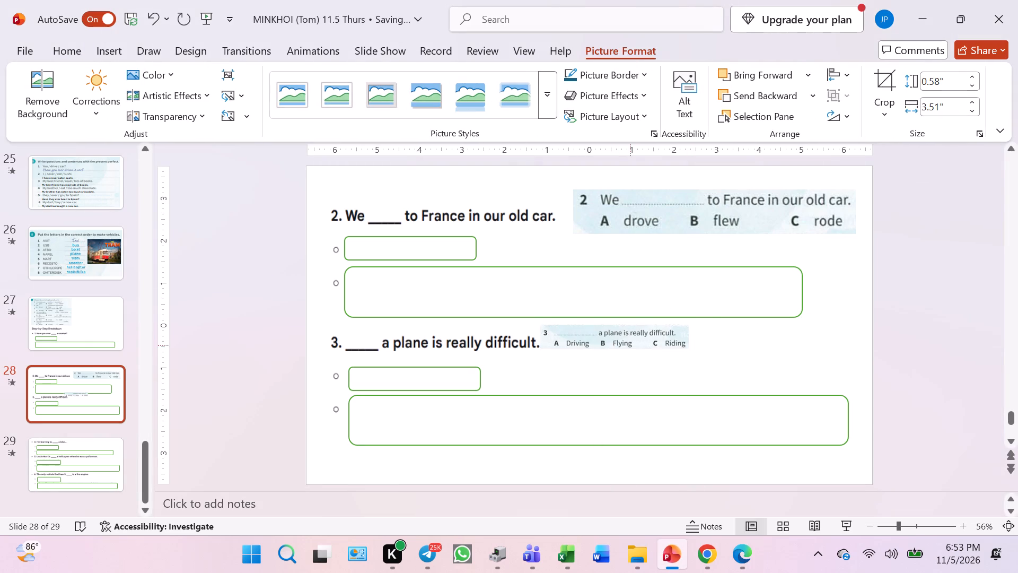
{"action": "left_click_drag", "start_coordinate": [635, 346], "coordinate": [676, 349]}
Stretch the item 3 picture to about 6.48" wide and 1.05" high, filling the space beside the item 3 sentence.
{"action": "left_click_drag", "start_coordinate": [731, 336], "coordinate": [774, 341]}
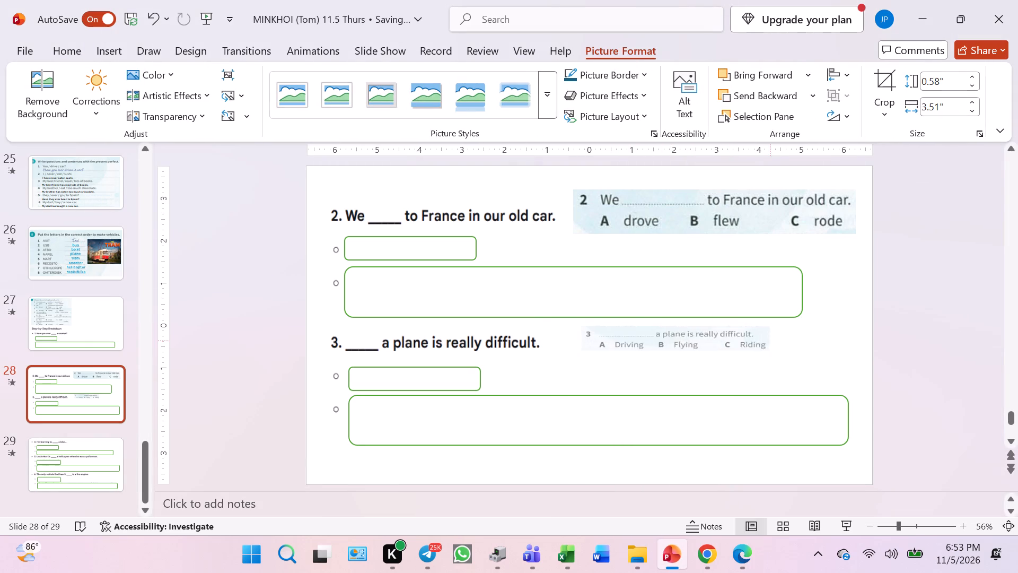
{"action": "left_click_drag", "start_coordinate": [774, 341], "coordinate": [864, 349]}
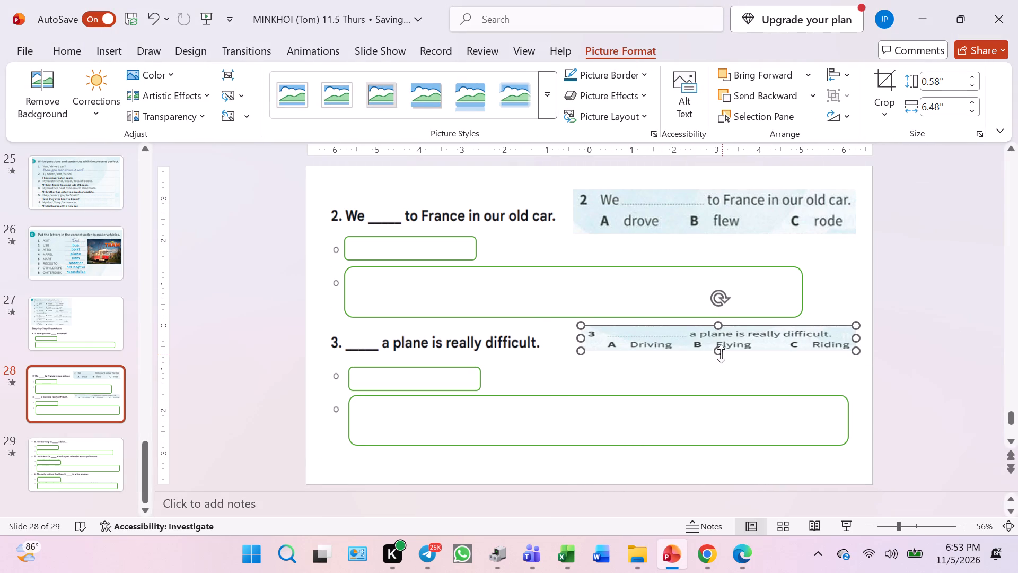
{"action": "left_click_drag", "start_coordinate": [717, 352], "coordinate": [712, 372]}
{"action": "left_click", "coordinate": [710, 361]}
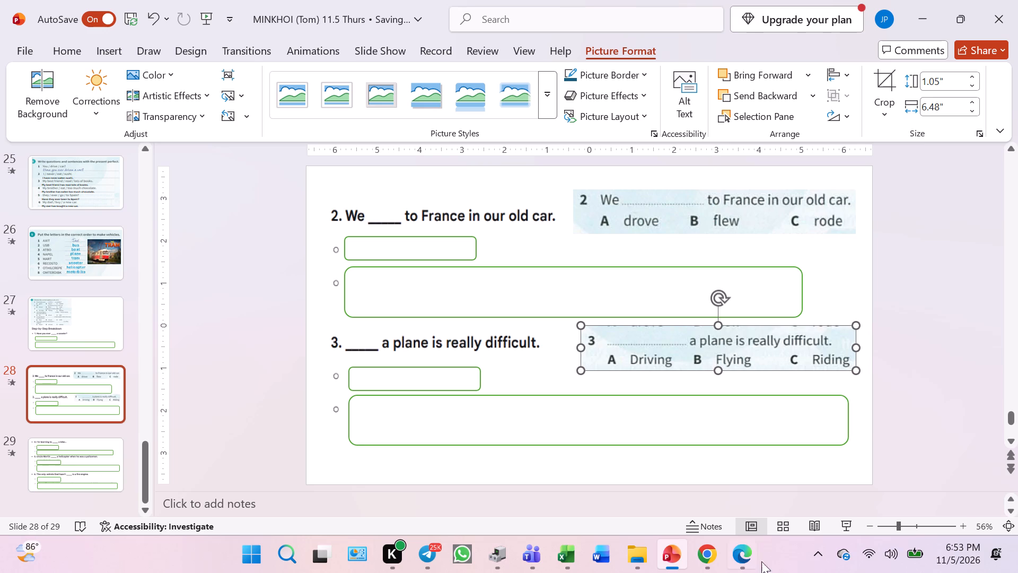
Switch to the Student Book PDF in Edge and snip the two sentence lines of exercise 6's item 4, without its options.
{"action": "left_click", "coordinate": [750, 555]}
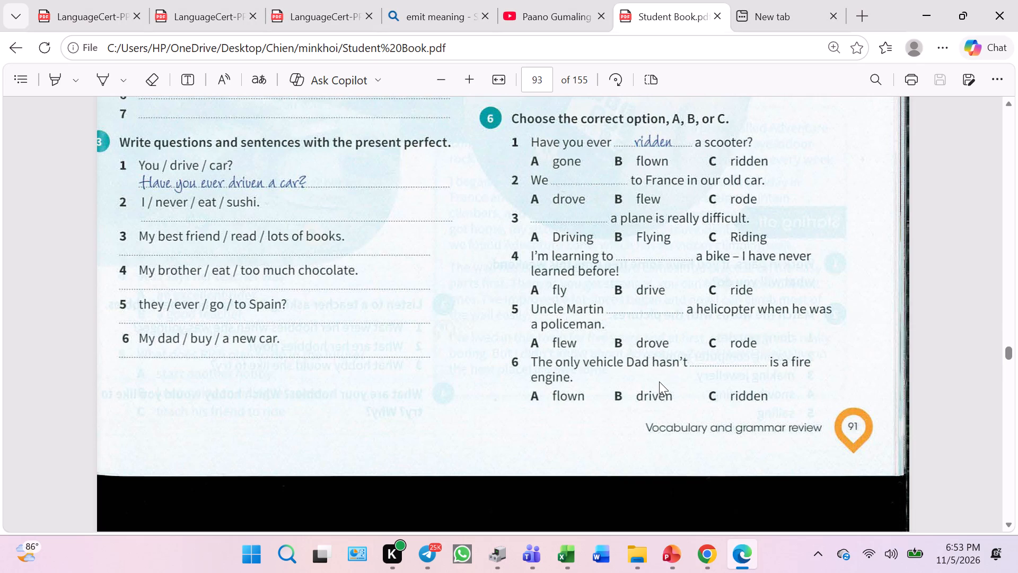
{"action": "key", "text": "Print"}
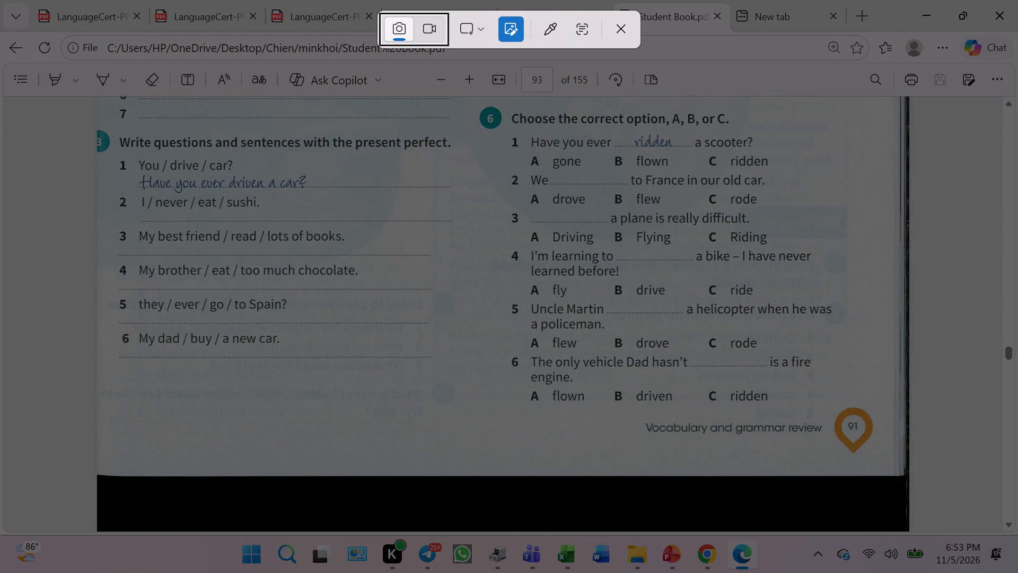
{"action": "left_click_drag", "start_coordinate": [508, 244], "coordinate": [783, 278]}
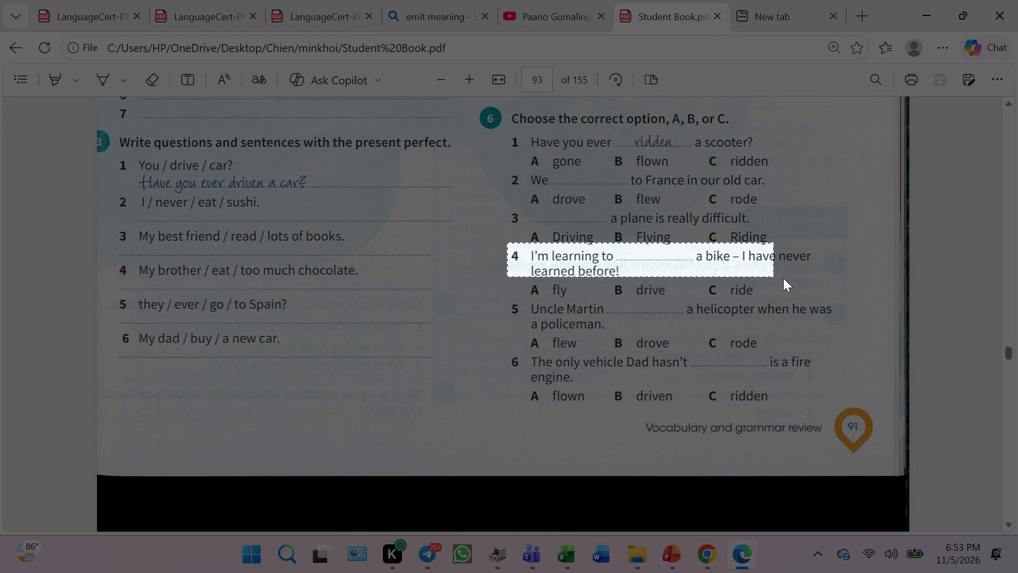
{"action": "left_click_drag", "start_coordinate": [783, 278], "coordinate": [818, 281]}
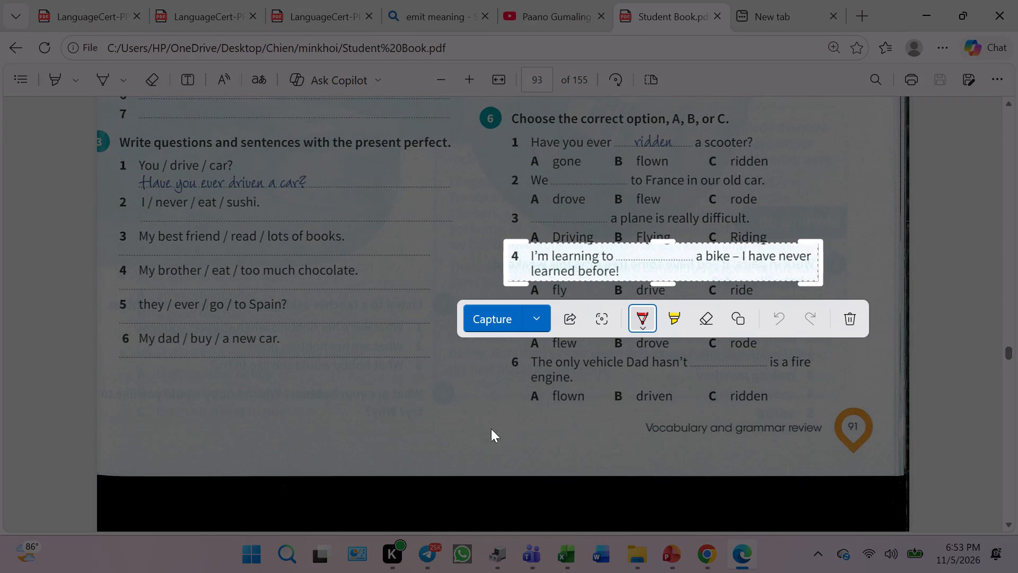
{"action": "left_click", "coordinate": [537, 315]}
{"action": "left_click", "coordinate": [494, 419]}
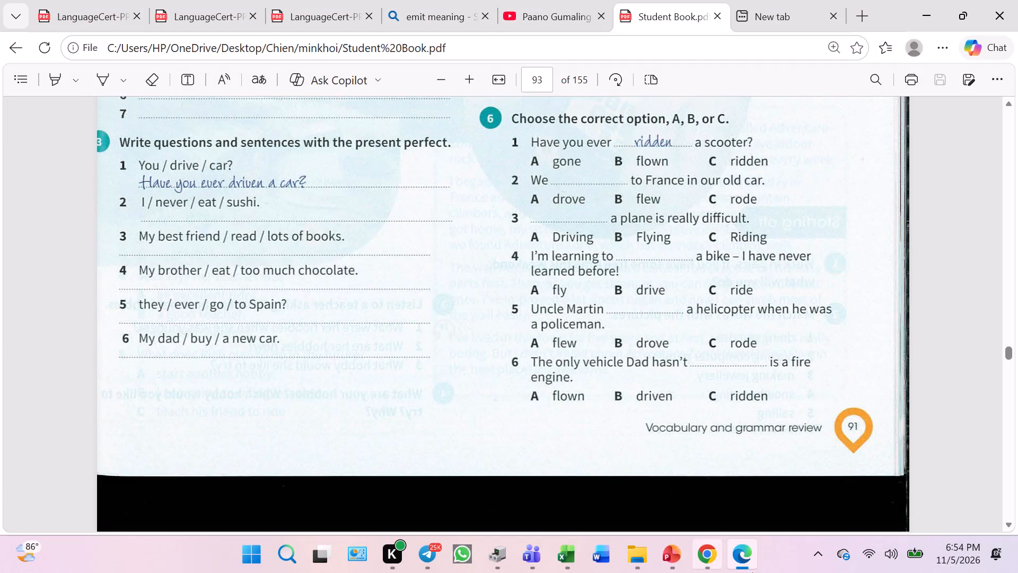
Return to PowerPoint, paste the item 4 snip on slide 29 and place it beside the "I'm learning to ____ a bike" sentence.
{"action": "left_click", "coordinate": [666, 560]}
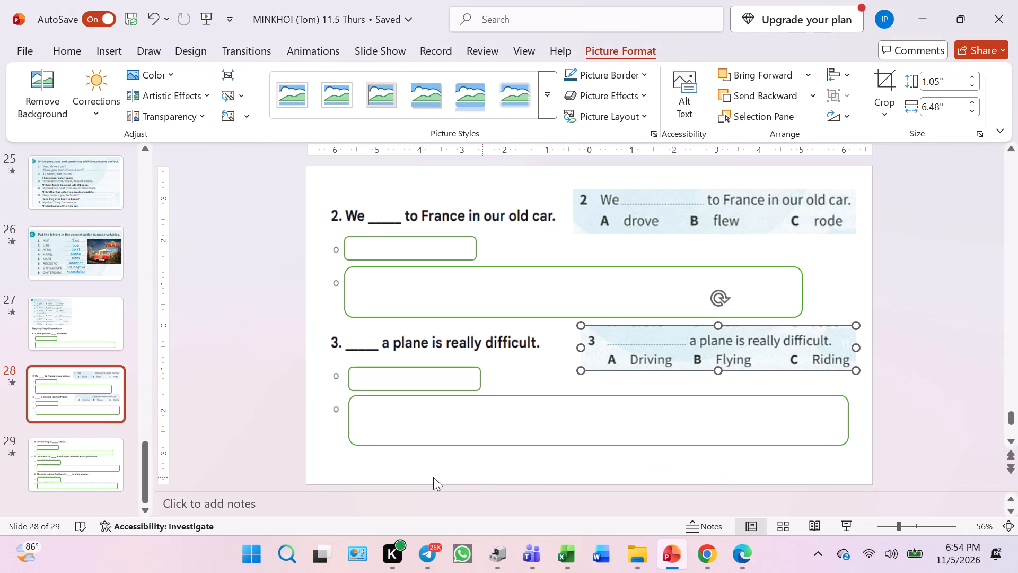
{"action": "left_click", "coordinate": [68, 473]}
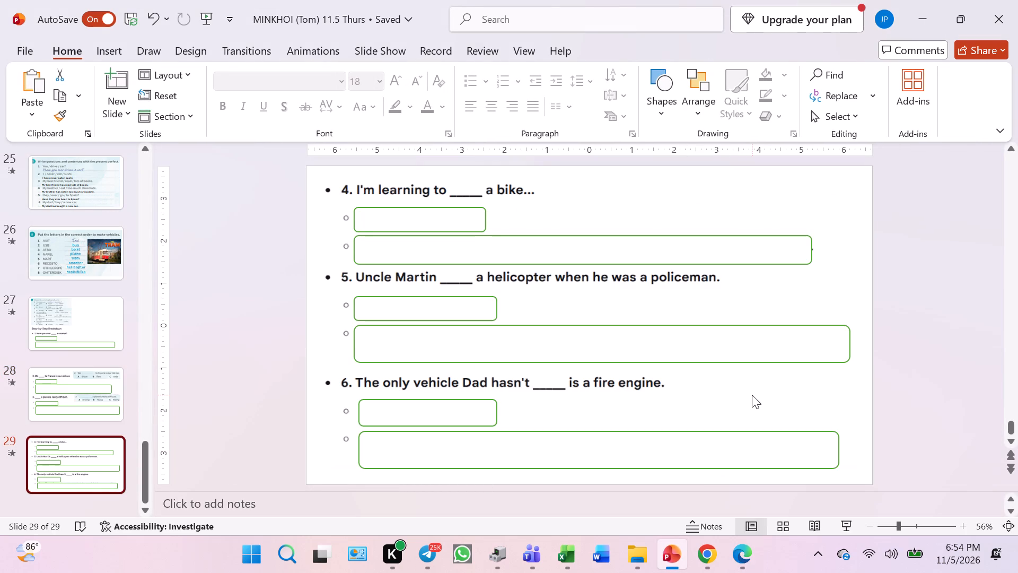
{"action": "key", "text": "ctrl+v"}
{"action": "left_click_drag", "start_coordinate": [631, 333], "coordinate": [670, 203]}
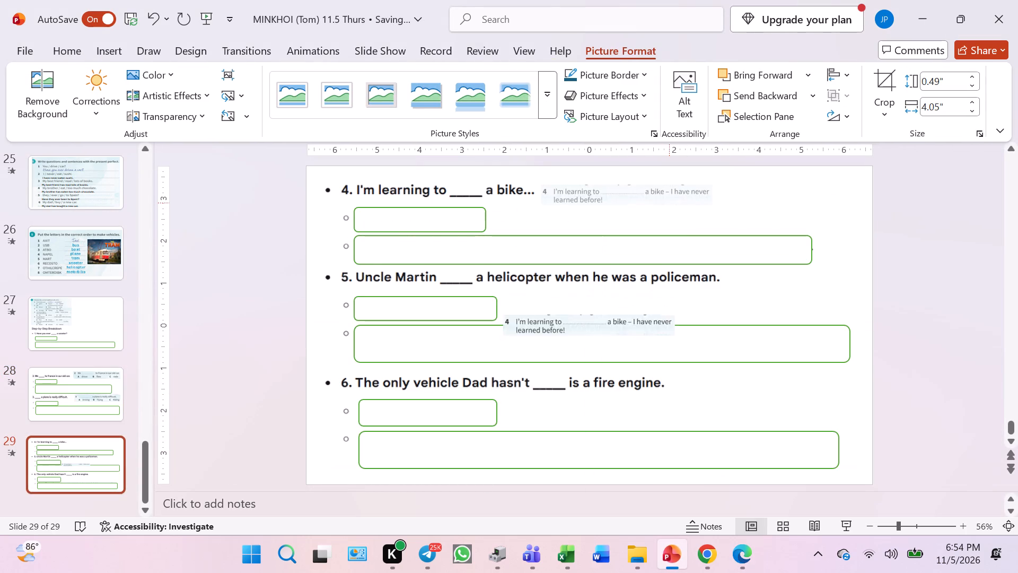
{"action": "left_click_drag", "start_coordinate": [670, 203], "coordinate": [677, 204]}
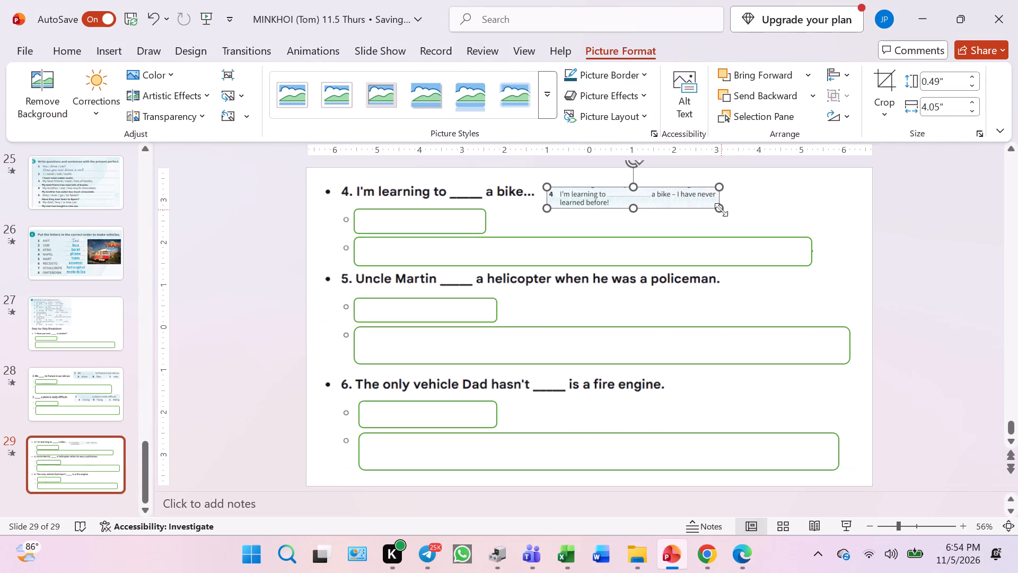
Enlarge the item 4 picture proportionally to about 6.97" wide and 0.84" high, keeping it beside the item 4 sentence.
{"action": "left_click_drag", "start_coordinate": [721, 210], "coordinate": [847, 212]}
{"action": "left_click_drag", "start_coordinate": [745, 212], "coordinate": [743, 206]}
Crop the stray marks off the top edge of the item 4 picture, bringing its height to about 0.8".
{"action": "left_click", "coordinate": [879, 115]}
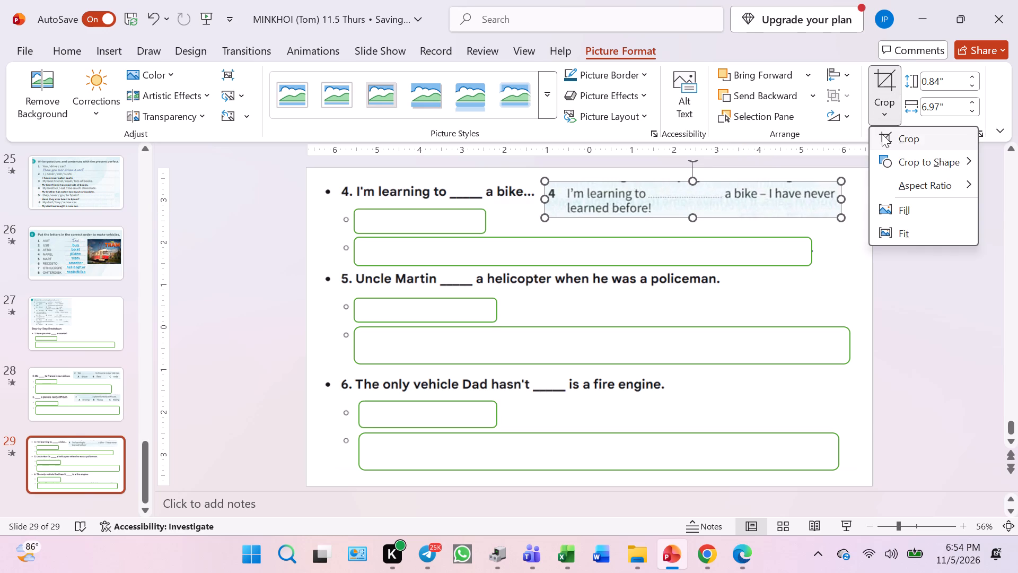
{"action": "left_click", "coordinate": [882, 134]}
{"action": "left_click", "coordinate": [697, 184]}
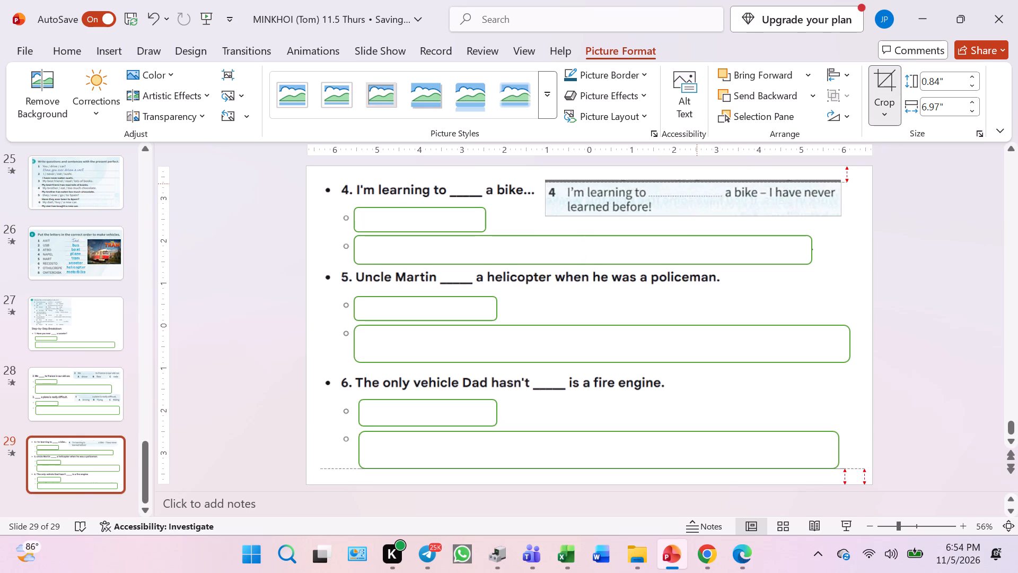
{"action": "left_click", "coordinate": [856, 230]}
Nudge the item 4 picture slightly down and enlarge it to about 7.19" wide and 0.88" high.
{"action": "left_click", "coordinate": [694, 209]}
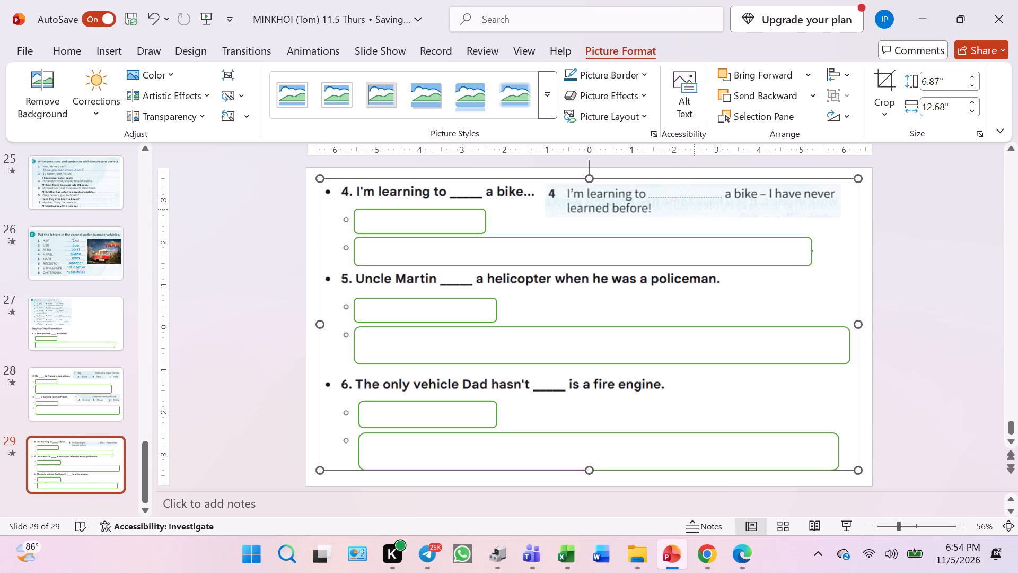
{"action": "left_click", "coordinate": [730, 194]}
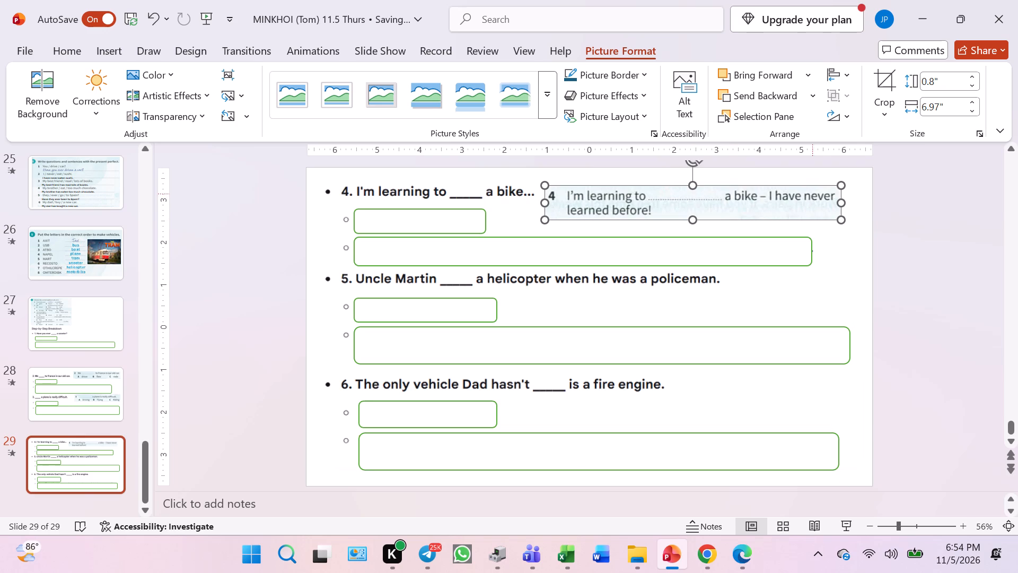
{"action": "left_click", "coordinate": [696, 222]}
{"action": "left_click_drag", "start_coordinate": [845, 205], "coordinate": [850, 205]}
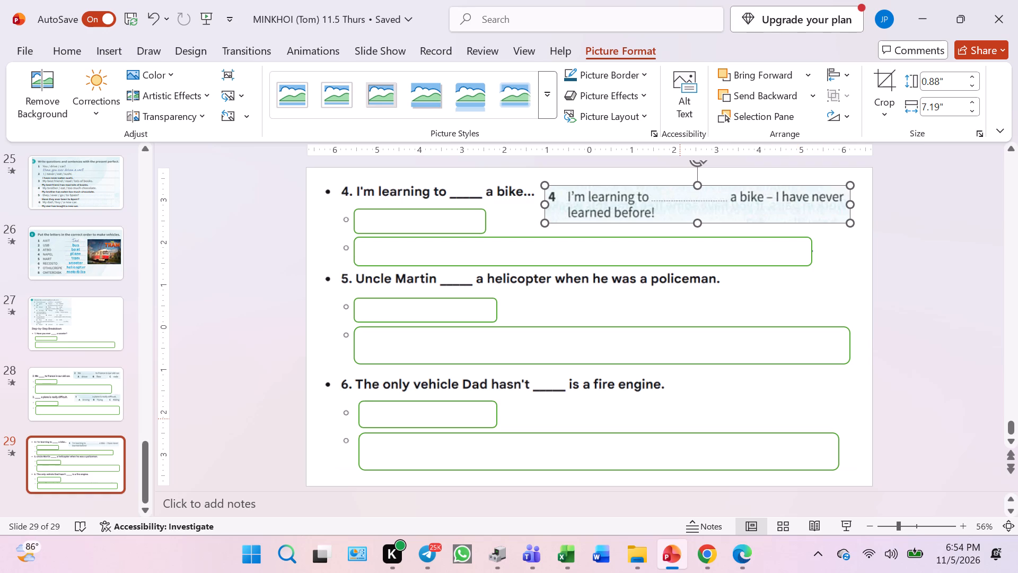
Switch to the Student Book PDF in Edge, snip exercise 6 item 5 with its options A to C, and copy the snip.
{"action": "left_click", "coordinate": [740, 549]}
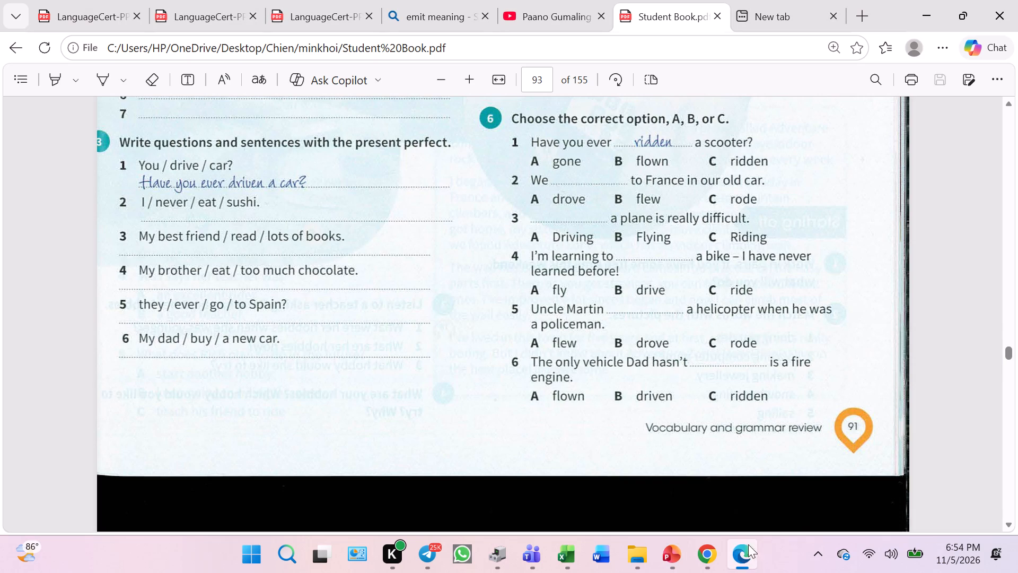
{"action": "left_click", "coordinate": [699, 558]}
{"action": "left_click", "coordinate": [681, 555]}
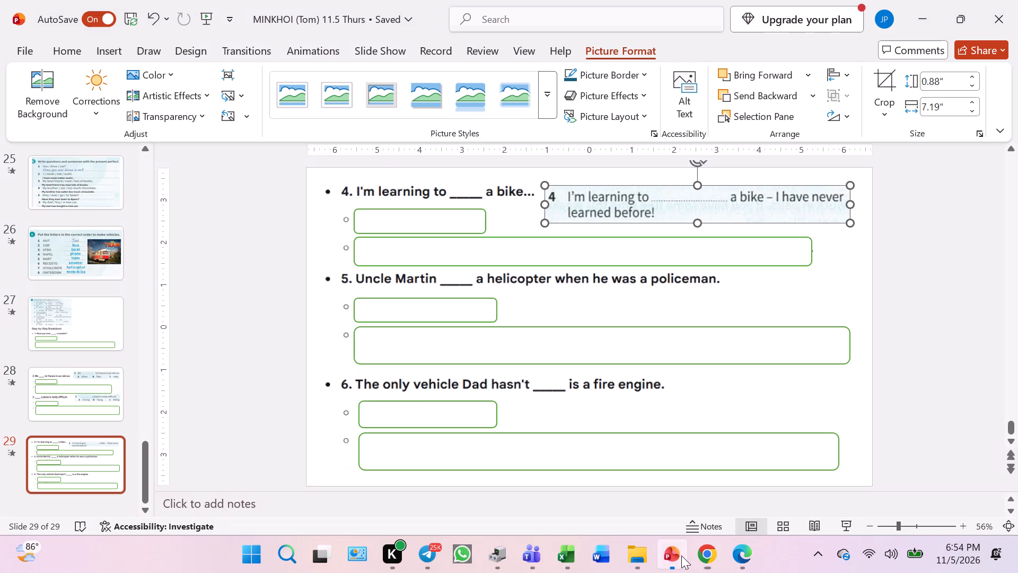
{"action": "left_click", "coordinate": [747, 554]}
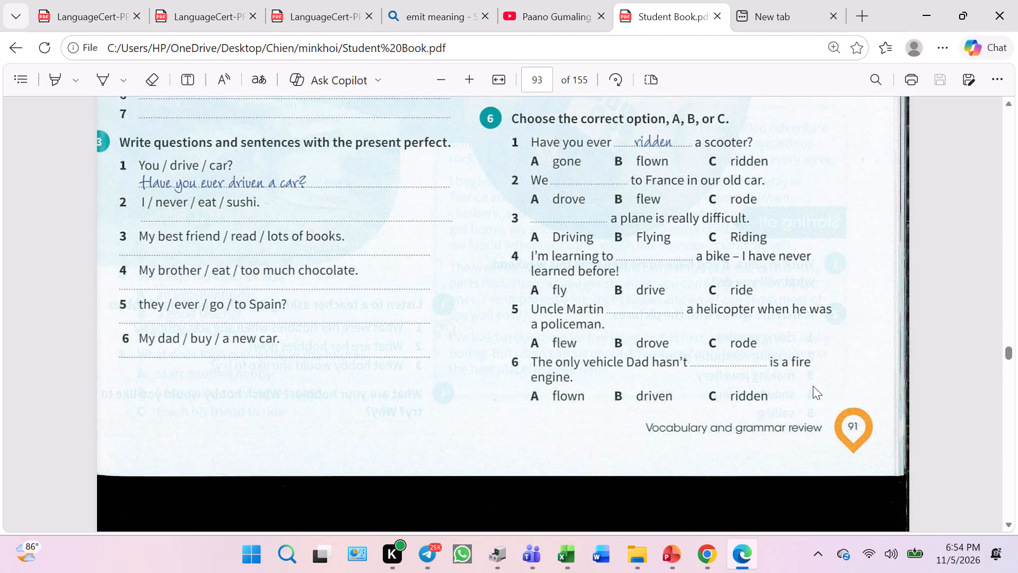
{"action": "key", "text": "Print"}
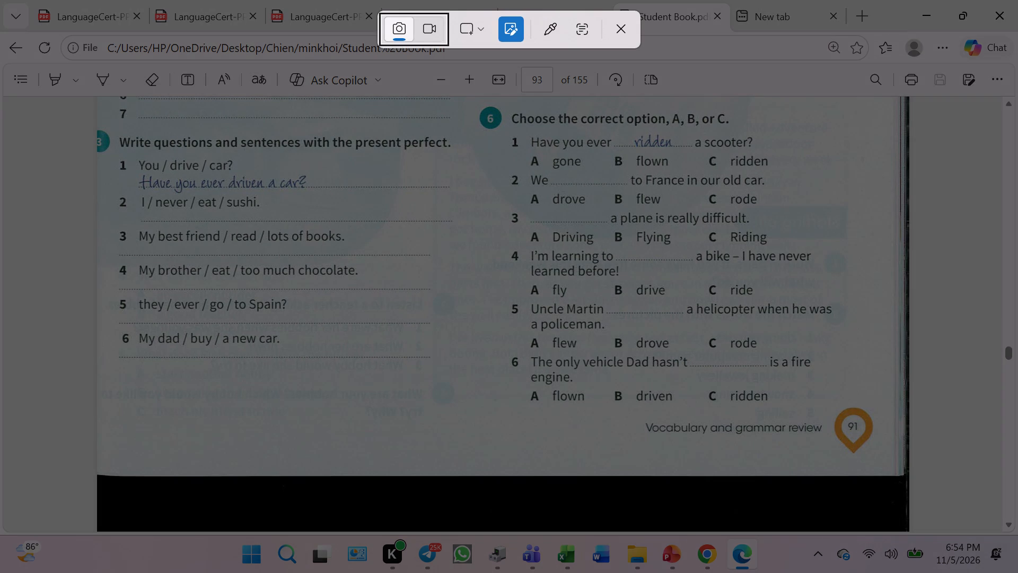
{"action": "left_click_drag", "start_coordinate": [505, 296], "coordinate": [597, 336]}
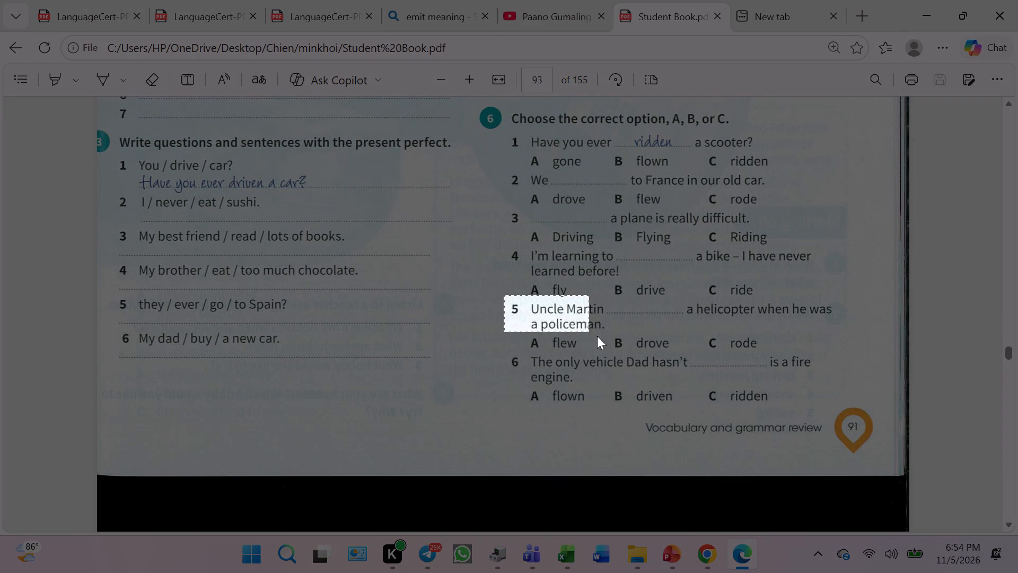
{"action": "left_click_drag", "start_coordinate": [597, 336], "coordinate": [841, 350]}
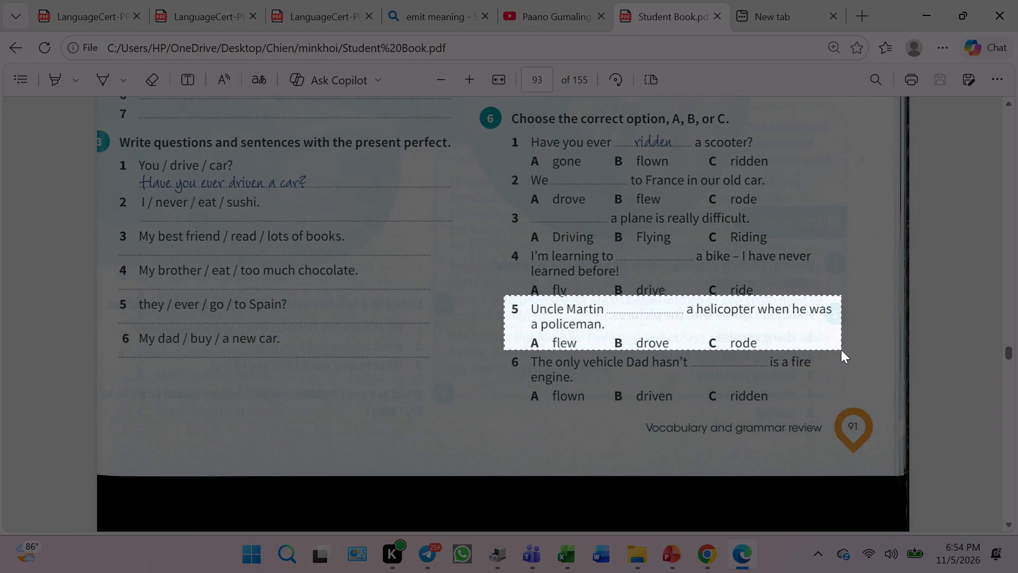
{"action": "left_click_drag", "start_coordinate": [841, 350], "coordinate": [842, 354]}
{"action": "left_click_drag", "start_coordinate": [676, 289], "coordinate": [680, 301]}
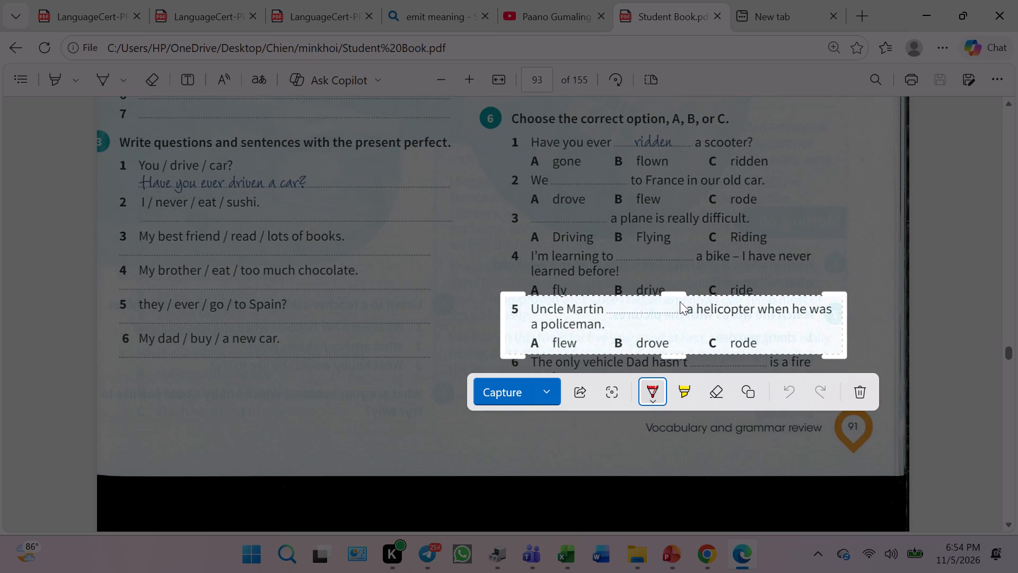
{"action": "left_click_drag", "start_coordinate": [680, 301], "coordinate": [680, 306]}
{"action": "left_click_drag", "start_coordinate": [670, 290], "coordinate": [670, 296]}
{"action": "left_click_drag", "start_coordinate": [670, 292], "coordinate": [670, 297]}
{"action": "left_click", "coordinate": [540, 391]}
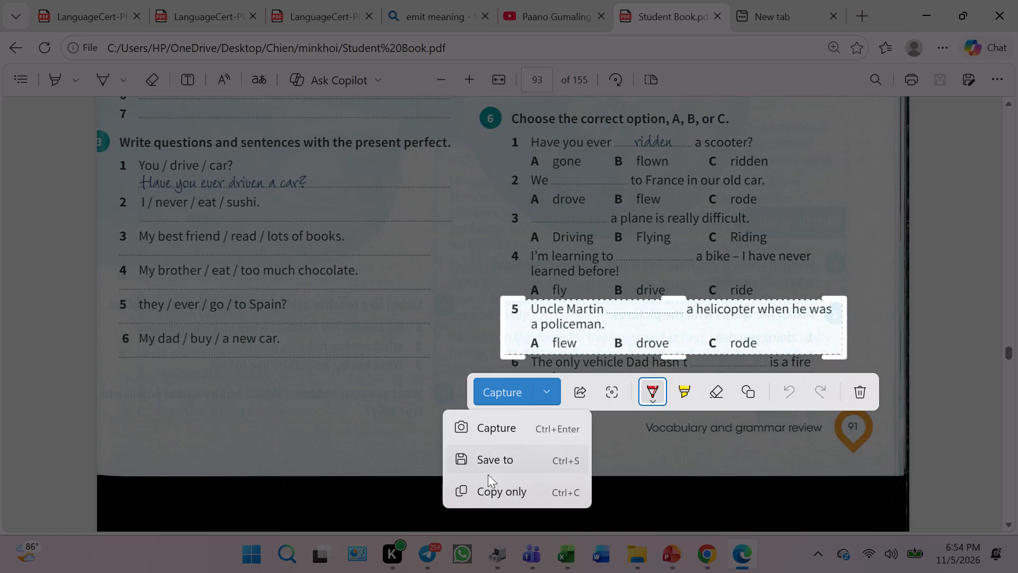
{"action": "left_click", "coordinate": [486, 495]}
In PowerPoint, paste the item 5 snip below the "Uncle Martin" sentence on slide 29 and stretch it to about 7.08" wide and 0.88" high.
{"action": "left_click", "coordinate": [665, 555]}
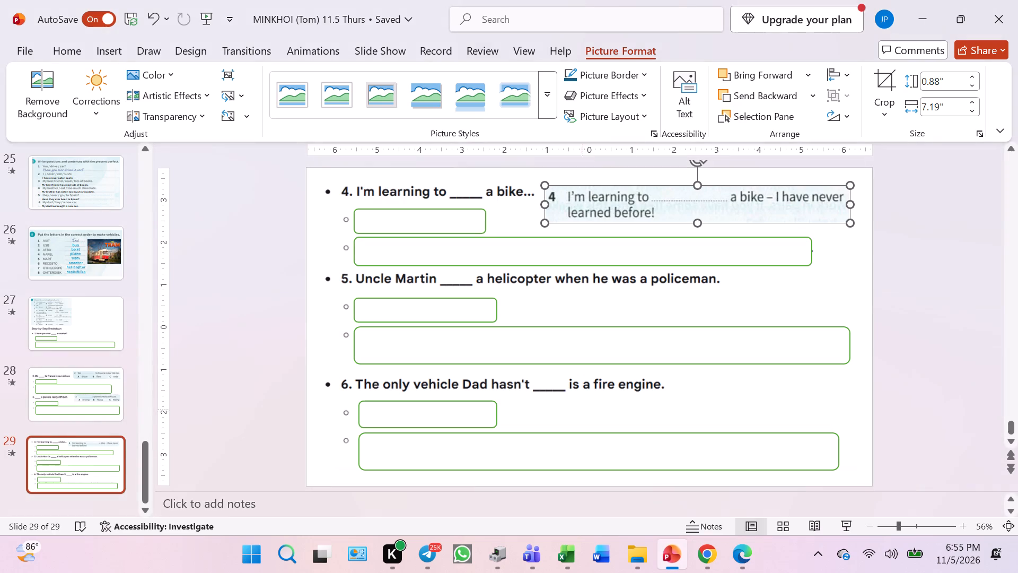
{"action": "key", "text": "ctrl+v"}
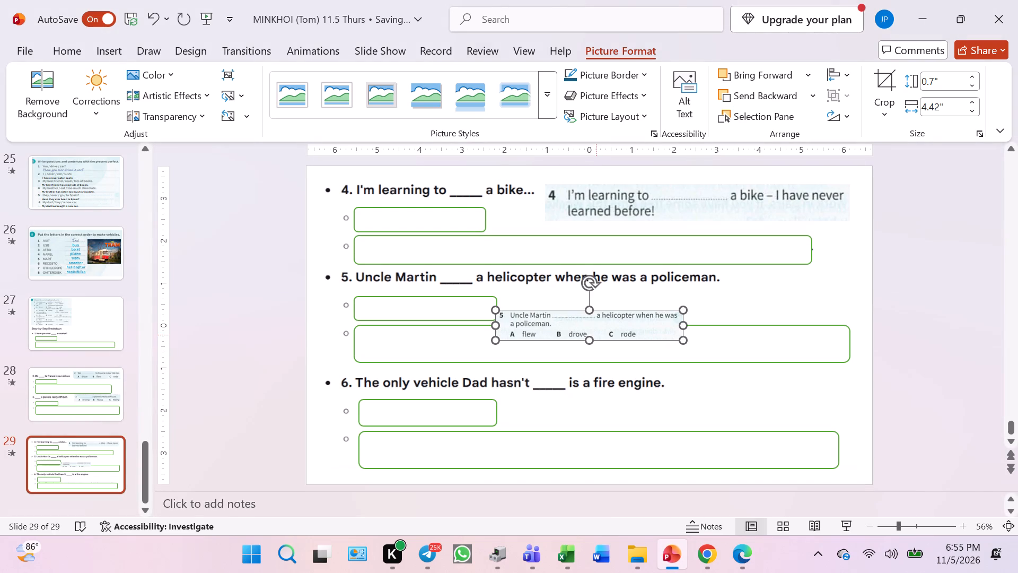
{"action": "left_click_drag", "start_coordinate": [596, 335], "coordinate": [650, 316]}
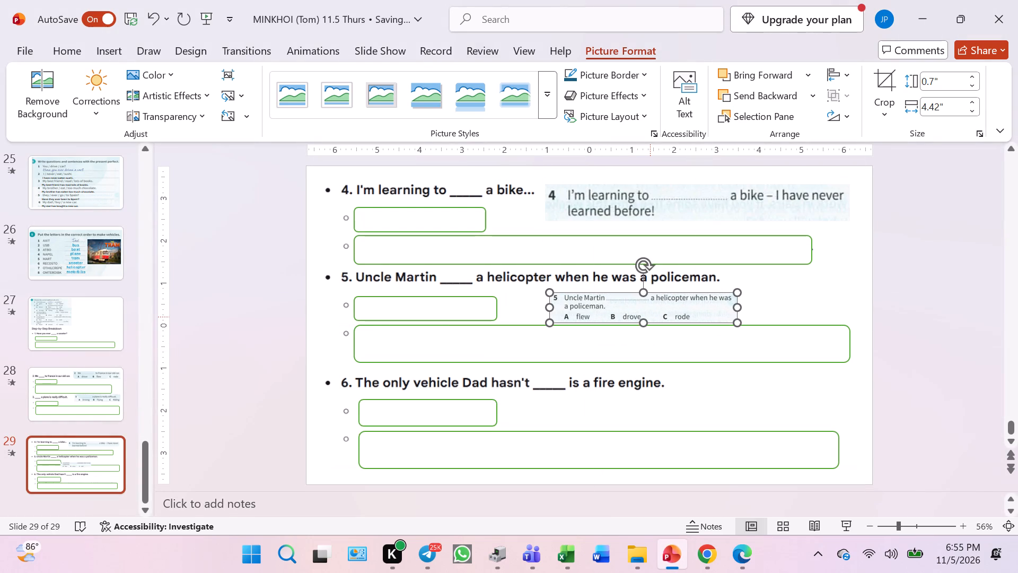
{"action": "left_click_drag", "start_coordinate": [740, 309], "coordinate": [806, 311]}
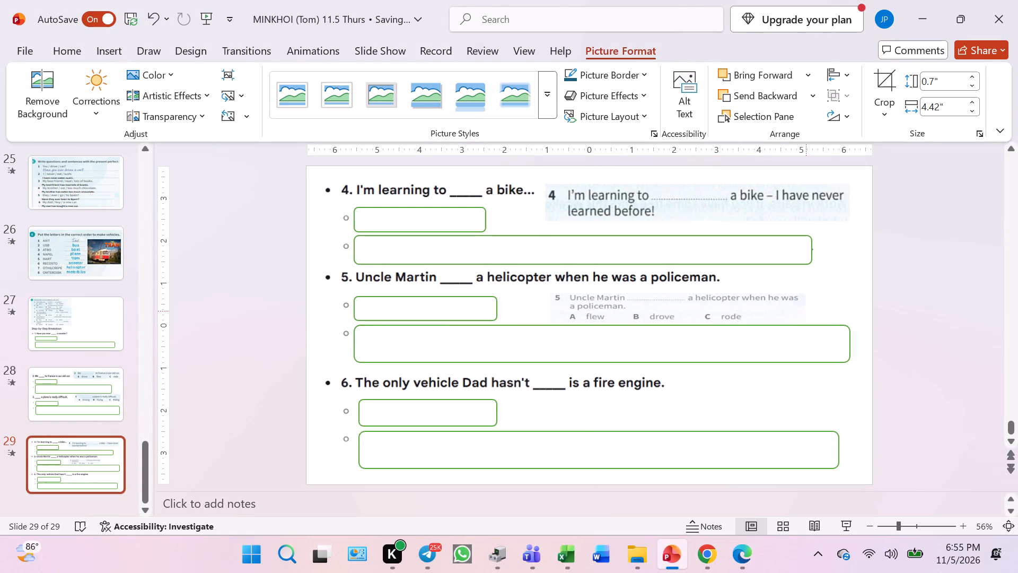
{"action": "left_click_drag", "start_coordinate": [806, 311], "coordinate": [849, 311]}
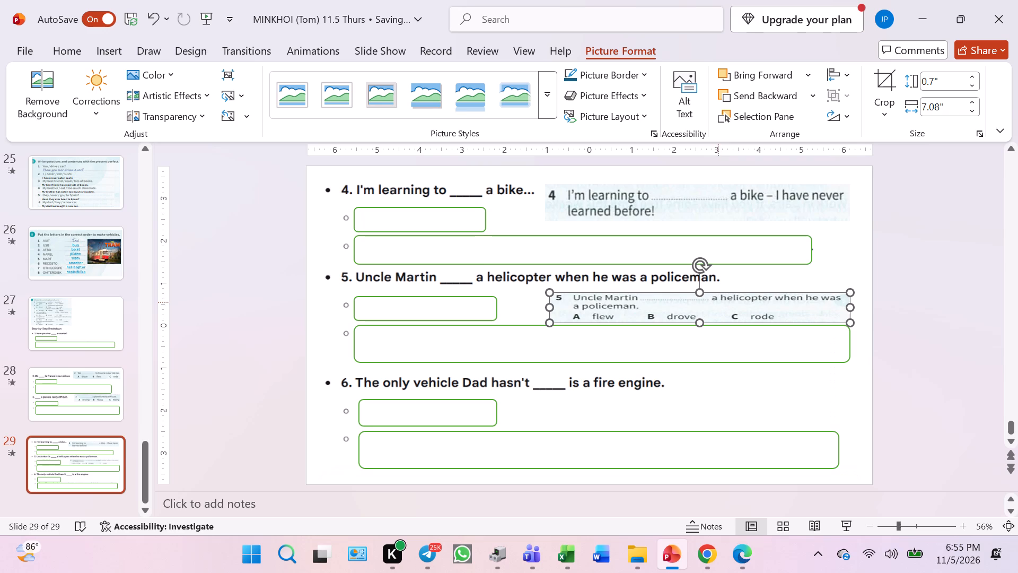
{"action": "left_click_drag", "start_coordinate": [699, 294], "coordinate": [699, 285]}
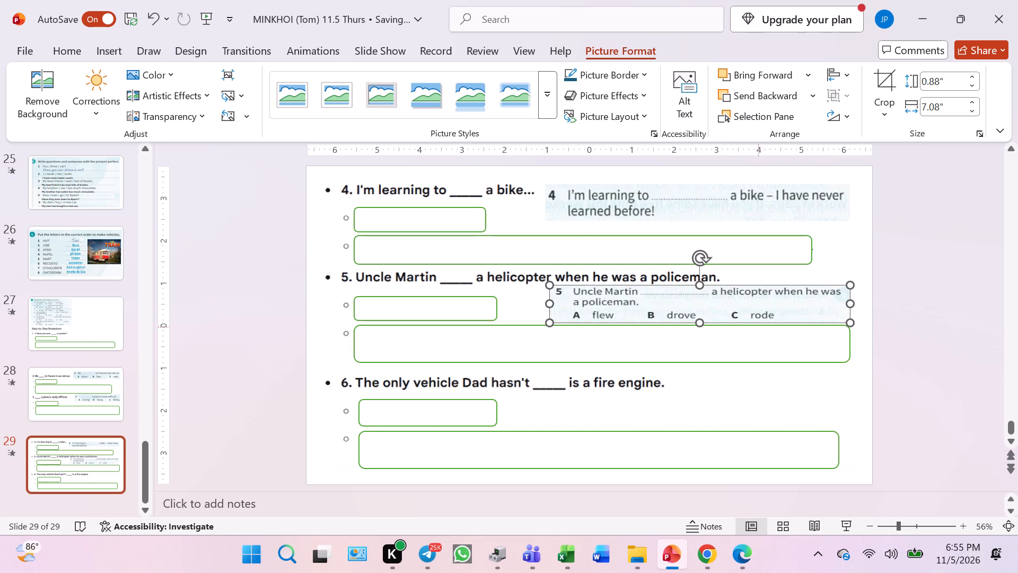
{"action": "left_click", "coordinate": [761, 395]}
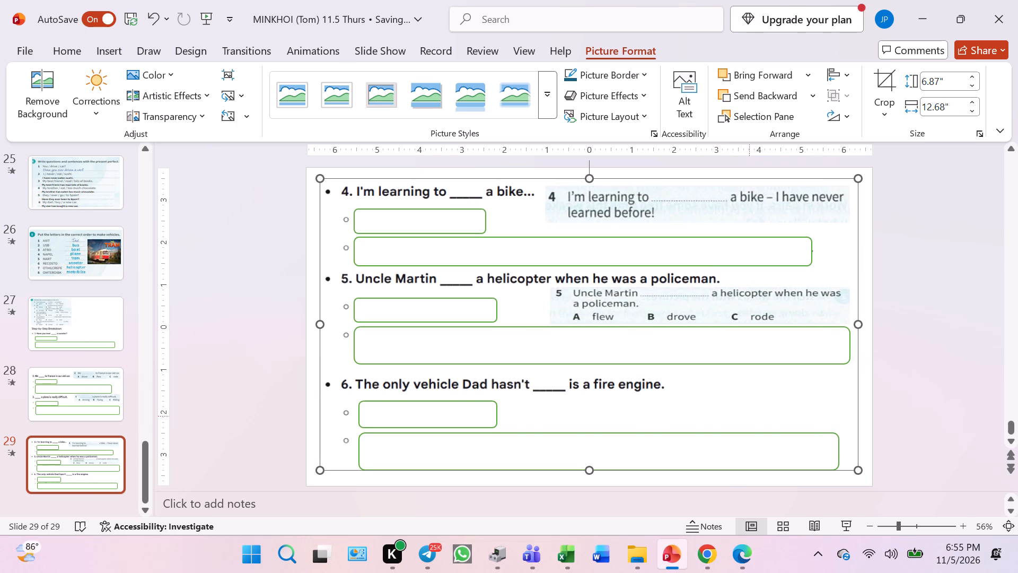
Return to the Student Book PDF in Edge, snip exercise 6 item 6 with its options A to C, and copy the snip.
{"action": "left_click", "coordinate": [679, 565]}
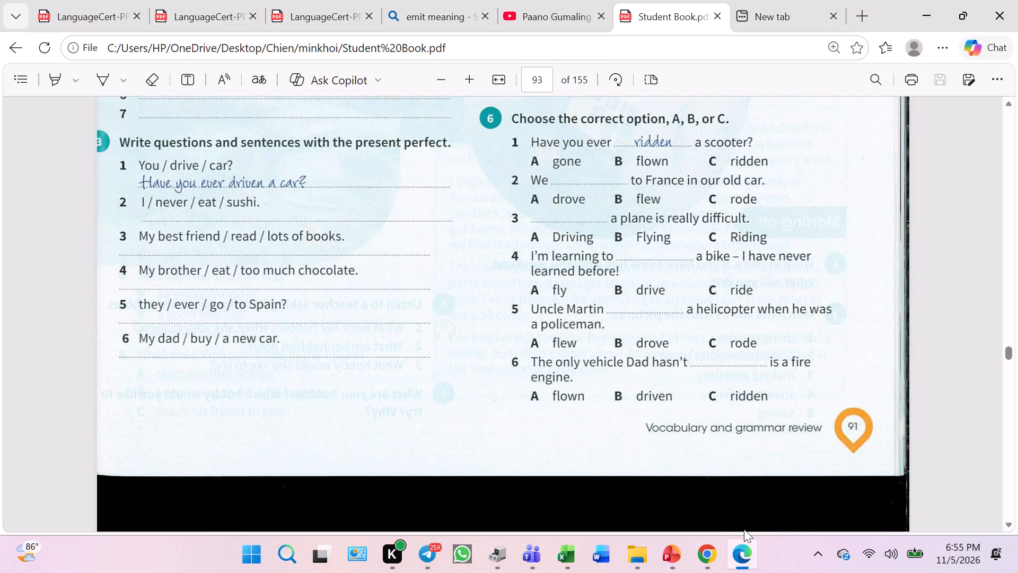
{"action": "left_click", "coordinate": [706, 563]}
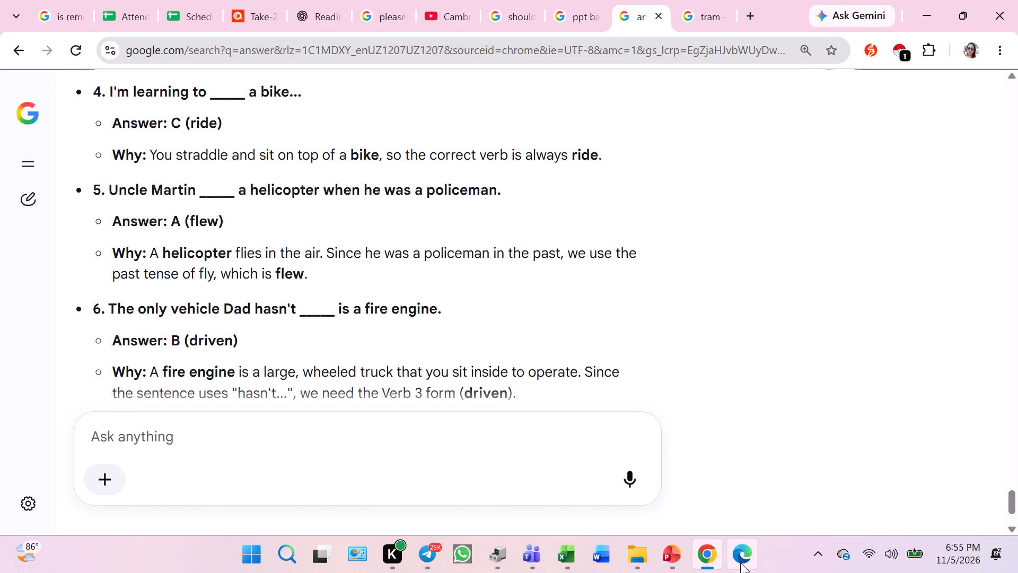
{"action": "left_click", "coordinate": [740, 562]}
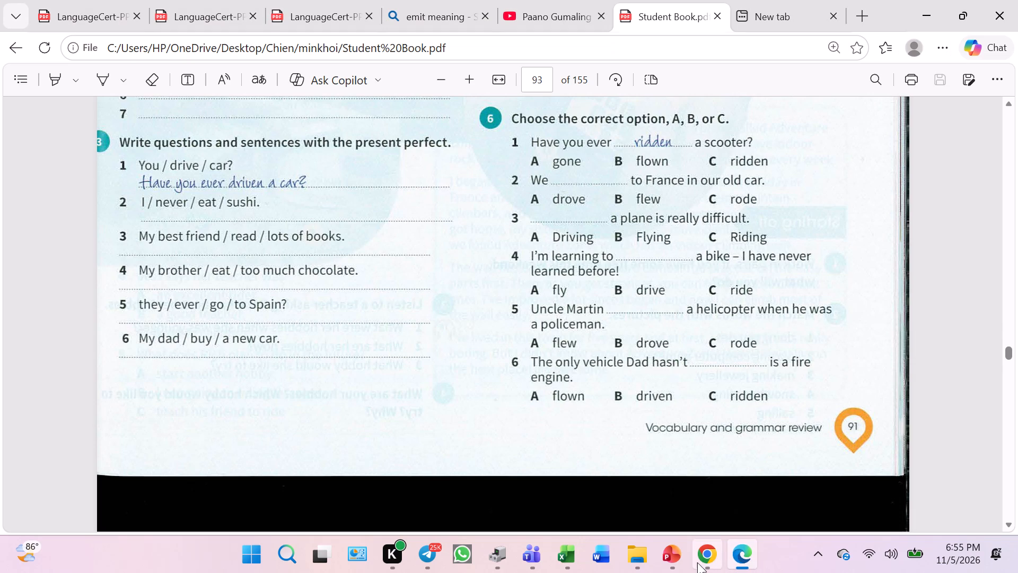
{"action": "left_click", "coordinate": [666, 561]}
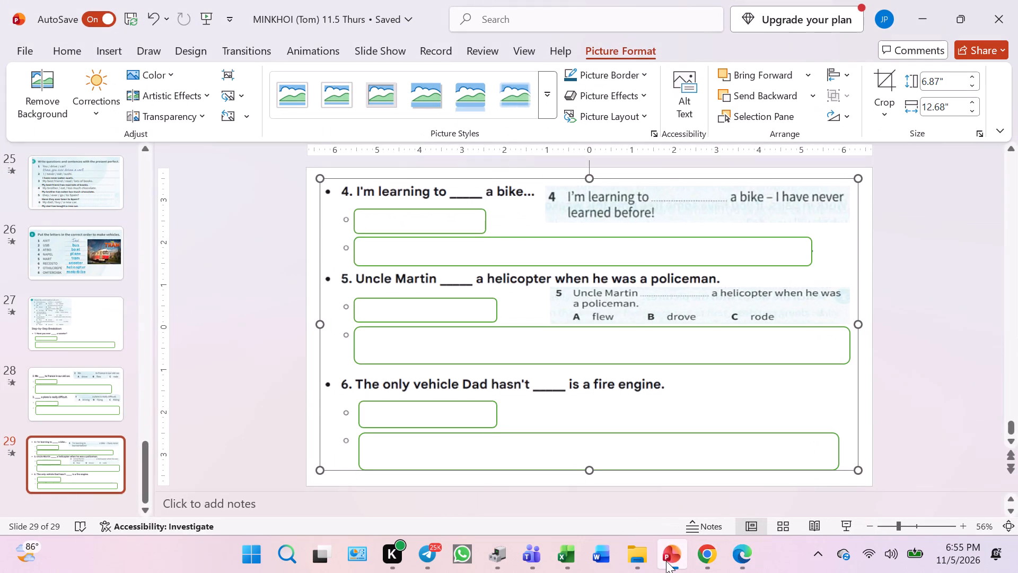
{"action": "left_click", "coordinate": [666, 561]}
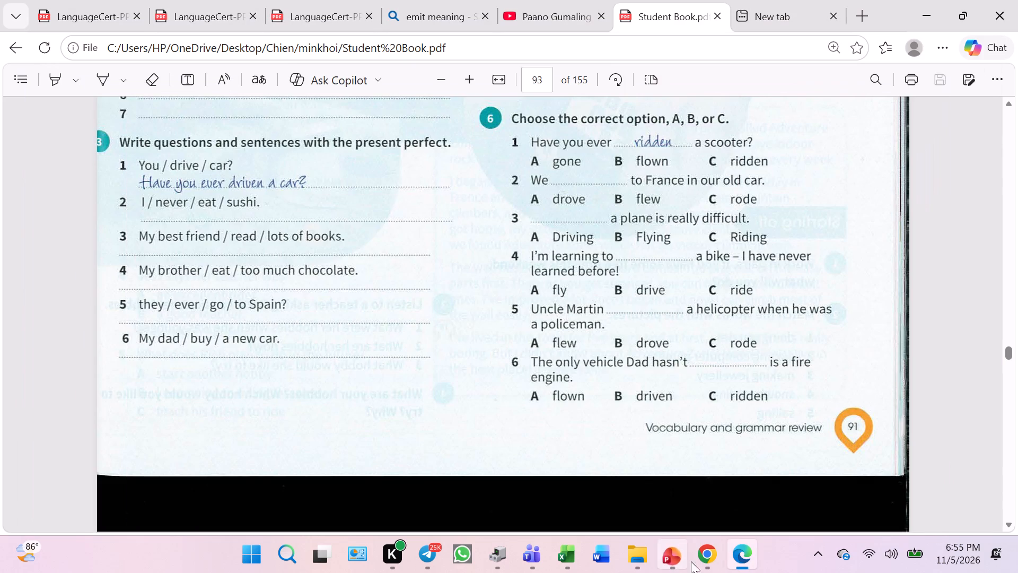
{"action": "left_click", "coordinate": [756, 566]}
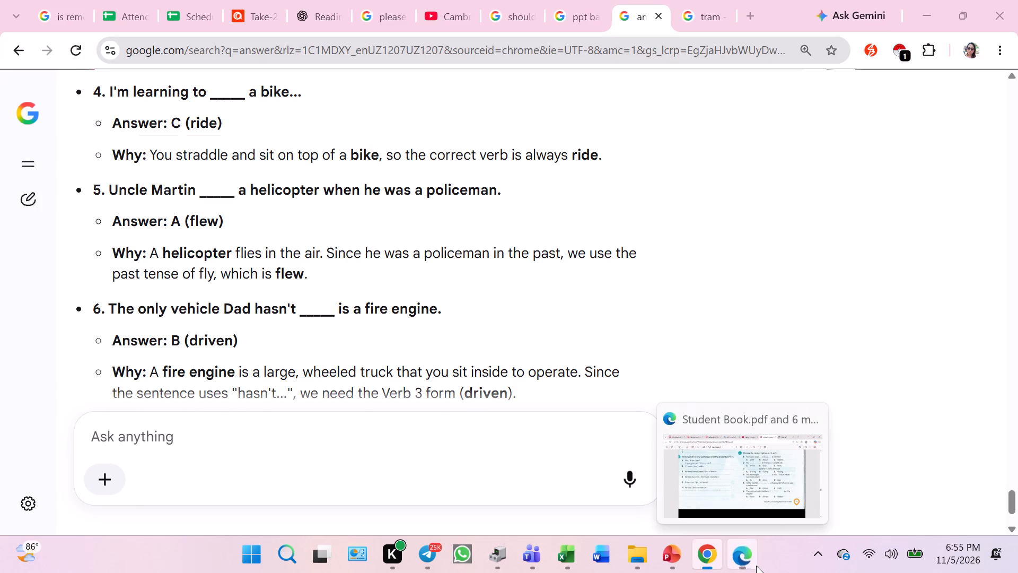
{"action": "left_click", "coordinate": [754, 489]}
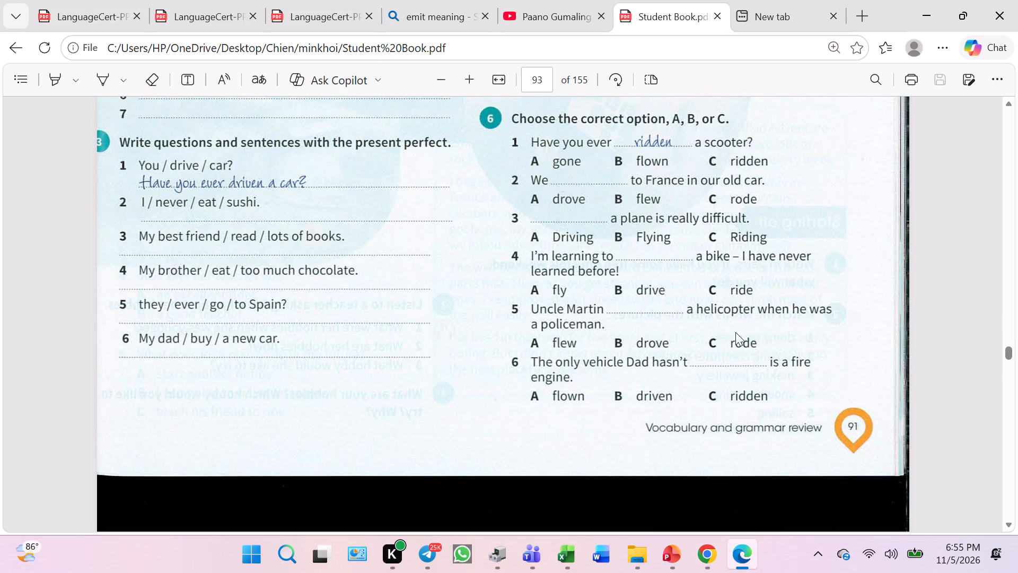
{"action": "key", "text": "Print"}
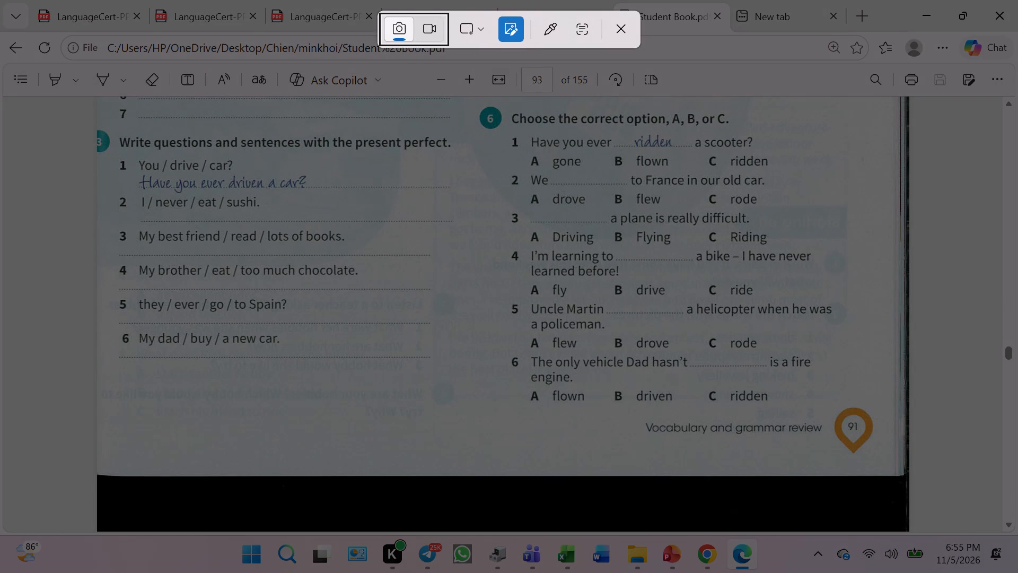
{"action": "left_click_drag", "start_coordinate": [503, 348], "coordinate": [812, 405]}
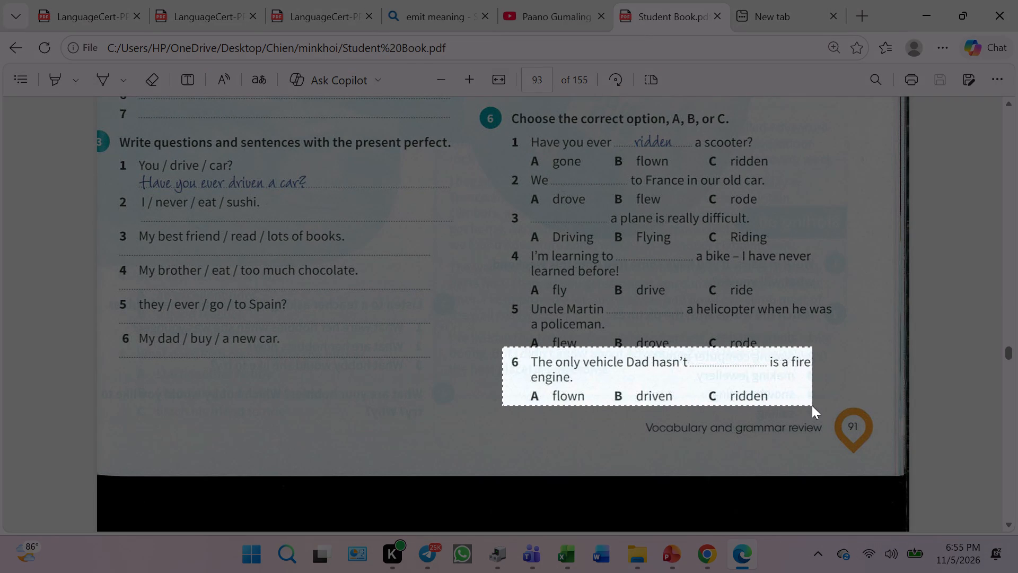
{"action": "left_click_drag", "start_coordinate": [812, 405], "coordinate": [818, 406]}
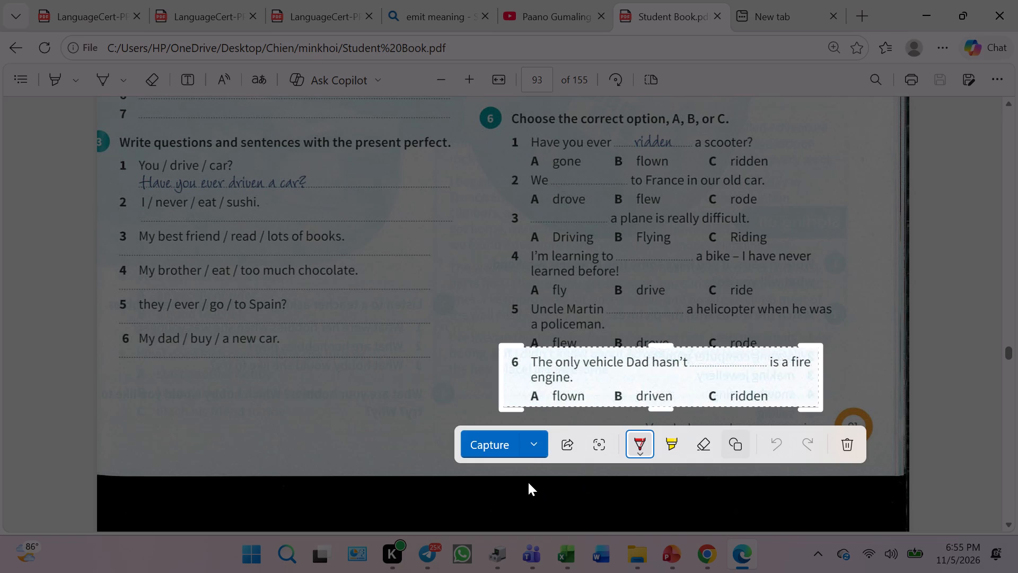
{"action": "left_click", "coordinate": [534, 448]}
{"action": "left_click", "coordinate": [477, 411]}
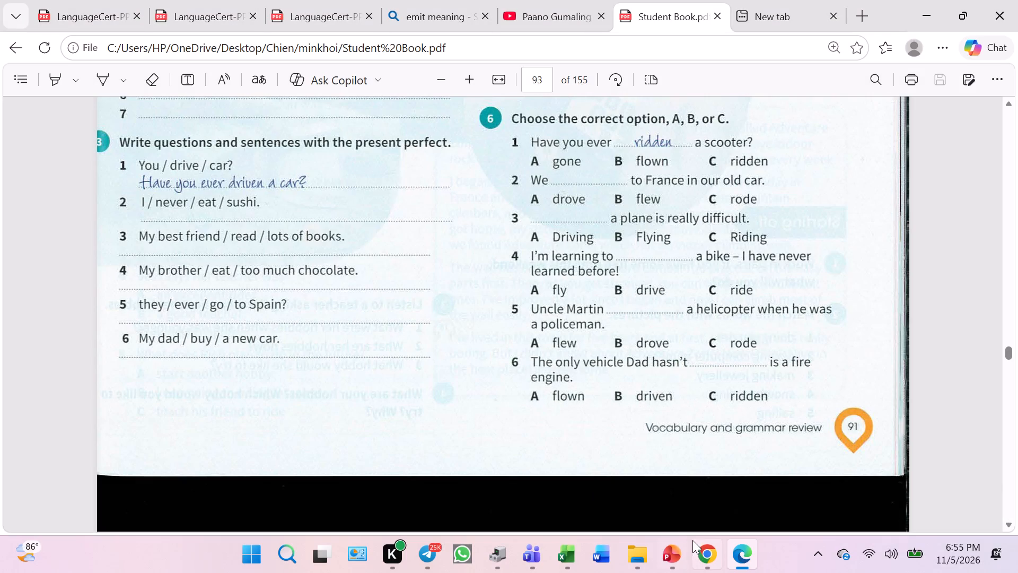
In PowerPoint, paste the item 6 snip below the "The only vehicle Dad hasn't" sentence, widen it to about 7.08" and make it slightly taller.
{"action": "left_click", "coordinate": [678, 562]}
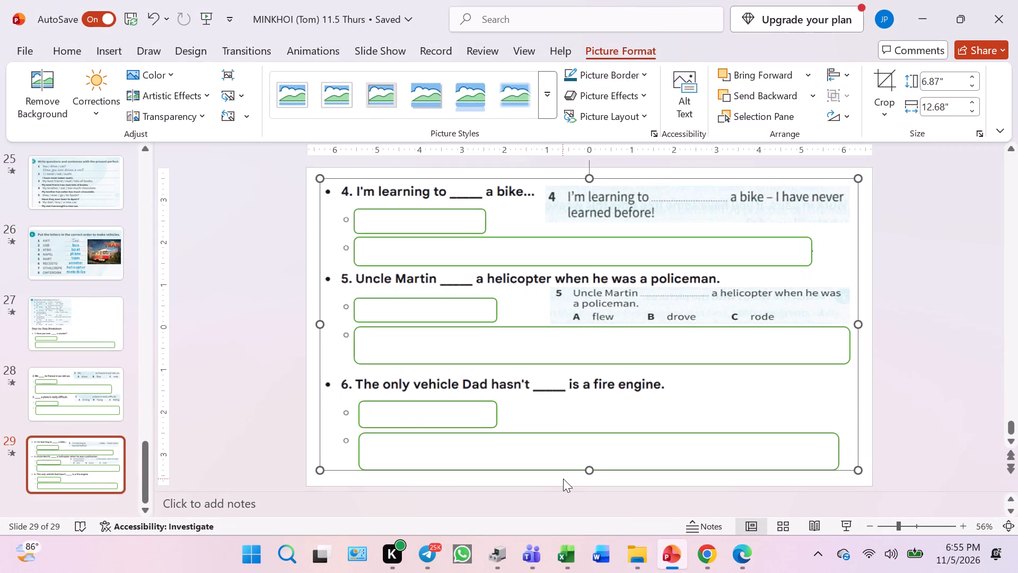
{"action": "key", "text": "ctrl+v"}
{"action": "left_click_drag", "start_coordinate": [591, 326], "coordinate": [617, 405]}
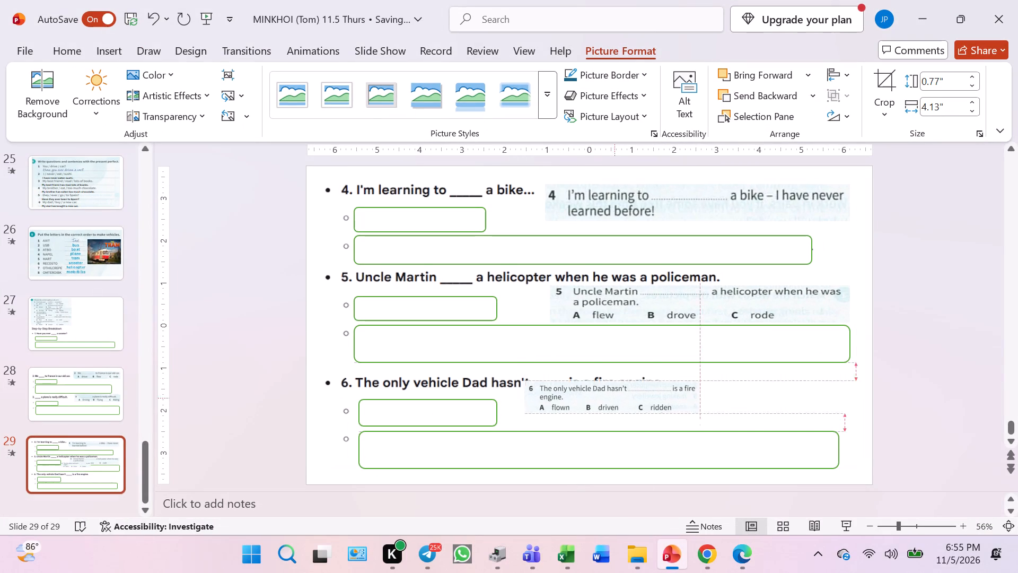
{"action": "left_click_drag", "start_coordinate": [617, 405], "coordinate": [638, 414]}
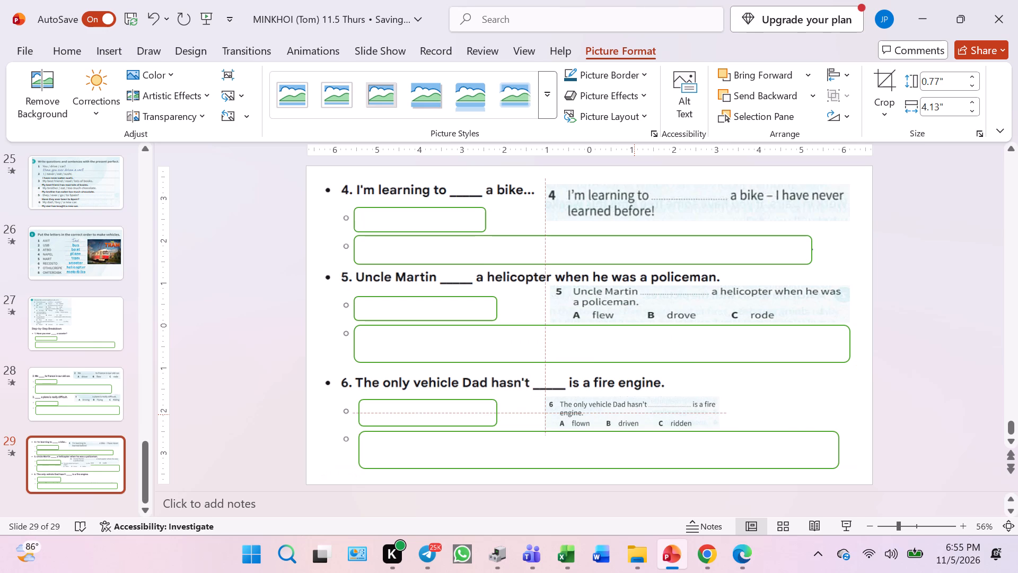
{"action": "left_click_drag", "start_coordinate": [638, 414], "coordinate": [640, 414]}
{"action": "left_click_drag", "start_coordinate": [727, 411], "coordinate": [842, 415]}
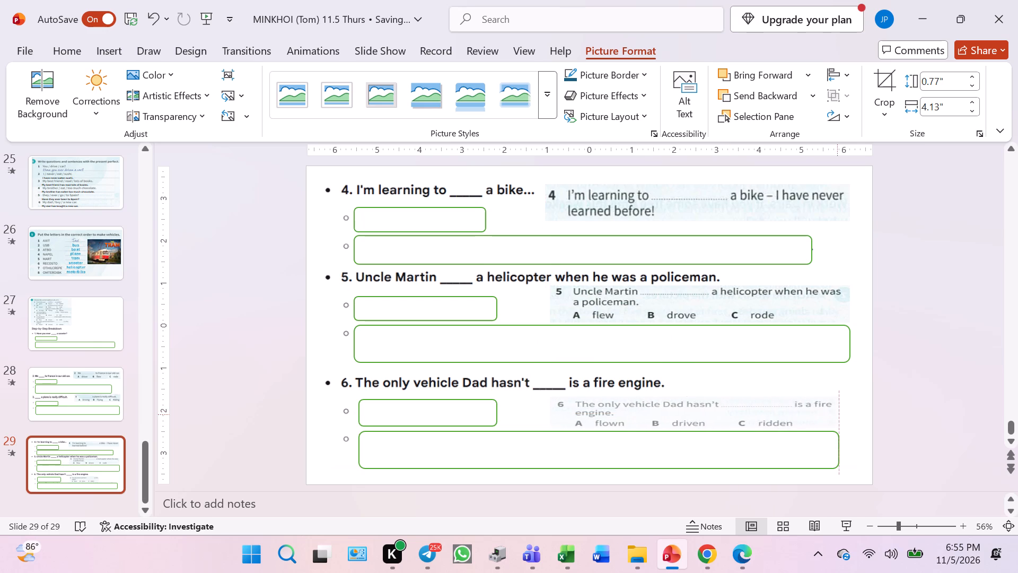
{"action": "left_click_drag", "start_coordinate": [842, 415], "coordinate": [849, 418]}
{"action": "left_click", "coordinate": [702, 397]}
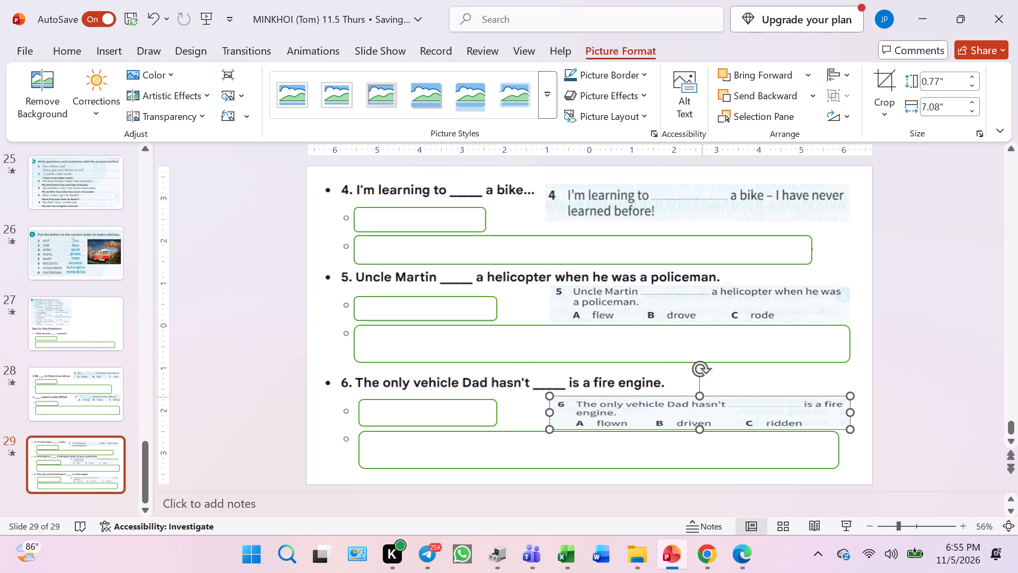
{"action": "left_click", "coordinate": [761, 376]}
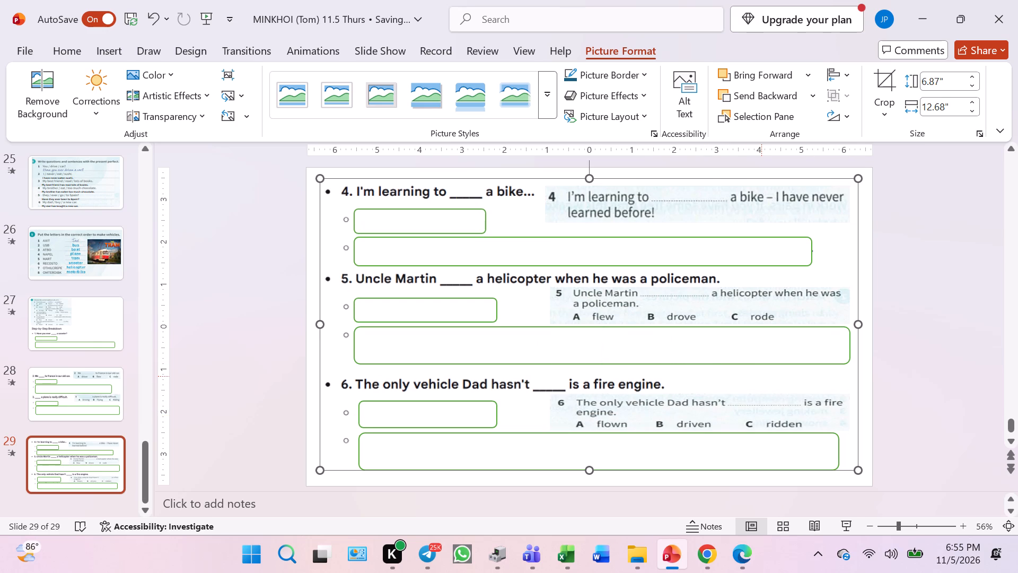
{"action": "left_click", "coordinate": [938, 371]}
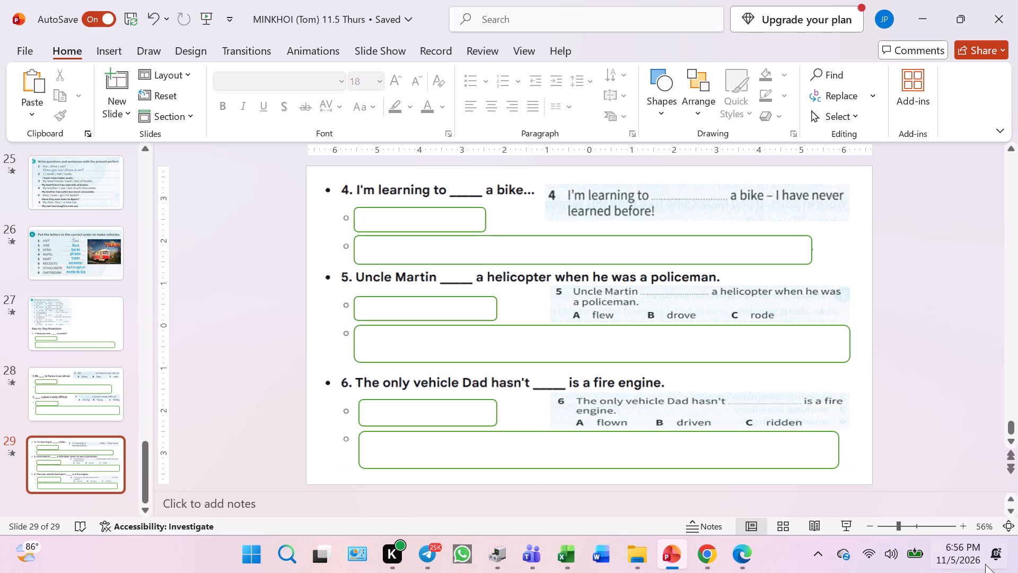
Start the slide show from slide 29 to preview the item 4 to 6 answer slide.
{"action": "left_click", "coordinate": [849, 528]}
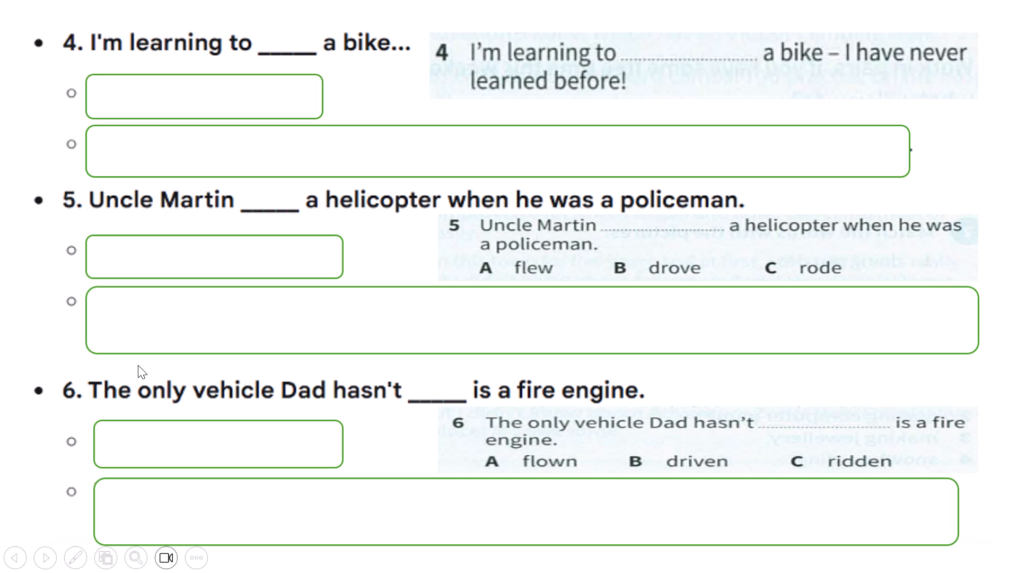
Play slide 29's animations in order to check that every answer and explanation for items 4 to 6 is uncovered, and end the show.
{"action": "key", "text": "Down"}
{"action": "key", "text": "Down"}
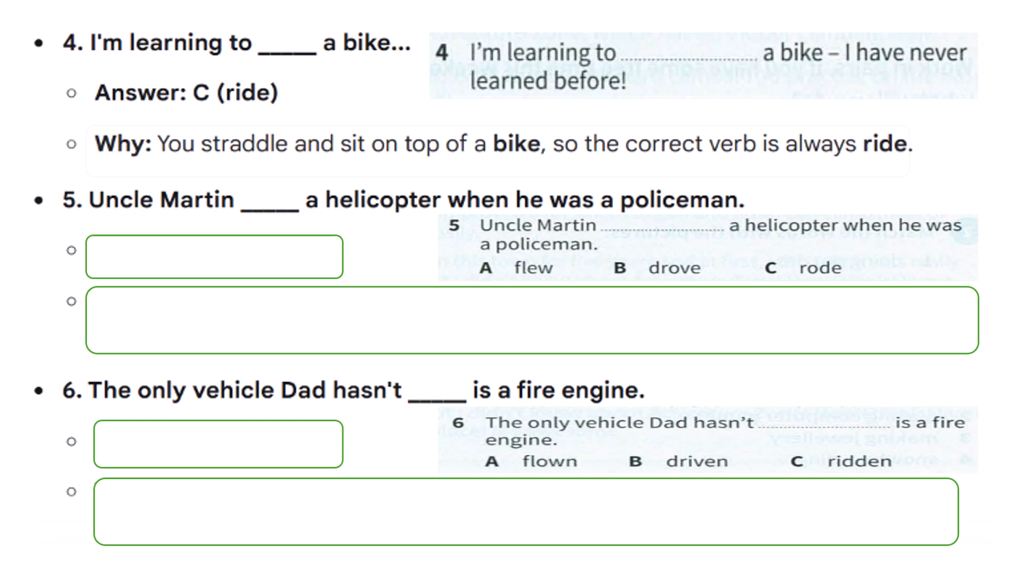
{"action": "key", "text": "Down"}
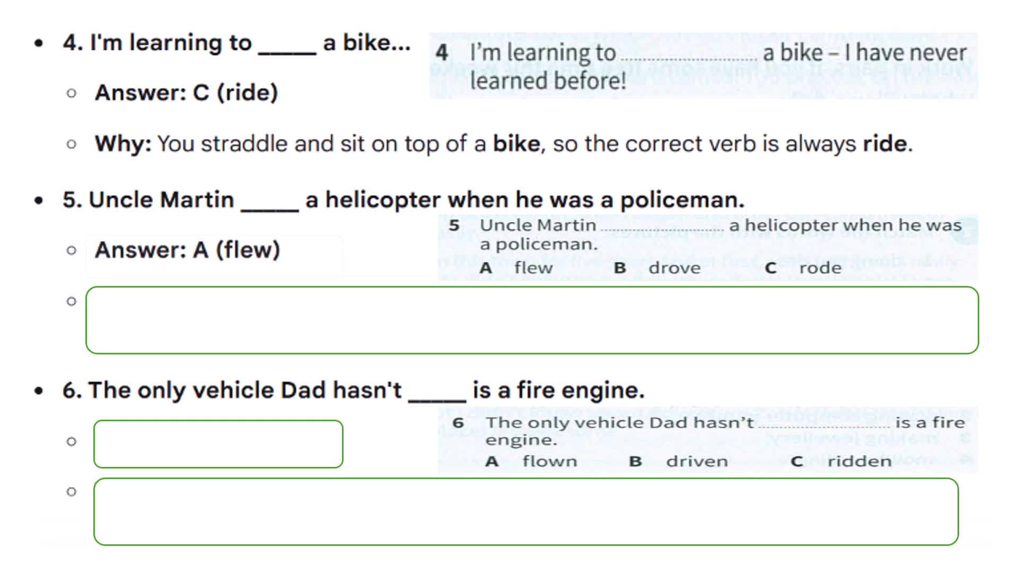
{"action": "key", "text": "Down"}
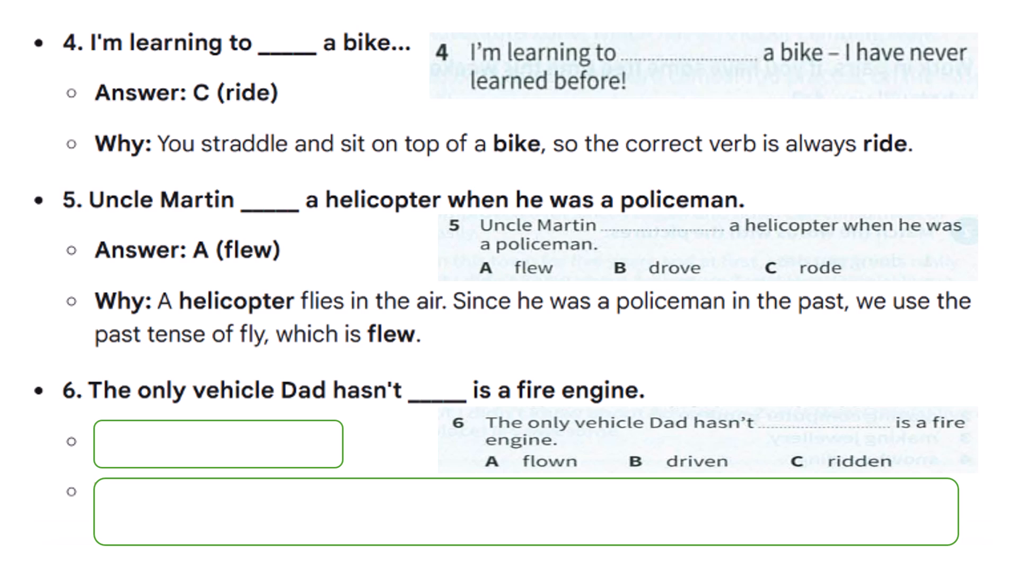
{"action": "key", "text": "Down"}
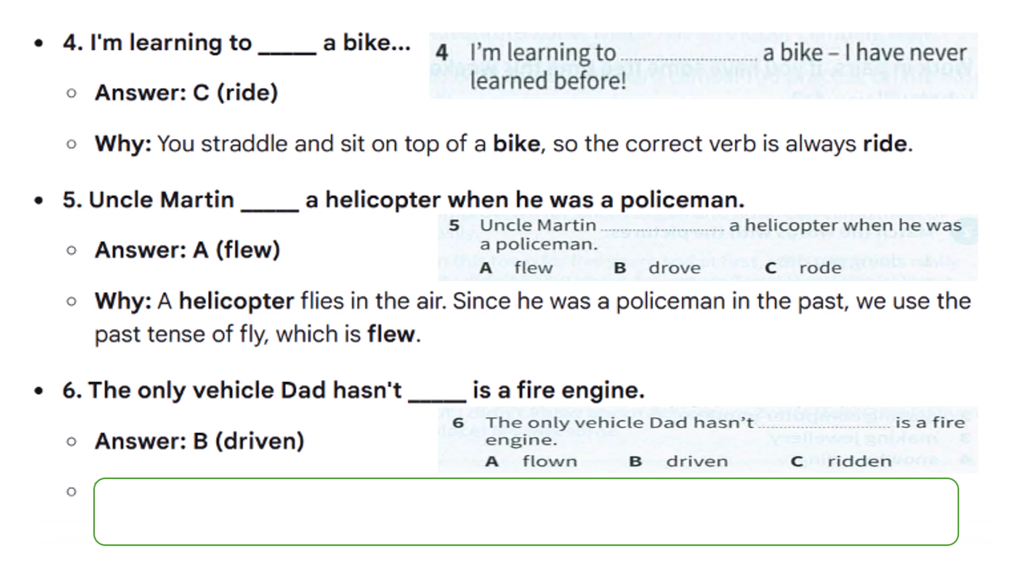
{"action": "key", "text": "Down"}
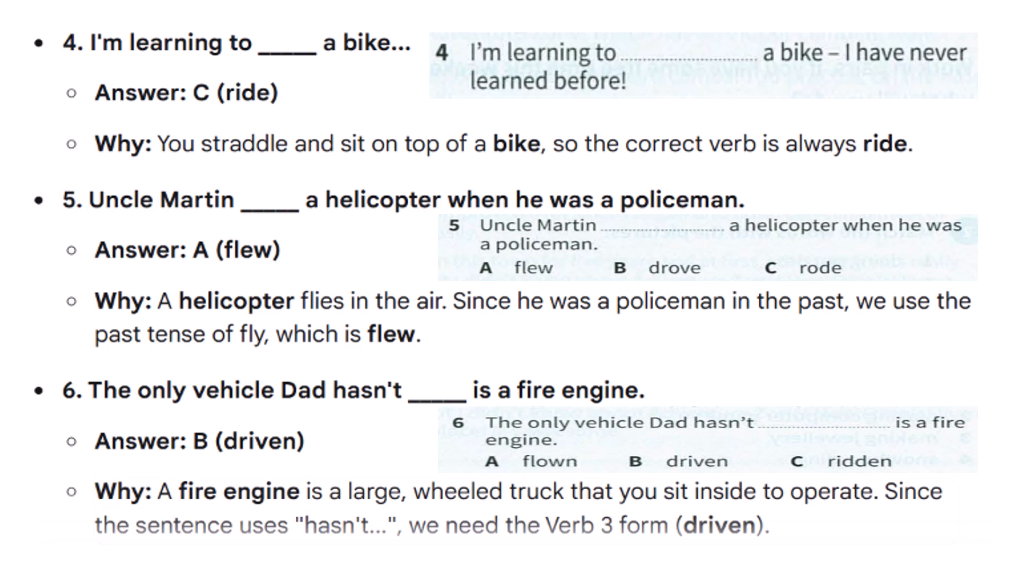
{"action": "key", "text": "Down"}
{"action": "key", "text": "Down"}
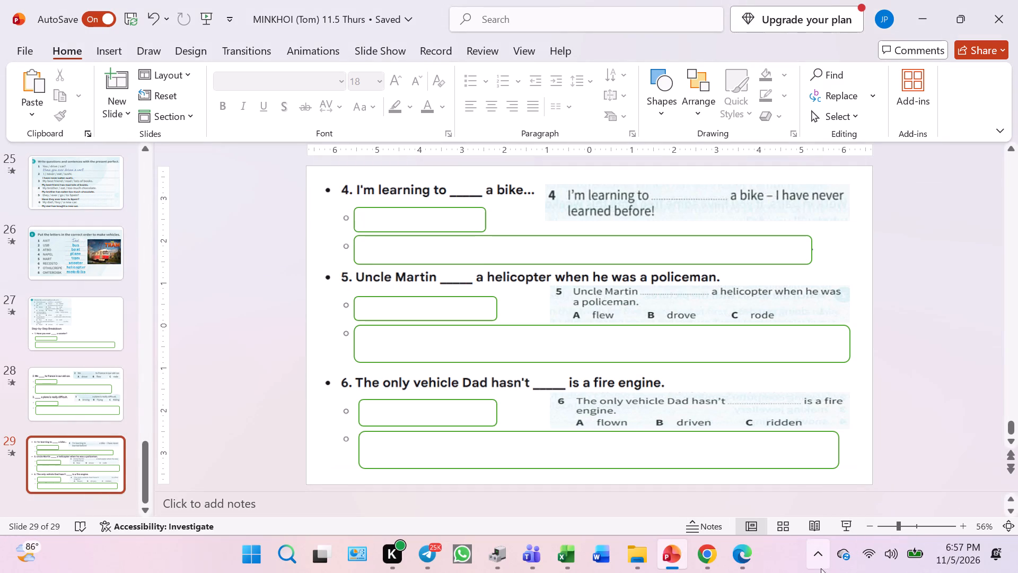
Switch to the Student Book PDF in Edge and look through Unit 13's "What's your hobby?" opener and the following Listening Part 3 page.
{"action": "left_click", "coordinate": [707, 552]}
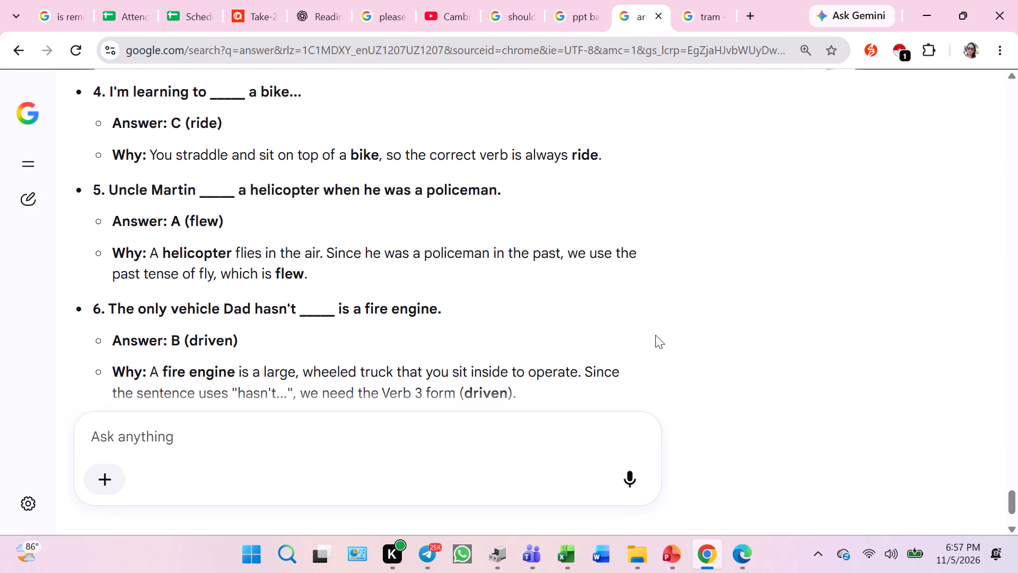
{"action": "left_click", "coordinate": [745, 561]}
{"action": "scroll", "coordinate": [745, 355], "scroll_direction": "down", "scroll_amount": 3}
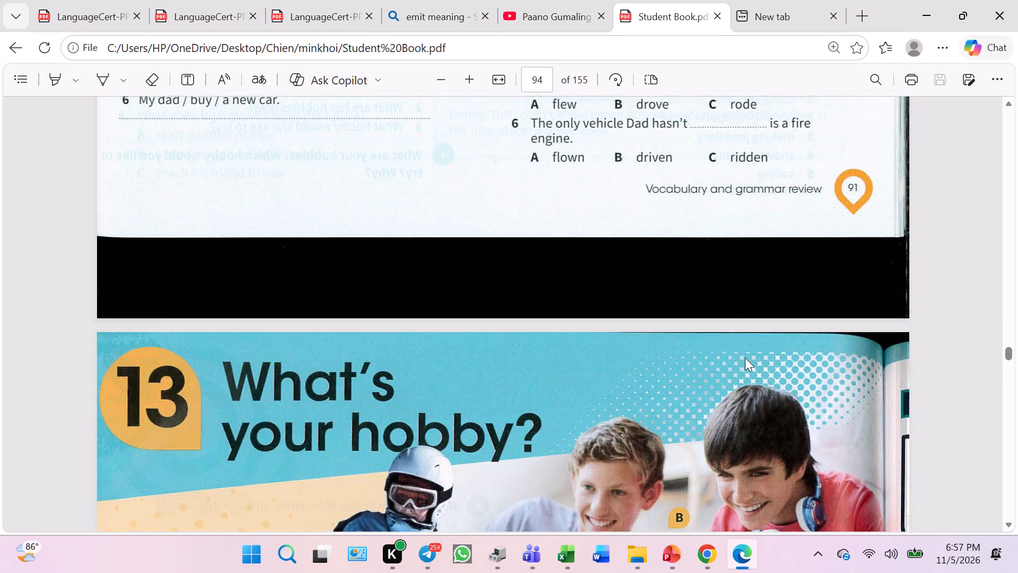
{"action": "scroll", "coordinate": [745, 358], "scroll_direction": "down", "scroll_amount": 11}
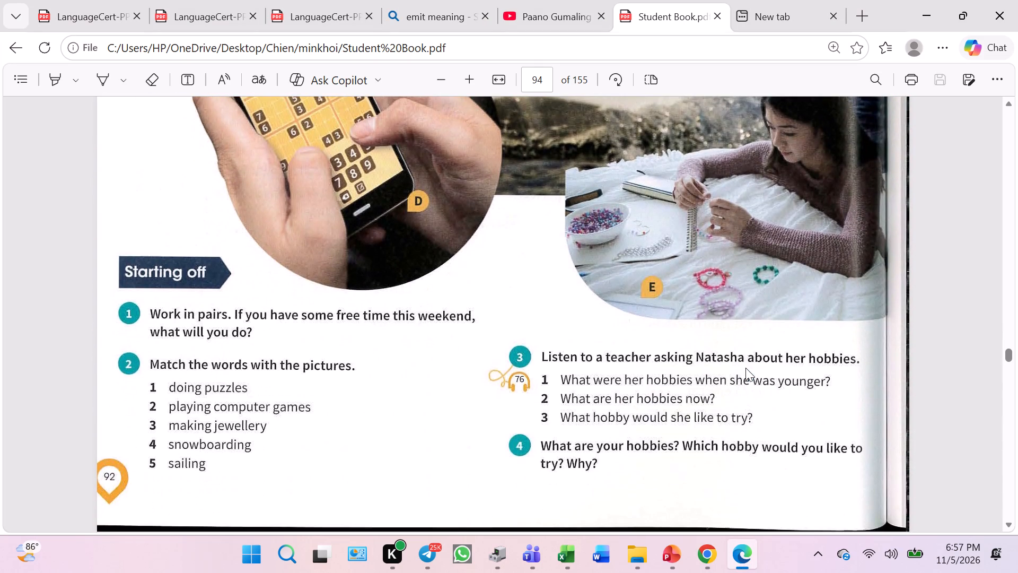
{"action": "scroll", "coordinate": [747, 371], "scroll_direction": "down", "scroll_amount": 5}
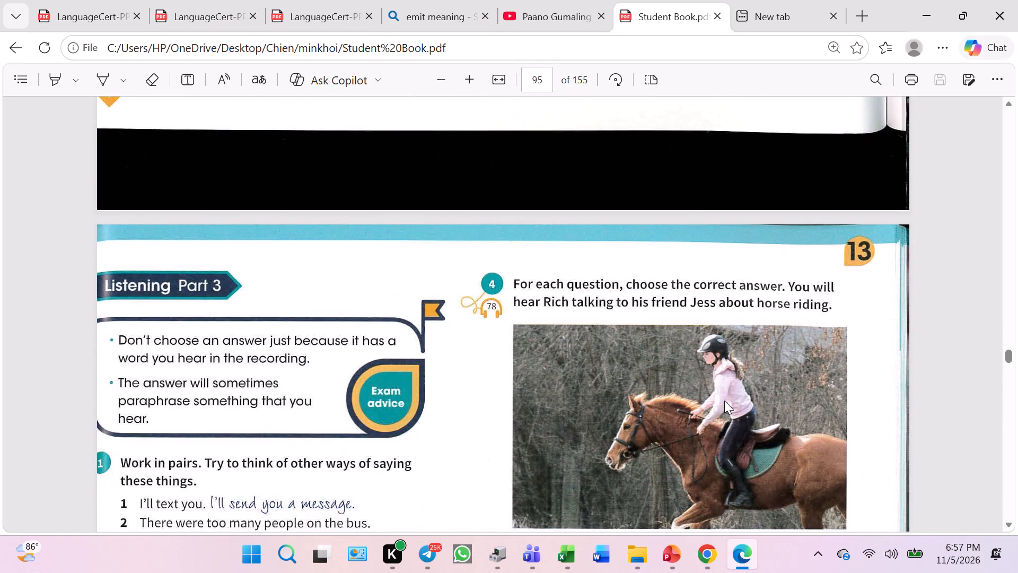
{"action": "scroll", "coordinate": [724, 401], "scroll_direction": "down", "scroll_amount": 2}
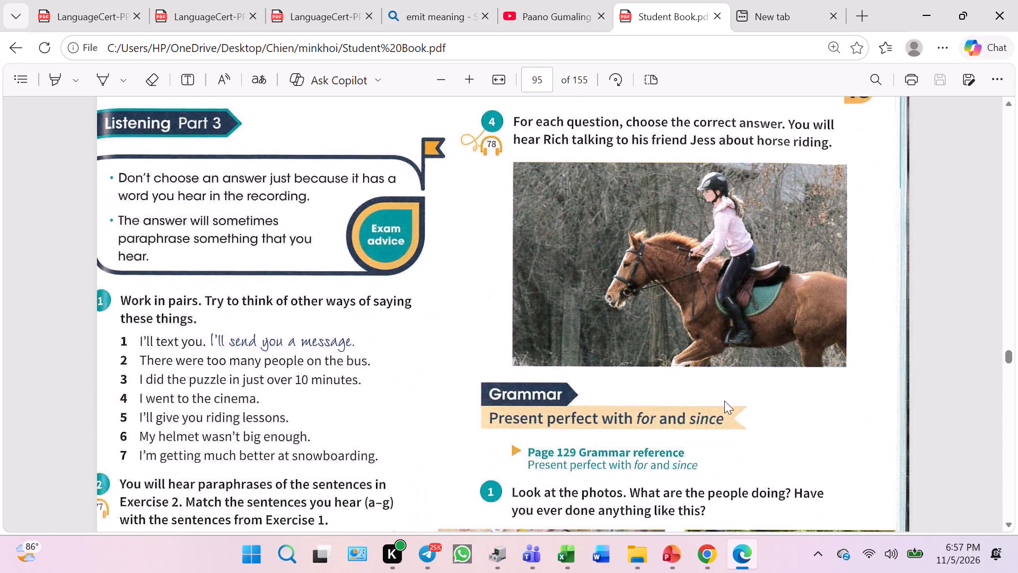
{"action": "key", "text": "ctrl+s"}
{"action": "scroll", "coordinate": [725, 400], "scroll_direction": "up", "scroll_amount": 5}
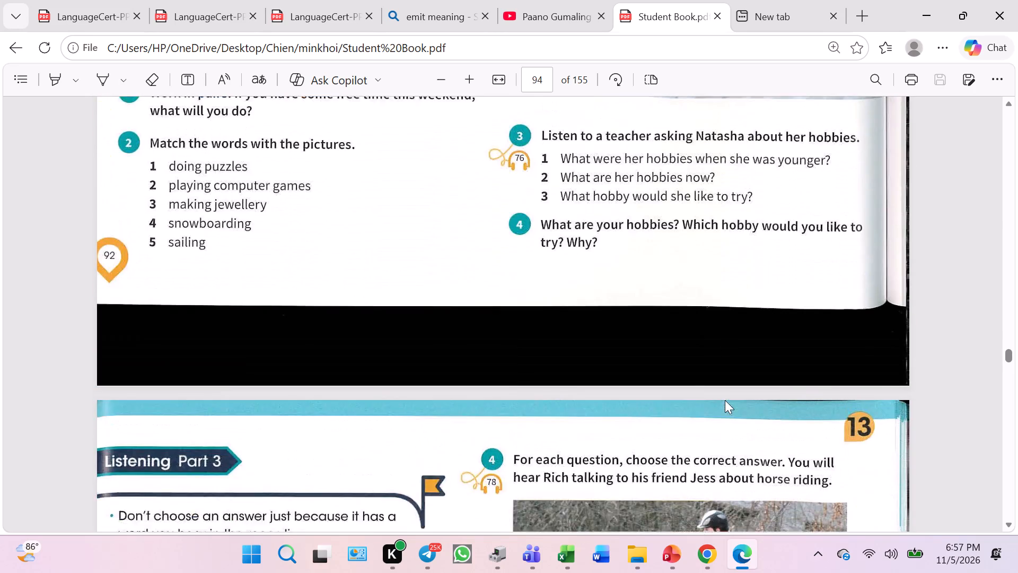
{"action": "scroll", "coordinate": [725, 400], "scroll_direction": "down", "scroll_amount": 1}
{"action": "scroll", "coordinate": [725, 400], "scroll_direction": "up", "scroll_amount": 9}
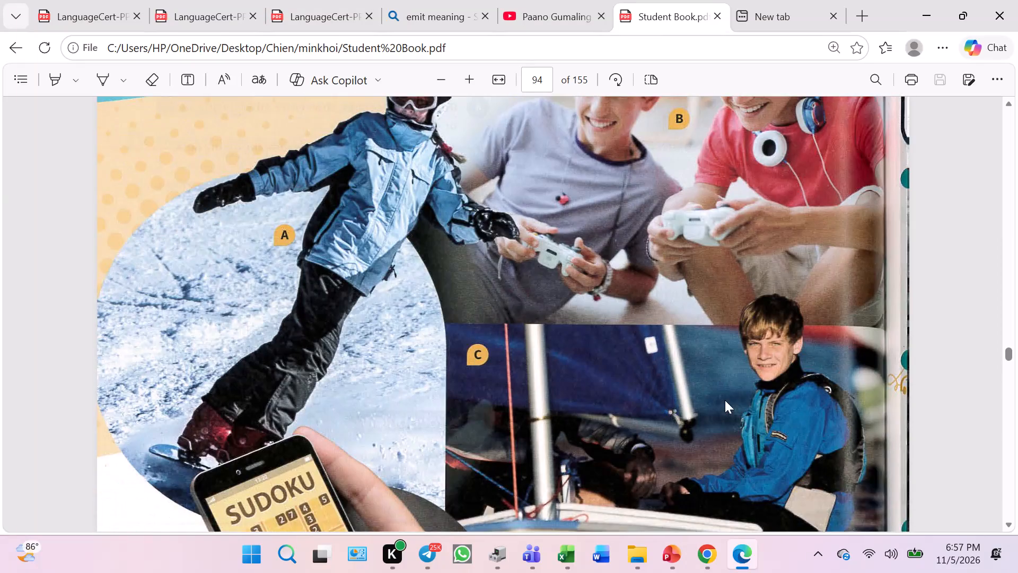
{"action": "scroll", "coordinate": [725, 400], "scroll_direction": "up", "scroll_amount": 5}
{"action": "scroll", "coordinate": [725, 400], "scroll_direction": "down", "scroll_amount": 10}
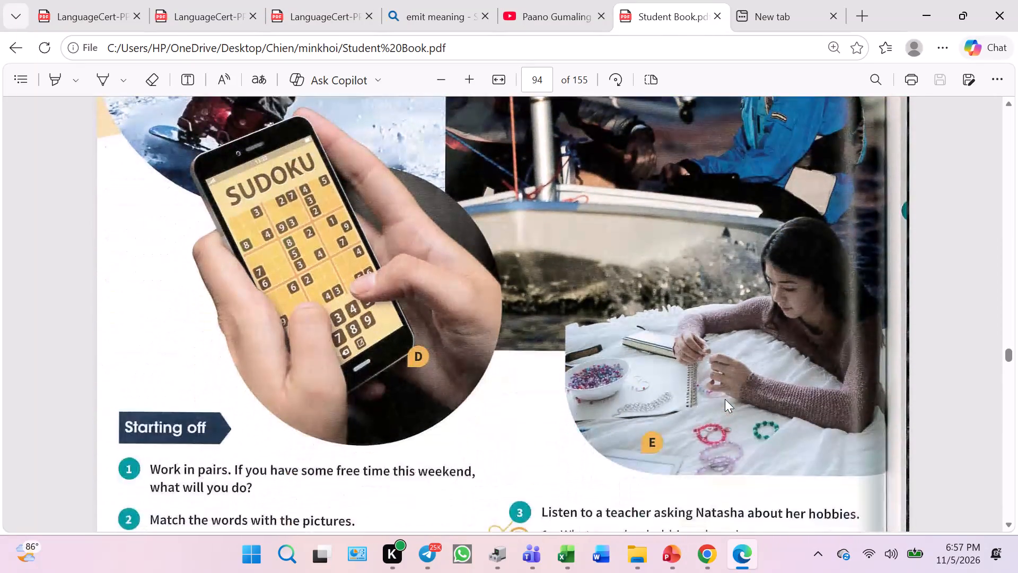
{"action": "scroll", "coordinate": [725, 399], "scroll_direction": "down", "scroll_amount": 1}
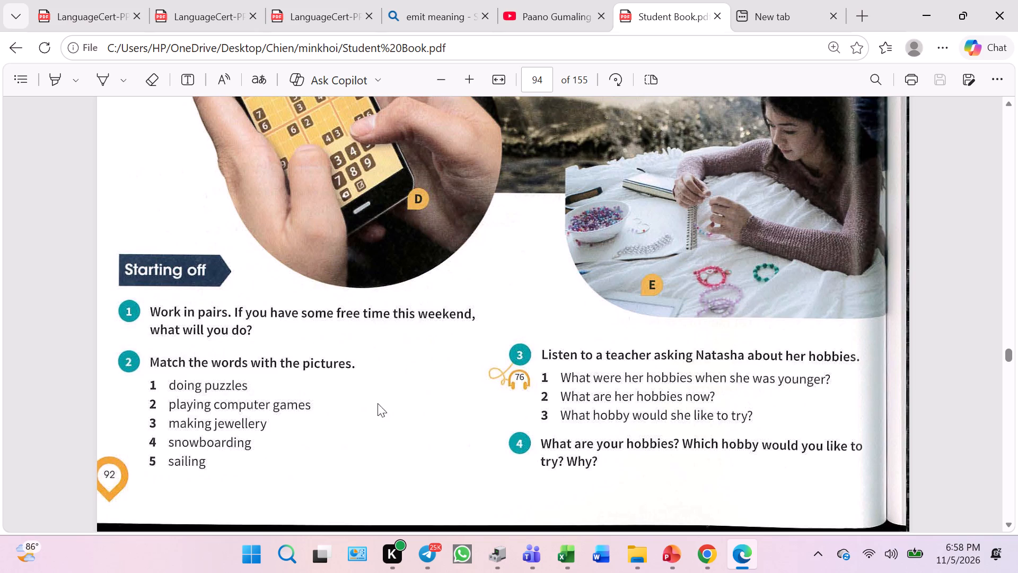
{"action": "scroll", "coordinate": [342, 429], "scroll_direction": "up", "scroll_amount": 3}
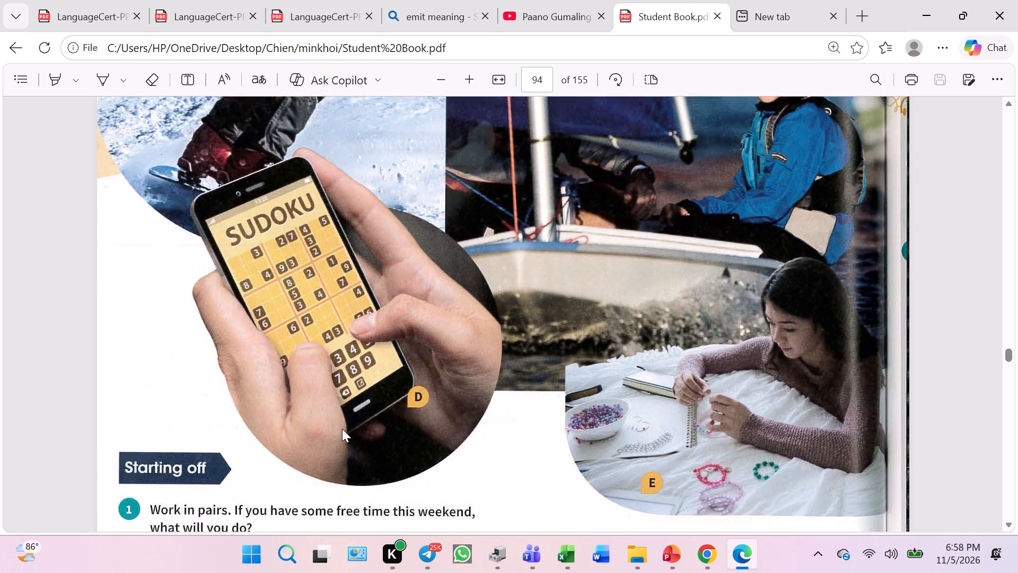
{"action": "scroll", "coordinate": [342, 428], "scroll_direction": "up", "scroll_amount": 2}
{"action": "scroll", "coordinate": [342, 428], "scroll_direction": "down", "scroll_amount": 2}
{"action": "scroll", "coordinate": [342, 428], "scroll_direction": "up", "scroll_amount": 6}
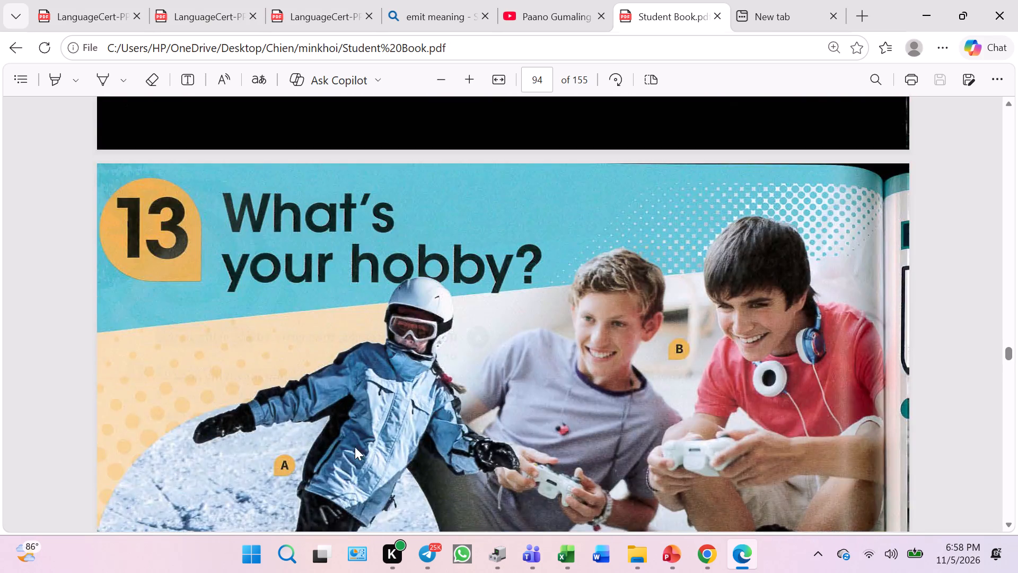
{"action": "scroll", "coordinate": [355, 447], "scroll_direction": "up", "scroll_amount": 5}
{"action": "scroll", "coordinate": [356, 449], "scroll_direction": "down", "scroll_amount": 14}
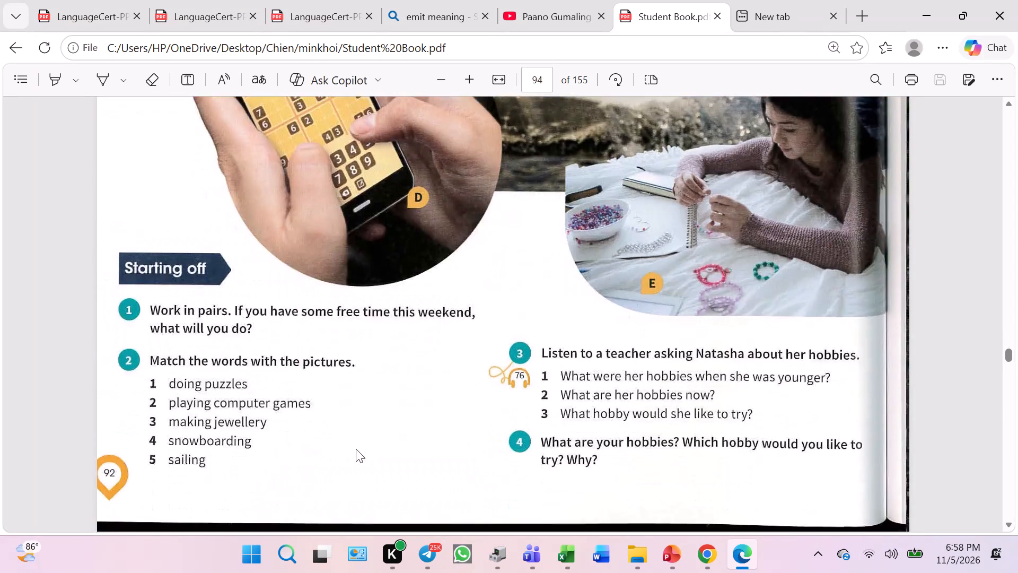
{"action": "scroll", "coordinate": [356, 449], "scroll_direction": "down", "scroll_amount": 7}
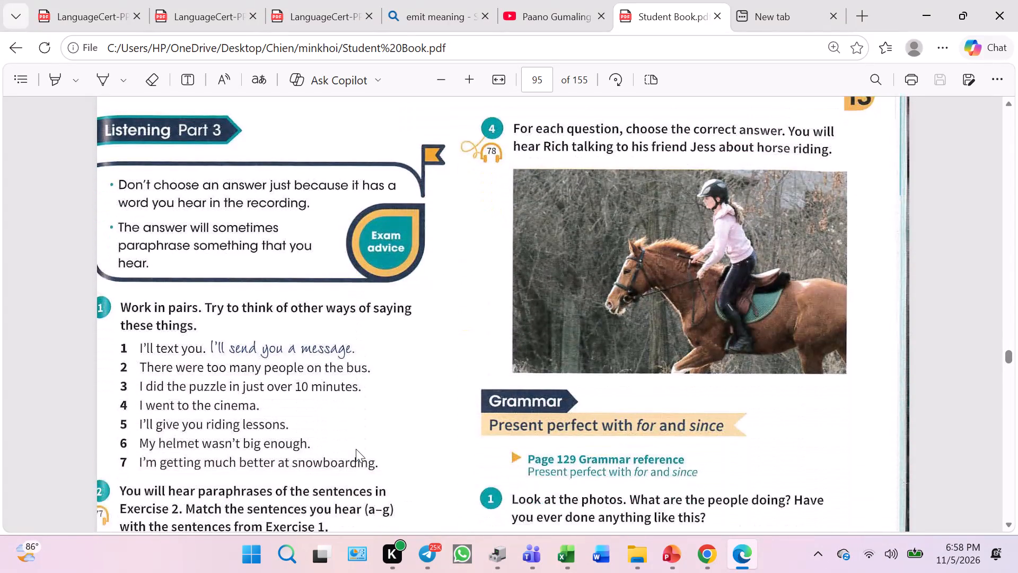
{"action": "scroll", "coordinate": [356, 449], "scroll_direction": "down", "scroll_amount": 1}
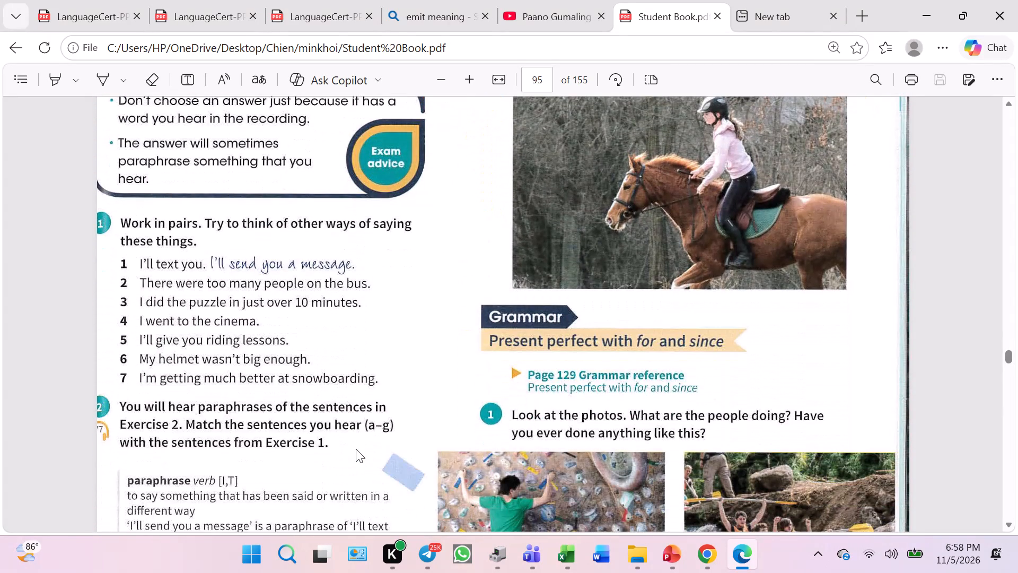